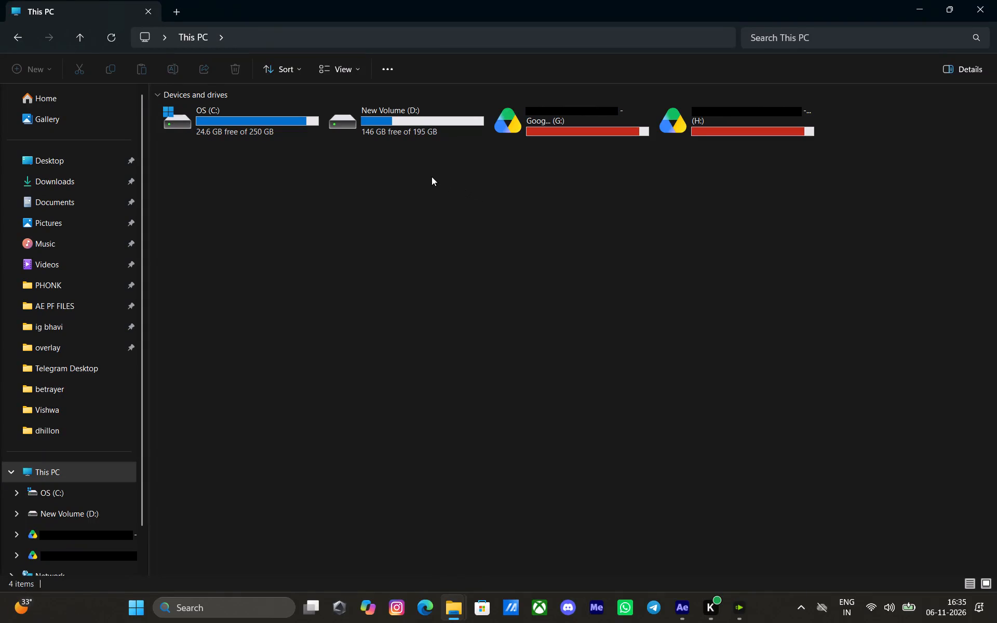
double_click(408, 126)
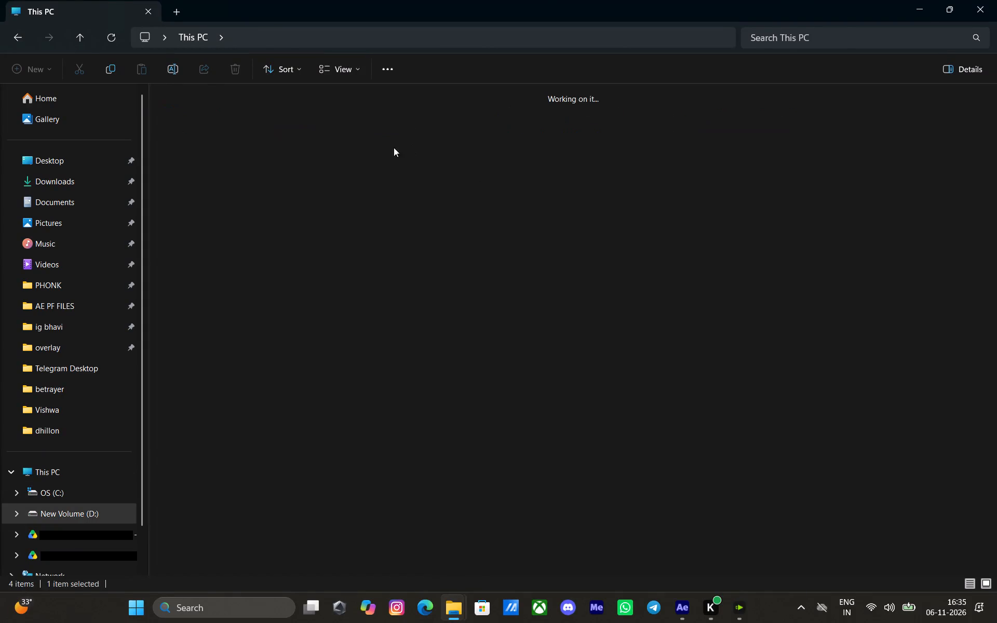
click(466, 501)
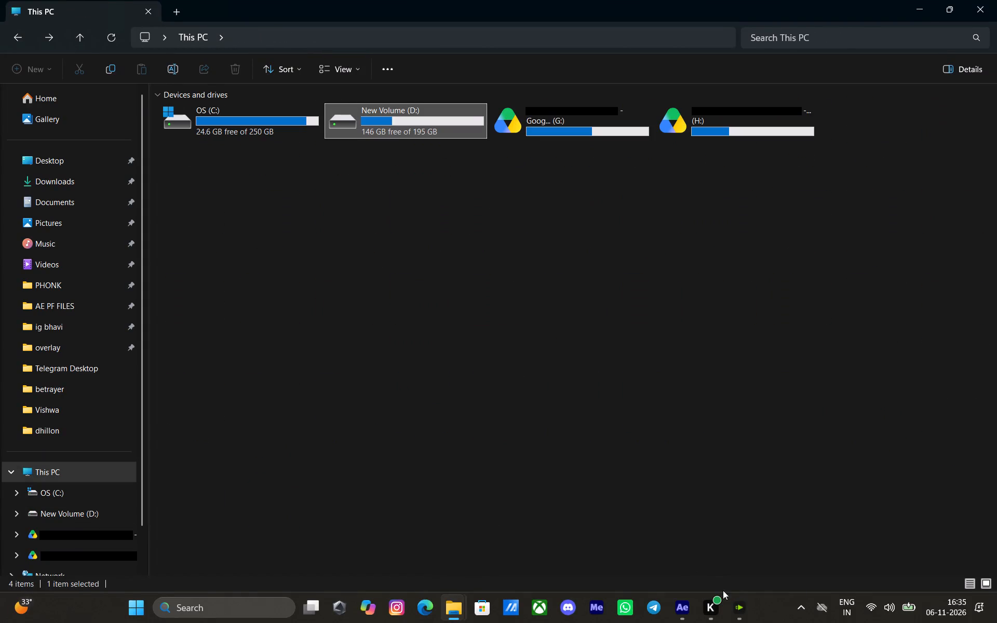
Switch to Topaz Video and review the preview of the running 2nd edit_prob4.mov export, turning its sound on.
click(730, 600)
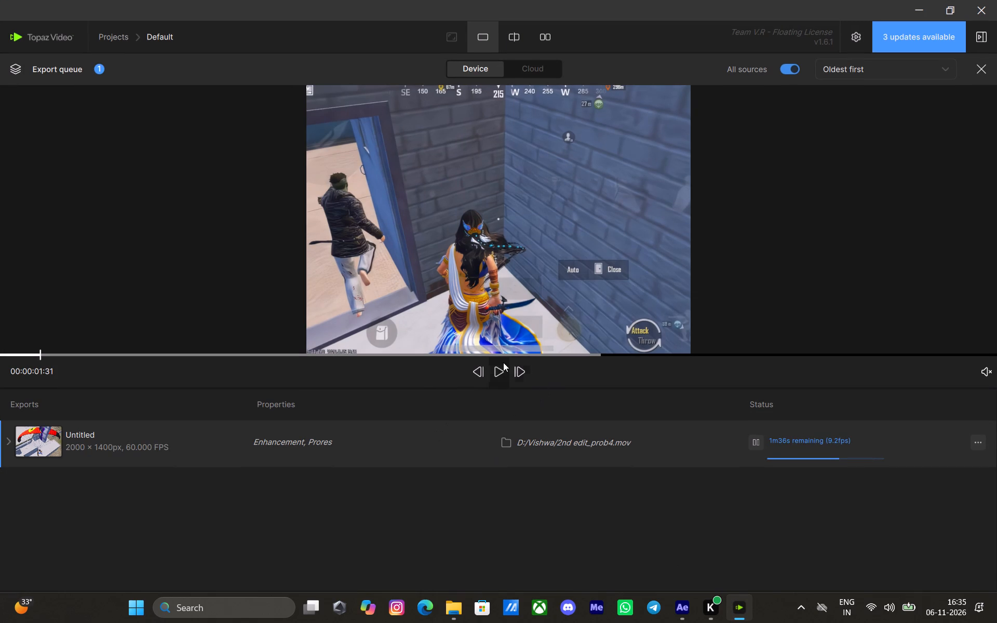
click(497, 372)
click(495, 368)
click(495, 368)
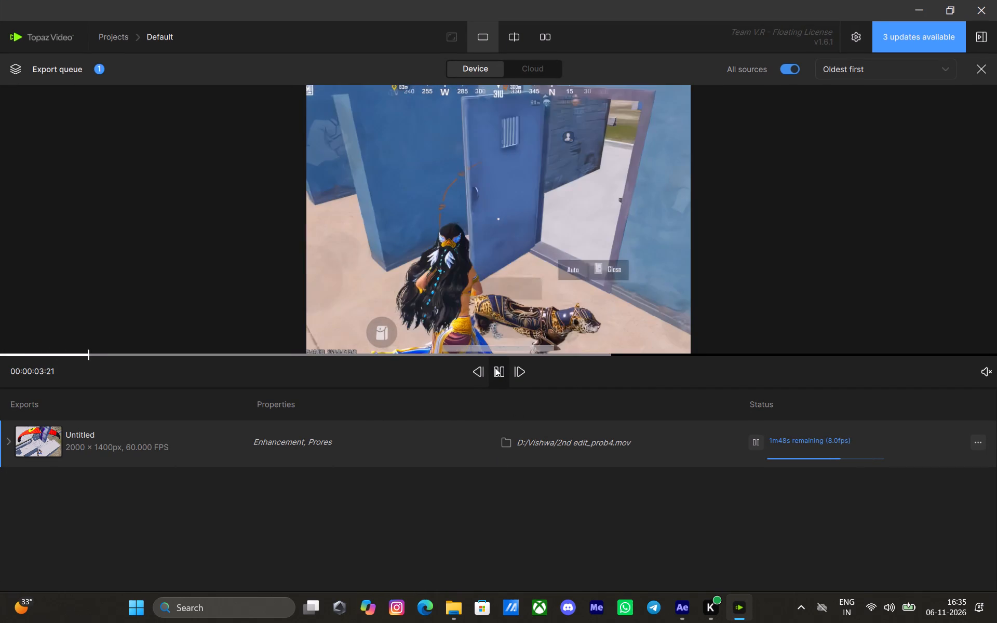
click(495, 368)
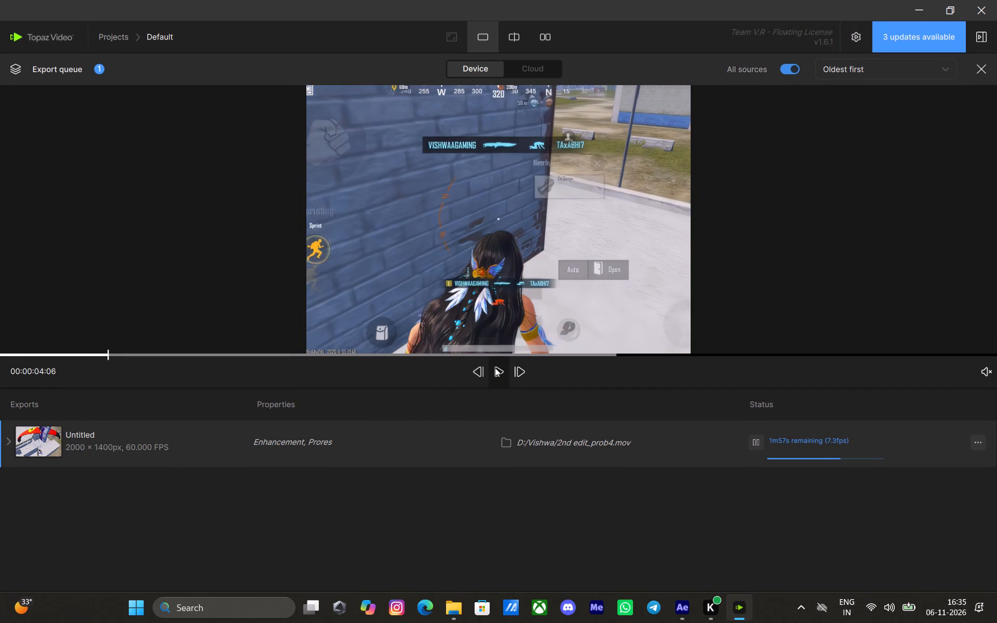
click(495, 368)
click(495, 368)
click(495, 368)
click(495, 368)
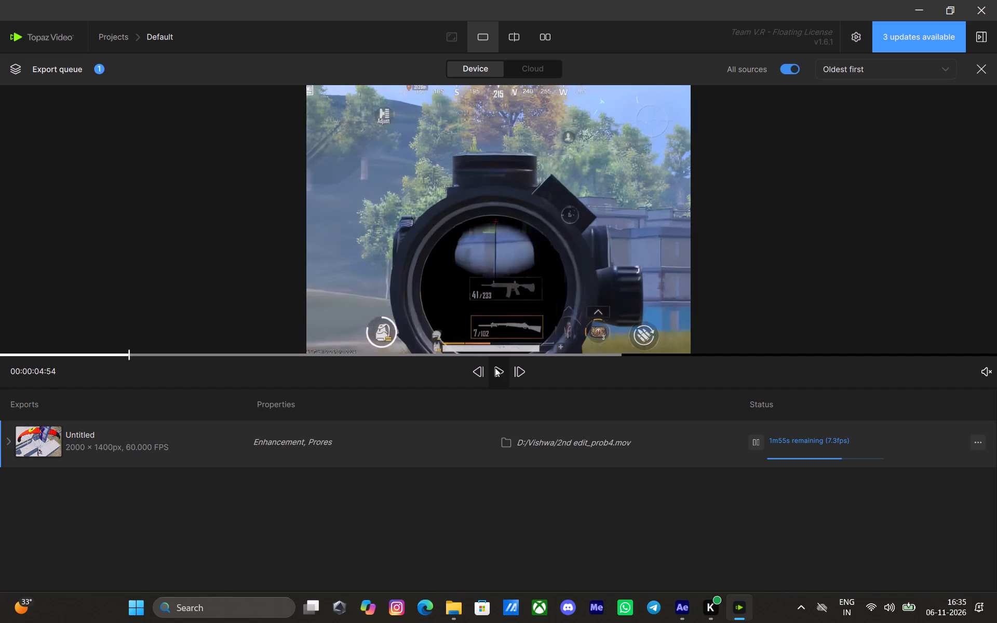
click(495, 368)
click(495, 368)
click(495, 368)
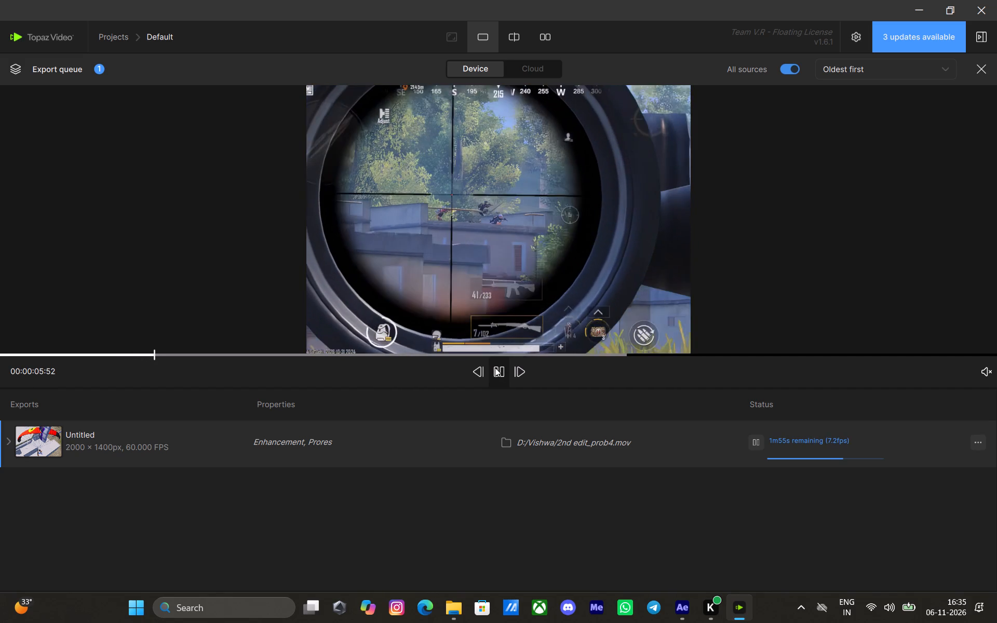
click(495, 368)
click(495, 368)
click(495, 368)
click(495, 368)
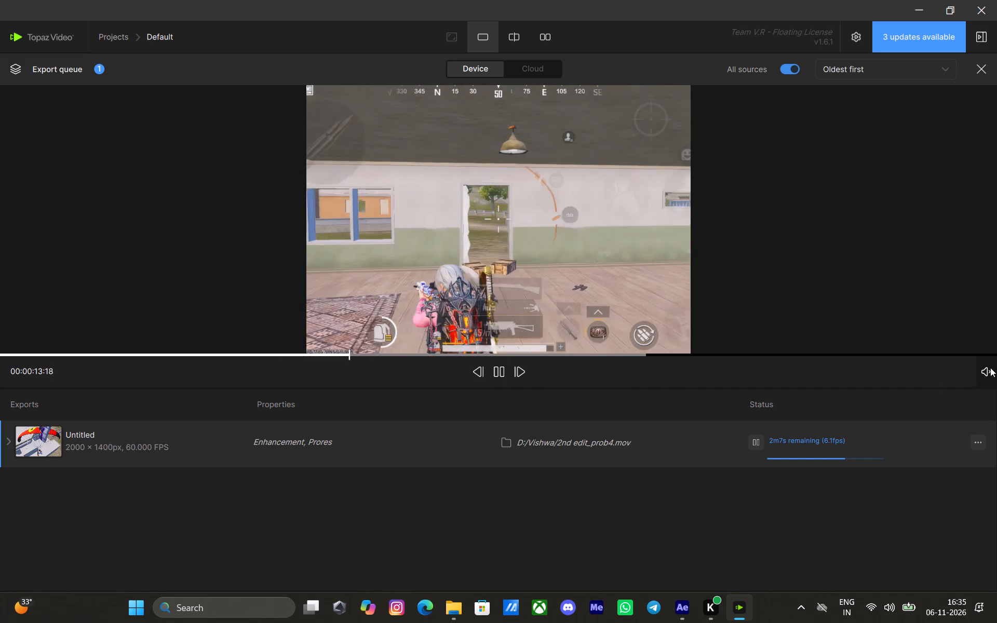
click(988, 371)
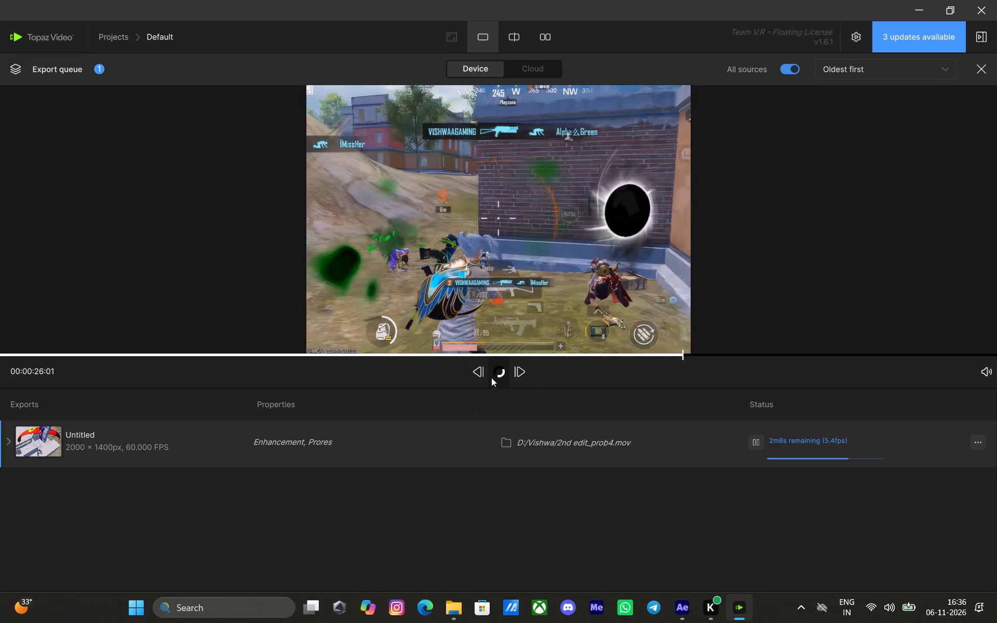
Replay the preview from about 19 seconds, pause at 00:00:20:20 and examine the enhanced frame up close.
click(488, 361)
click(490, 359)
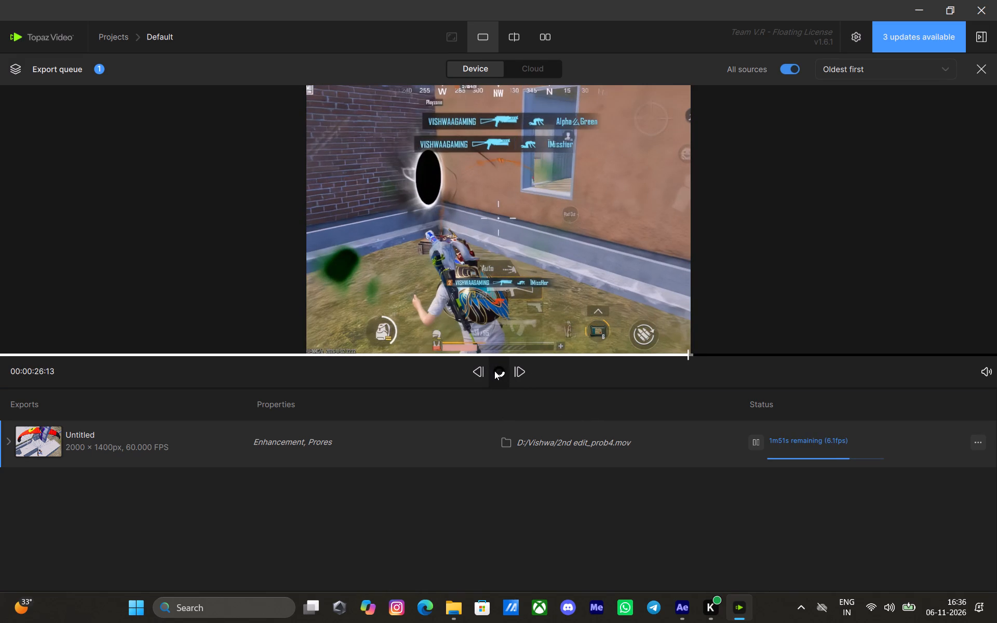
click(497, 355)
double_click(498, 373)
click(520, 226)
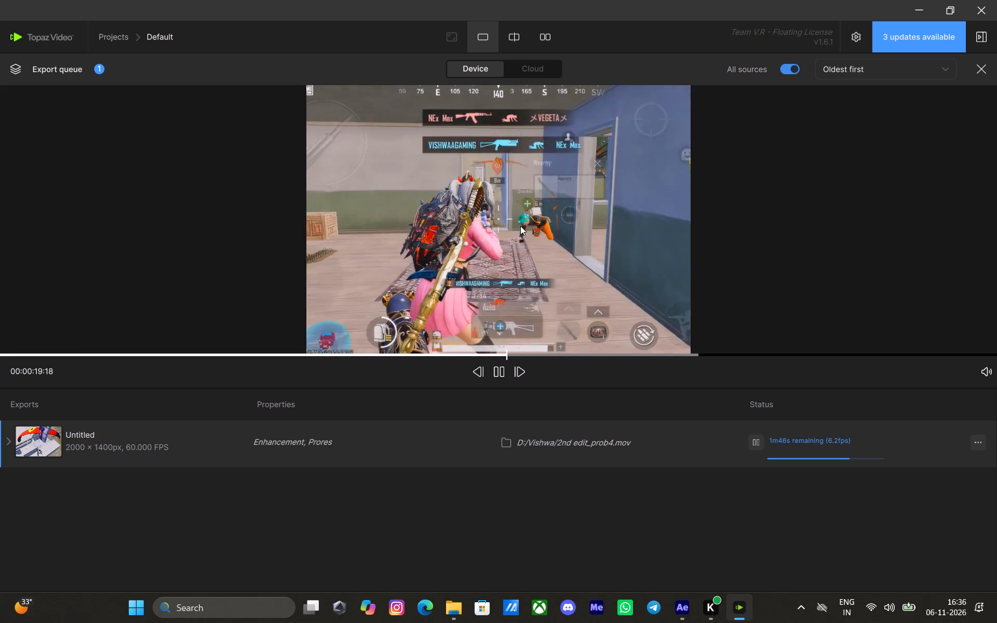
click(495, 373)
click(530, 255)
scroll(530, 255, up, 8)
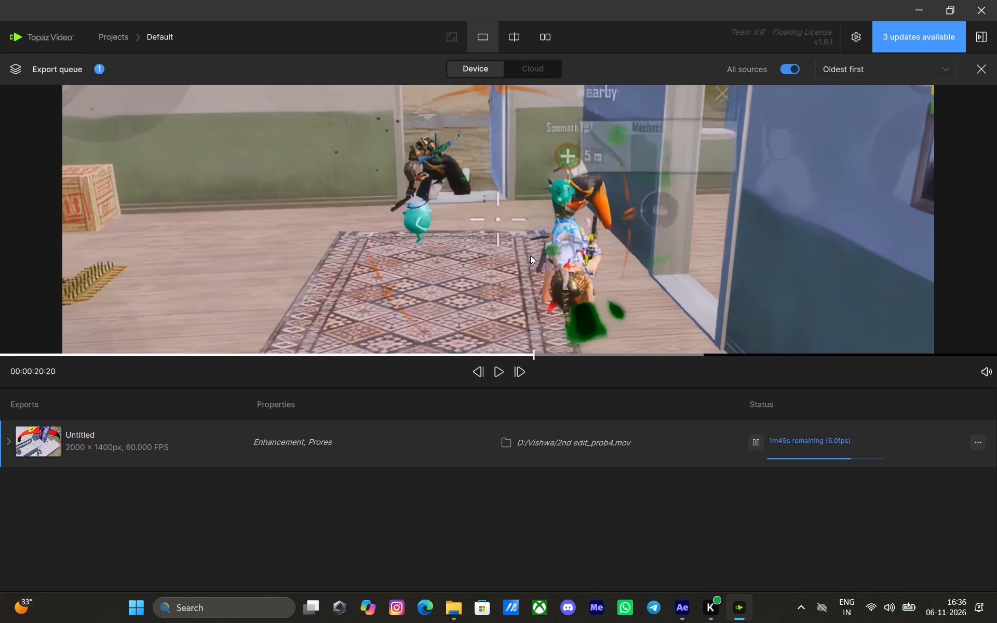
double_click(558, 224)
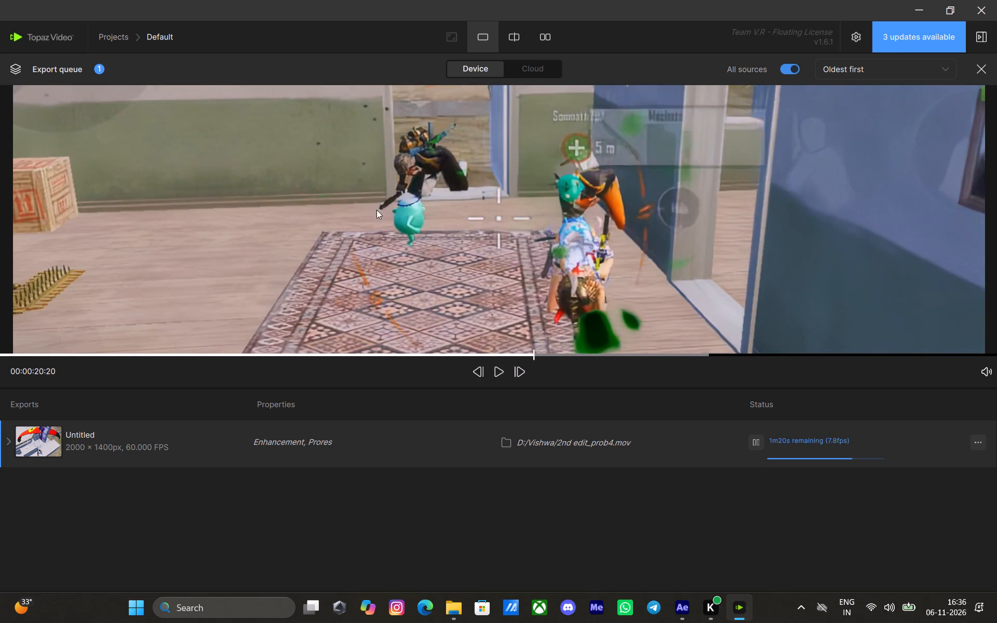
drag(357, 205, 512, 97)
click(512, 97)
scroll(512, 97, down, 8)
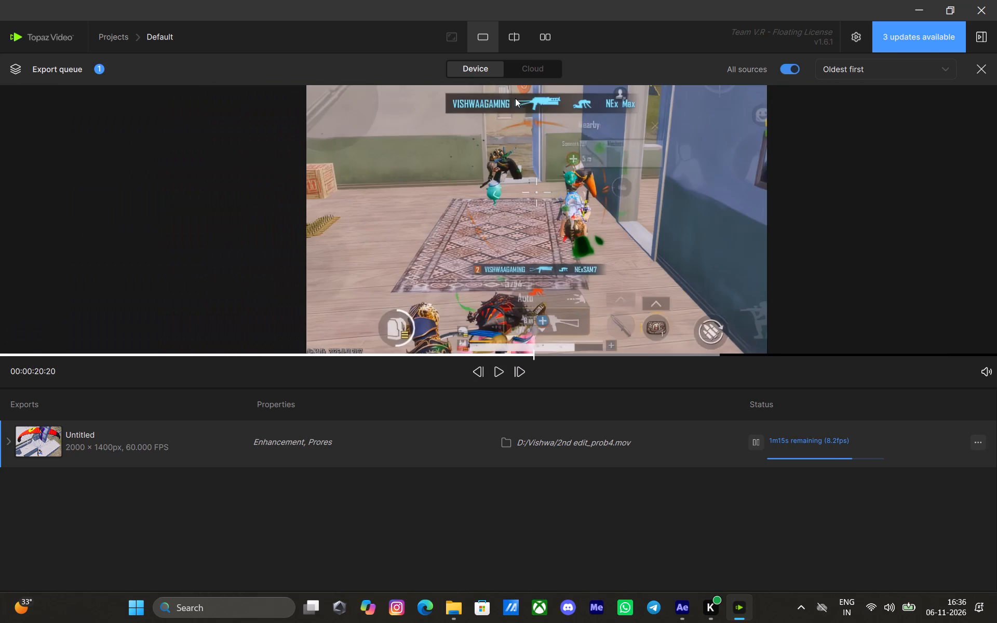
scroll(515, 98, down, 10)
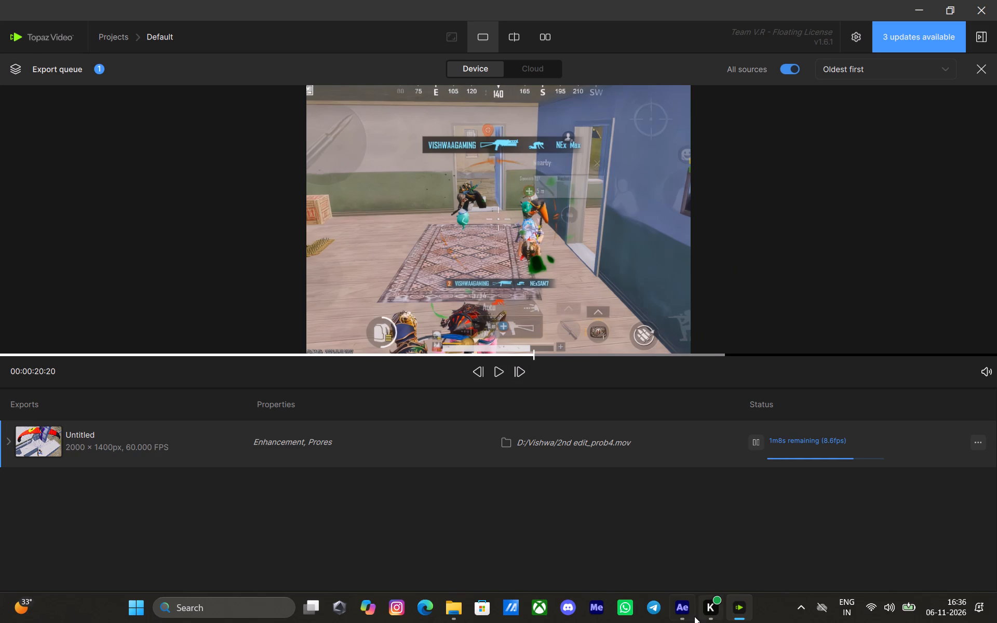
Switch to After Effects, dismiss the missing-file alert and purge all cached data.
click(692, 614)
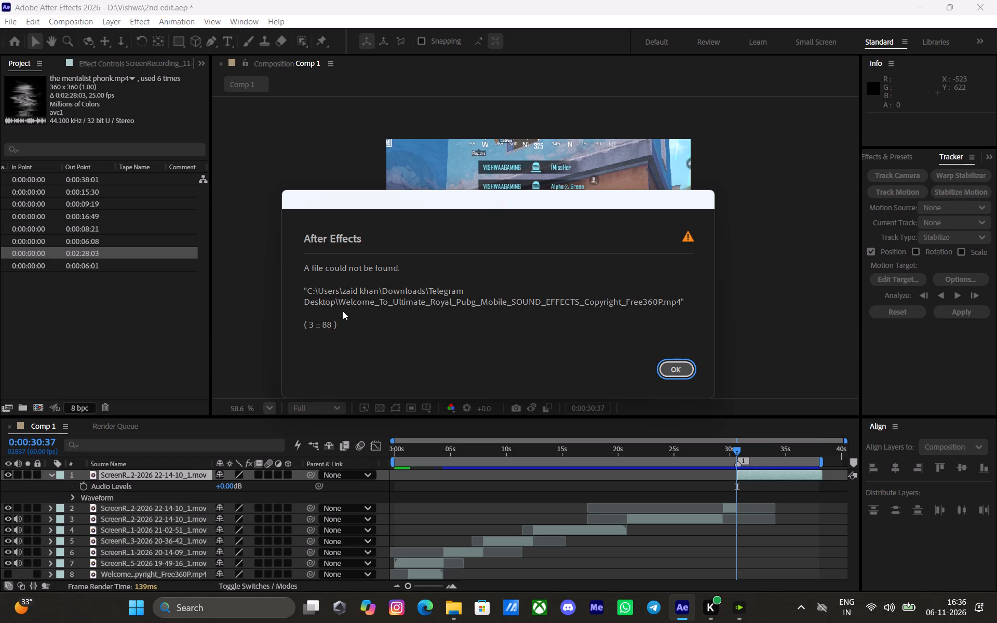
click(676, 362)
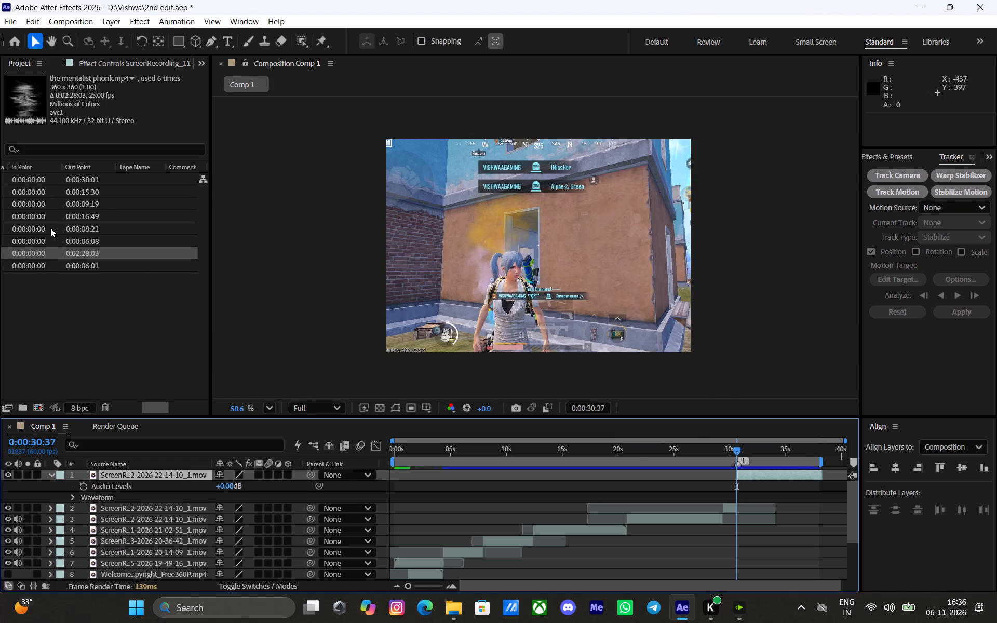
scroll(50, 228, up, 3)
scroll(50, 228, down, 5)
click(38, 24)
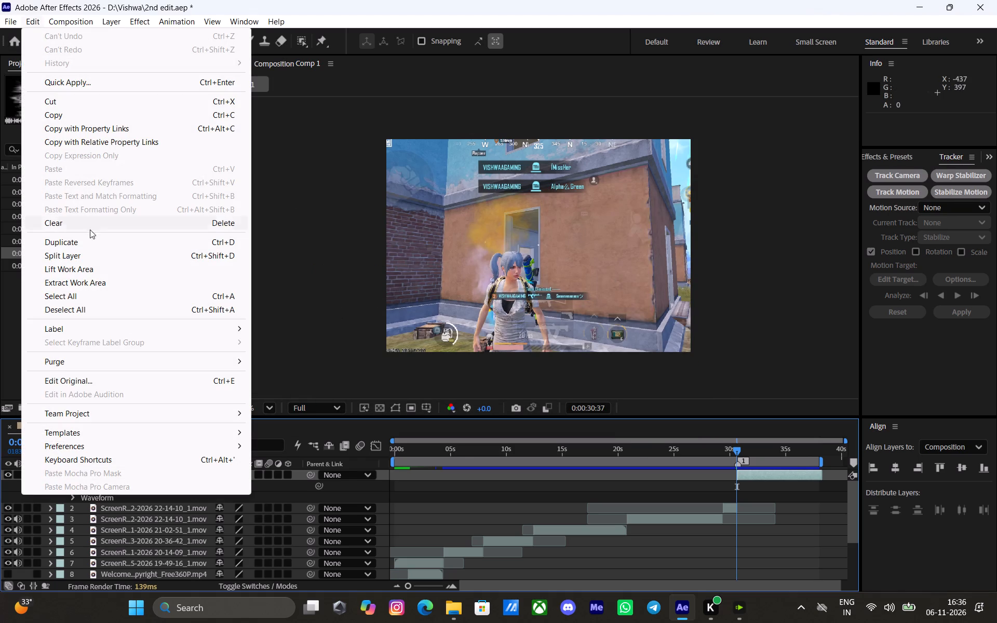
click(130, 364)
click(295, 364)
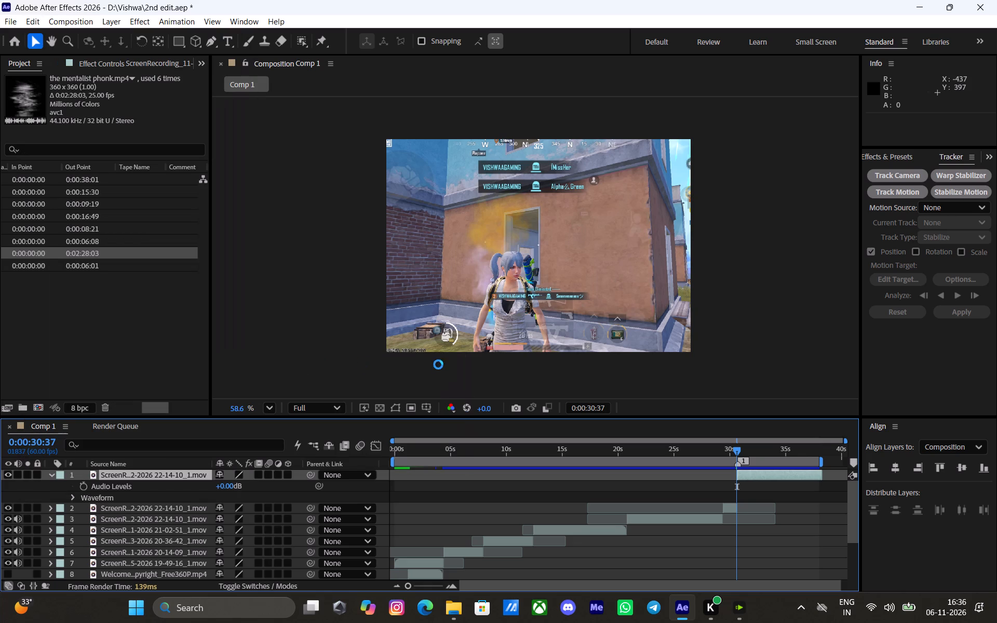
click(546, 321)
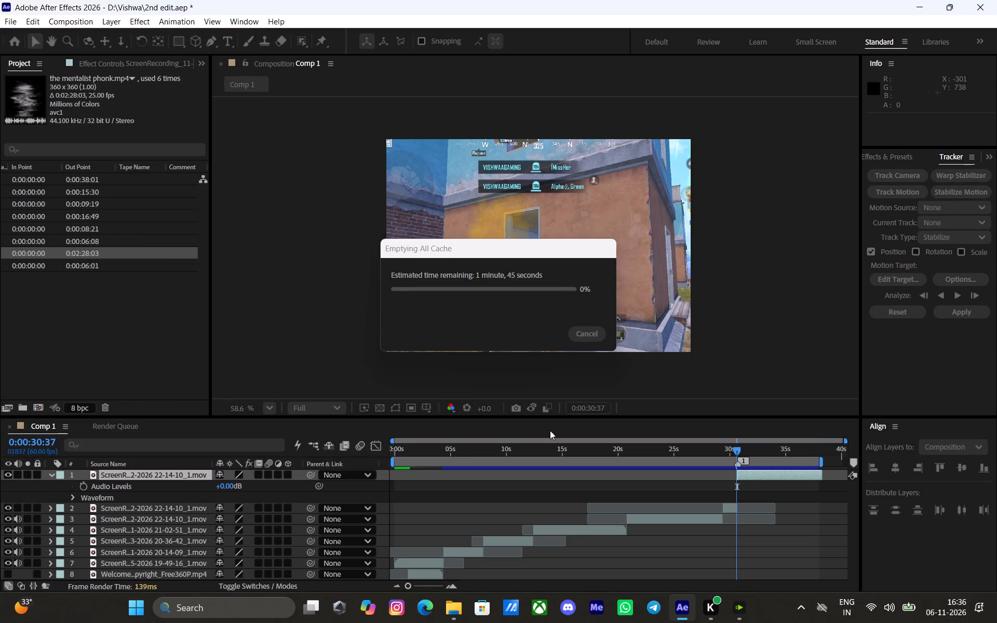
Move to 0:00:05:52 in Comp 1 and look through its layer stack.
click(463, 493)
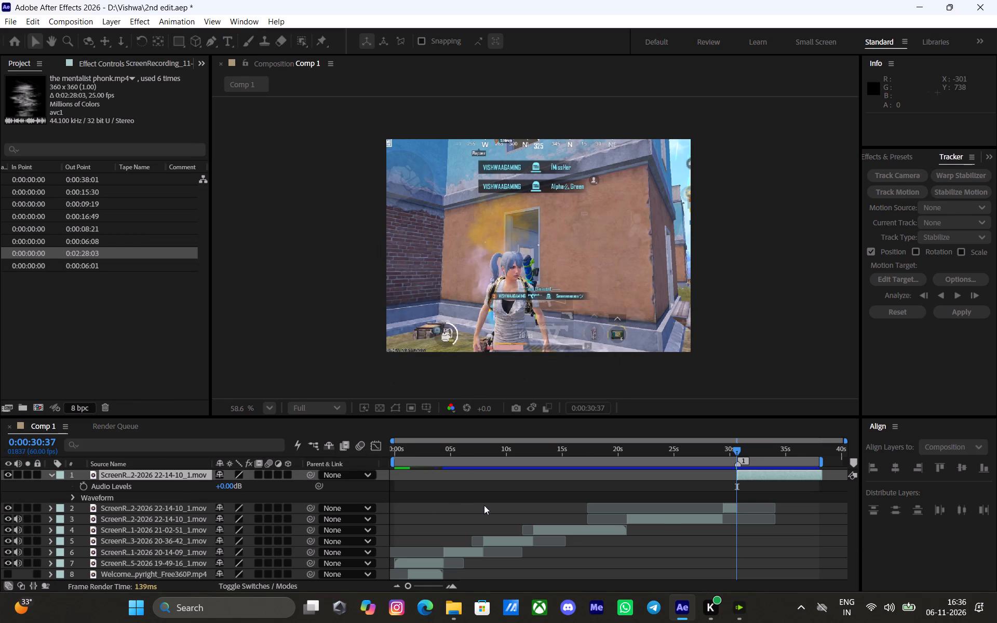
click(479, 446)
click(463, 450)
scroll(481, 513, down, 6)
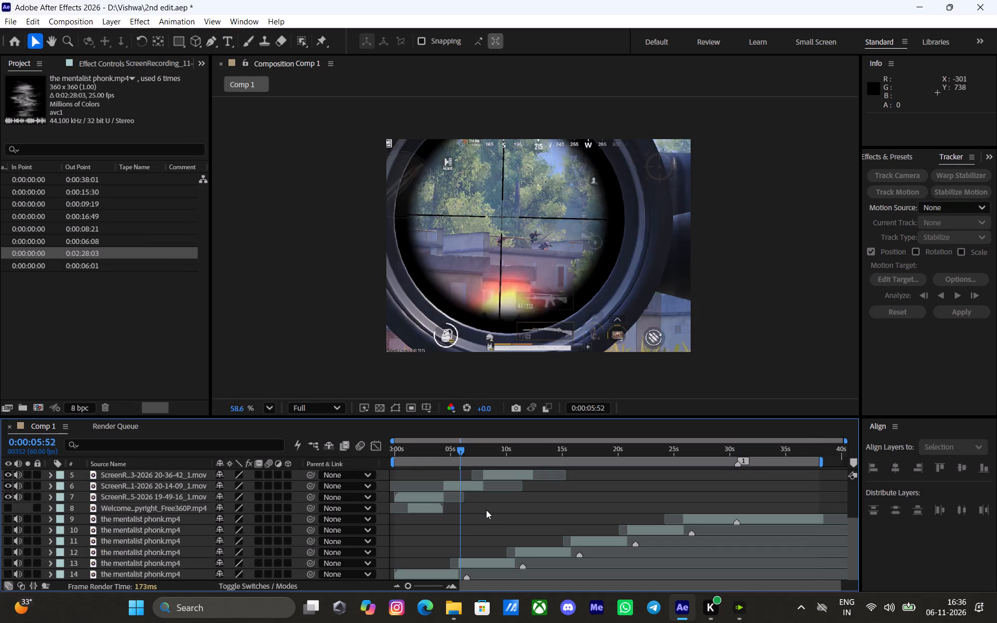
scroll(486, 510, down, 4)
click(526, 504)
Go through the project's compositions and footage items to examine their thumbnails and details.
click(69, 224)
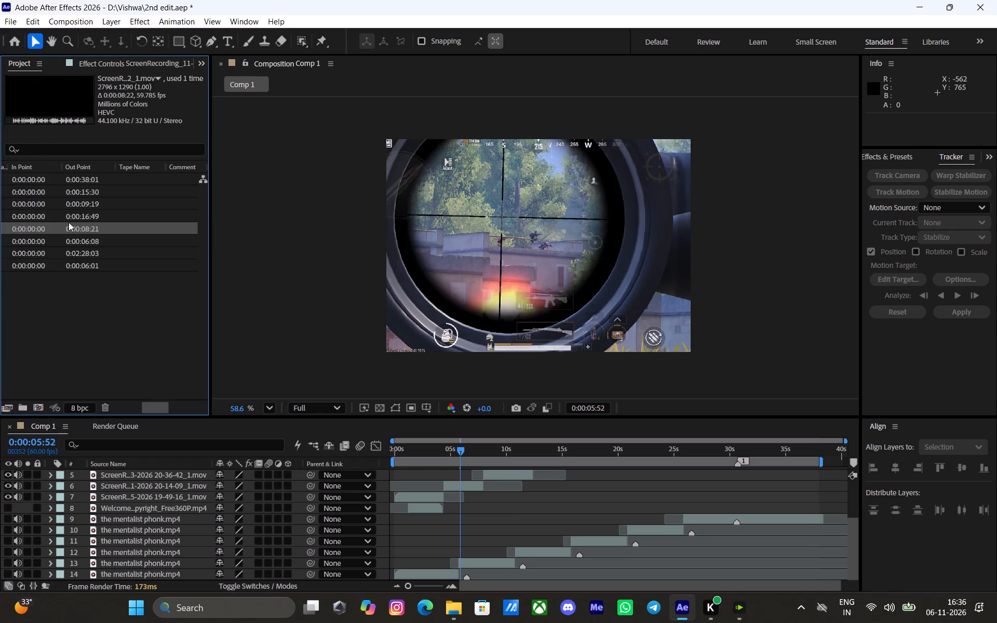
click(68, 210)
click(64, 201)
click(64, 190)
click(68, 180)
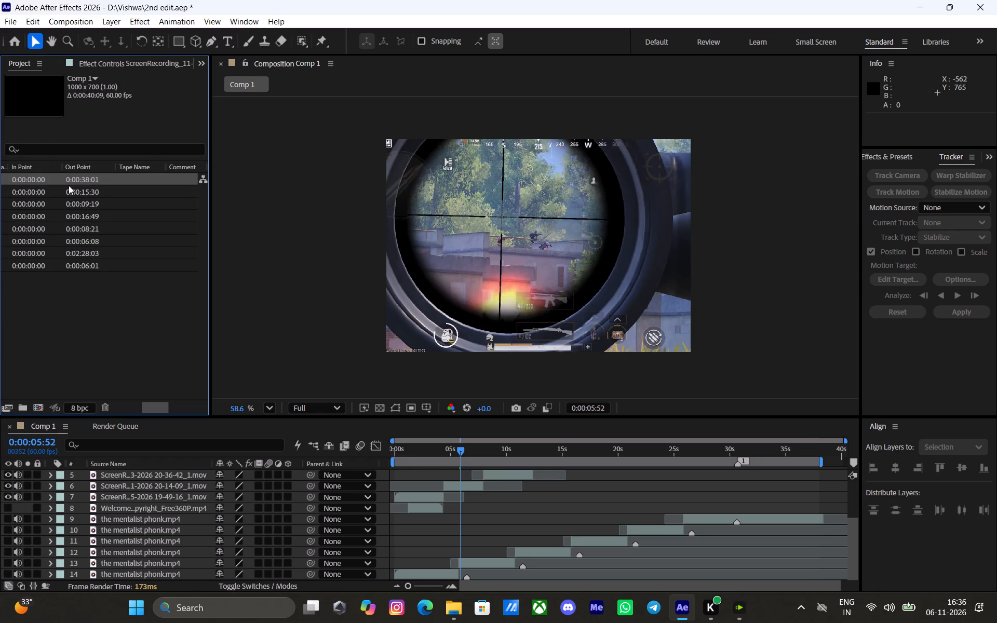
click(63, 218)
click(63, 237)
click(62, 252)
click(63, 260)
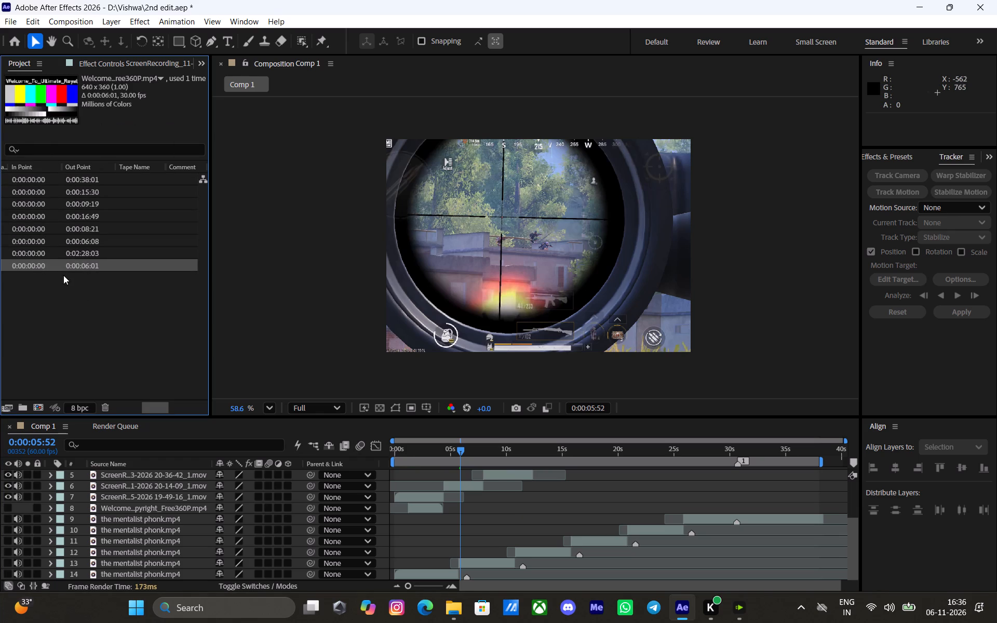
click(64, 277)
click(65, 265)
Pre-compose all layers of Comp 1, moving all attributes and adjusting the duration to the layers' time span.
click(512, 526)
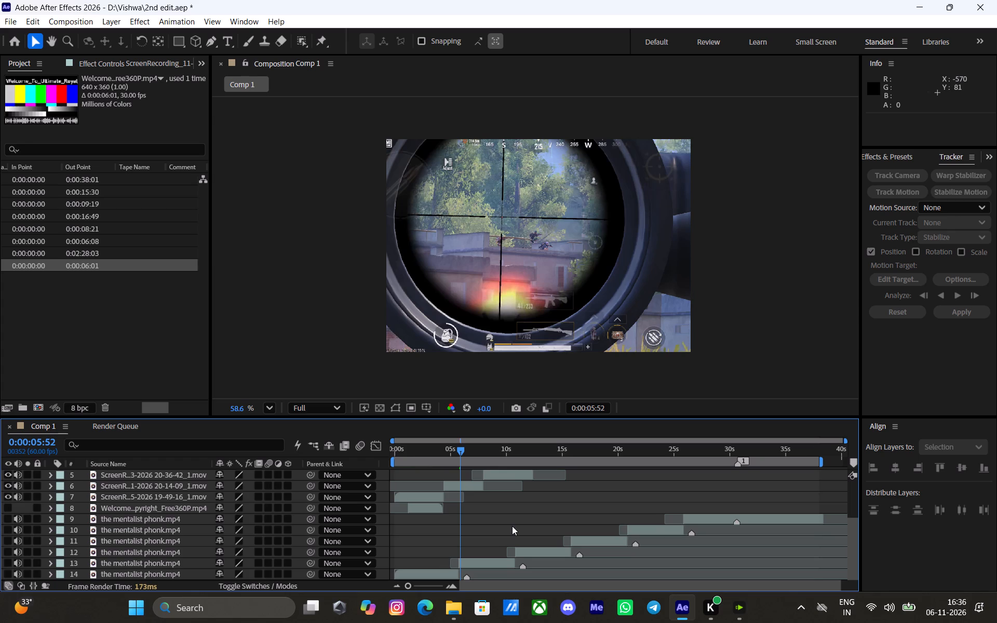
key(ctrl+a)
right_click(539, 524)
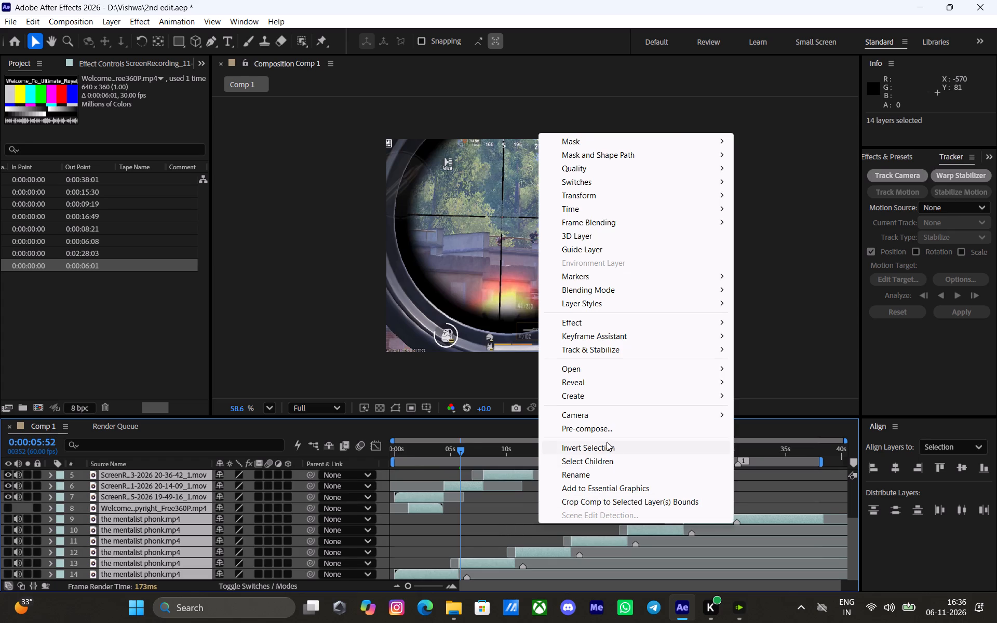
click(590, 430)
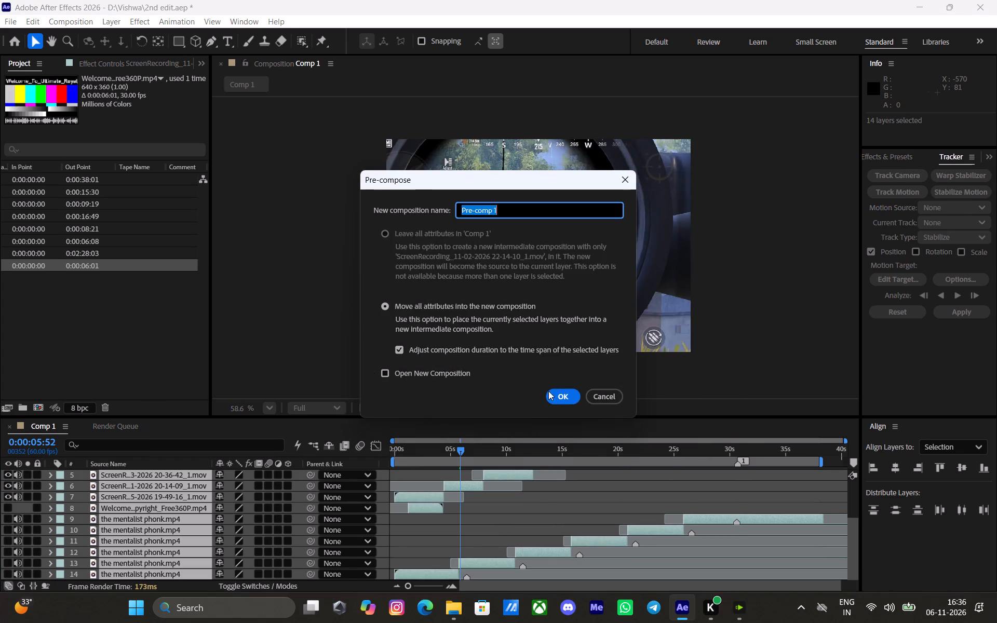
click(565, 403)
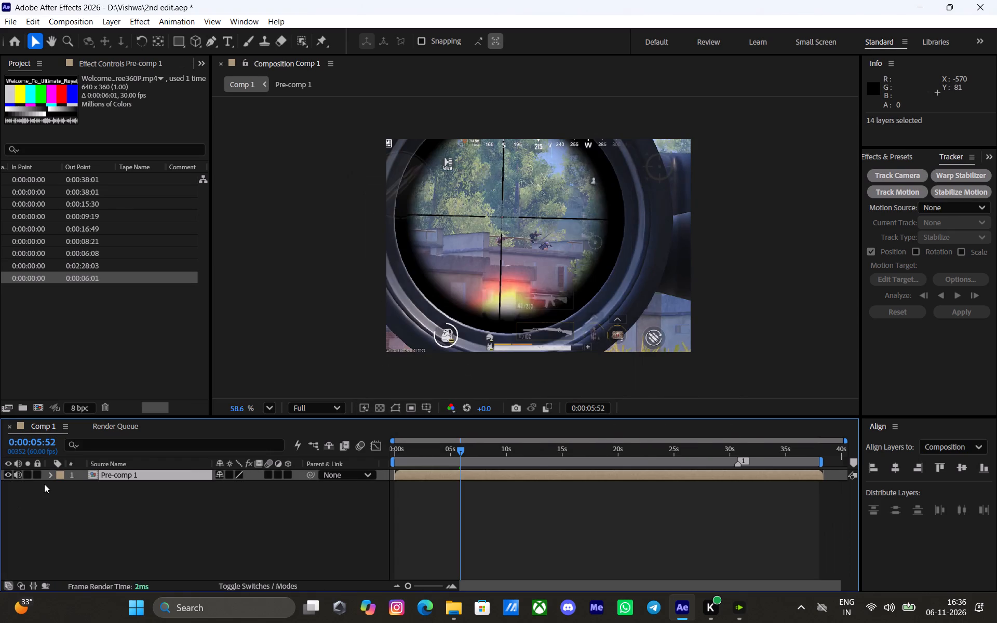
Mute and hide the pre-composed layer in Comp 1.
click(19, 477)
click(5, 476)
Return the playhead to the start of Comp 1 and save the project.
drag(420, 448, 258, 440)
key(ctrl+s)
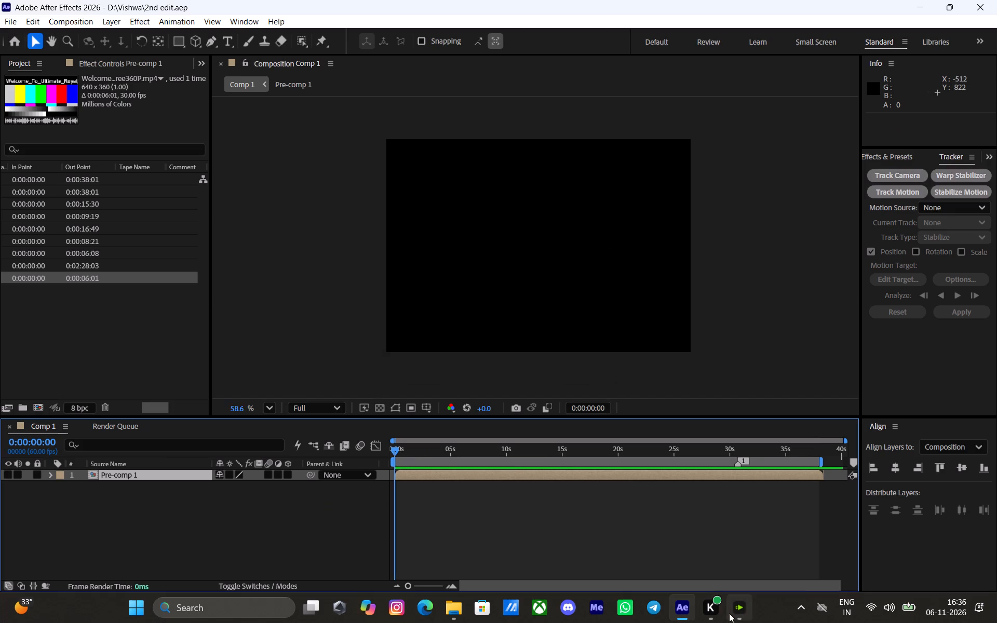
Switch to Topaz Video and examine the character's face in the export preview at 00:00:34:03, comparing it with the original.
click(733, 613)
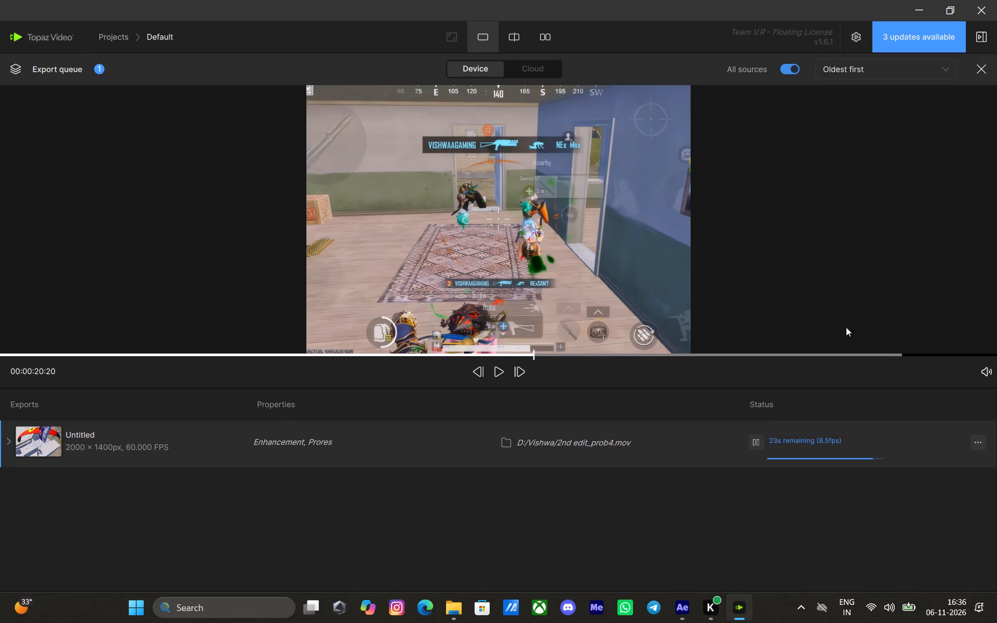
double_click(894, 359)
click(486, 239)
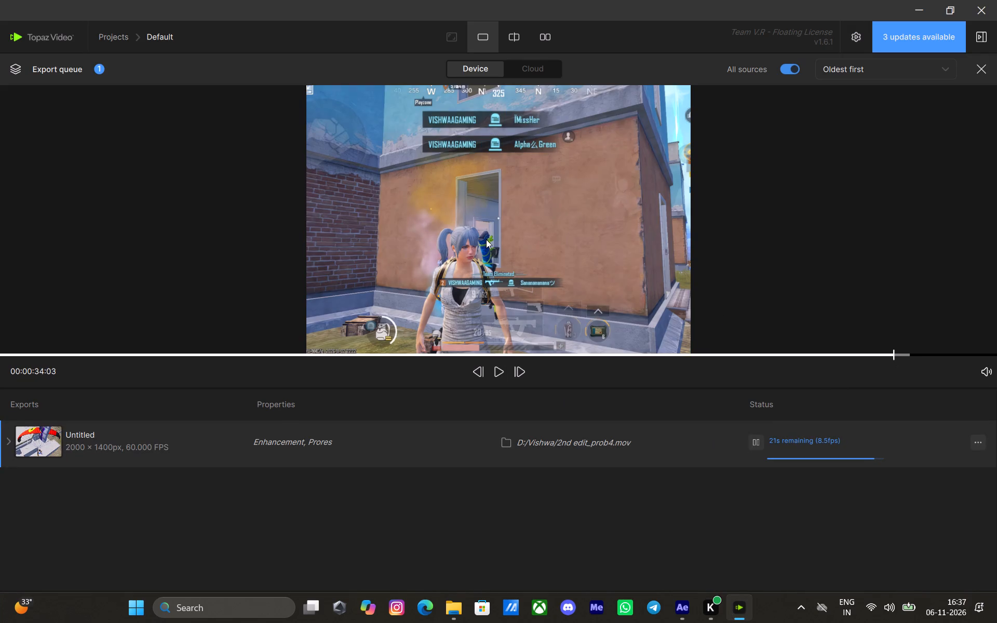
scroll(506, 273, up, 8)
drag(492, 279, 544, 143)
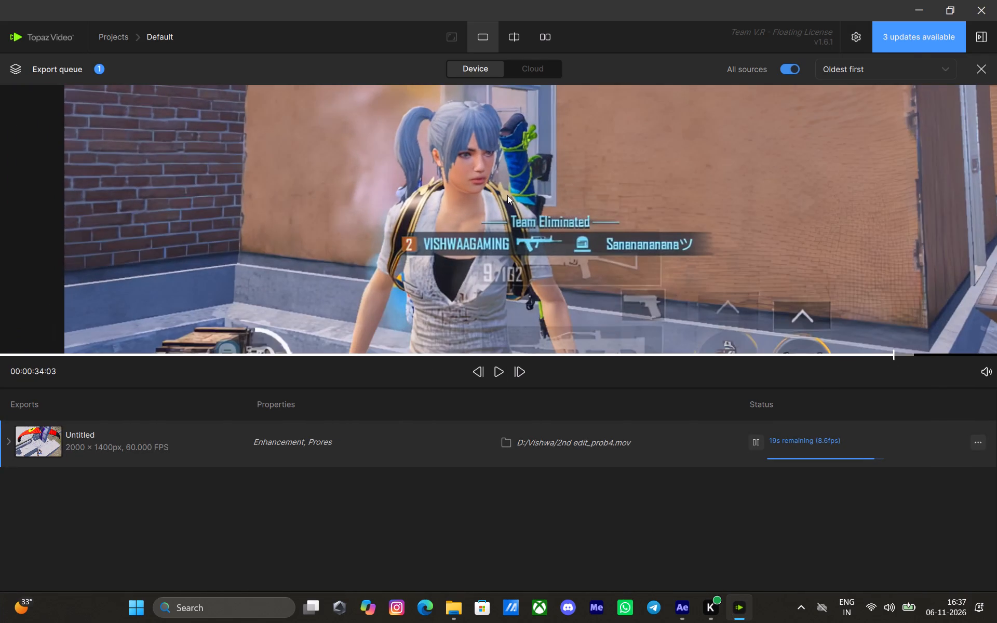
scroll(459, 219, up, 6)
drag(466, 166, 491, 249)
click(491, 249)
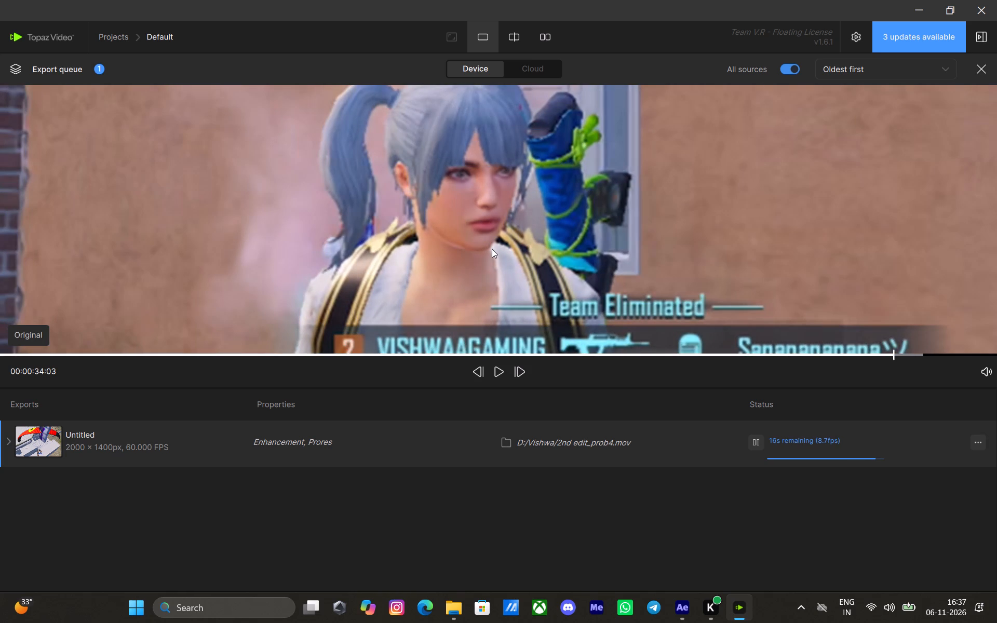
click(492, 249)
scroll(492, 249, down, 15)
scroll(492, 249, down, 6)
Examine the kill-feed text and building wall up close in the same preview frame, comparing enhanced and original quality.
click(632, 266)
scroll(632, 266, up, 4)
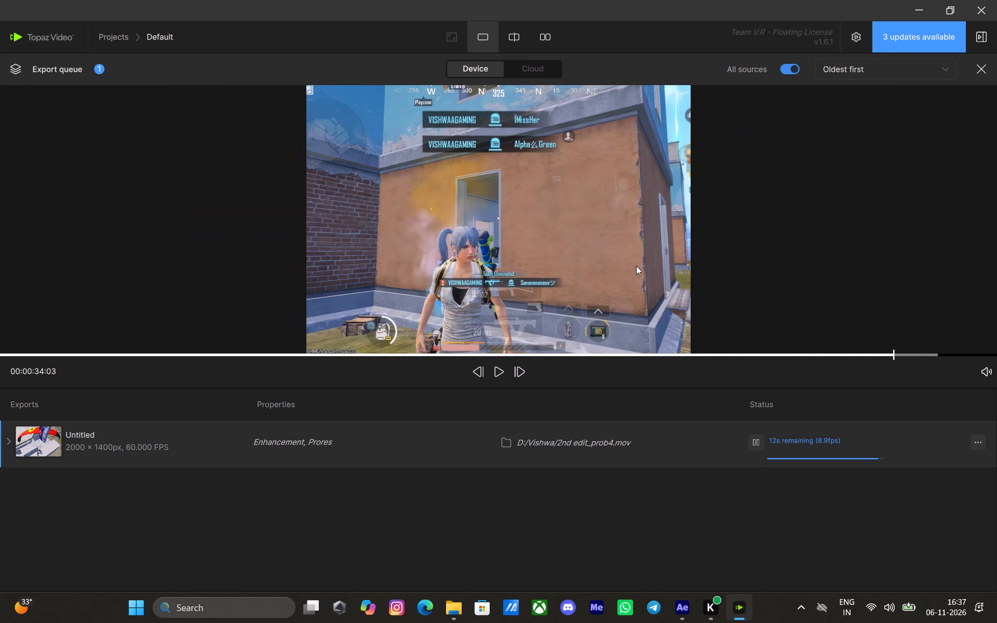
scroll(636, 266, up, 2)
drag(702, 225, 489, 302)
scroll(550, 272, up, 6)
drag(610, 154, 603, 251)
click(593, 232)
scroll(593, 232, down, 5)
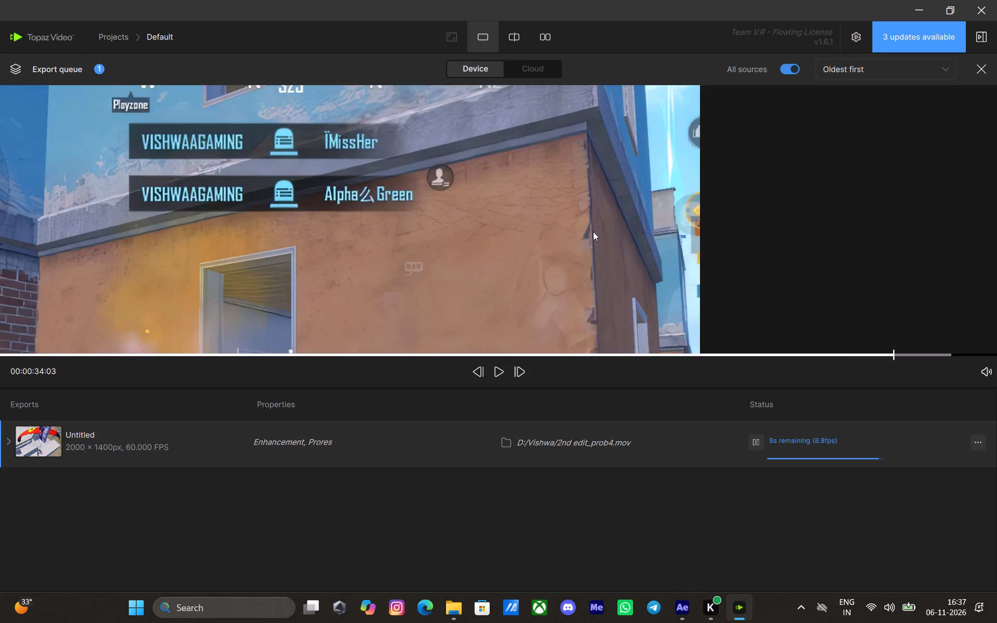
scroll(593, 232, down, 14)
Switch to Instagram and open the messages.
click(397, 607)
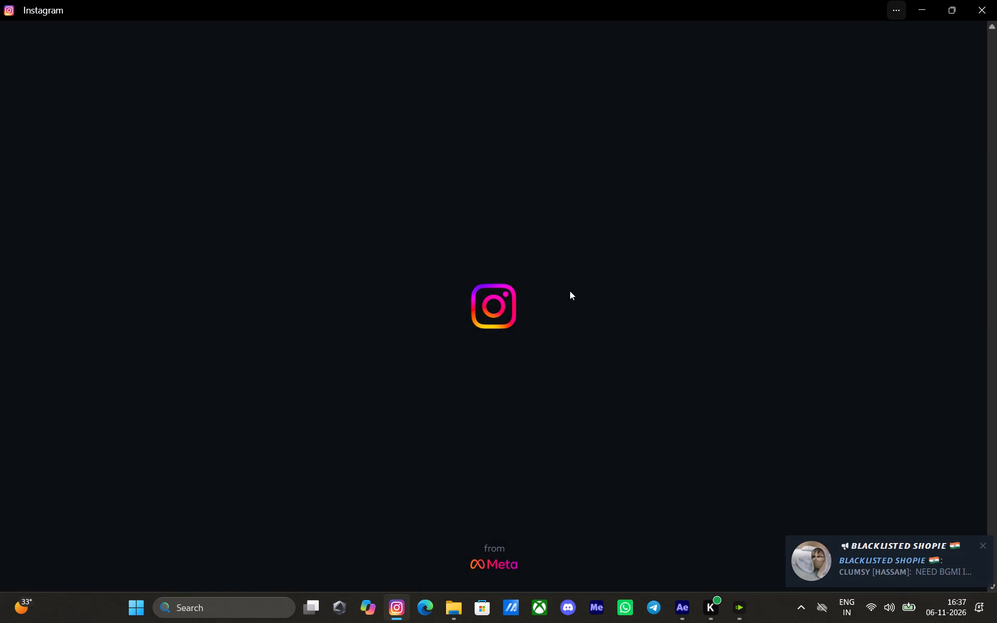
click(35, 257)
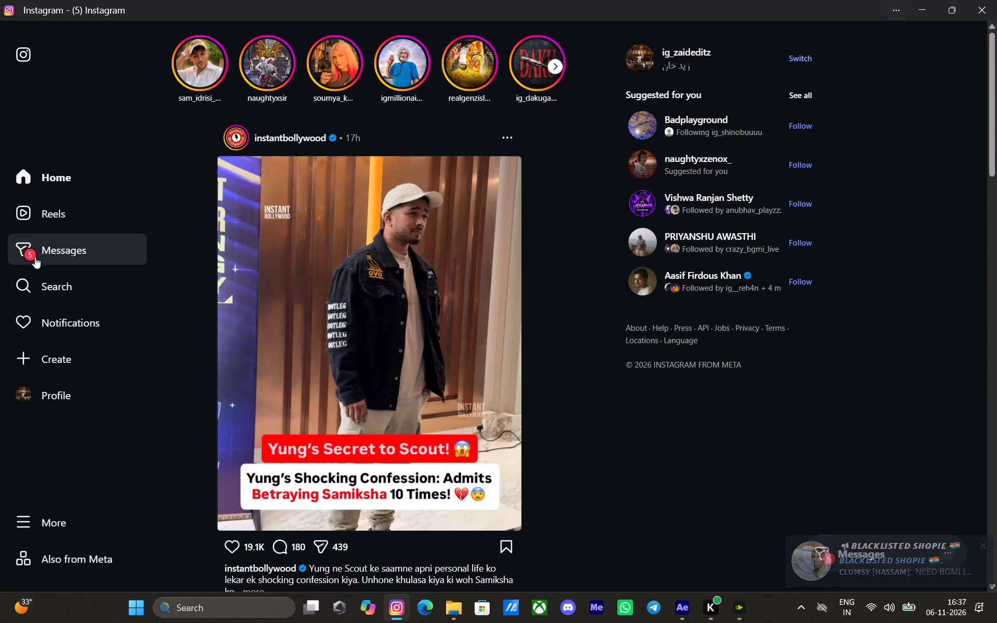
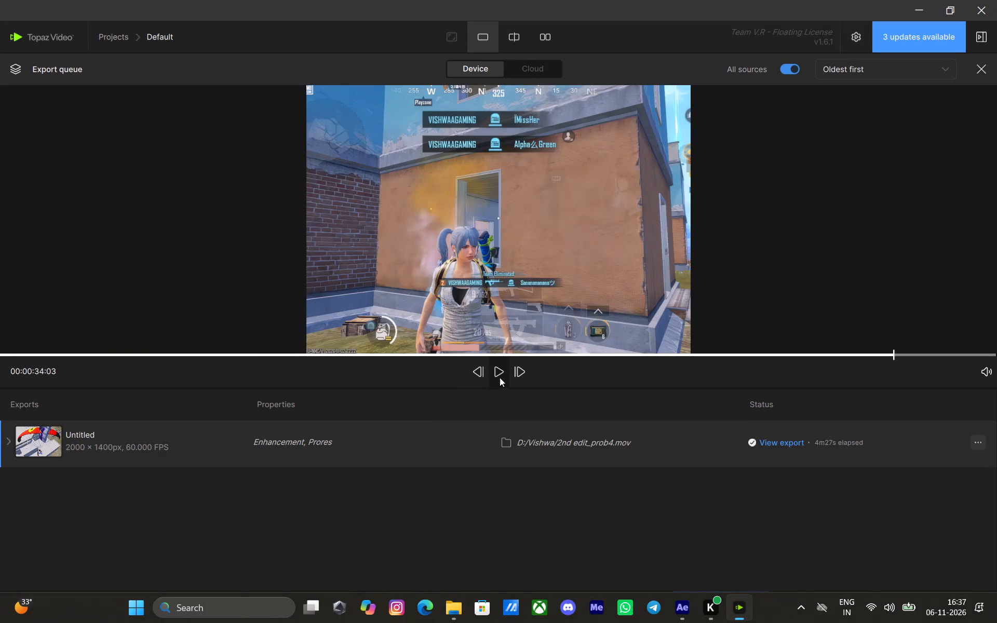
Briefly play back the finished 2nd edit_prob4.mov export in Topaz Video to check its quality, then return to After Effects.
click(500, 371)
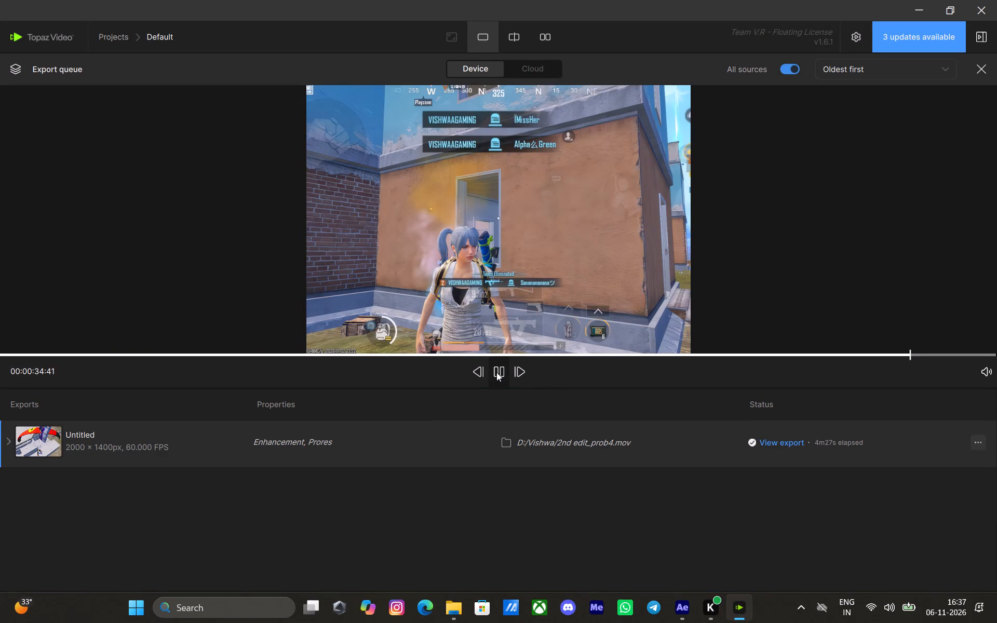
click(496, 372)
click(688, 608)
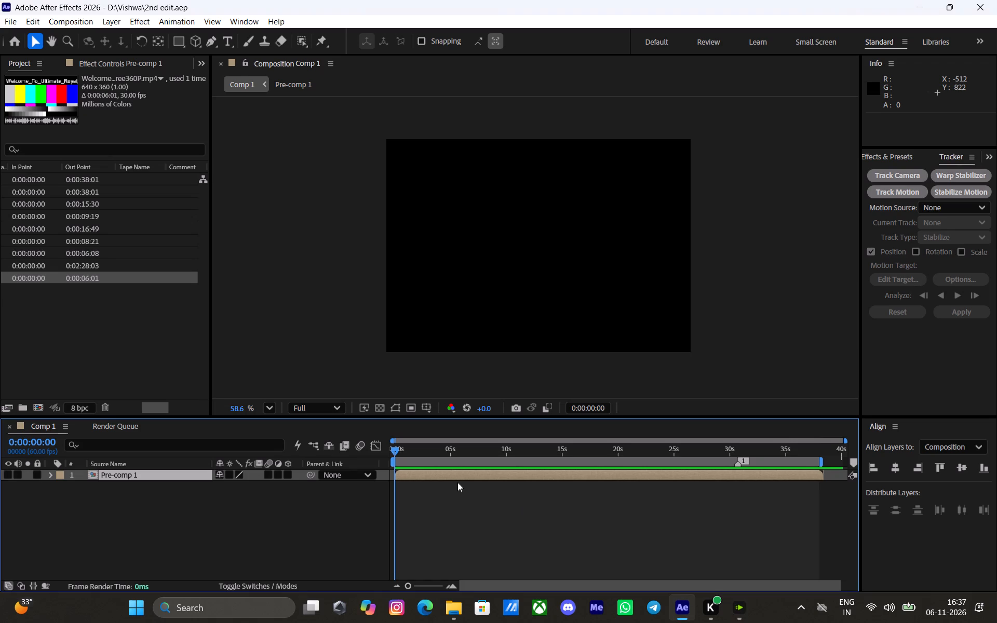
Import the 2nd edit_prob4 video from the Vishwa folder on drive D as footage.
drag(442, 453, 143, 428)
double_click(36, 326)
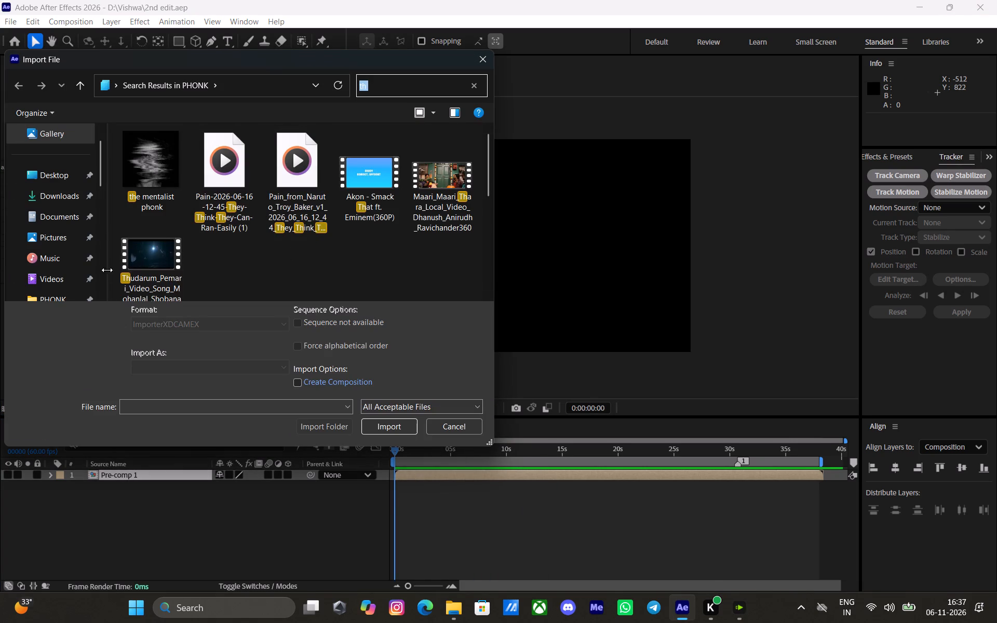
scroll(48, 247, down, 3)
click(65, 237)
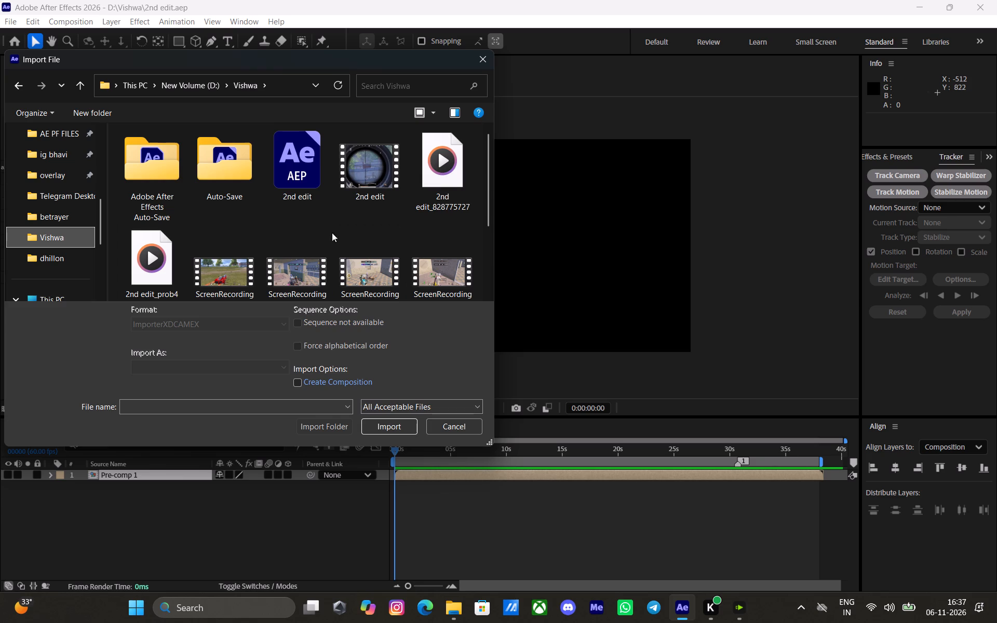
click(186, 248)
click(150, 259)
click(371, 432)
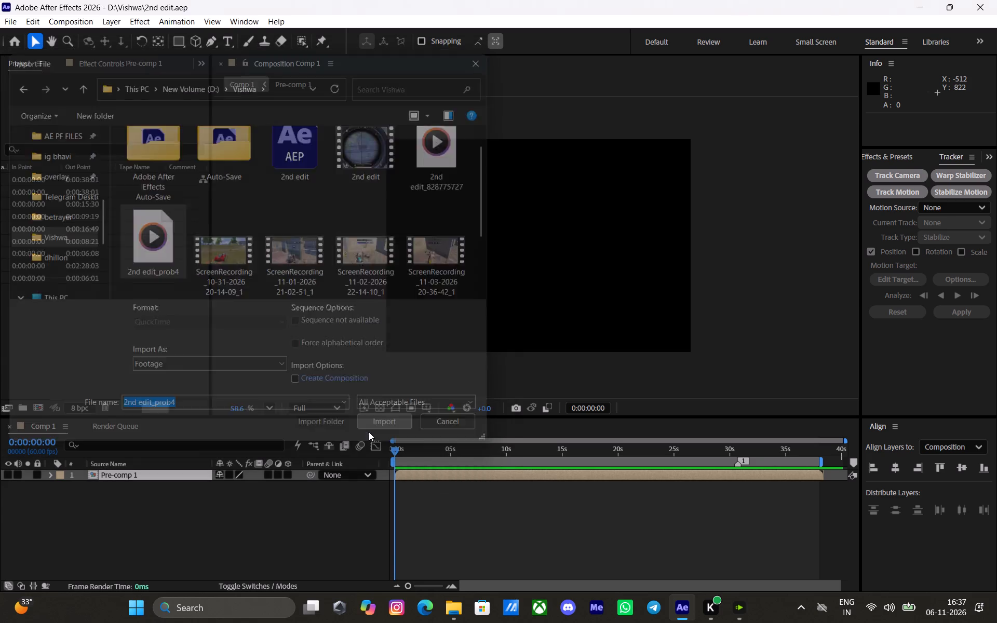
Add 2nd edit_prob4.mov to Comp 1 above Pre-comp 1 and mute its audio.
drag(42, 182, 48, 473)
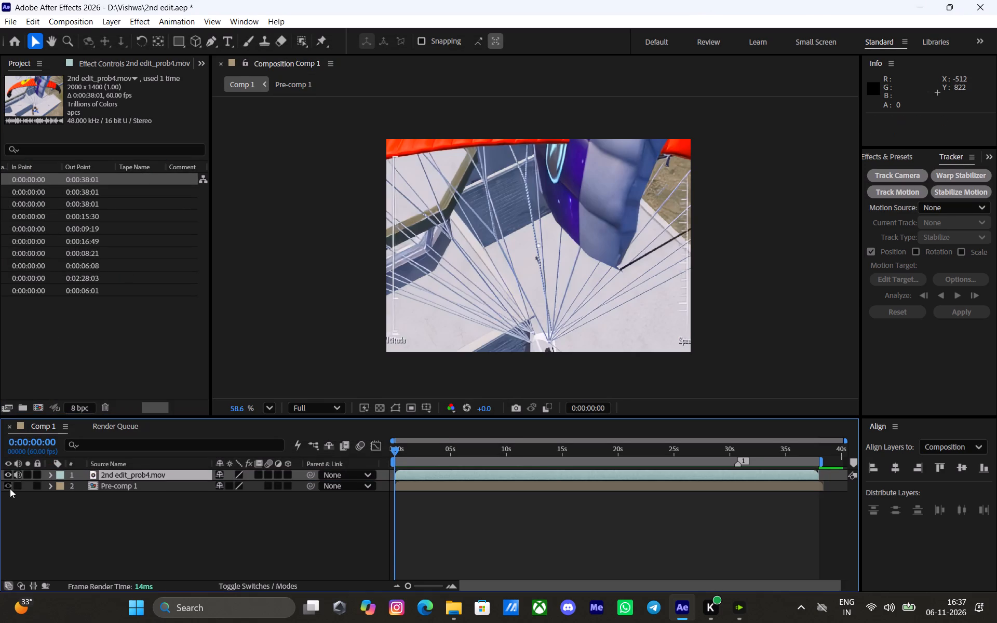
click(18, 477)
Duplicate the 2nd edit_prob4.mov layer, then hide the lower copy's video and turn its audio on.
key(ctrl+d)
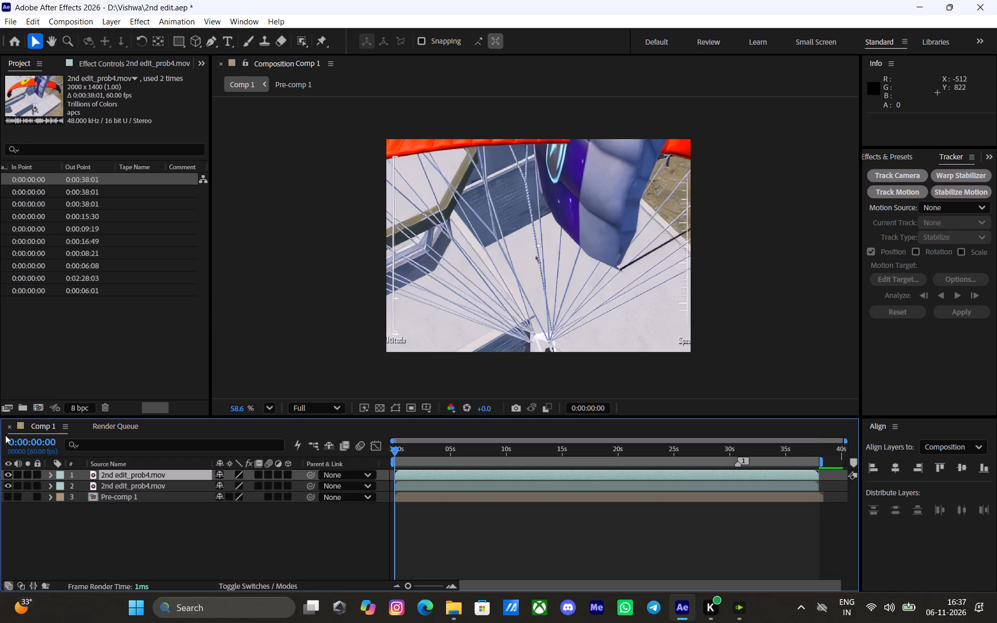
click(7, 486)
click(17, 485)
Set the Scale of the top 2nd edit_prob4.mov layer to 50%.
key(s)
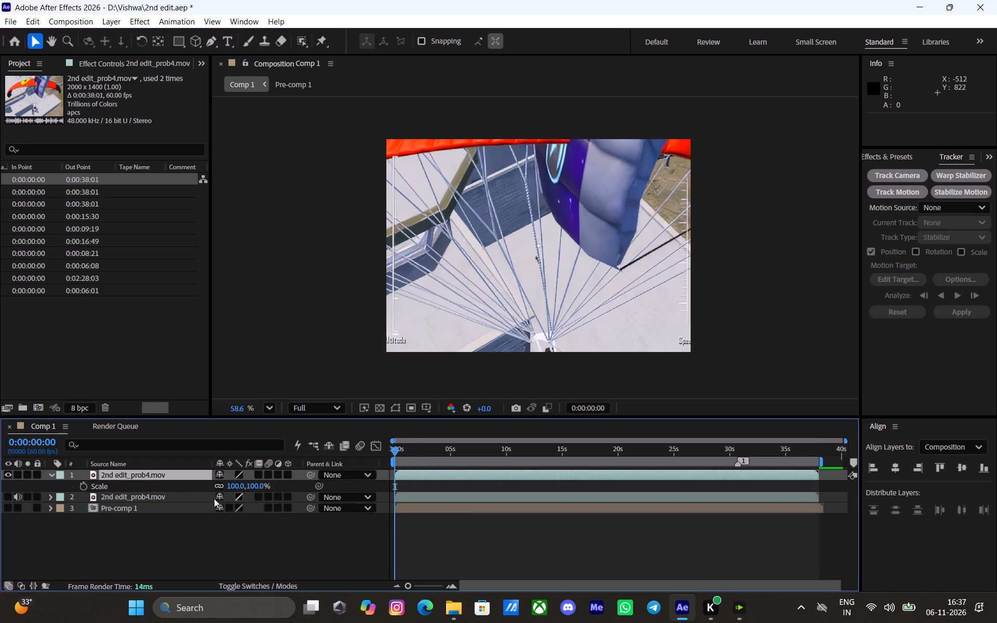
click(229, 486)
text(50)
key(Return)
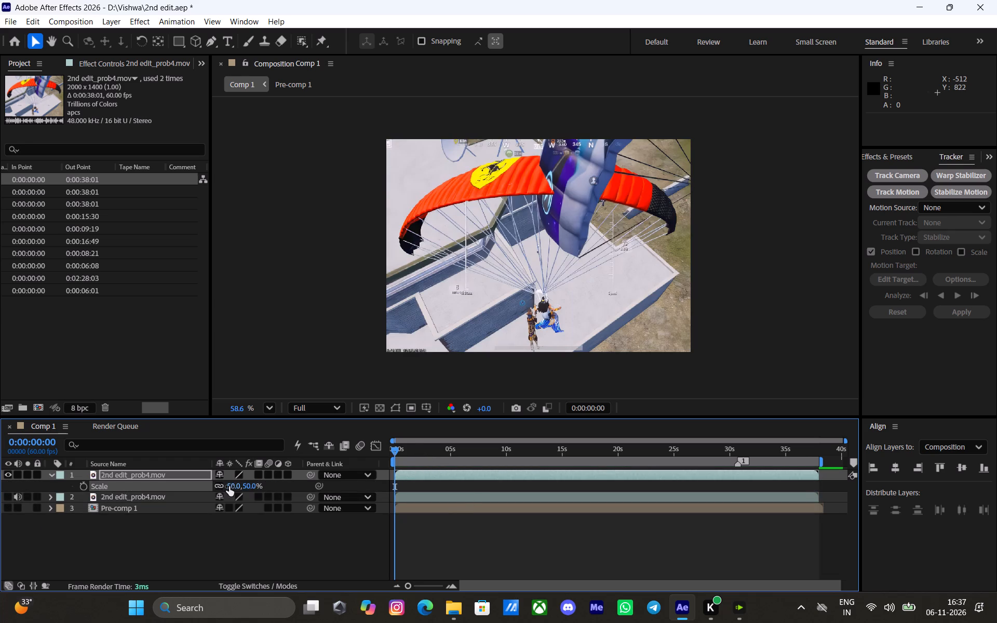
Find the exact cut frame near the composition marker and split the top 2nd edit_prob4.mov layer at 0:00:30:41.
drag(721, 454, 736, 456)
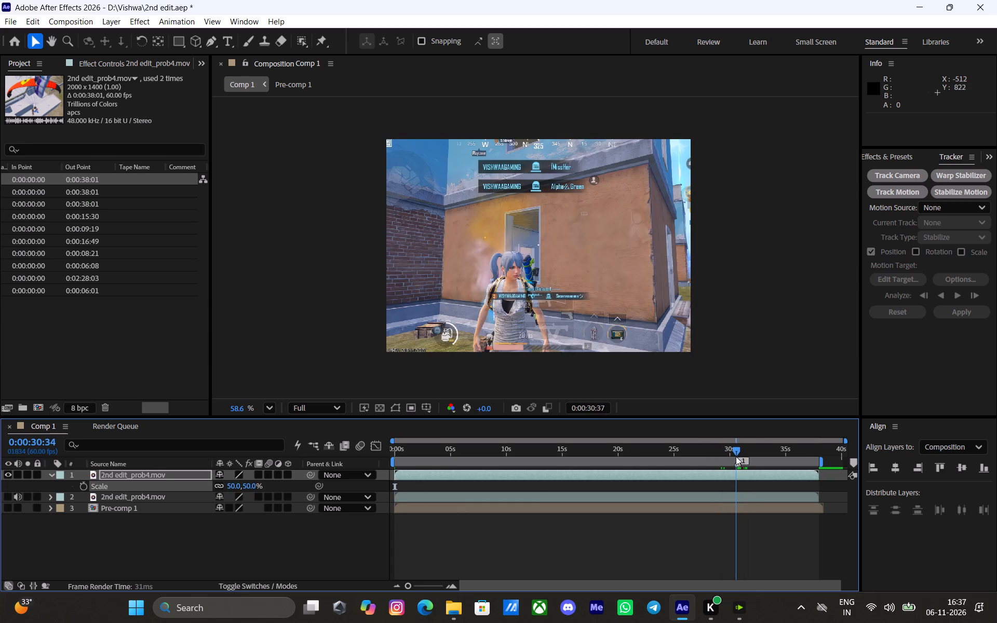
drag(736, 456, 736, 456)
key(ctrl+Right)
key(ctrl+Right)
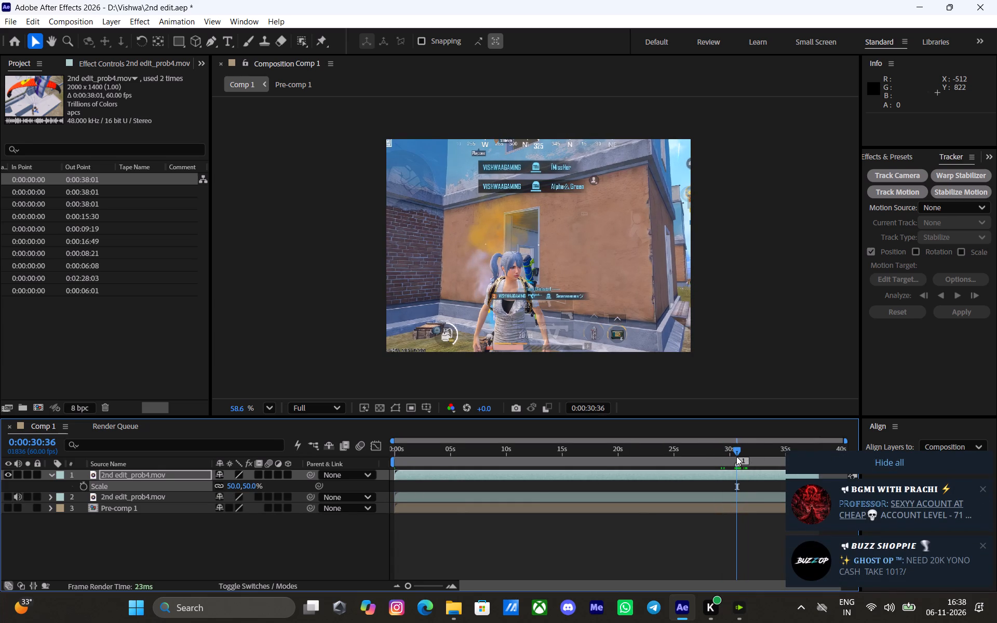
key(ctrl+Left)
key(ctrl+Left)
key(ctrl+Right)
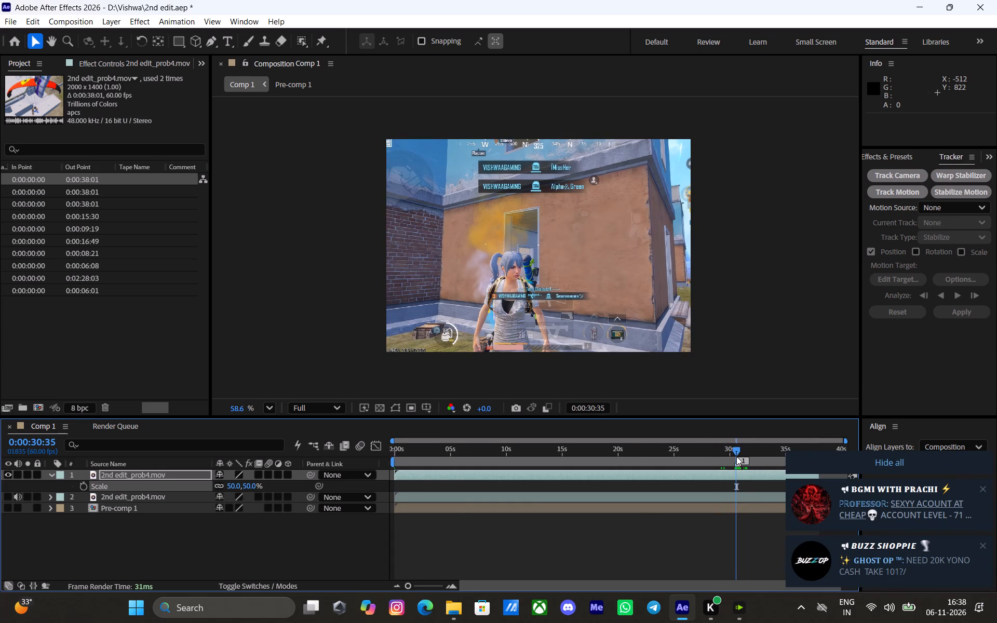
key(ctrl+Left)
key(ctrl+Right)
key(ctrl+Right)
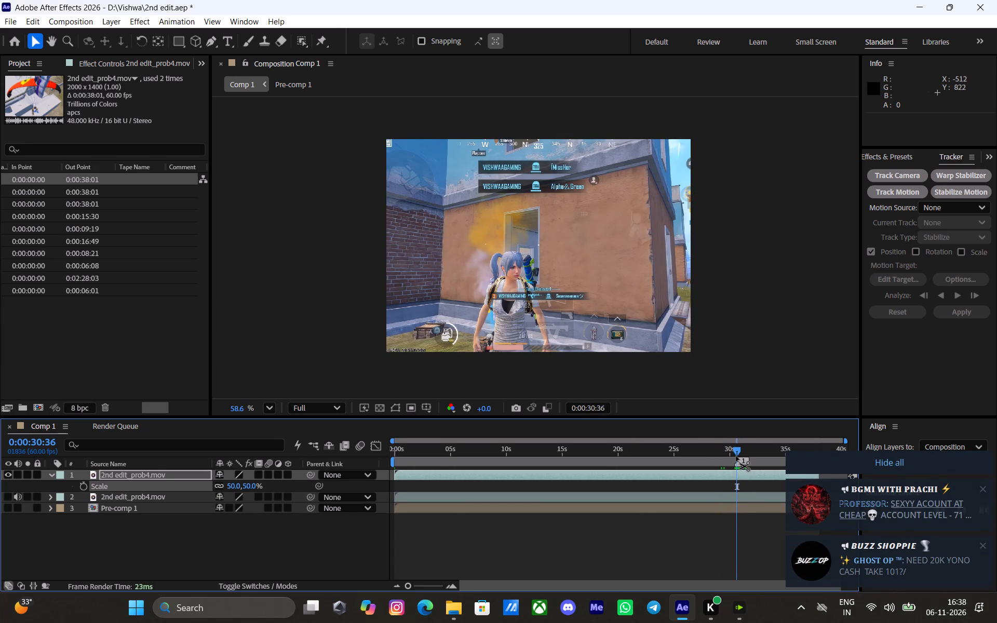
key(ctrl+Left)
key(ctrl+Right)
key(ctrl+Right)
key(ctrl+Right)
key(ctrl+Right)
key(ctrl+Down)
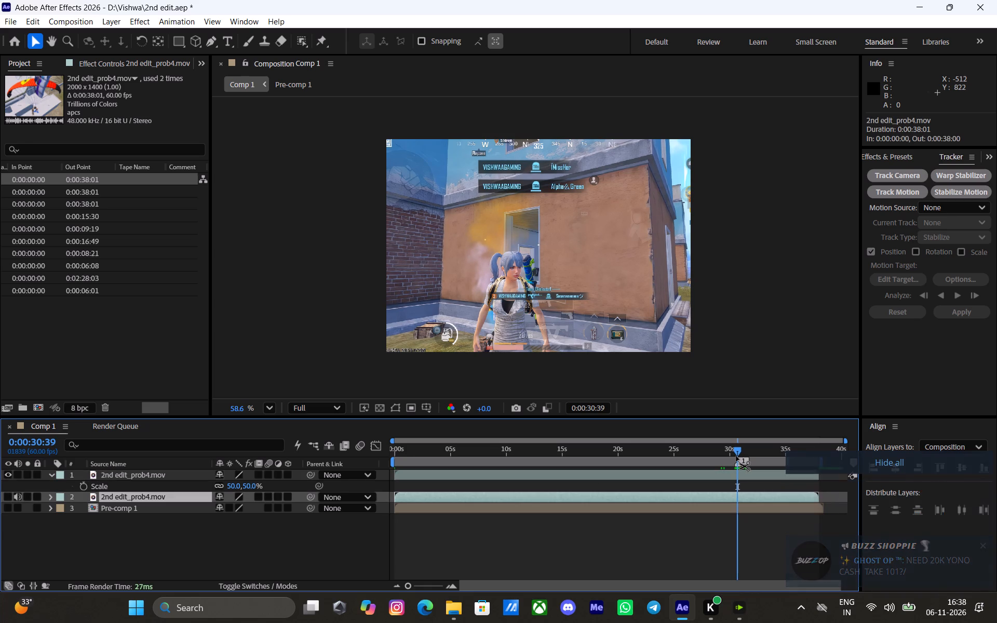
key(ctrl+Right)
key(ctrl+Right)
key(ctrl+Right)
key(ctrl+Right)
key(ctrl+Up)
key(ctrl+Up)
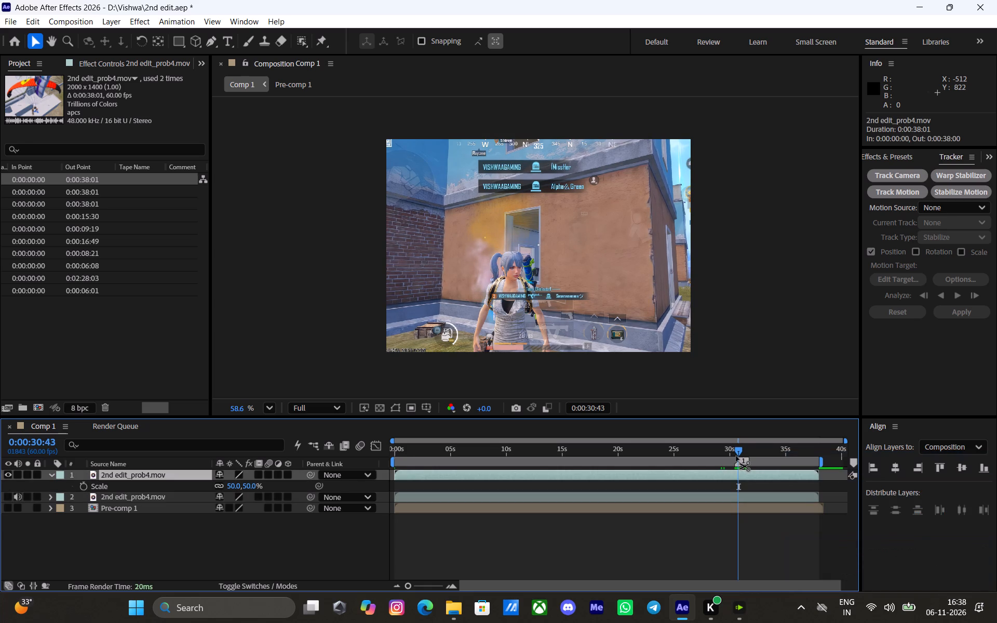
key(ctrl+Left)
key(ctrl+Left)
key(ctrl+Left)
key(ctrl+Right)
key(ctrl+shift+d)
Preview the opening of Comp 1, return the playhead to the start and save the project.
key(space)
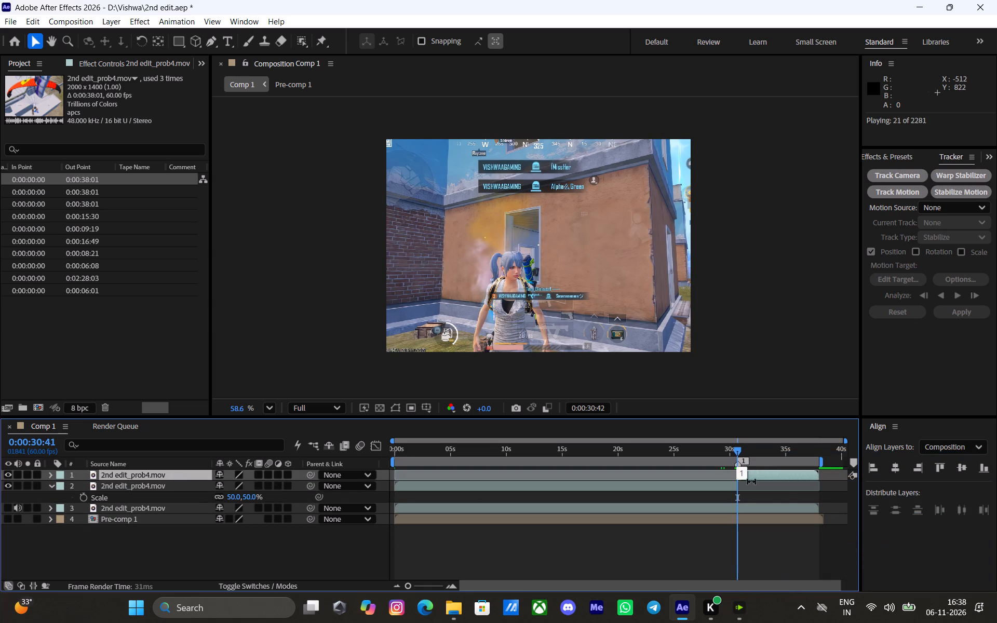
drag(621, 458, 457, 457)
drag(493, 444, 304, 446)
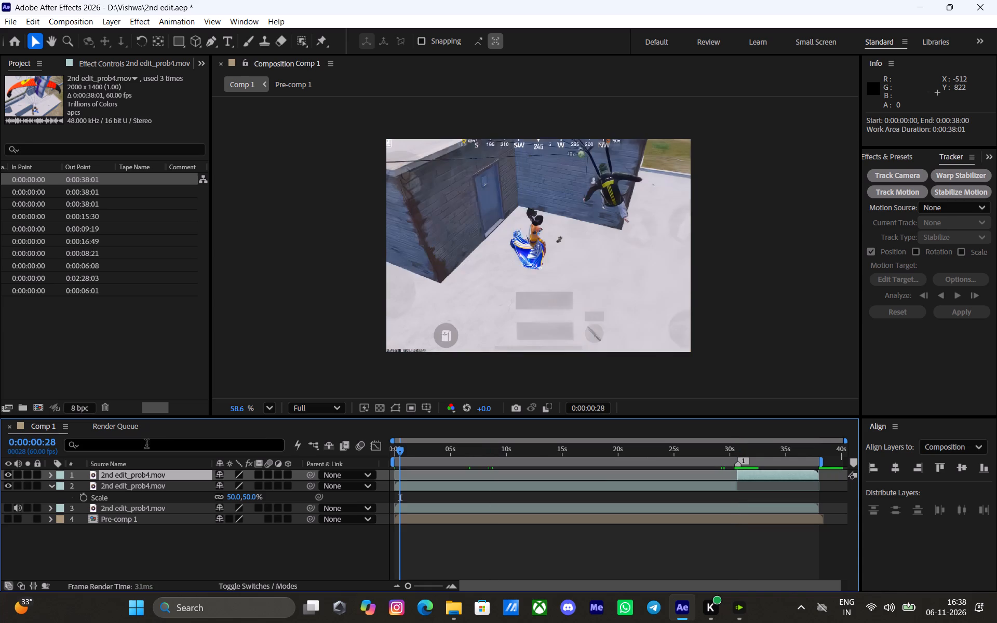
key(space)
key(ctrl+s)
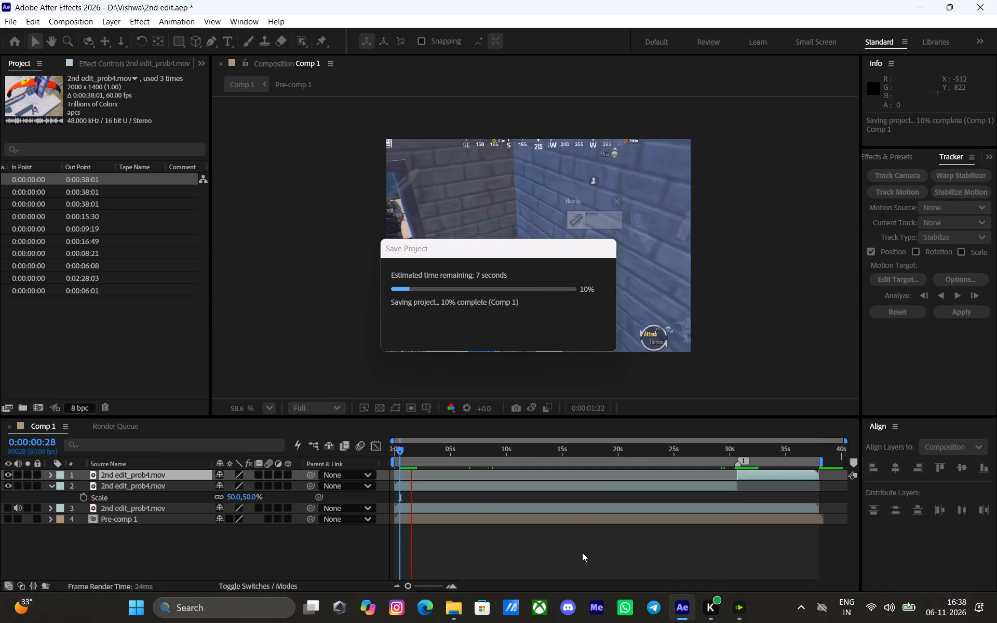
click(578, 563)
click(576, 562)
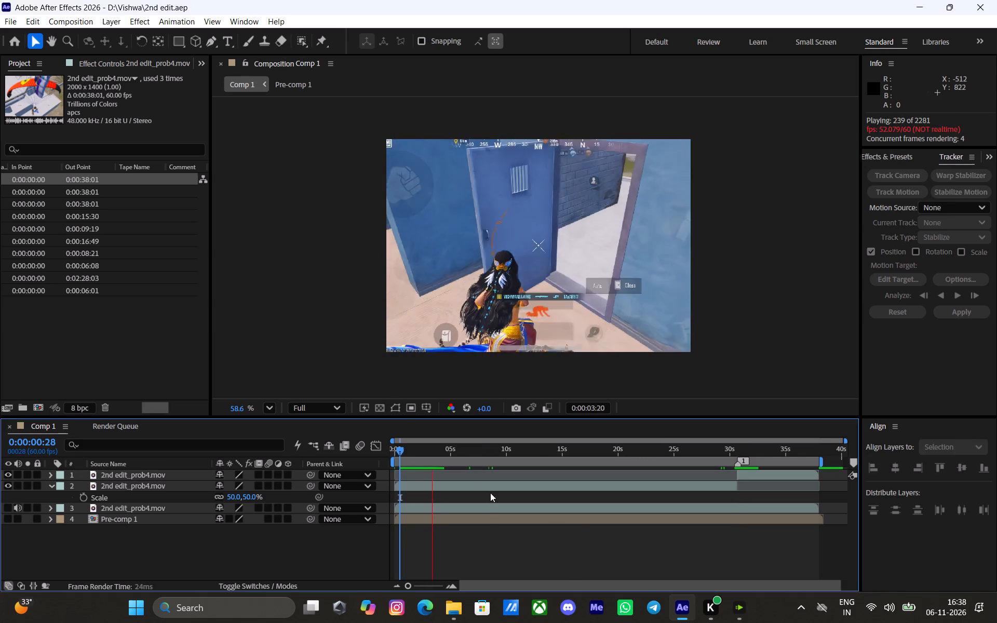
drag(433, 452, 464, 442)
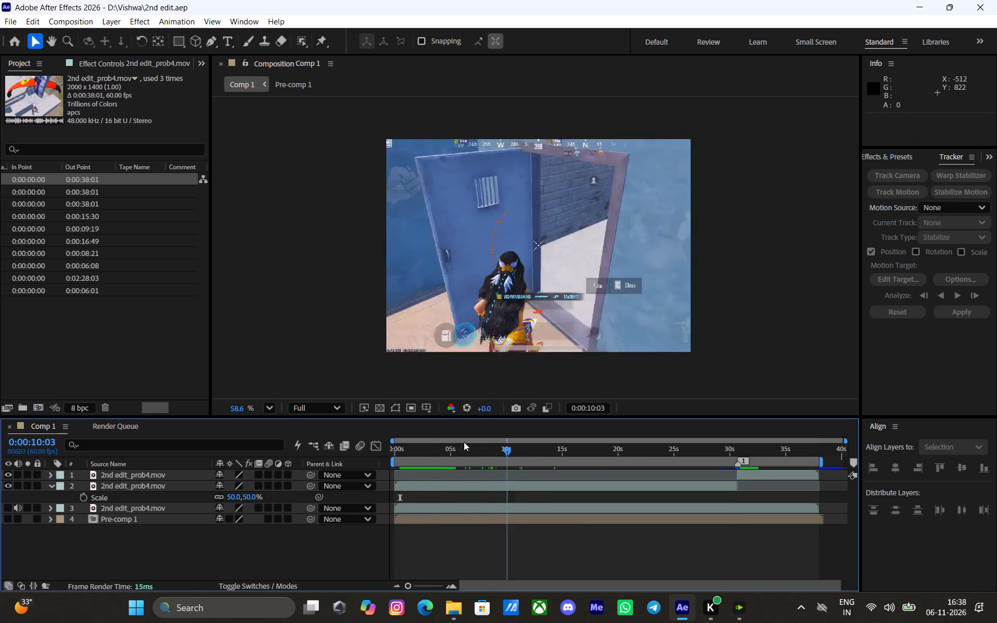
drag(464, 442, 282, 418)
key(space)
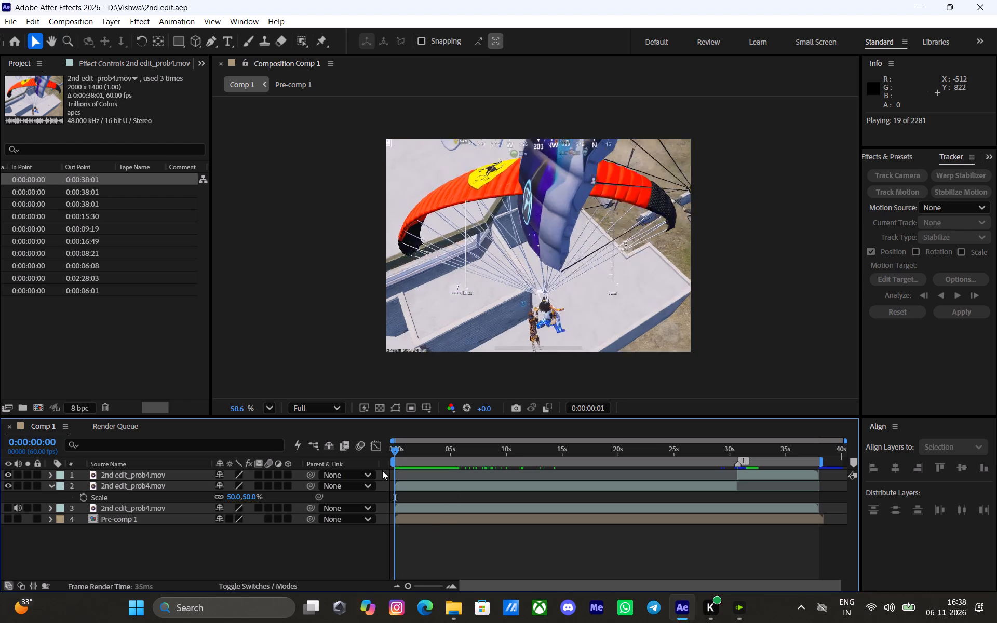
drag(408, 451, 122, 438)
key(ctrl+s)
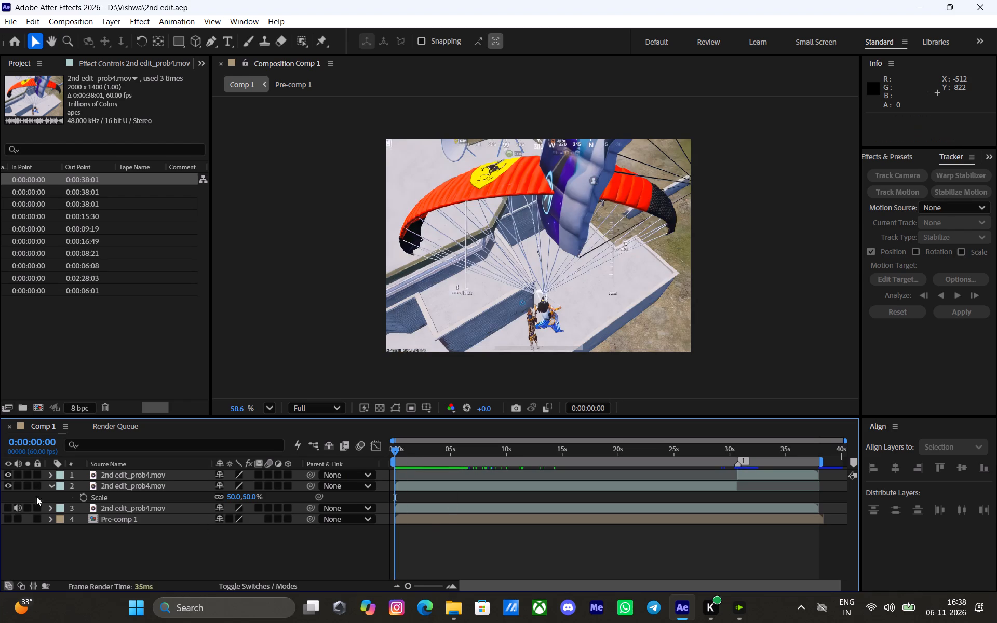
Play back Comp 1 from shortly before the marker to check the footage around the split.
click(47, 484)
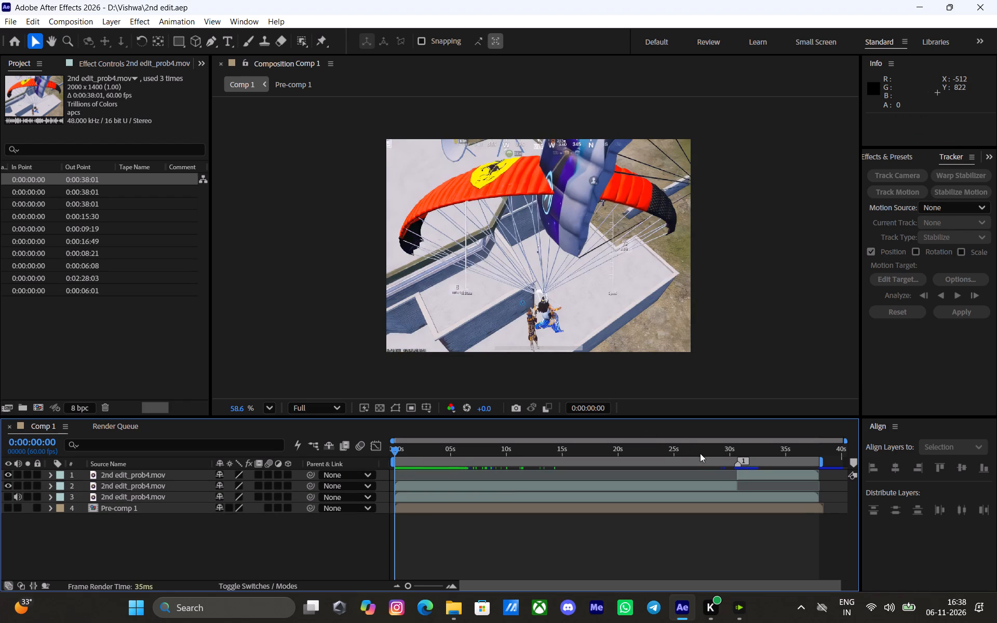
click(709, 453)
key(space)
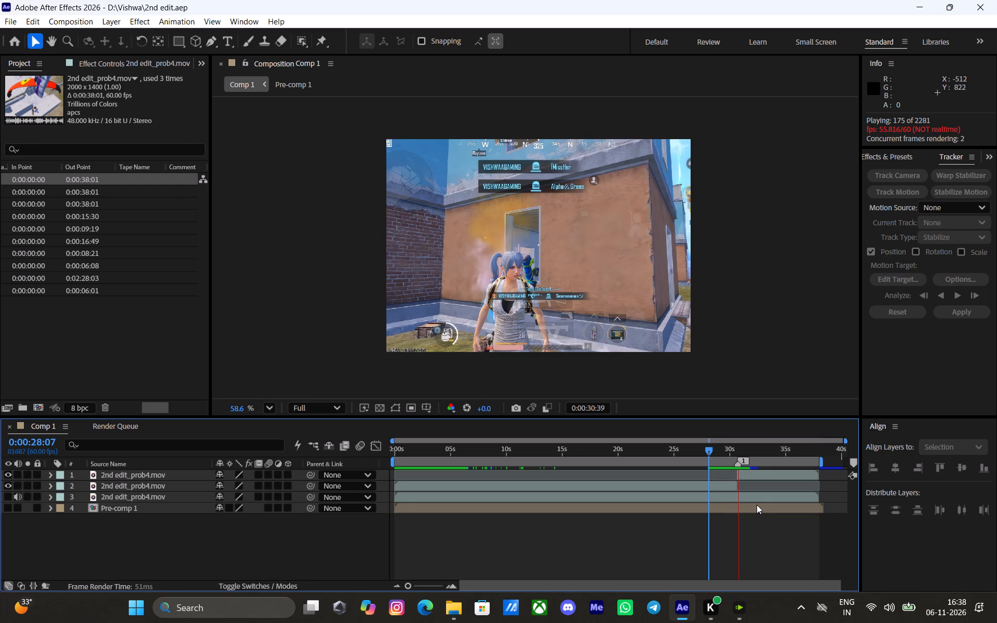
click(726, 450)
key(space)
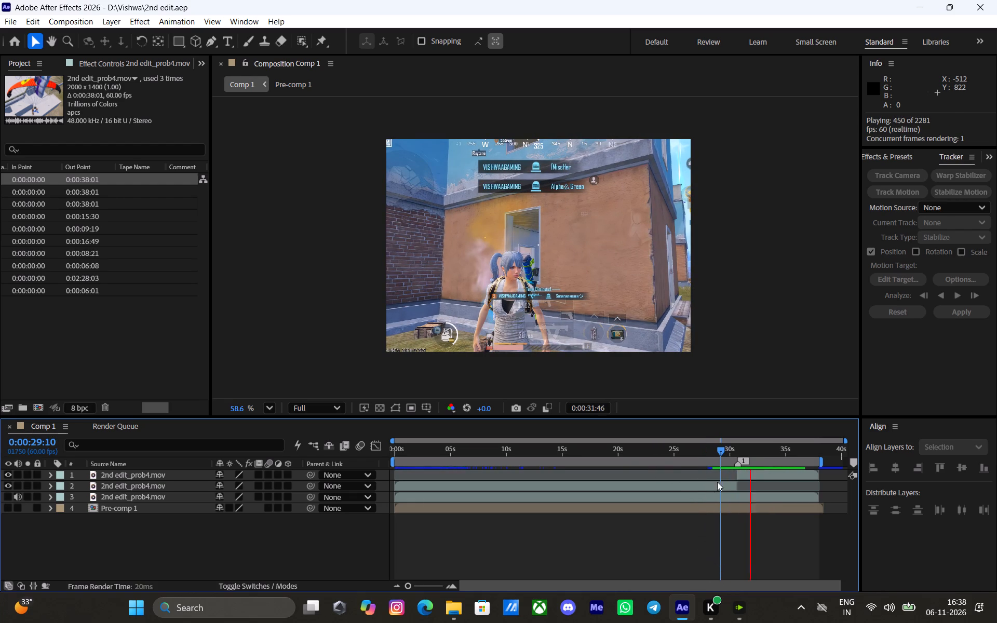
click(724, 452)
key(space)
Return the playhead to the start of Comp 1 and add an adjustment layer above all layers.
drag(522, 452, 305, 463)
right_click(294, 552)
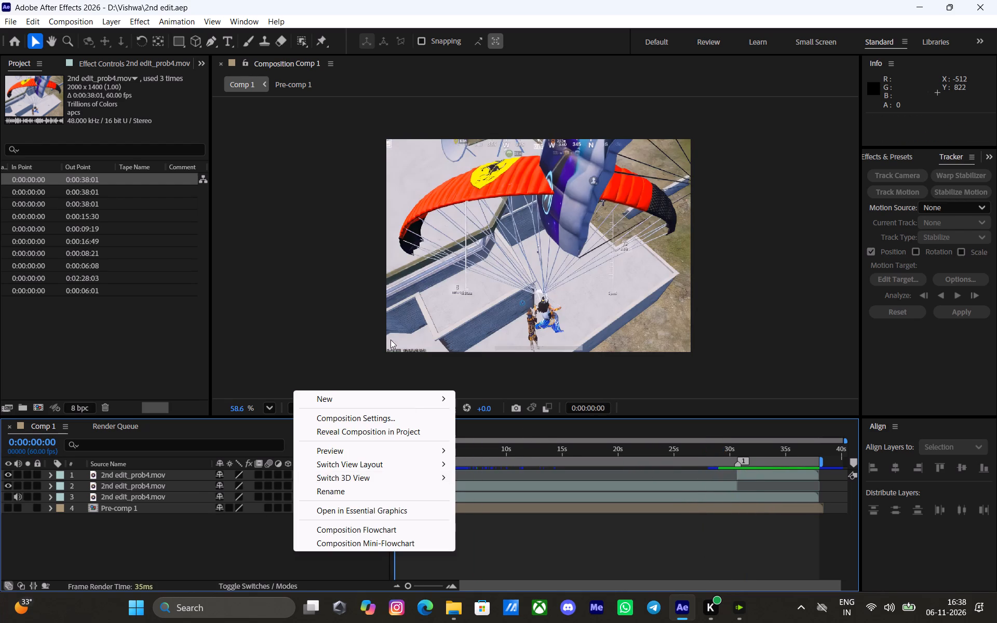
click(379, 392)
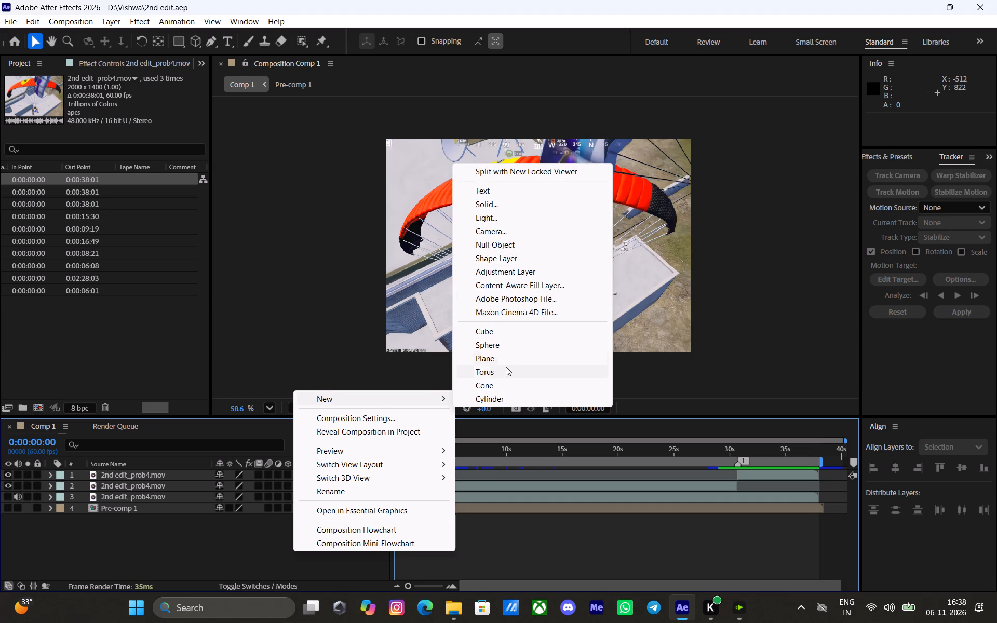
click(508, 270)
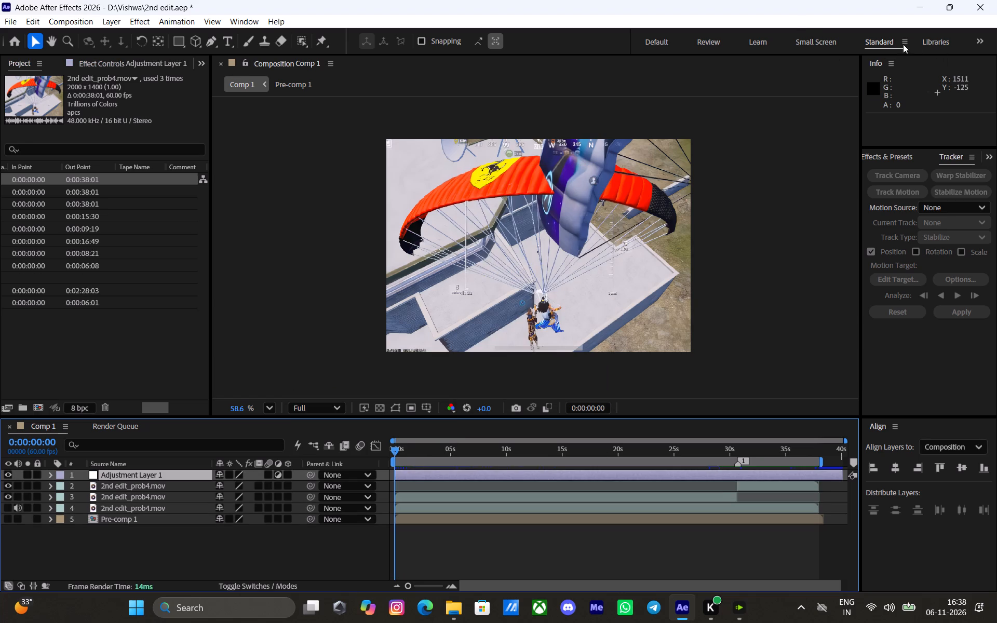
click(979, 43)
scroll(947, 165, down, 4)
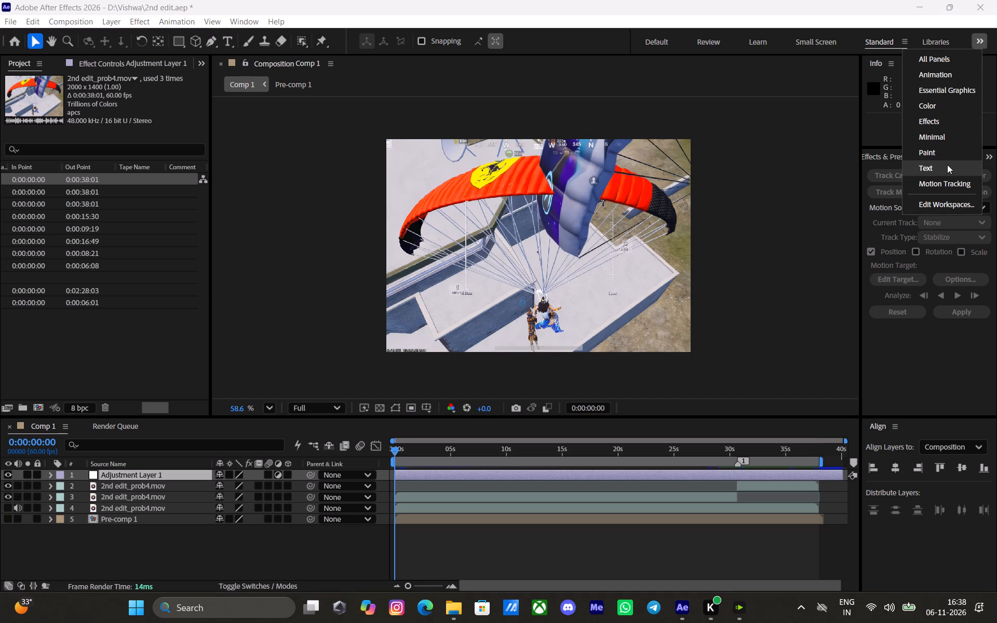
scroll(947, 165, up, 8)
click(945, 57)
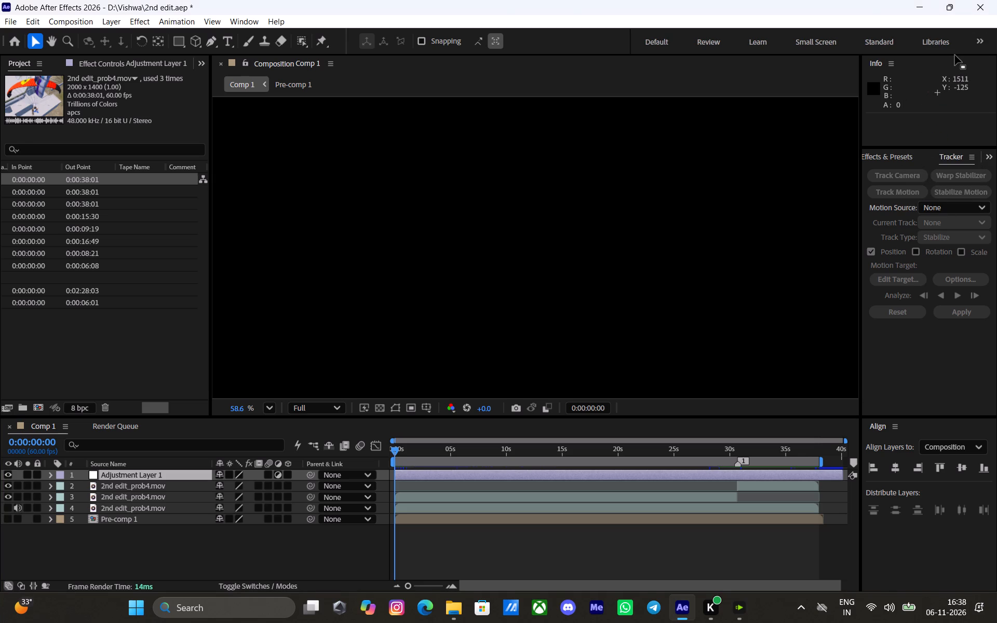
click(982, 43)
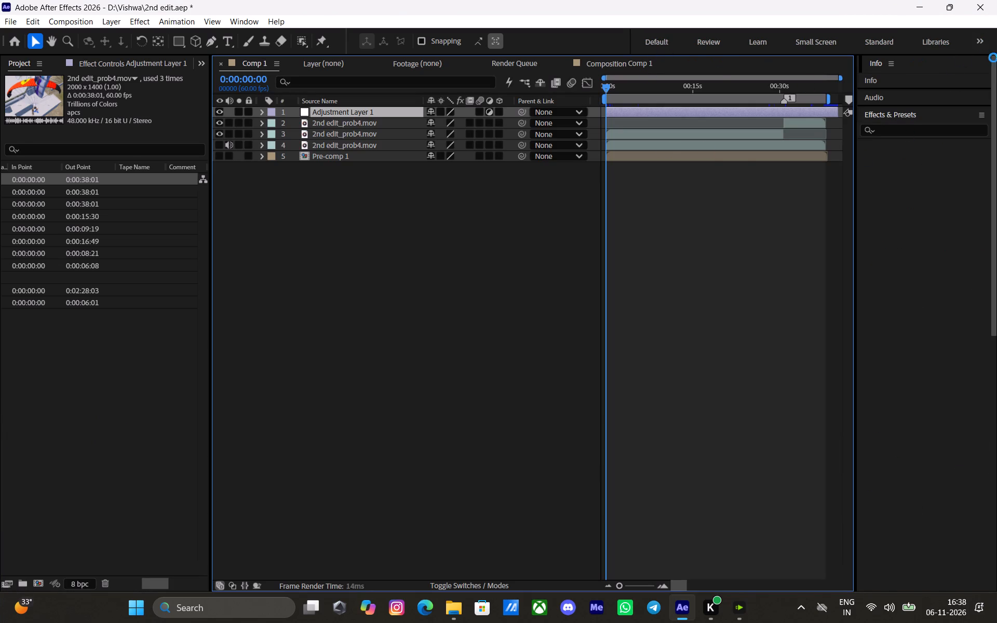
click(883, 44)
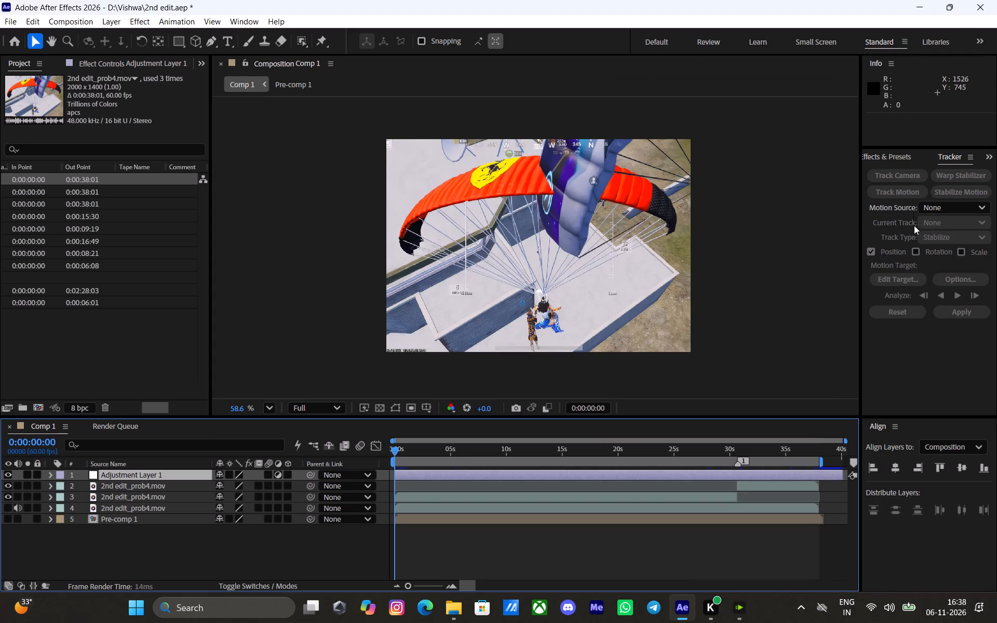
Search the effects and presets for "ares".
click(882, 161)
click(904, 167)
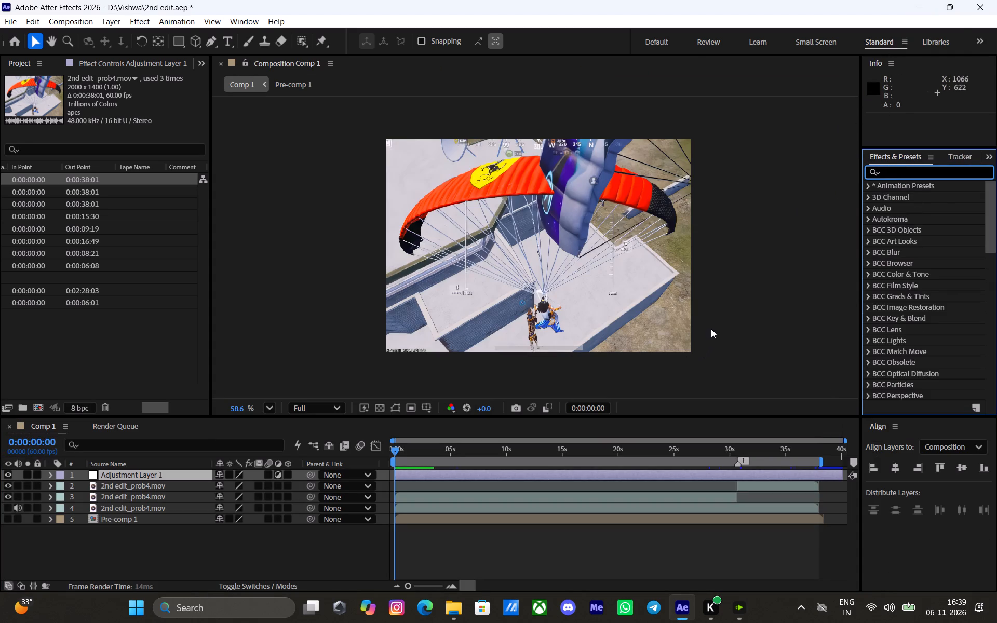
text(ares)
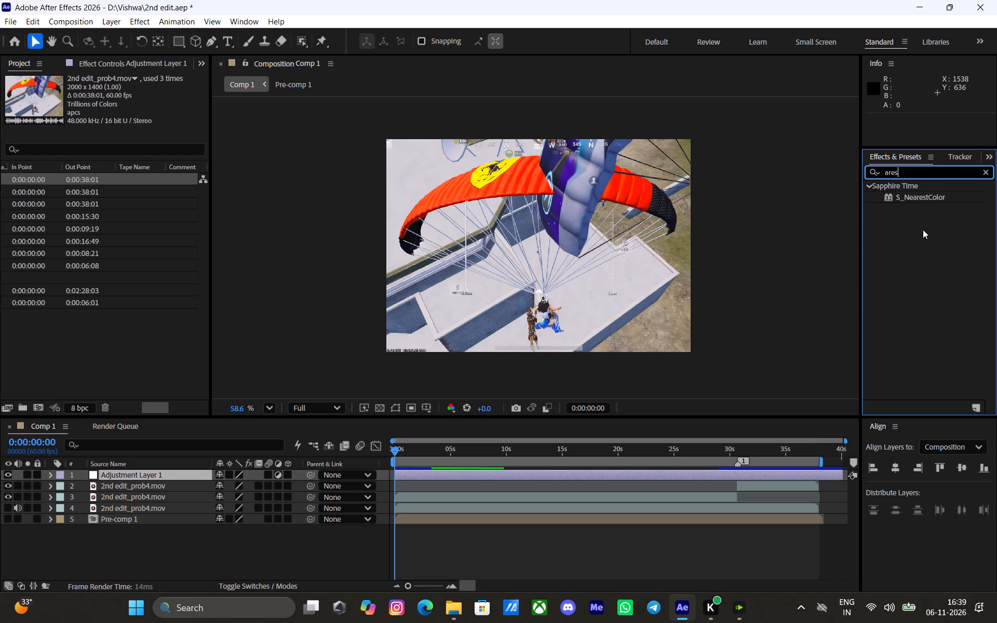
Search the effects and presets for "paid" and for "za", ending with the search cleared.
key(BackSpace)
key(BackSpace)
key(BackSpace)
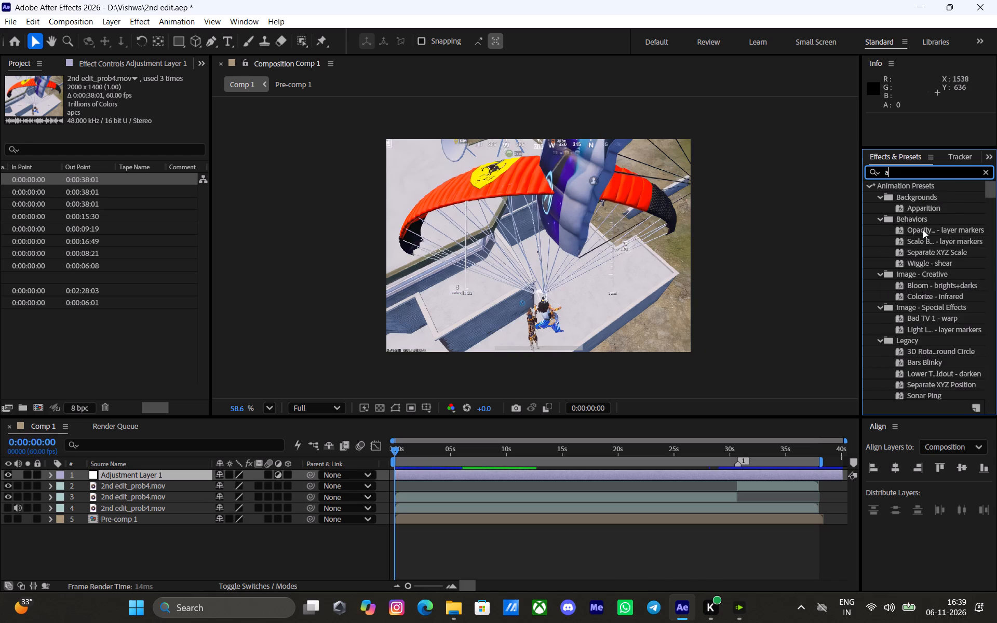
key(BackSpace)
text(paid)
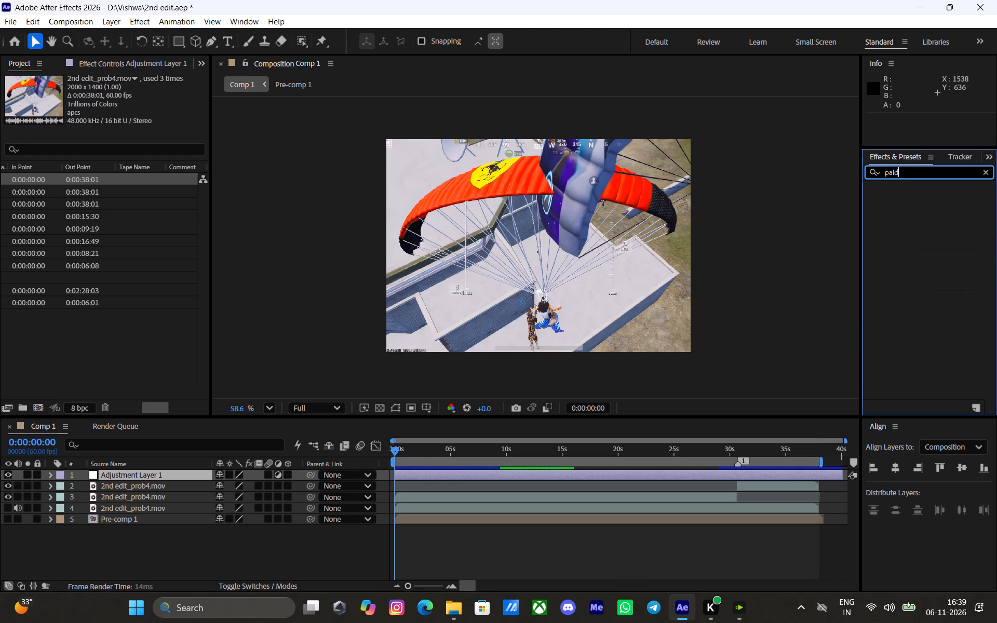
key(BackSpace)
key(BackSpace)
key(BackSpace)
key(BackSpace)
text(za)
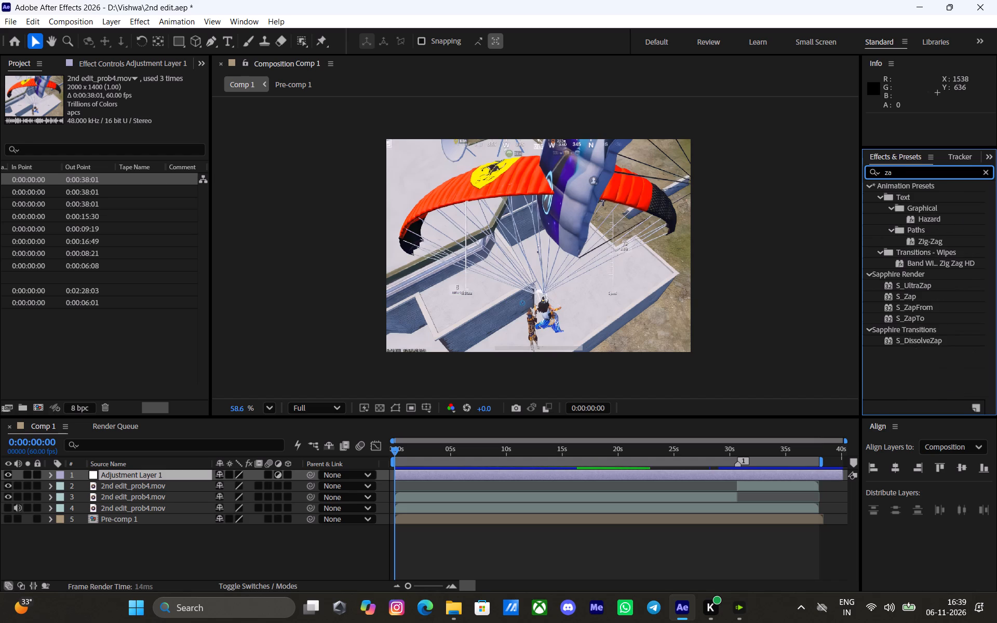
click(985, 173)
Switch to File Explorer and look through the quick-access folders, including AE PF FILES, Telegram Desktop and Downloads, for the preset files.
click(460, 620)
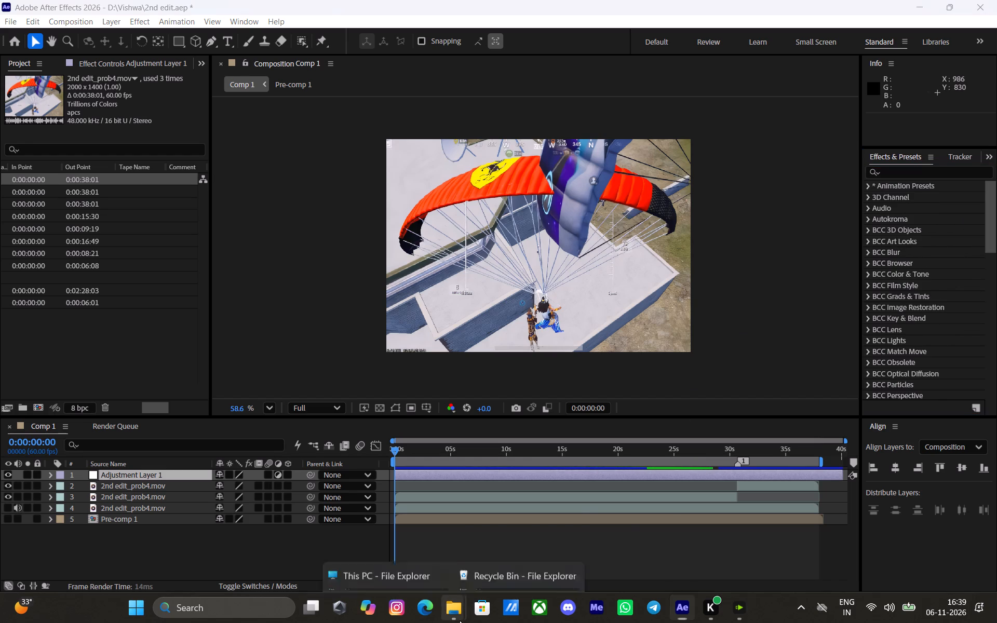
click(401, 553)
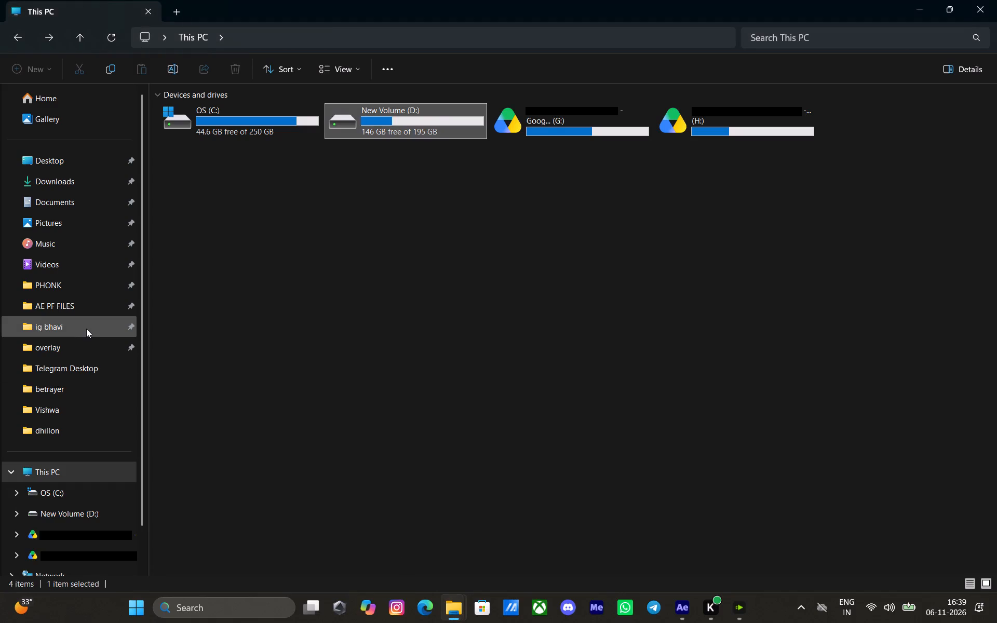
click(80, 353)
click(76, 331)
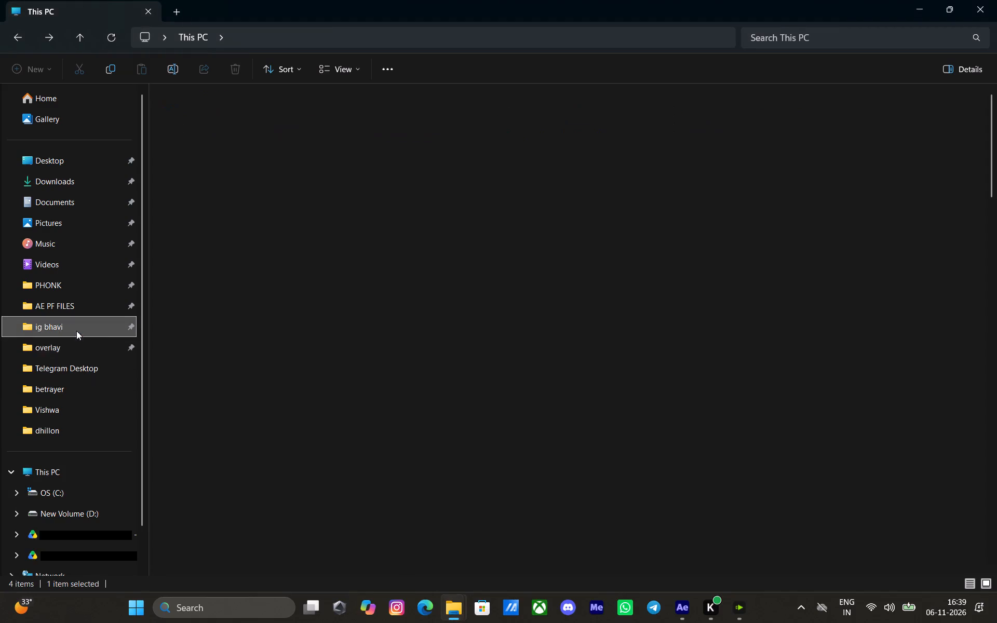
click(75, 307)
click(92, 369)
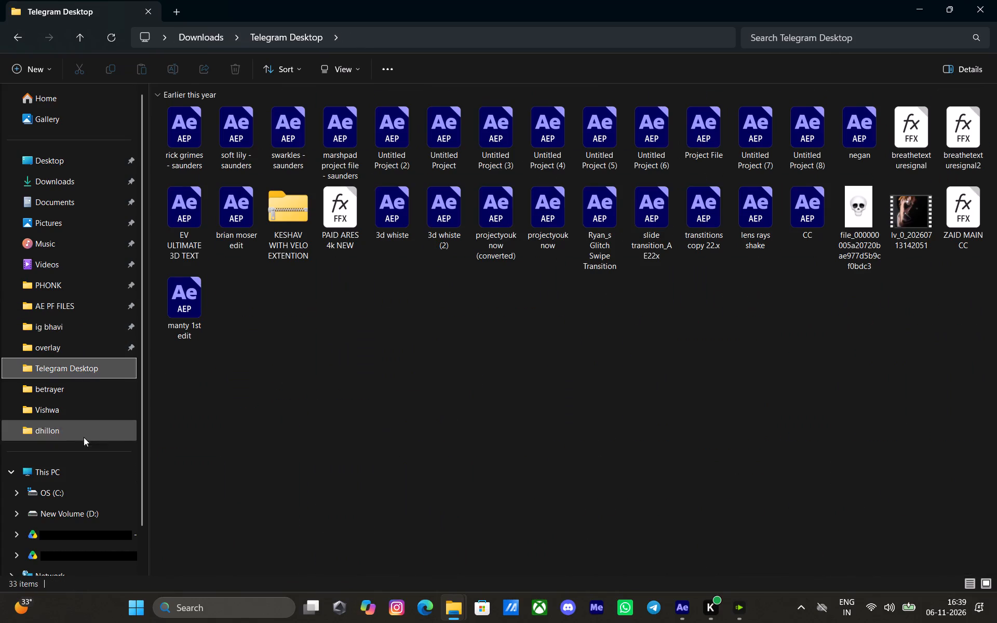
click(83, 441)
click(85, 193)
click(84, 171)
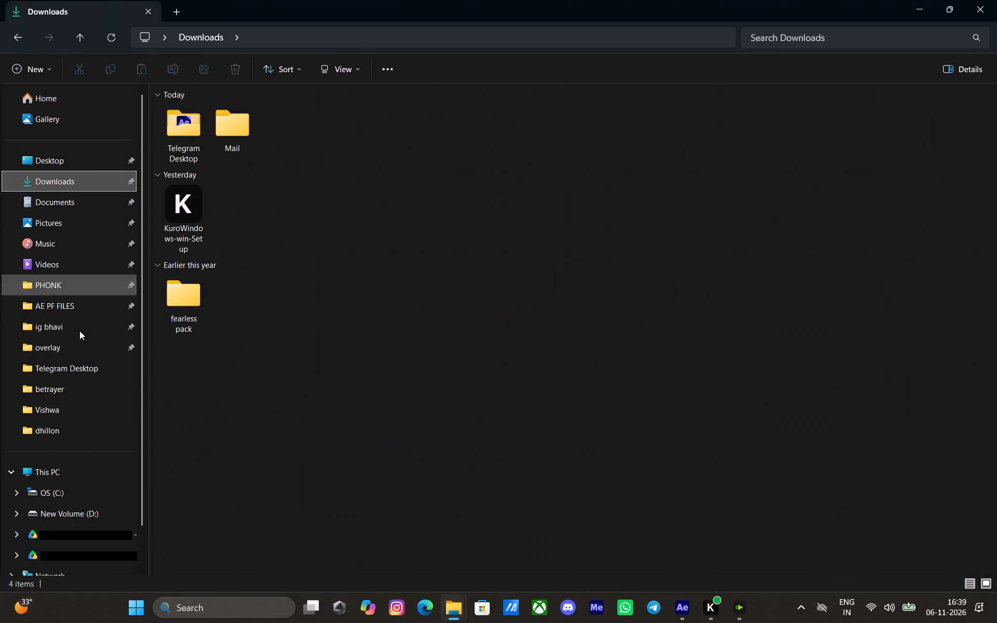
Open the Support Files folder of Adobe After Effects 2025 under Program Files on the C: drive.
click(64, 492)
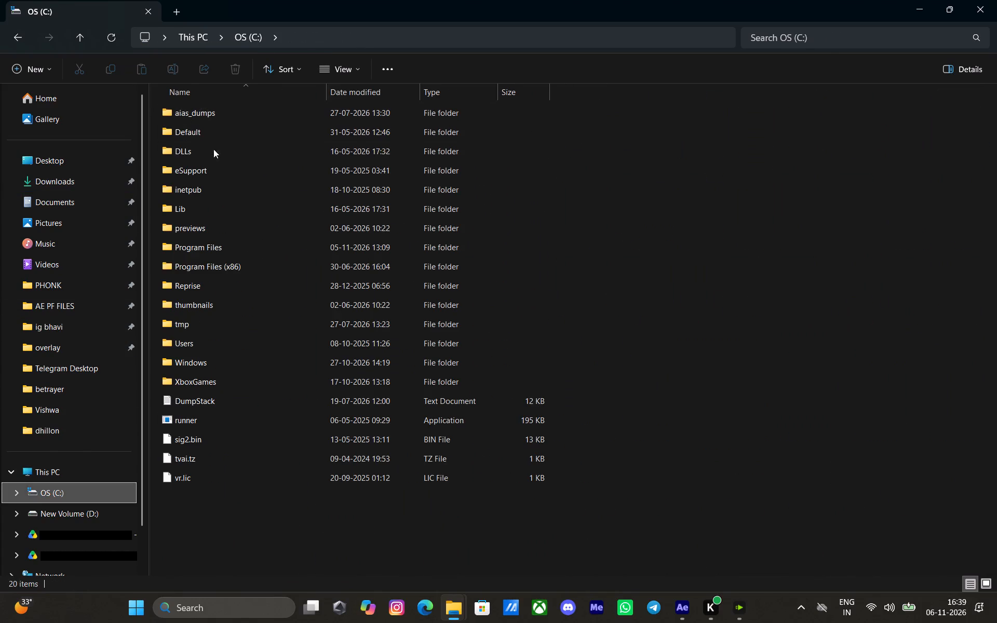
double_click(231, 245)
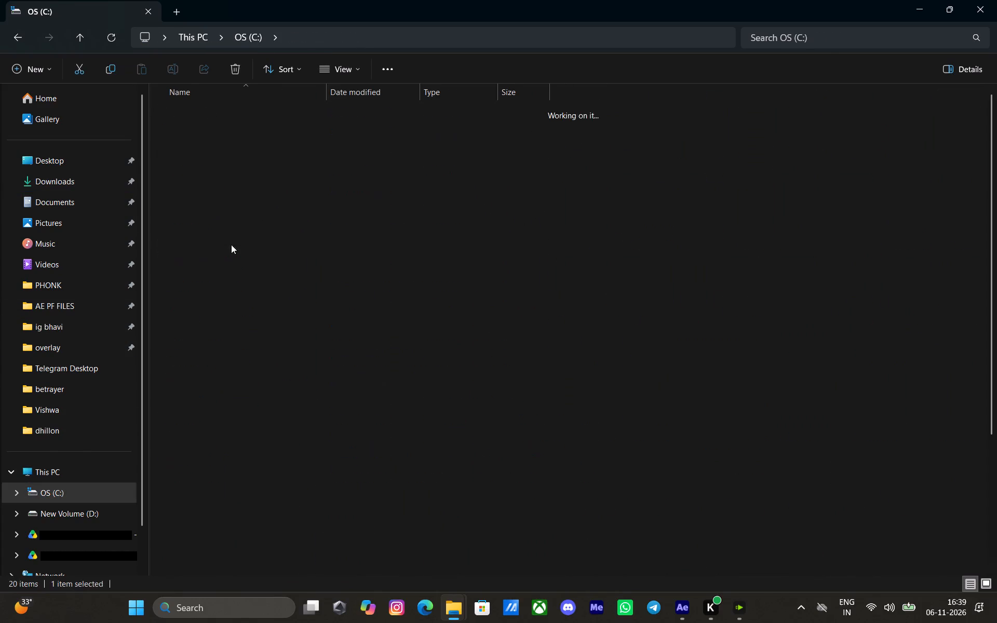
double_click(214, 115)
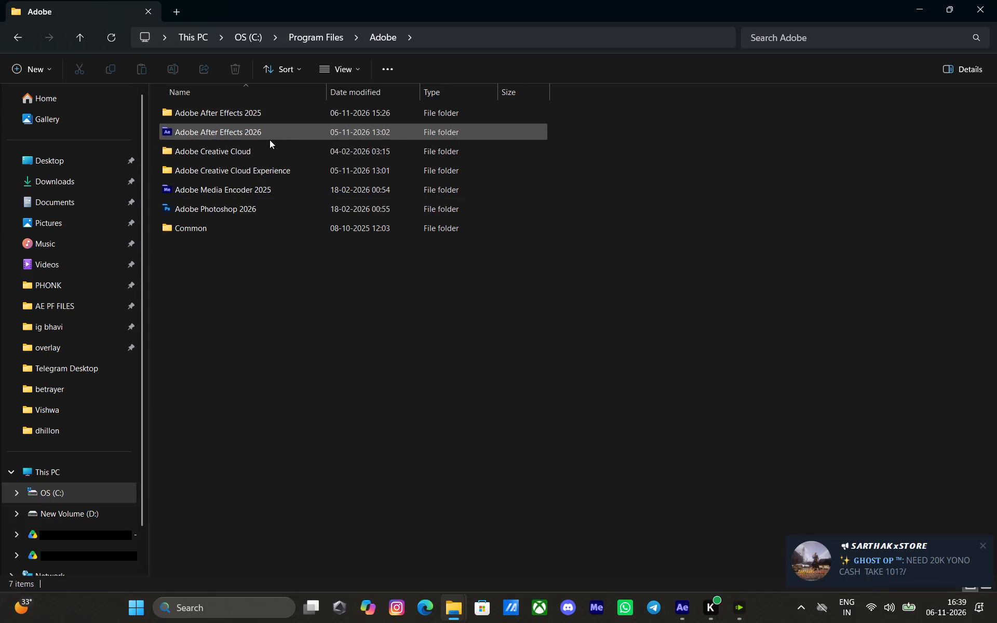
double_click(273, 118)
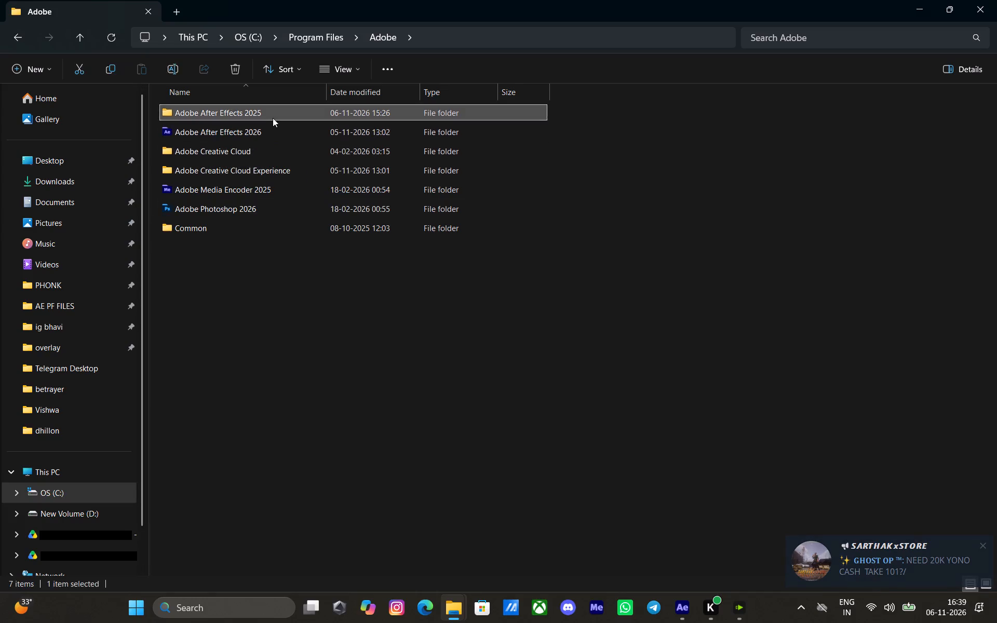
double_click(252, 112)
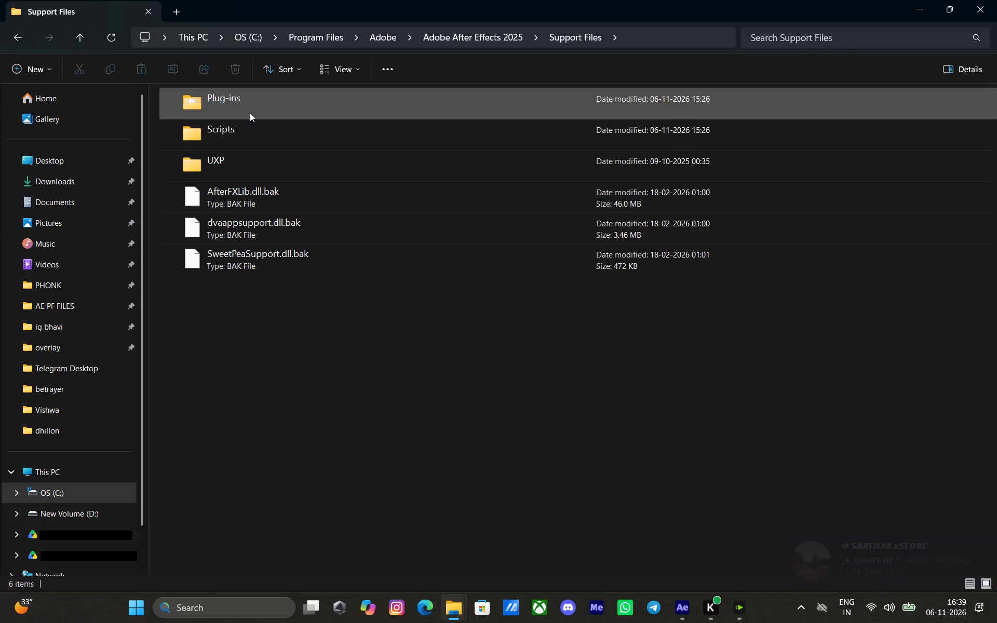
Check the After Effects 2025 Plug-ins folder, then locate and look through After Effects 2025's User Presets folder under Documents > Adobe.
double_click(236, 111)
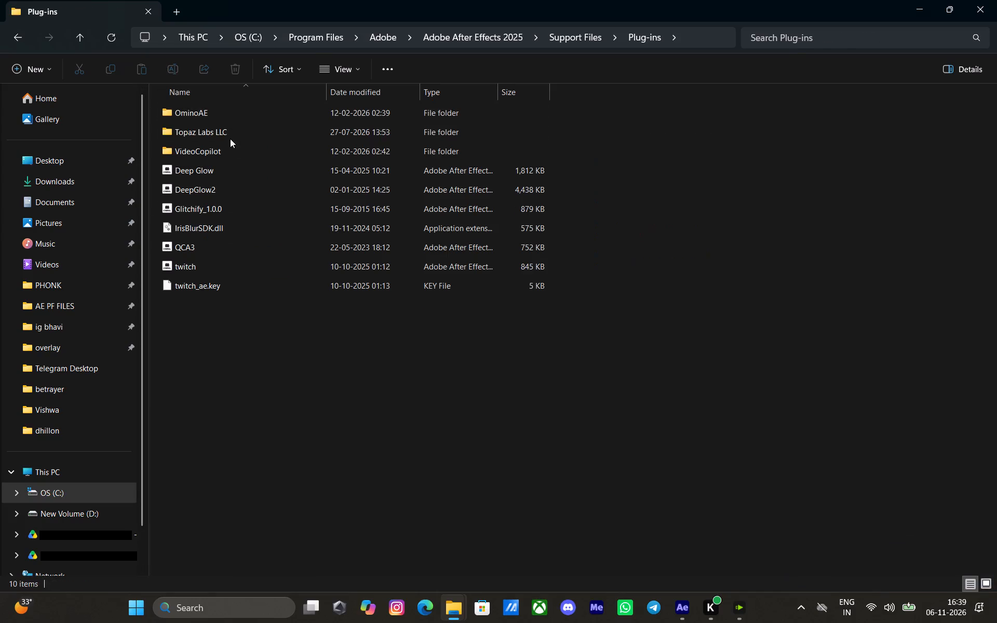
double_click(224, 140)
click(53, 181)
click(59, 198)
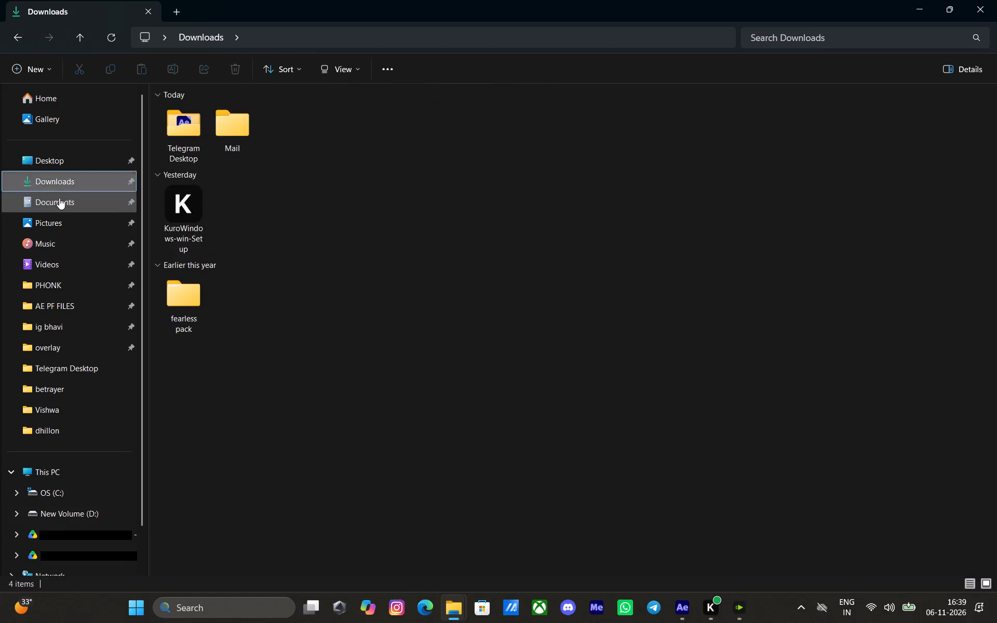
double_click(231, 119)
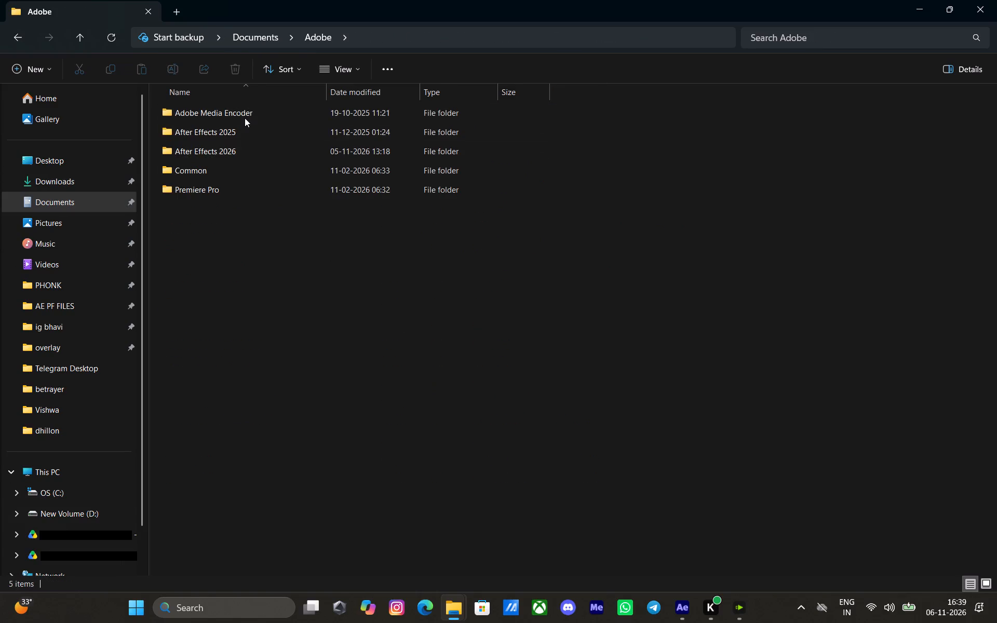
double_click(245, 118)
click(245, 118)
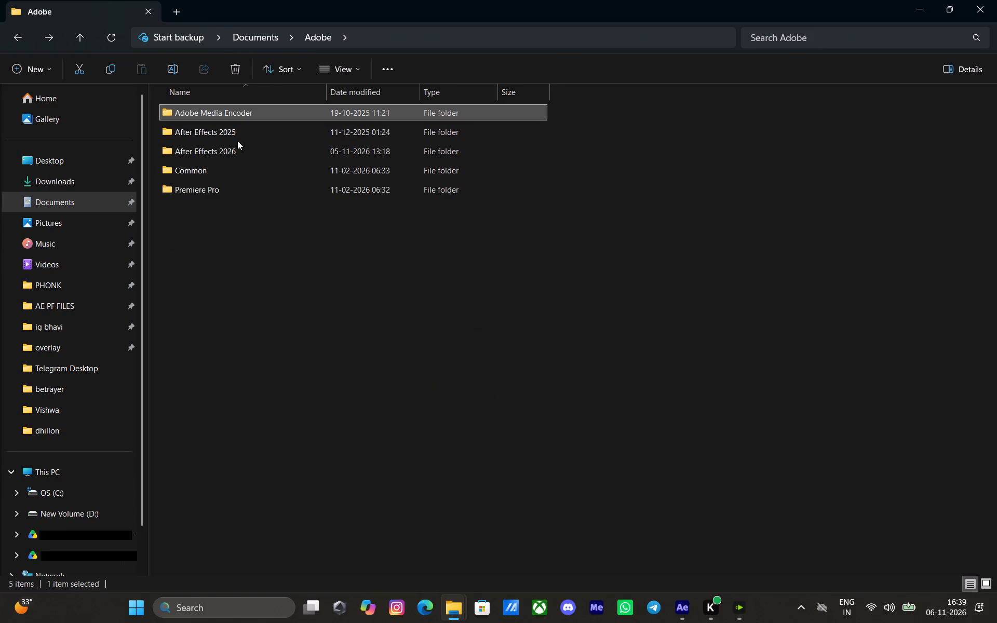
double_click(238, 130)
double_click(232, 134)
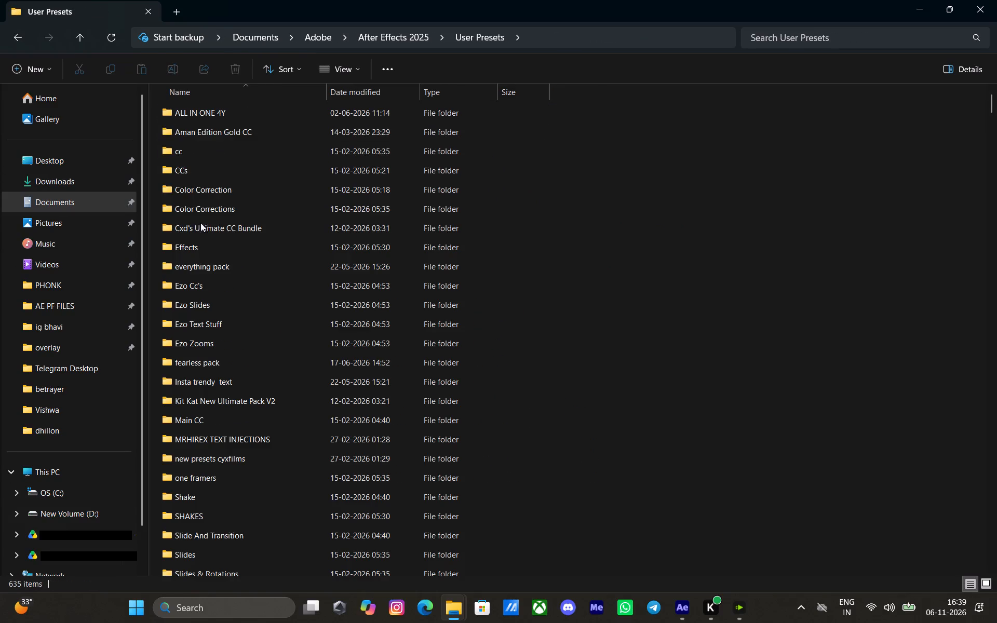
scroll(233, 218, down, 5)
scroll(233, 218, up, 5)
drag(225, 201, 223, 193)
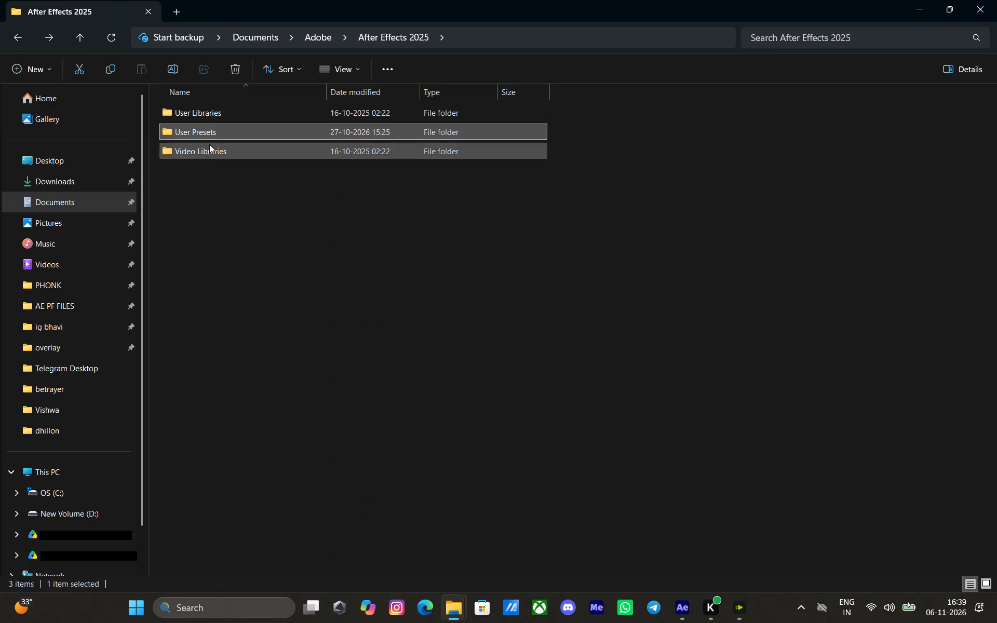
Copy the User Presets folder from Documents > Adobe > After Effects 2025.
click(213, 136)
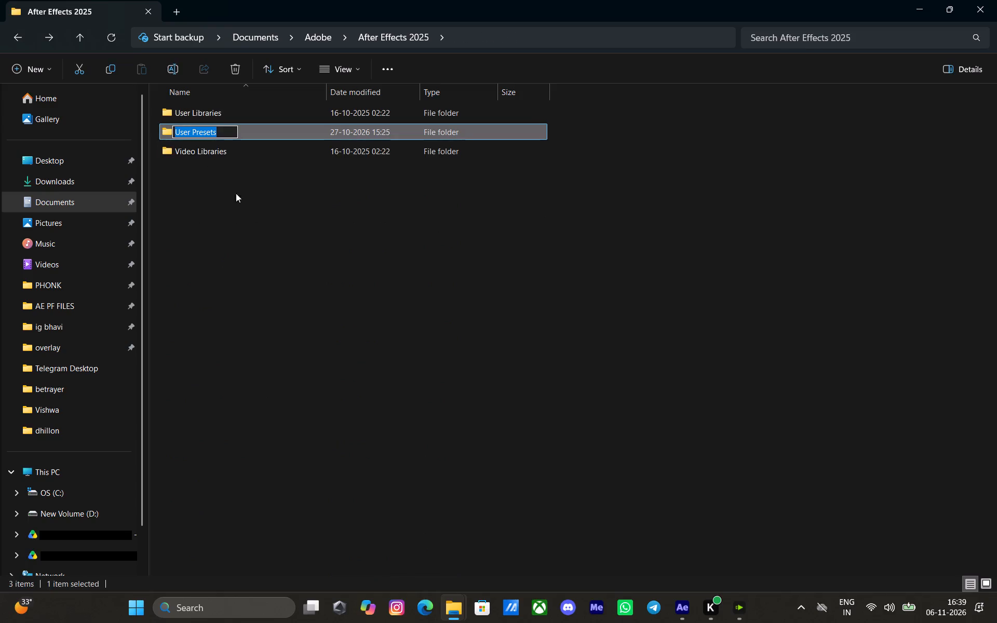
click(262, 260)
click(253, 137)
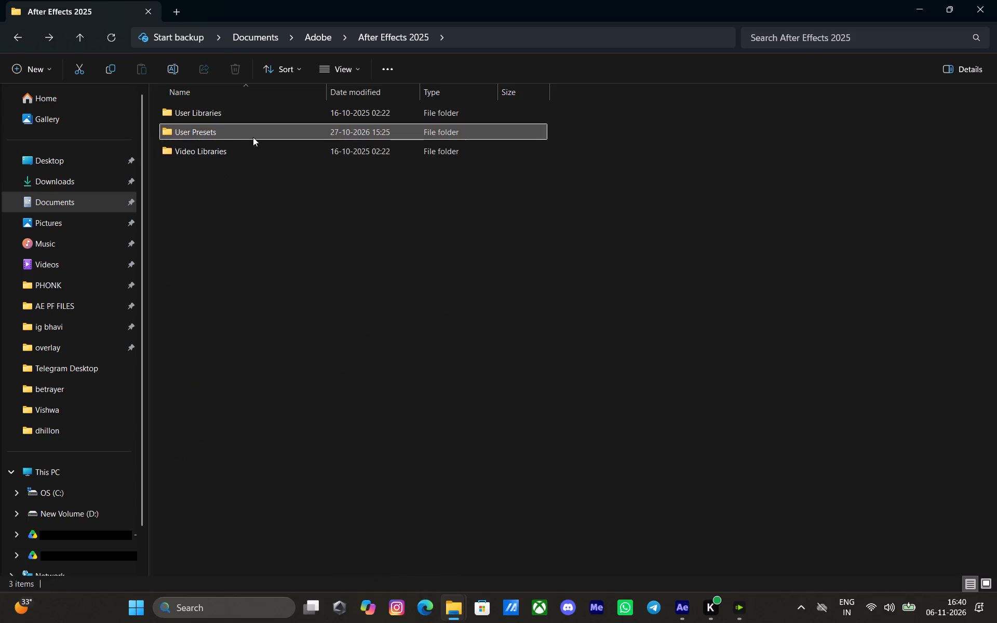
key(ctrl+c)
key(ctrl+c)
Paste the User Presets folder into After Effects 2026, skipping all unreadable items and replacing the existing (Adobe) file, and check the copied contents.
click(226, 130)
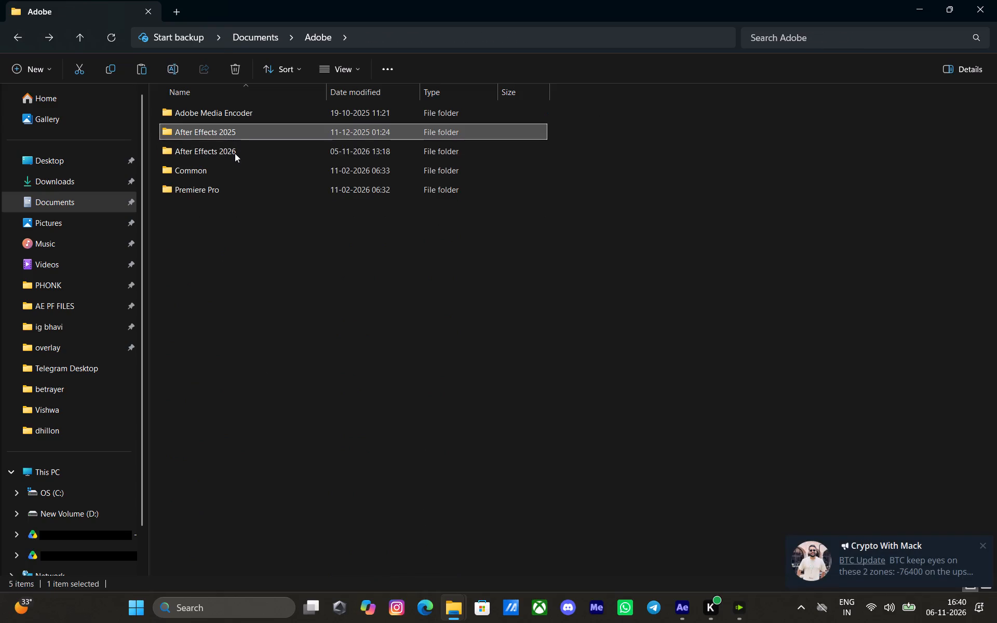
double_click(235, 154)
double_click(256, 128)
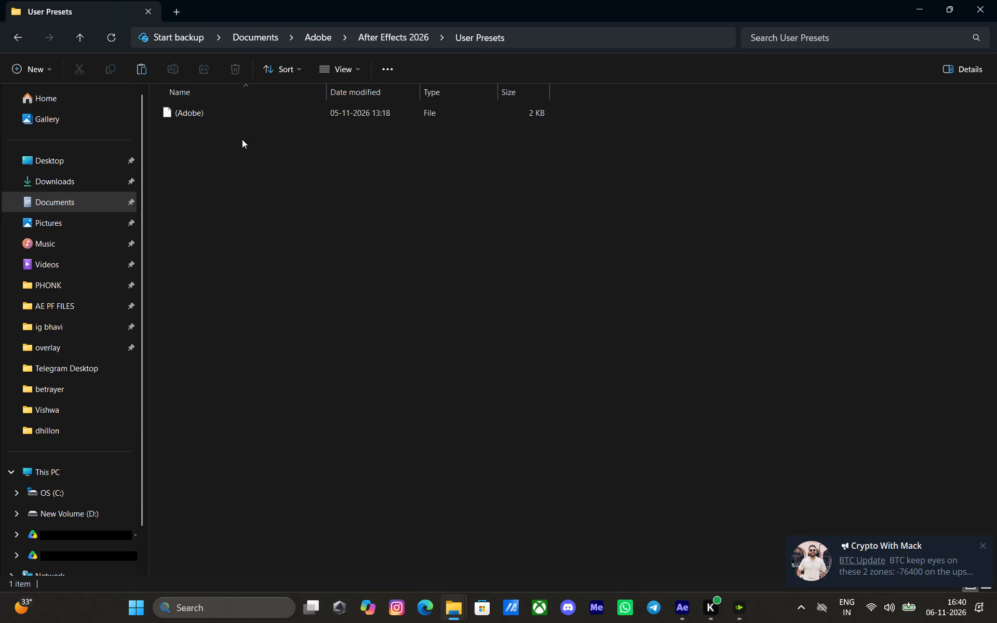
click(83, 36)
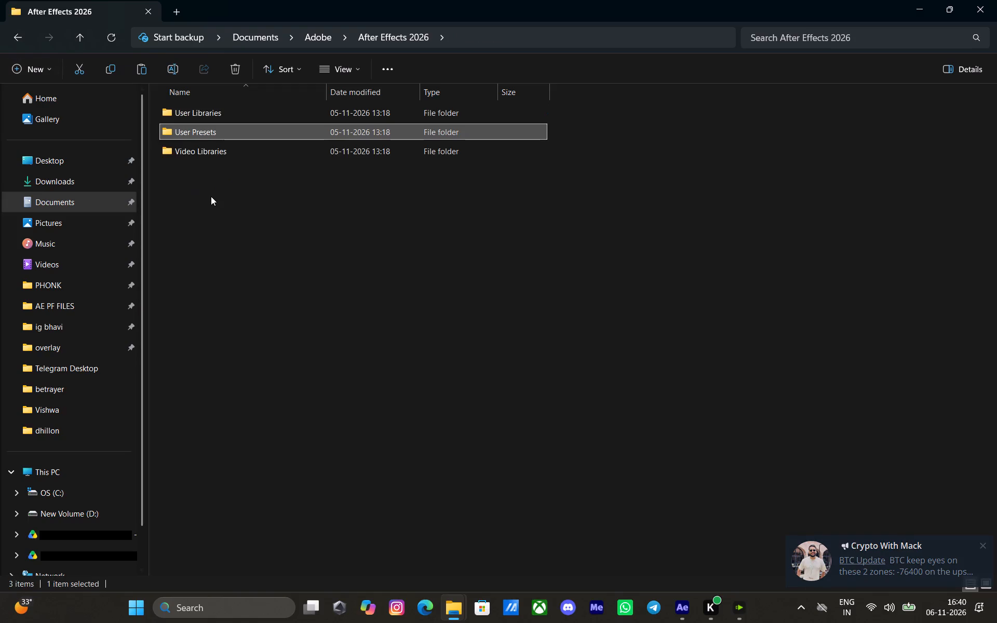
key(ctrl+v)
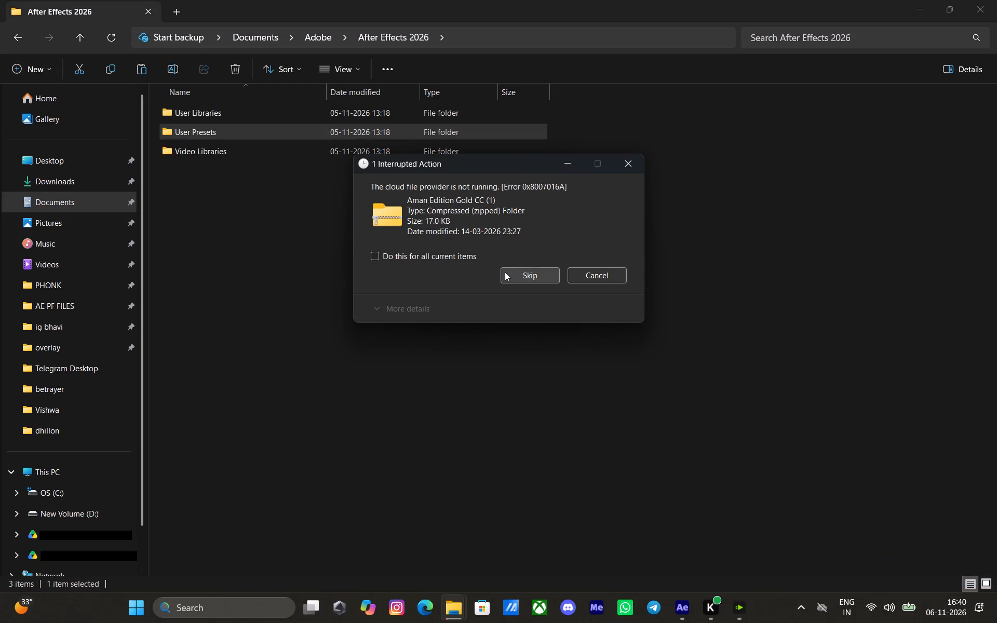
click(402, 254)
click(509, 273)
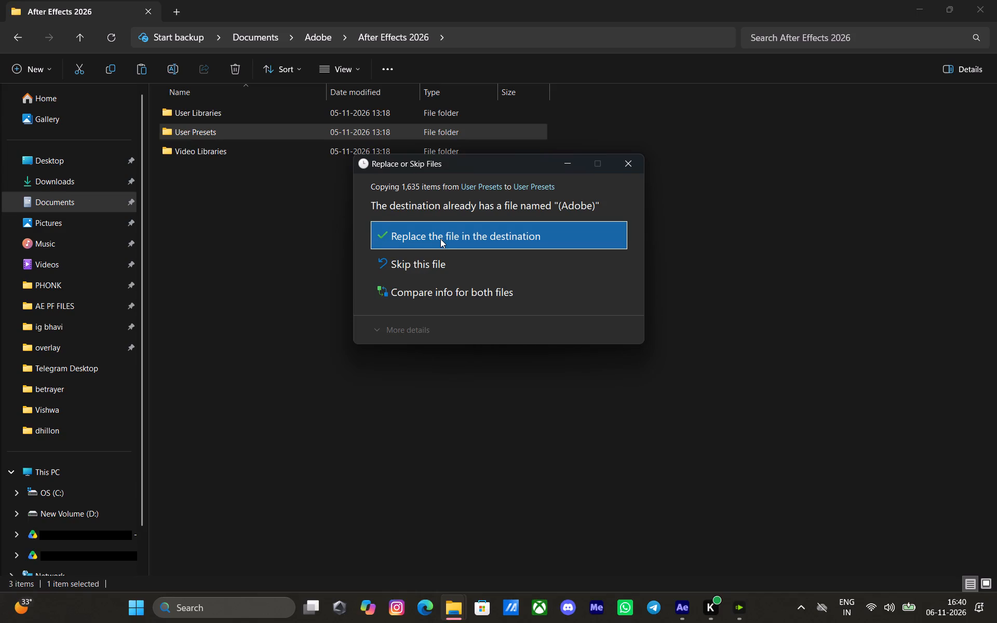
click(440, 239)
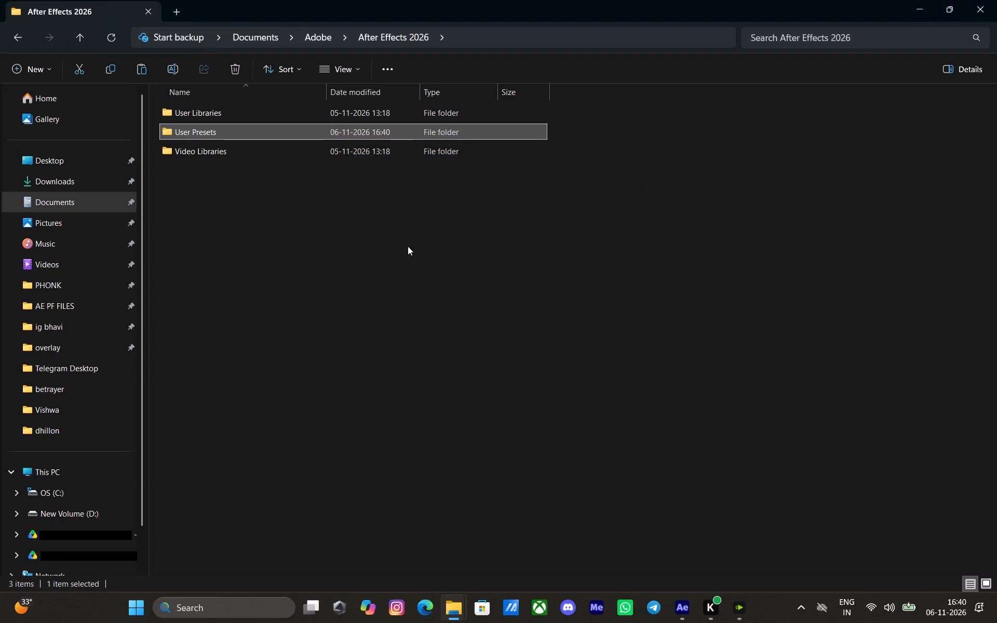
double_click(285, 135)
scroll(270, 214, down, 5)
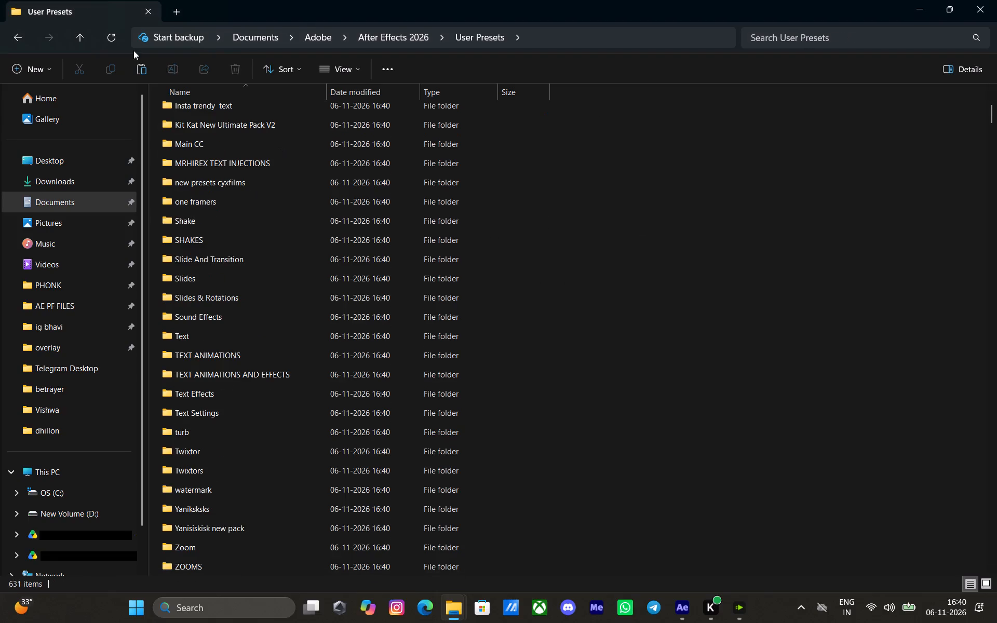
click(75, 35)
Switch to After Effects and refresh the effects and presets list.
click(696, 612)
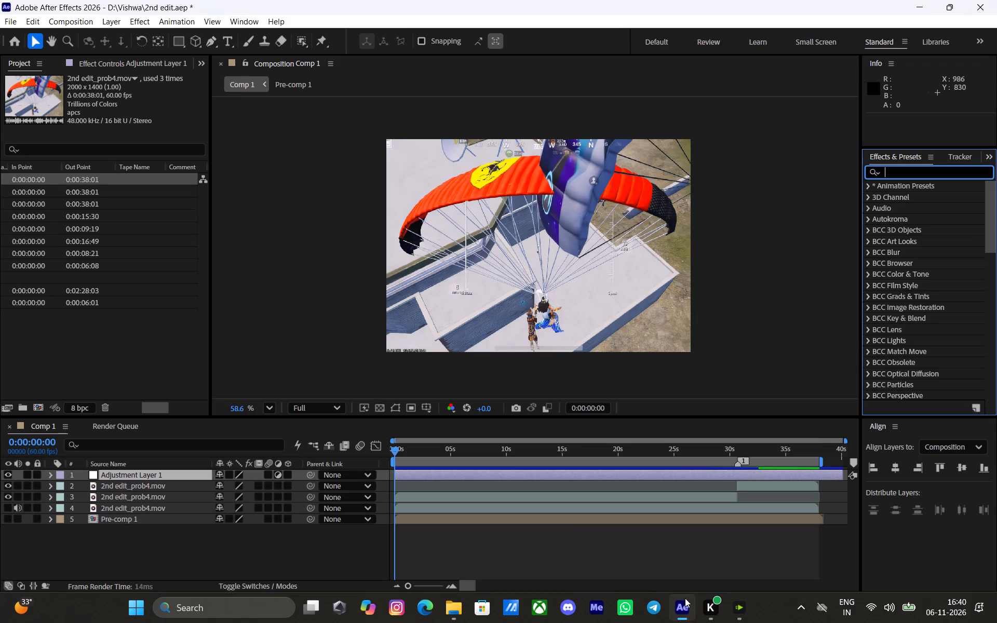
click(931, 155)
click(818, 376)
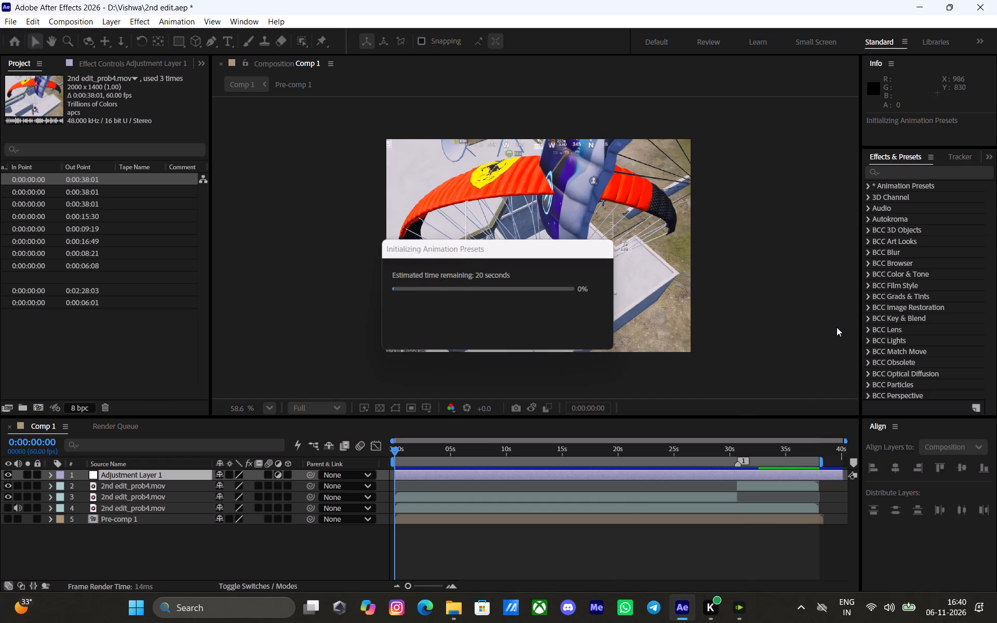
Search the effects and presets for "zaid" and apply the ZAID REMASTER CC preset to Adjustment Layer 1.
click(899, 174)
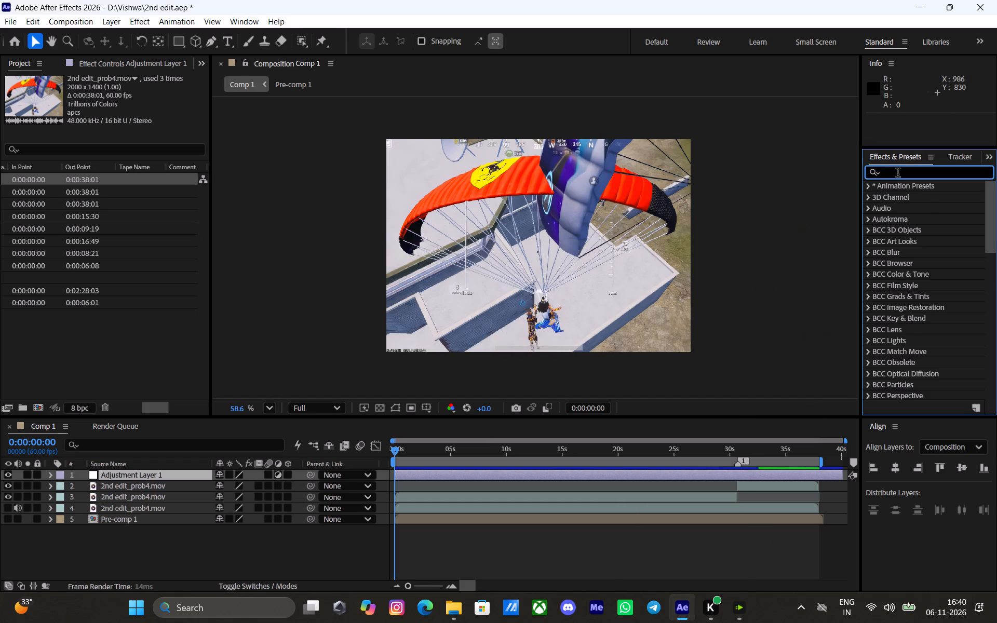
text(za)
text(id)
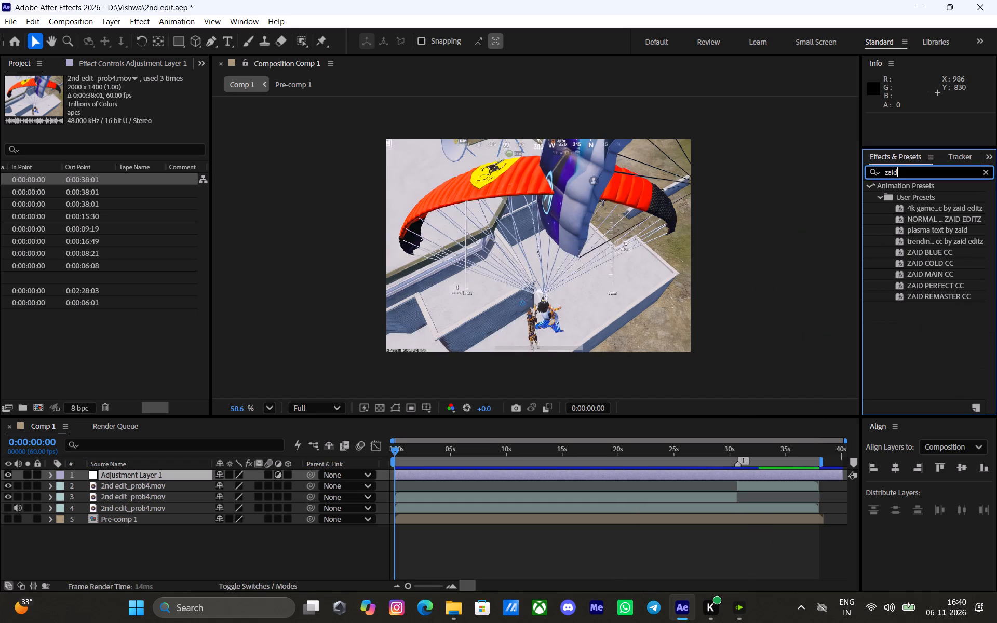
double_click(927, 299)
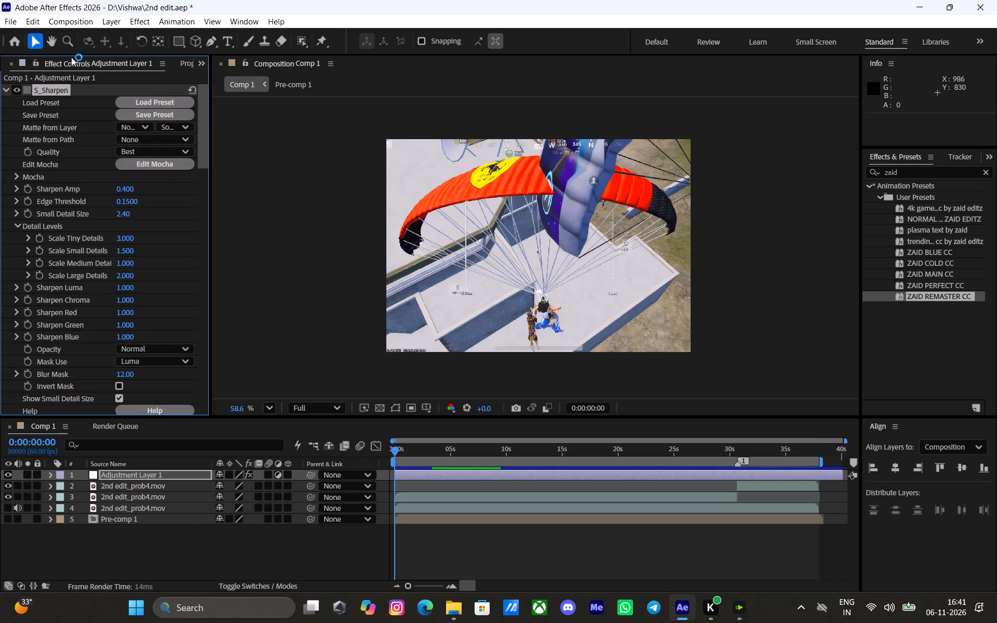
Collapse the settings of all effects on Adjustment Layer 1, from S_Sharpen to Exposure.
click(2, 88)
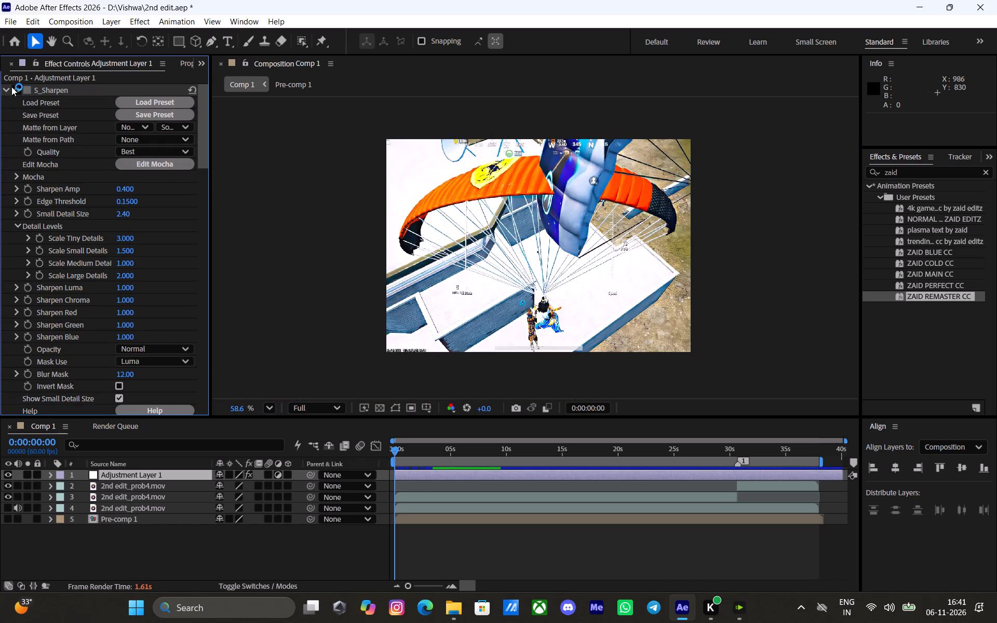
click(6, 91)
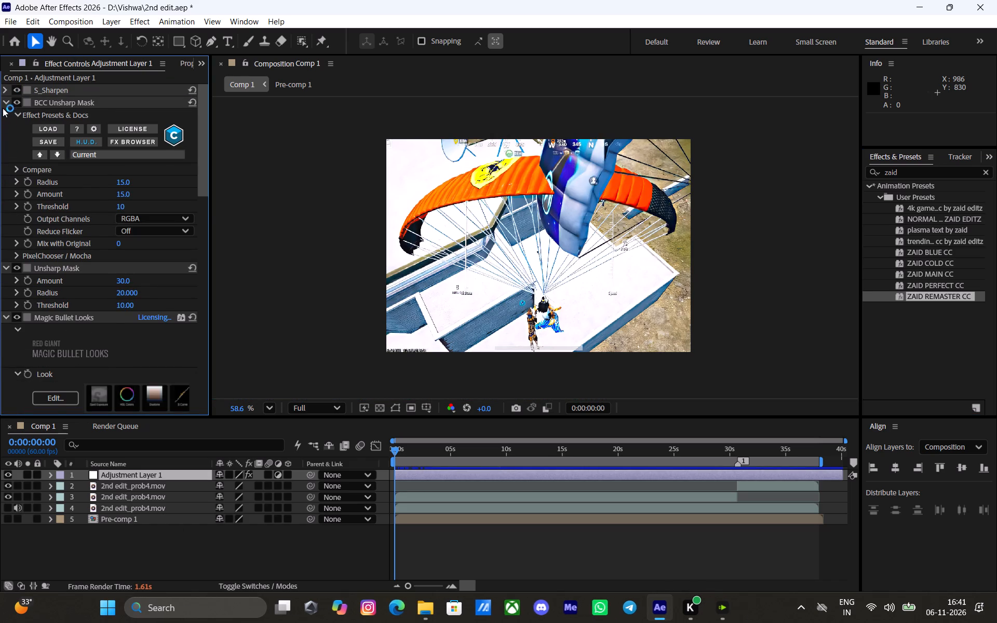
click(4, 102)
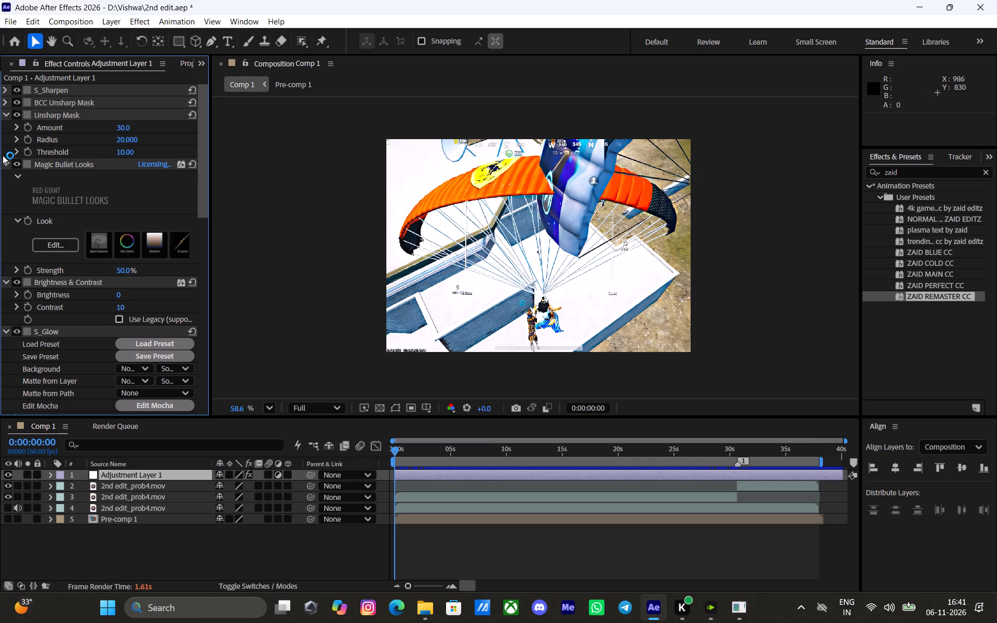
key(ctrl+a)
click(4, 111)
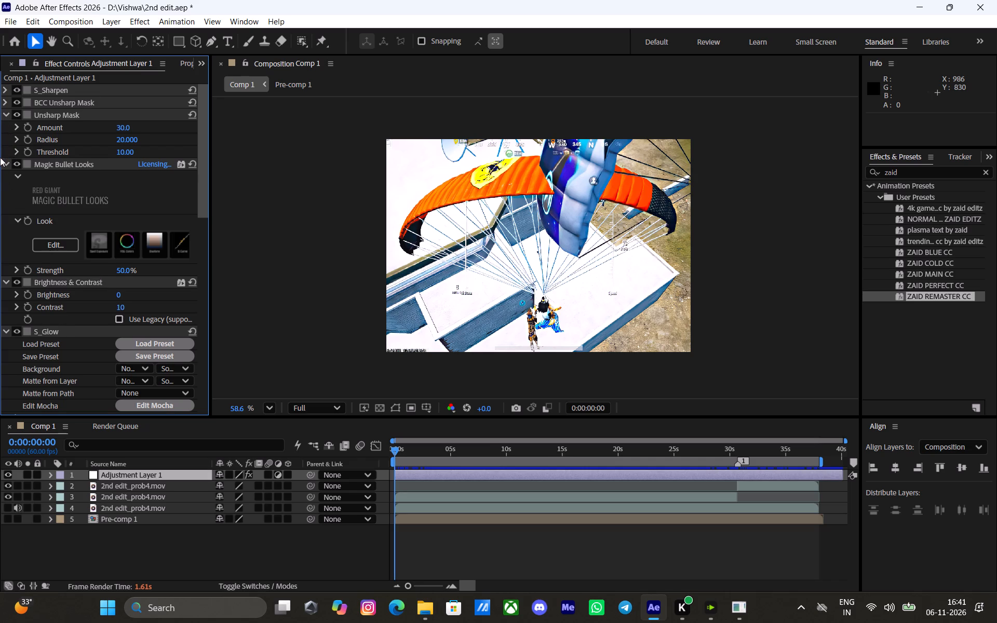
key(ctrl+a)
click(4, 115)
click(22, 245)
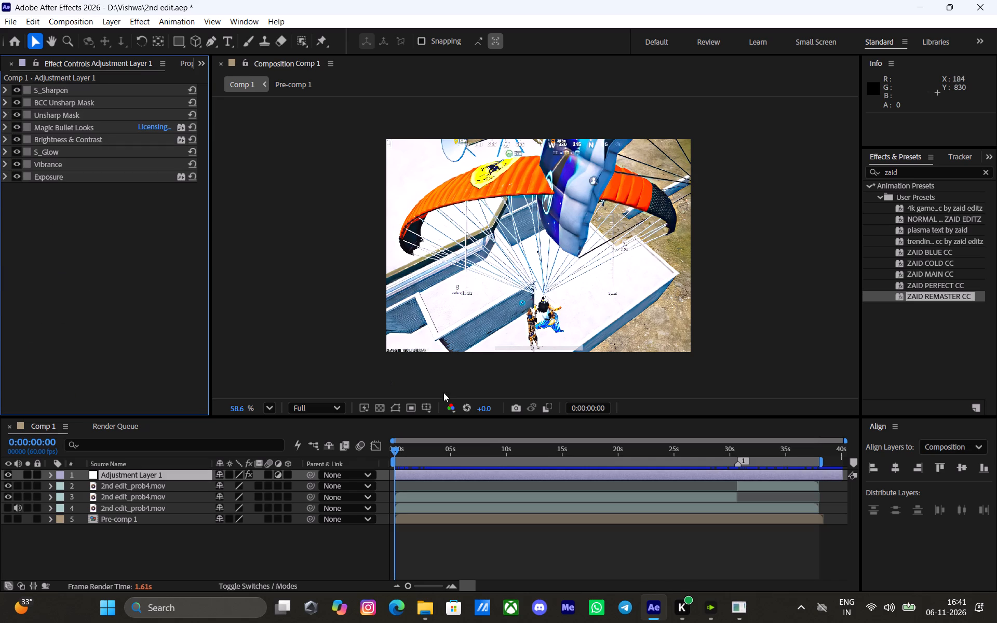
Compare the frame at about 13 seconds with and without Adjustment Layer 1's Exposure effect and leave that effect disabled.
click(491, 452)
drag(495, 451, 497, 452)
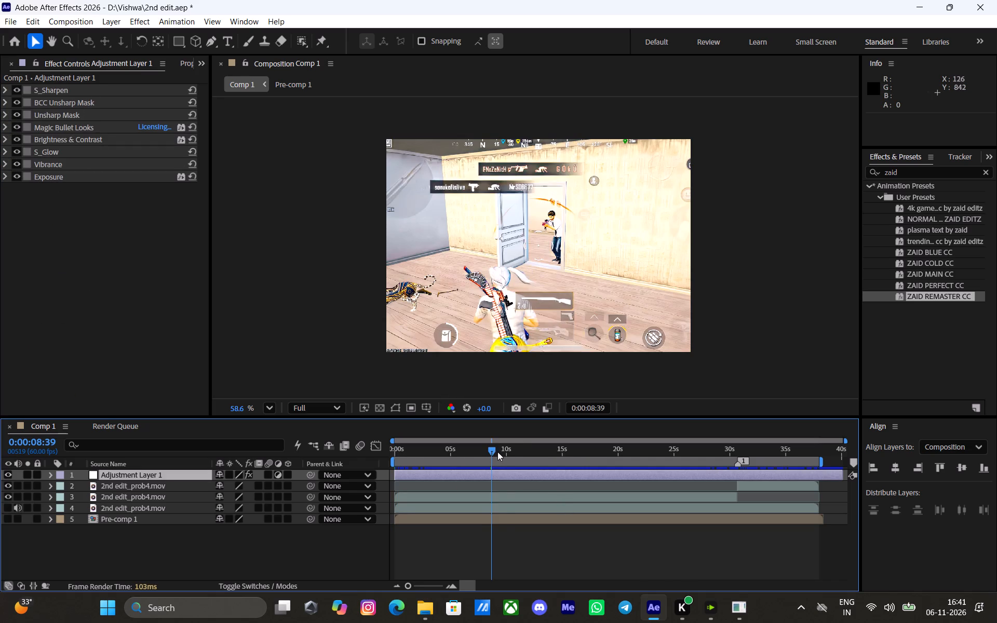
drag(497, 452, 545, 452)
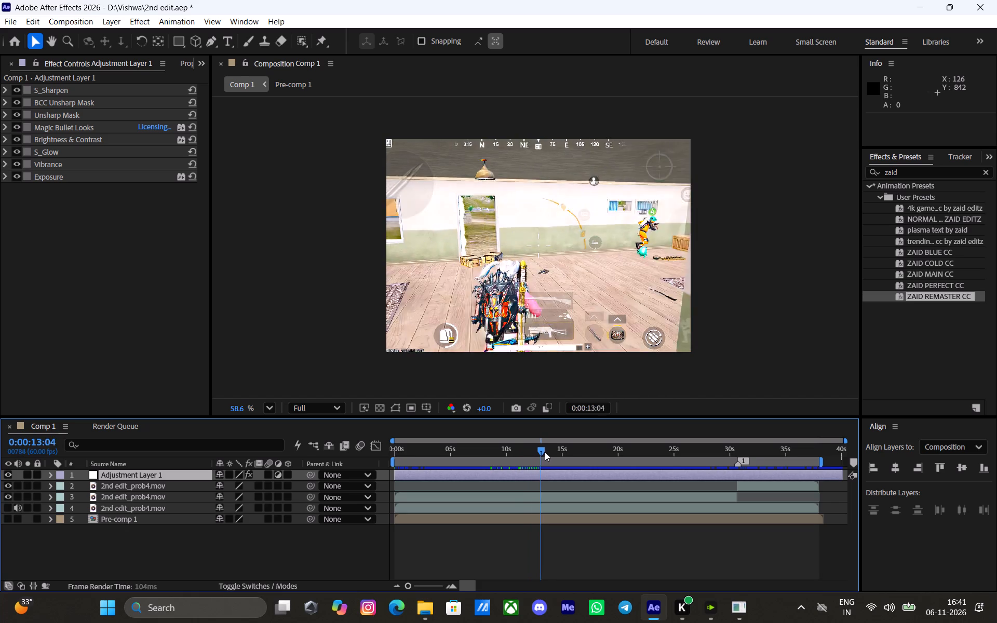
drag(545, 452, 550, 454)
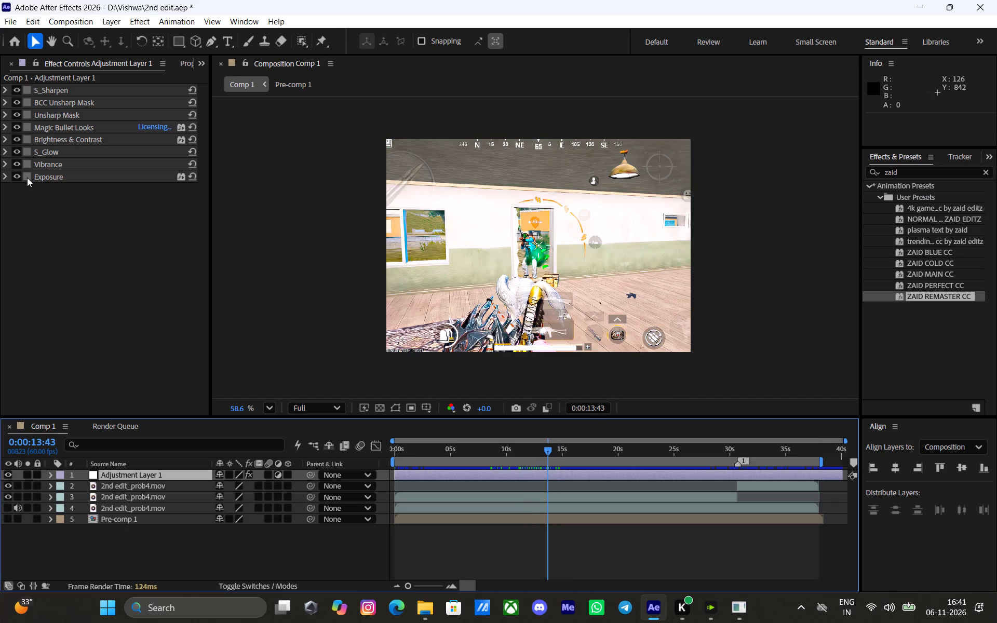
click(14, 176)
click(26, 173)
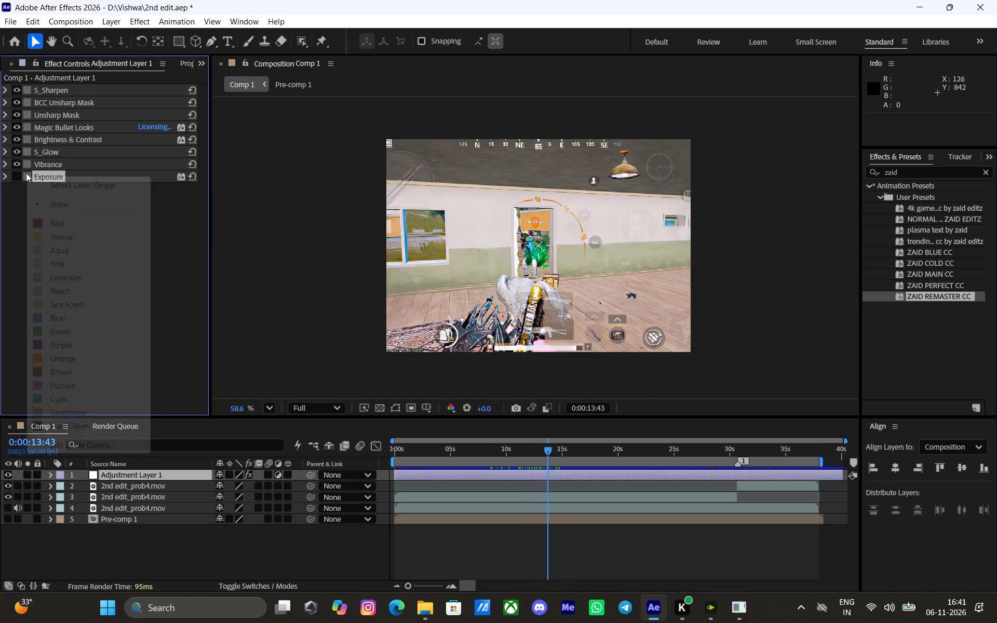
click(12, 189)
click(17, 175)
click(17, 175)
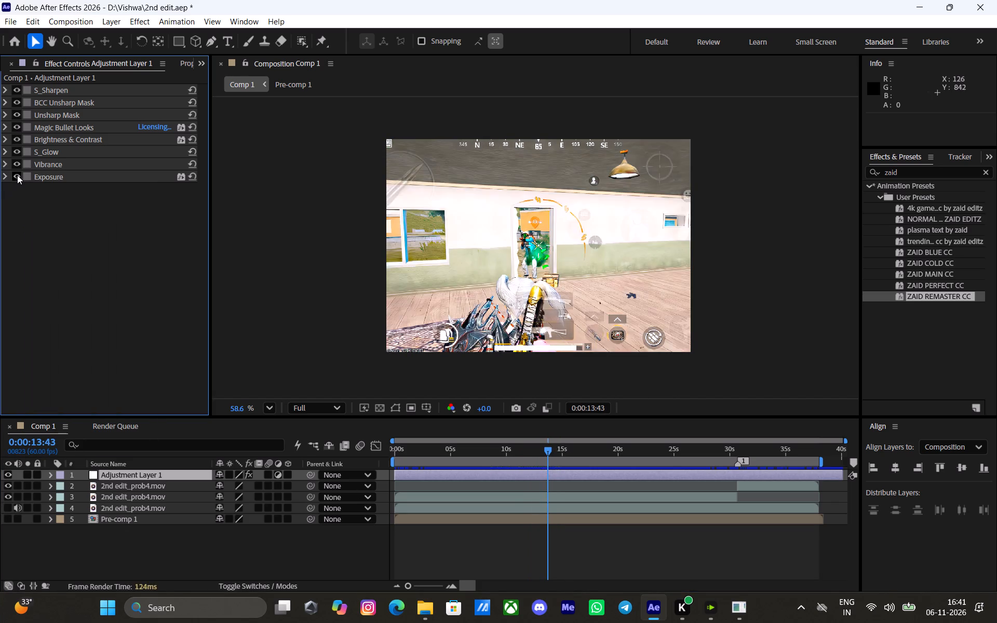
Scrub Comp 1 from about 16 to 27 seconds to examine the colour correction on the footage.
click(579, 453)
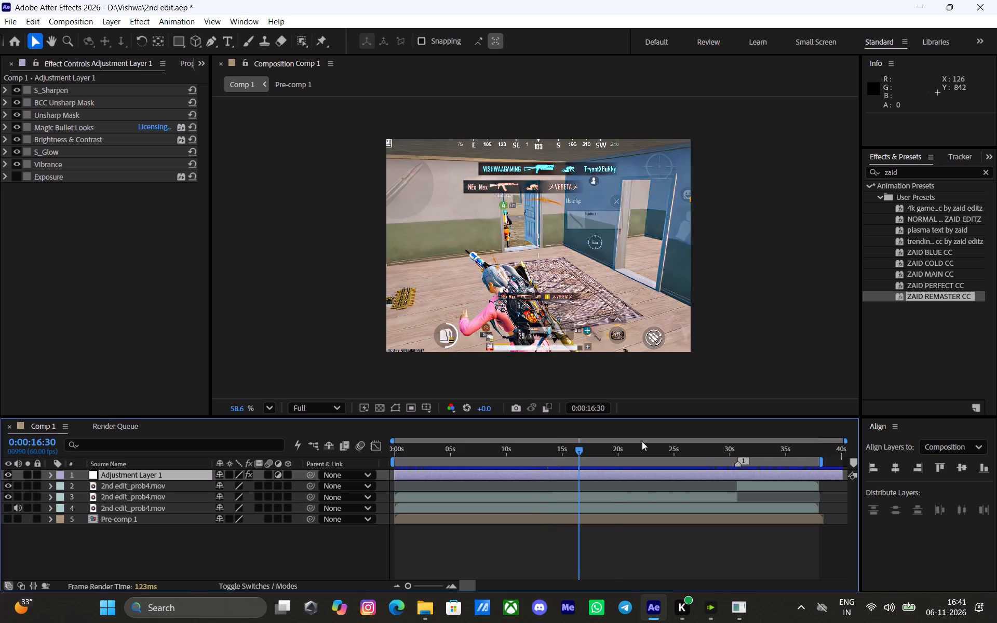
click(614, 451)
drag(638, 450, 653, 444)
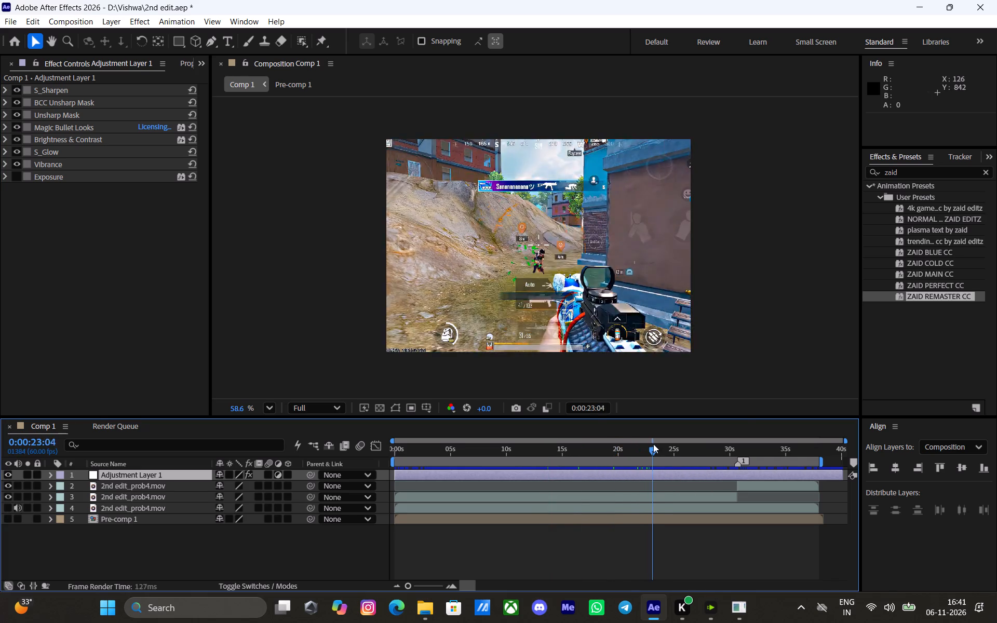
drag(653, 444, 678, 432)
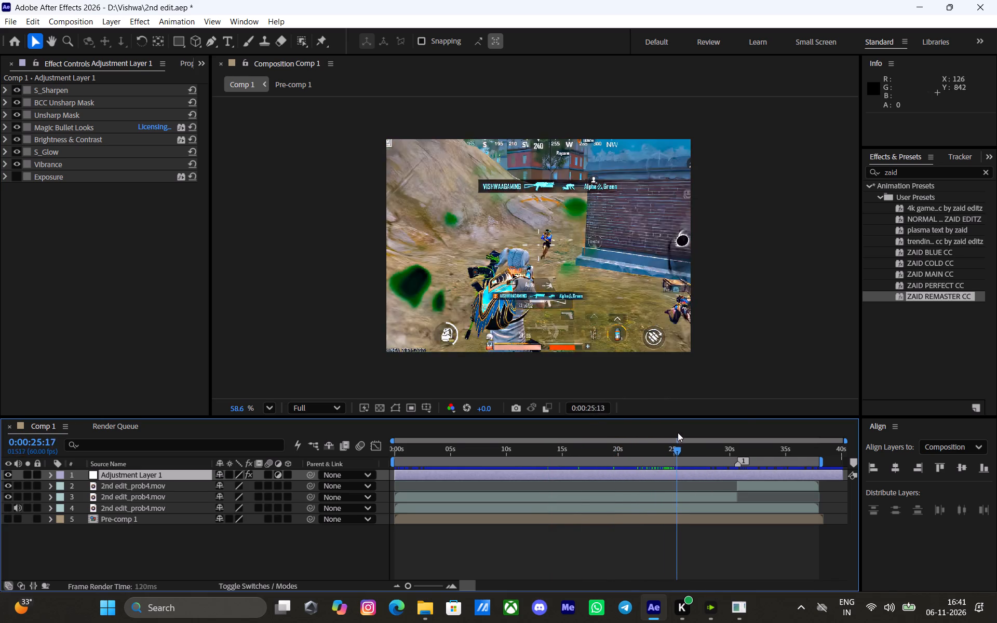
drag(678, 432, 703, 419)
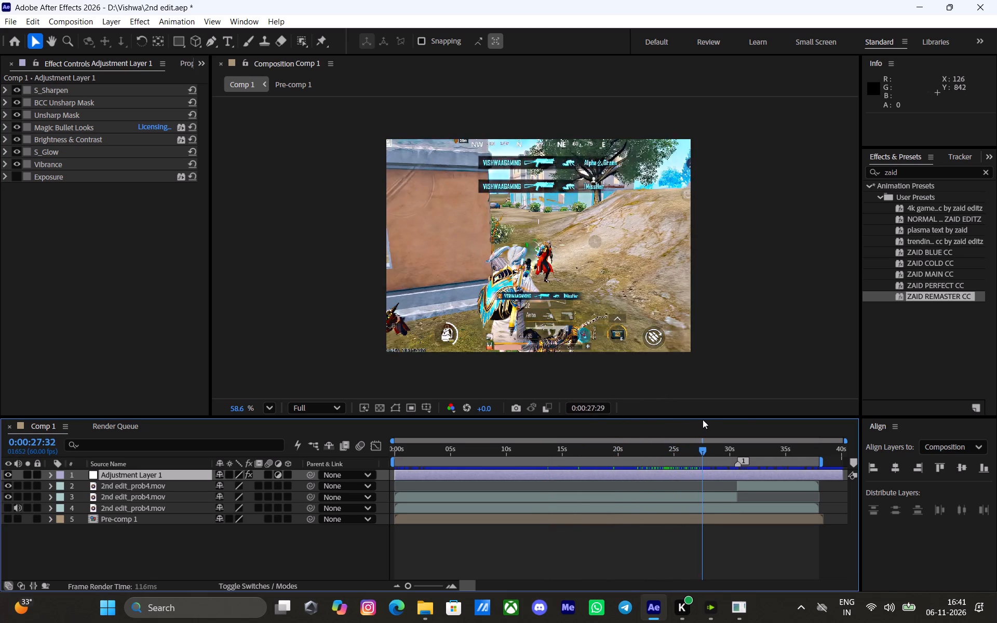
Scrub Comp 1 from about 27 to 31 seconds and through its first 9 seconds to examine the ZAID REMASTER CC colour correction.
drag(703, 419, 719, 412)
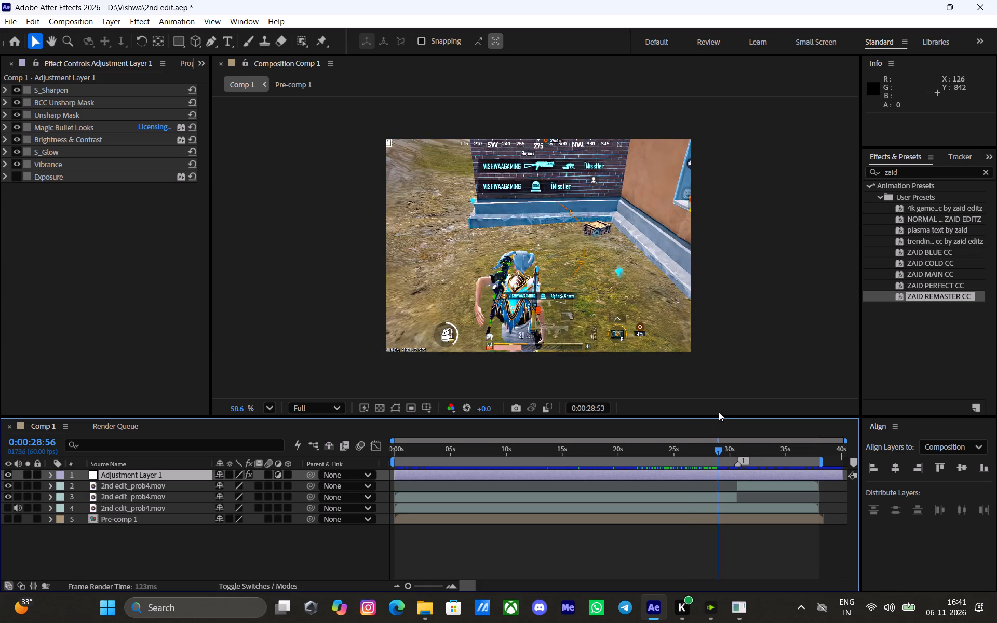
drag(719, 412, 744, 410)
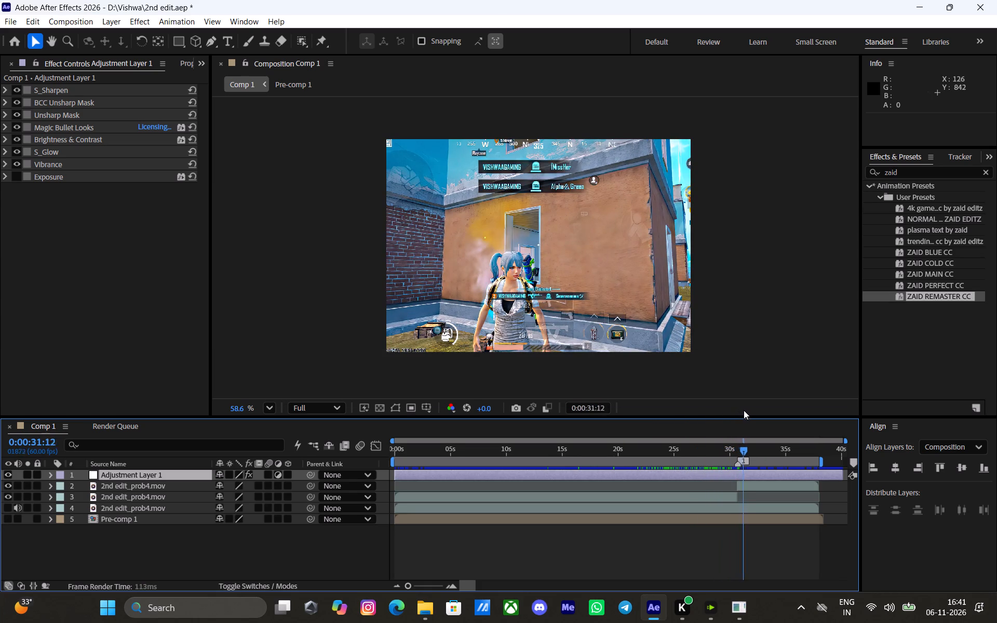
drag(744, 410, 425, 441)
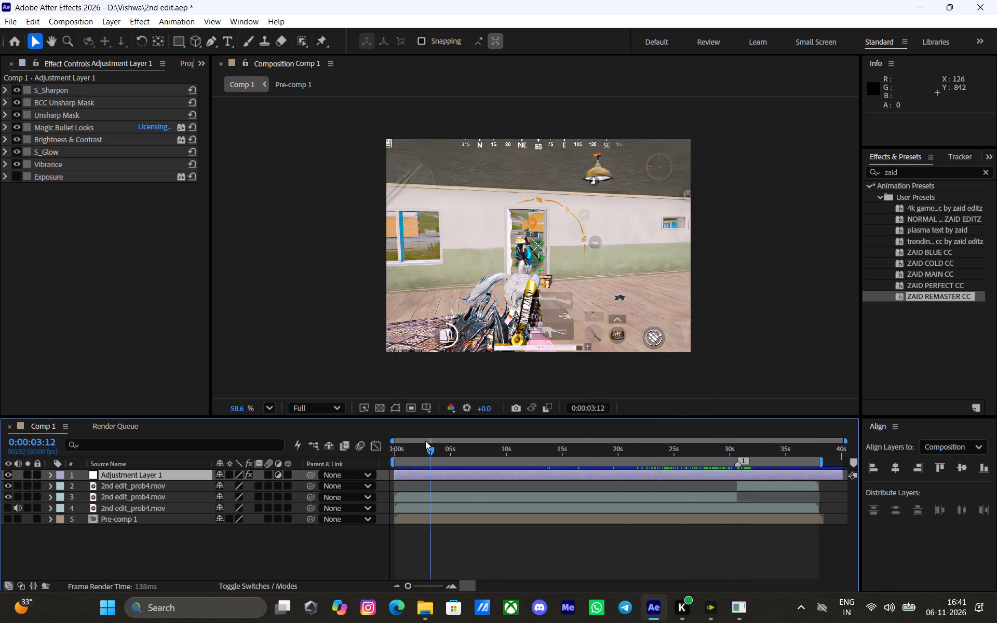
drag(425, 441, 403, 444)
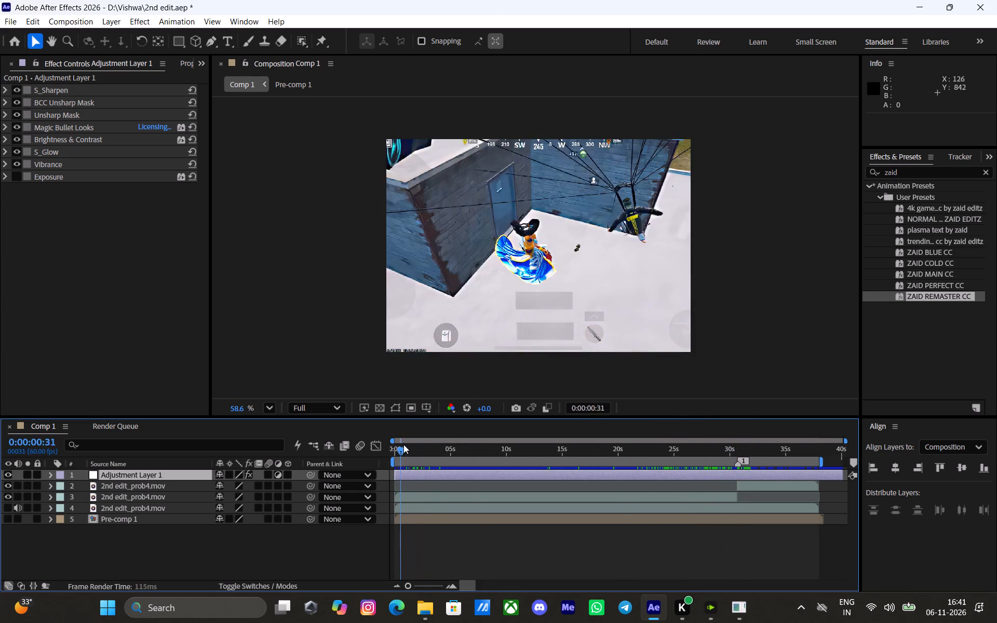
drag(403, 444, 455, 431)
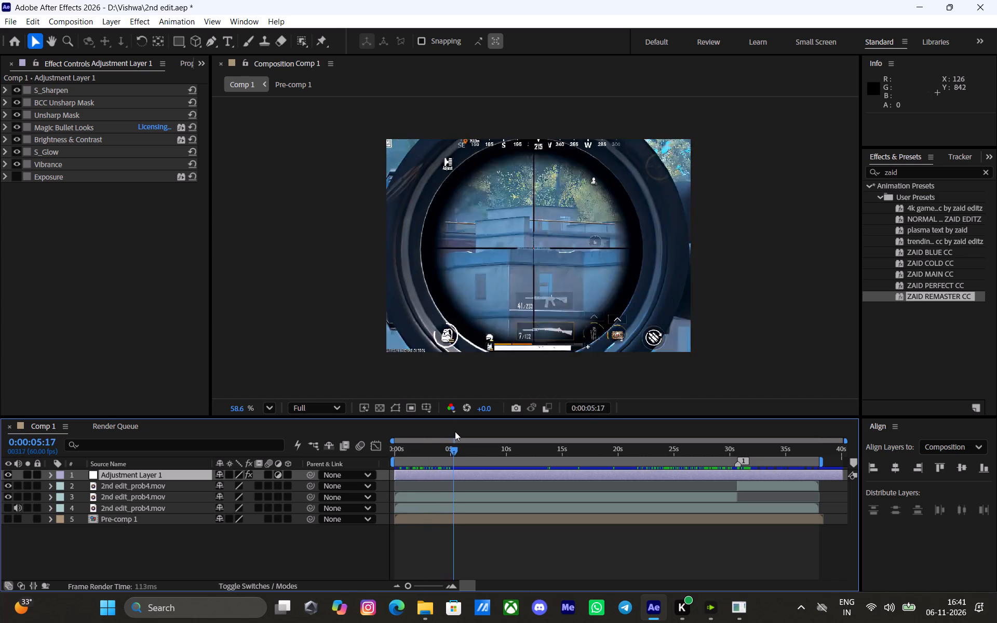
drag(455, 431, 483, 426)
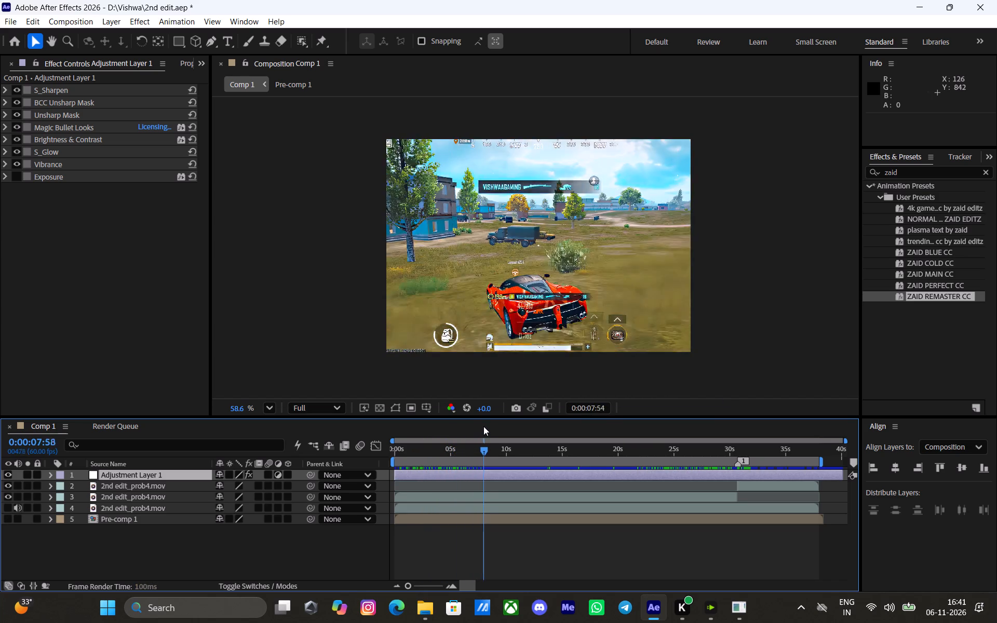
drag(483, 426, 497, 424)
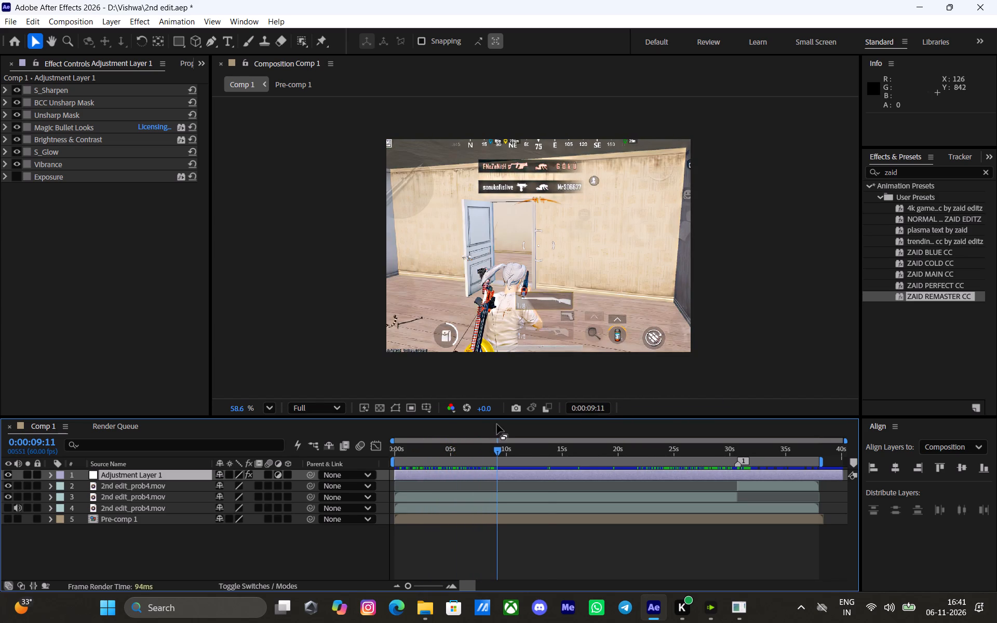
Undo the edits made since the footage layer was split, including Adjustment Layer 1 and its ZAID REMASTER CC preset, and save the project.
key(ctrl+z)
key(ctrl+z)
key(ctrl+z)
key(ctrl+z)
key(ctrl+z)
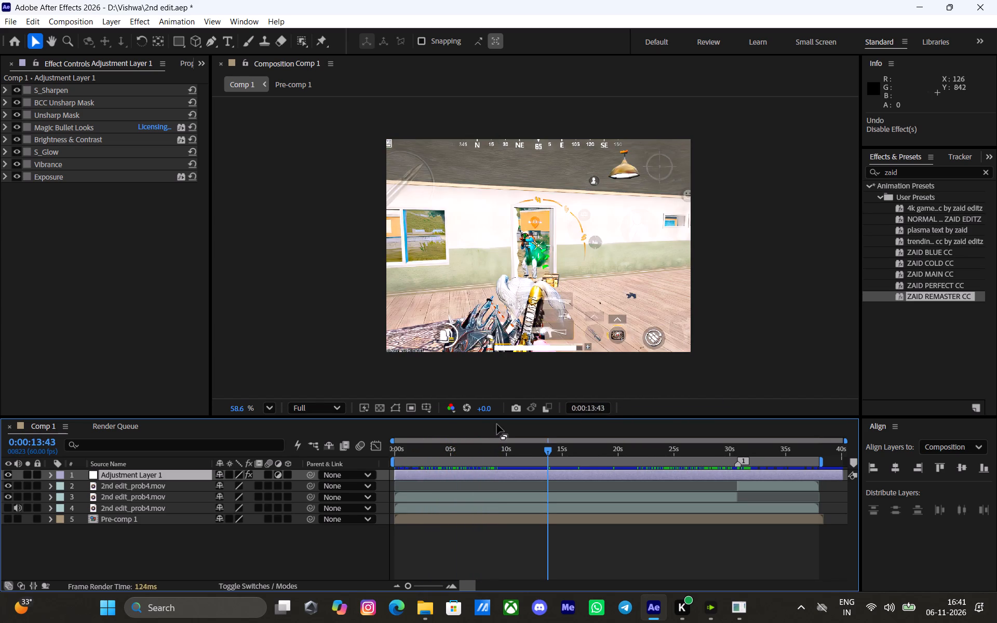
key(ctrl+z)
key(ctrl+z)
key(ctrl+shift+z)
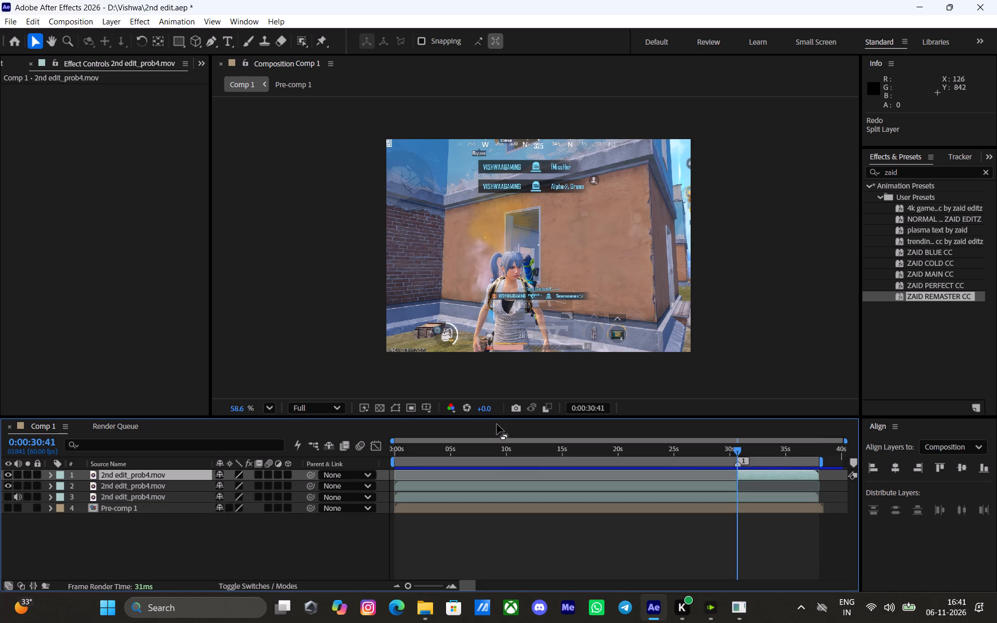
key(ctrl+d)
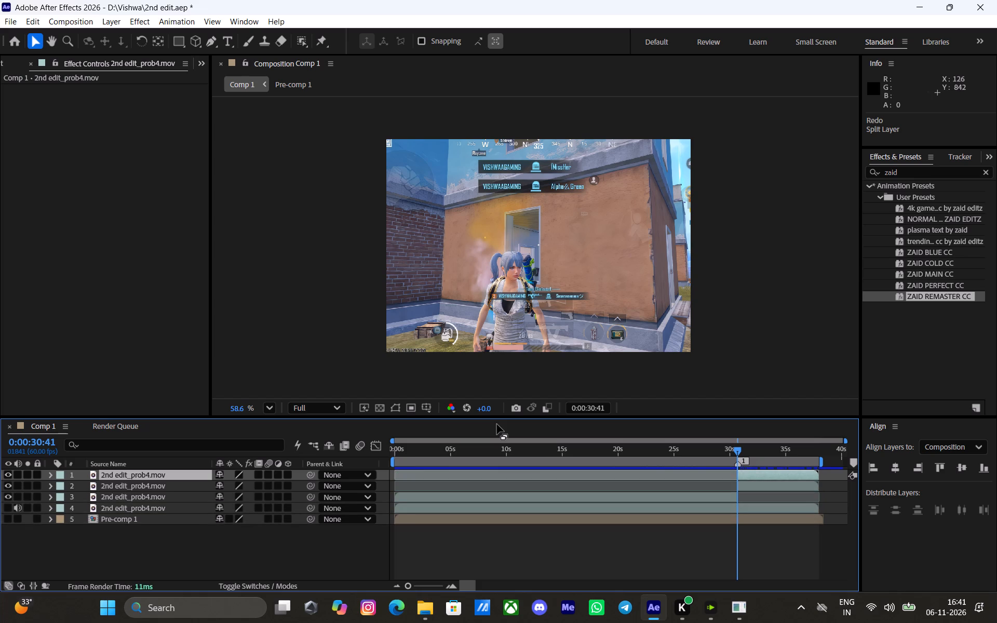
key(ctrl+z)
key(ctrl+s)
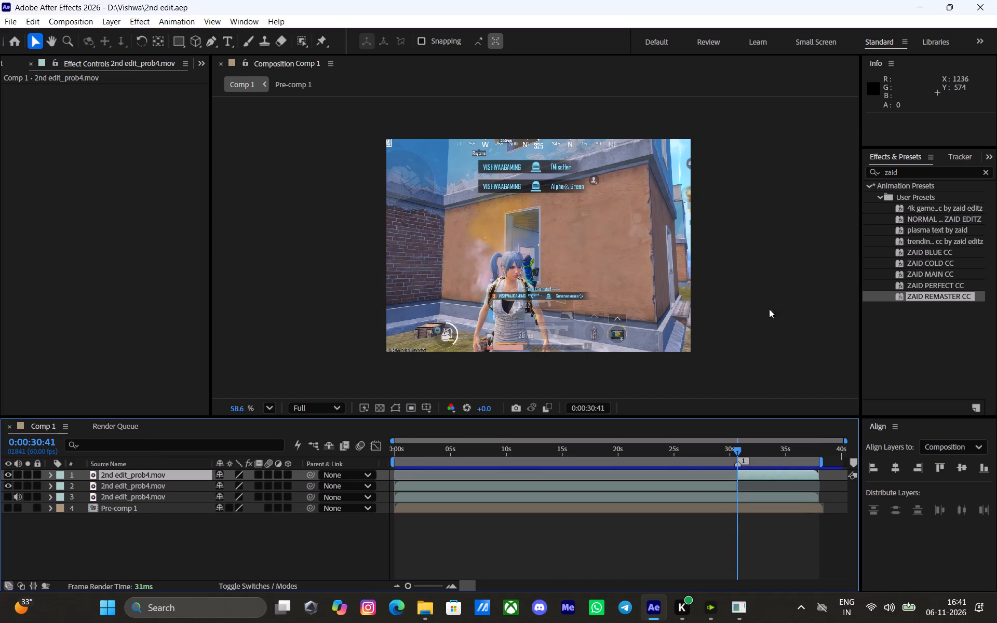
Search the effects and presets for "ares".
drag(923, 172, 802, 184)
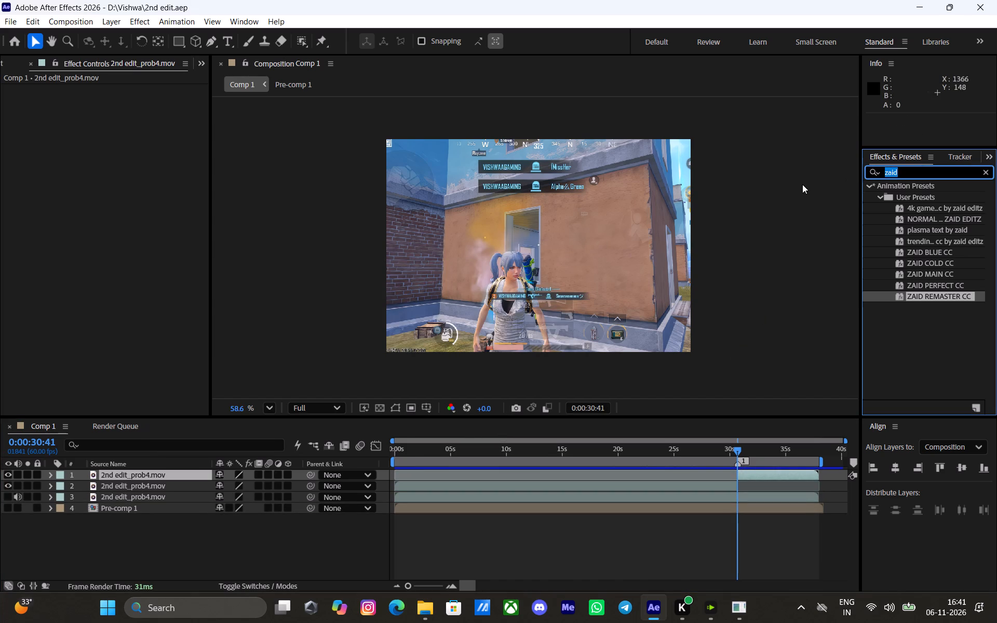
text(are)
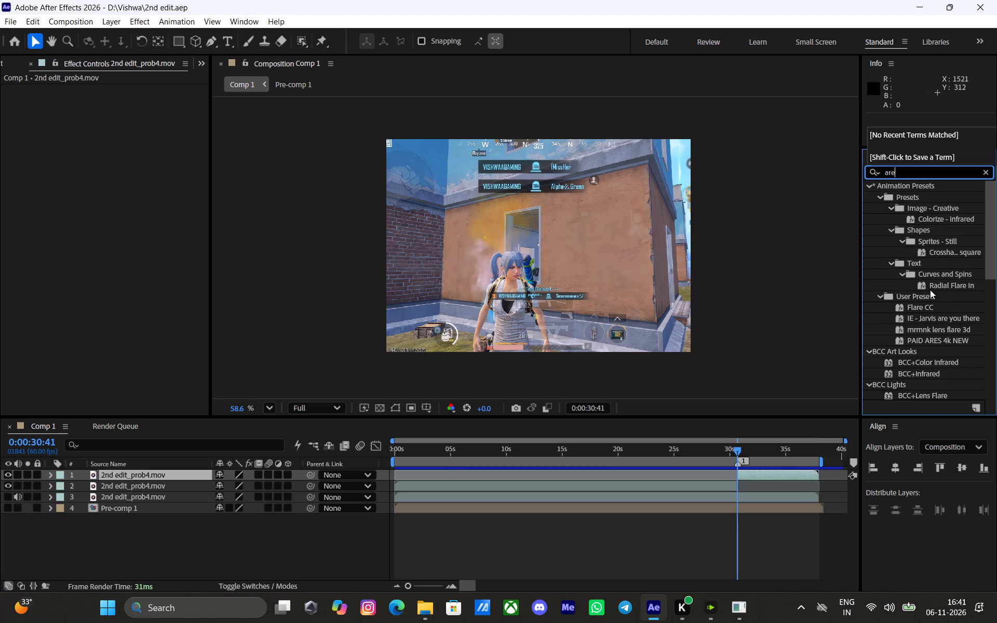
key(s)
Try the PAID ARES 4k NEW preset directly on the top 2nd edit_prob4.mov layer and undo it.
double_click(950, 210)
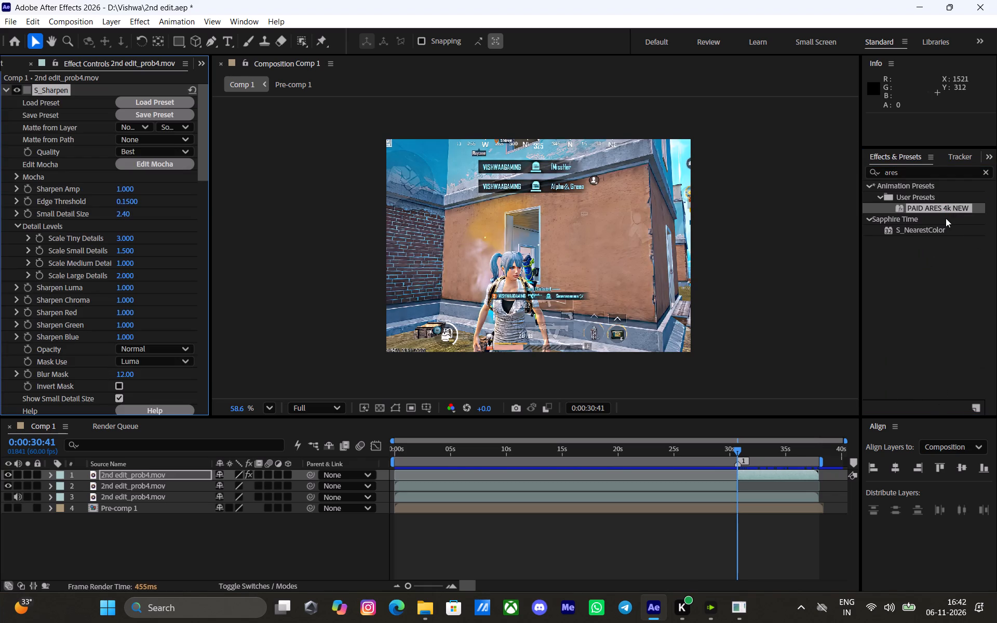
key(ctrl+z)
Add a new adjustment layer above the footage layers in Comp 1, starting at 0:00:00:00.
drag(683, 452, 389, 516)
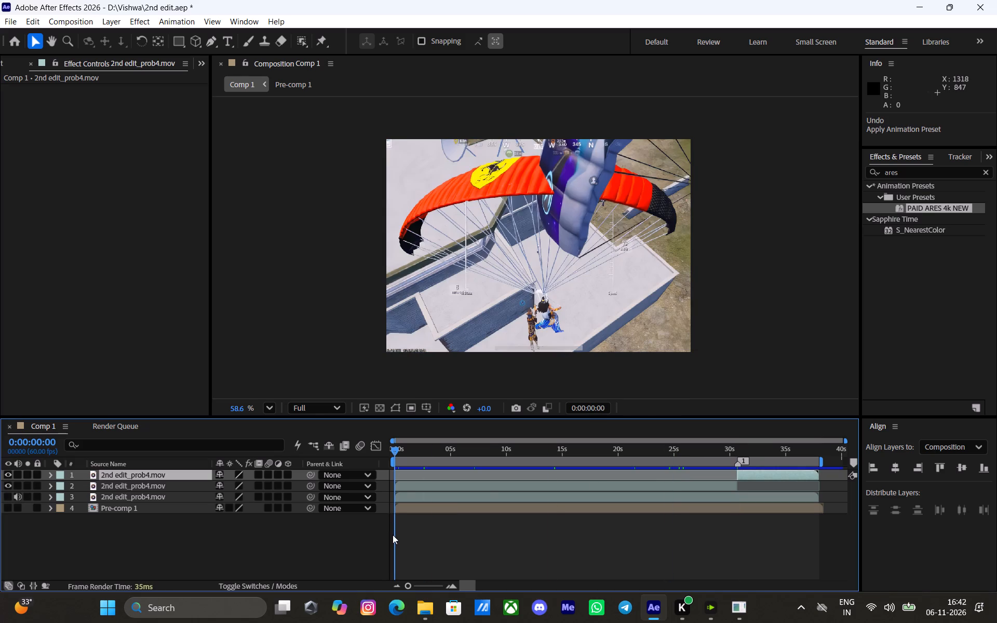
click(393, 535)
click(334, 539)
right_click(328, 539)
click(423, 391)
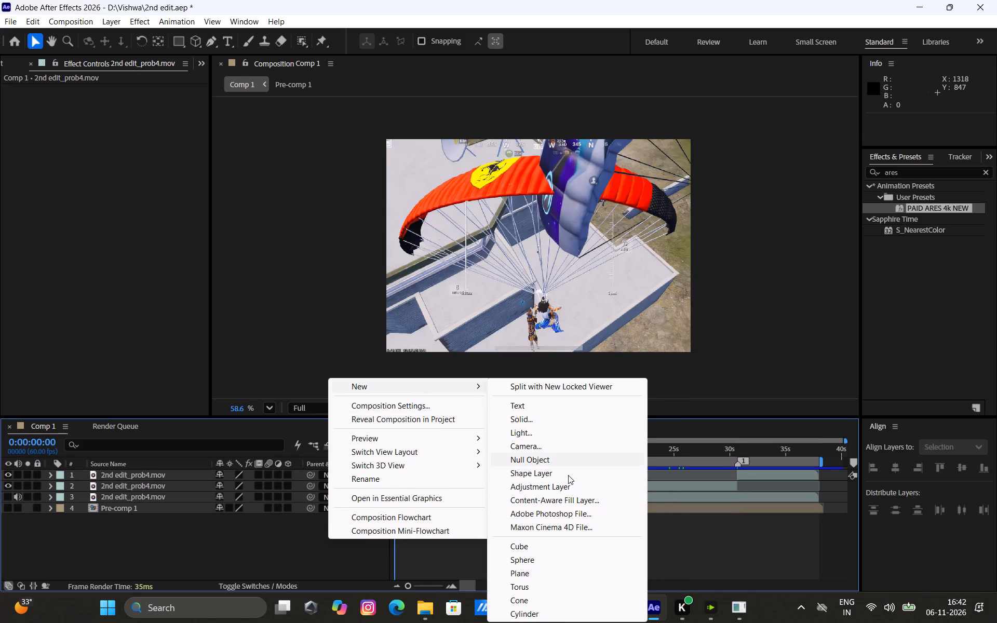
click(560, 484)
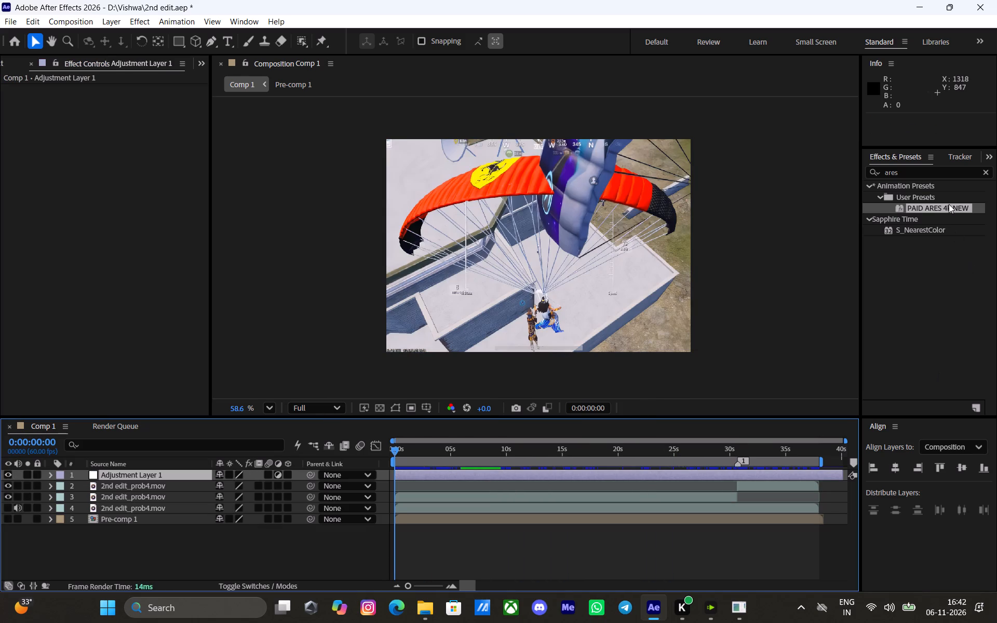
Apply the PAID ARES 4k NEW preset to Adjustment Layer 1 and collapse the settings of all its effects.
double_click(949, 210)
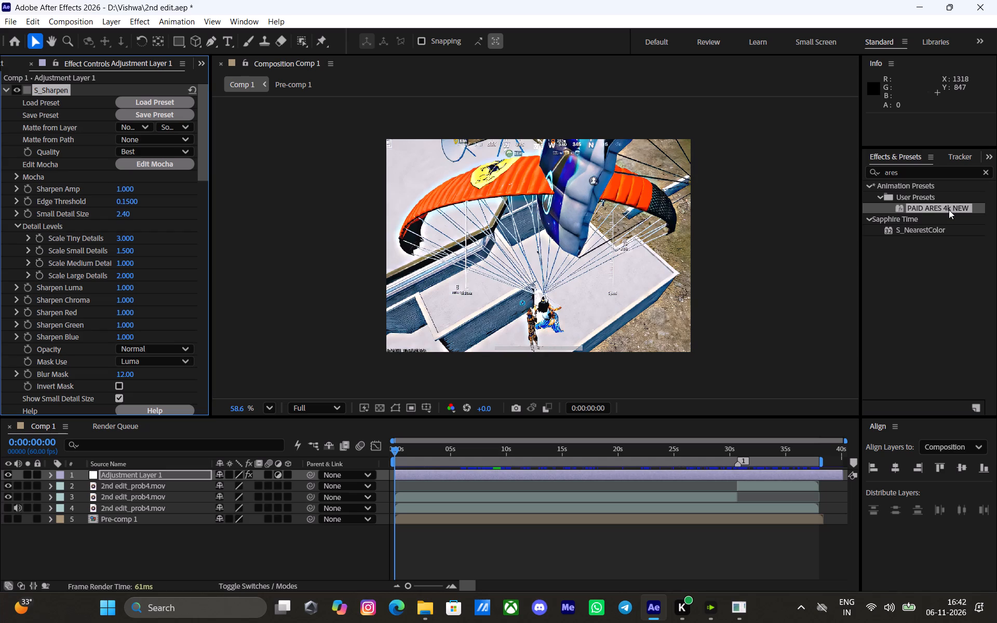
click(5, 88)
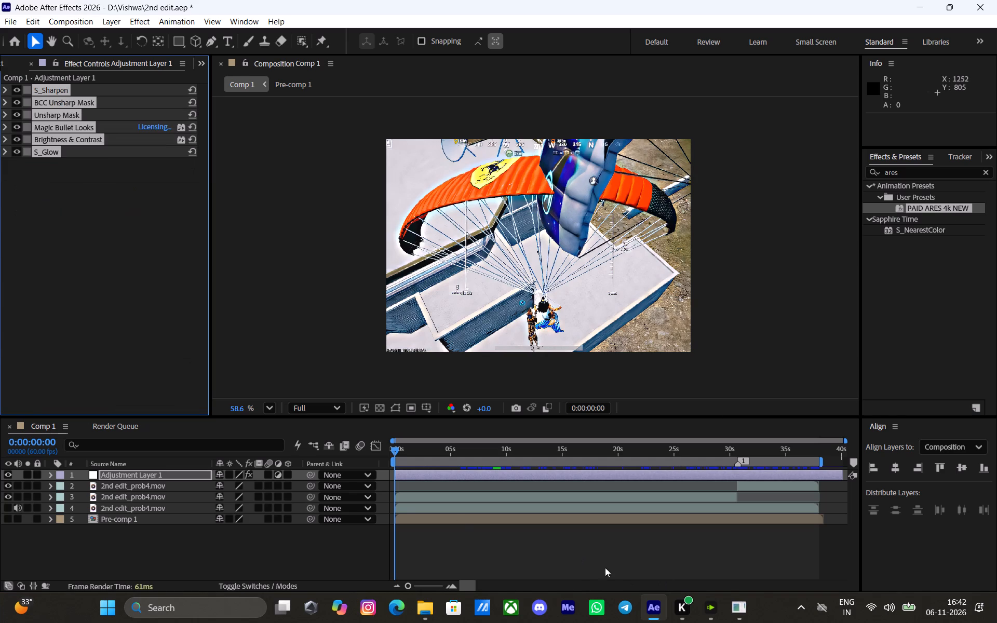
Scrub Comp 1 from about 7 to 30 seconds to examine the PAID ARES 4k NEW colour correction on the footage.
drag(471, 451, 478, 453)
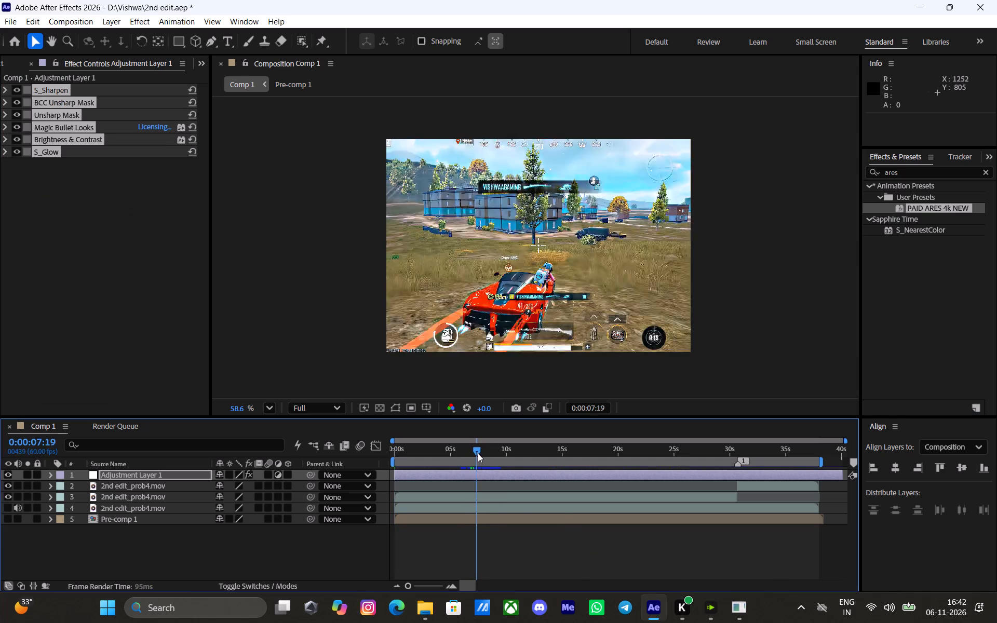
drag(478, 453, 524, 463)
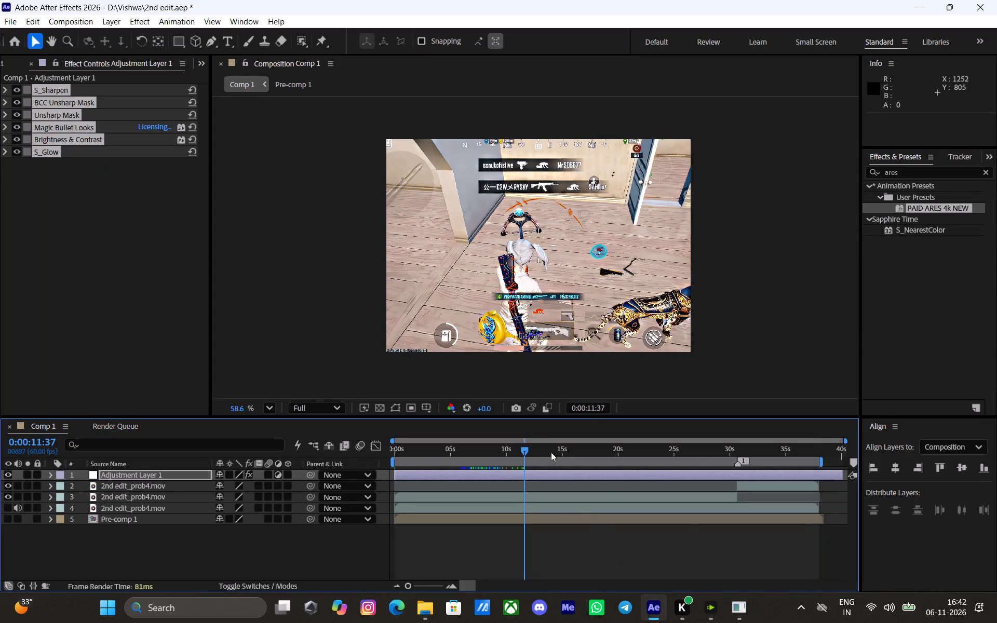
drag(541, 450, 587, 439)
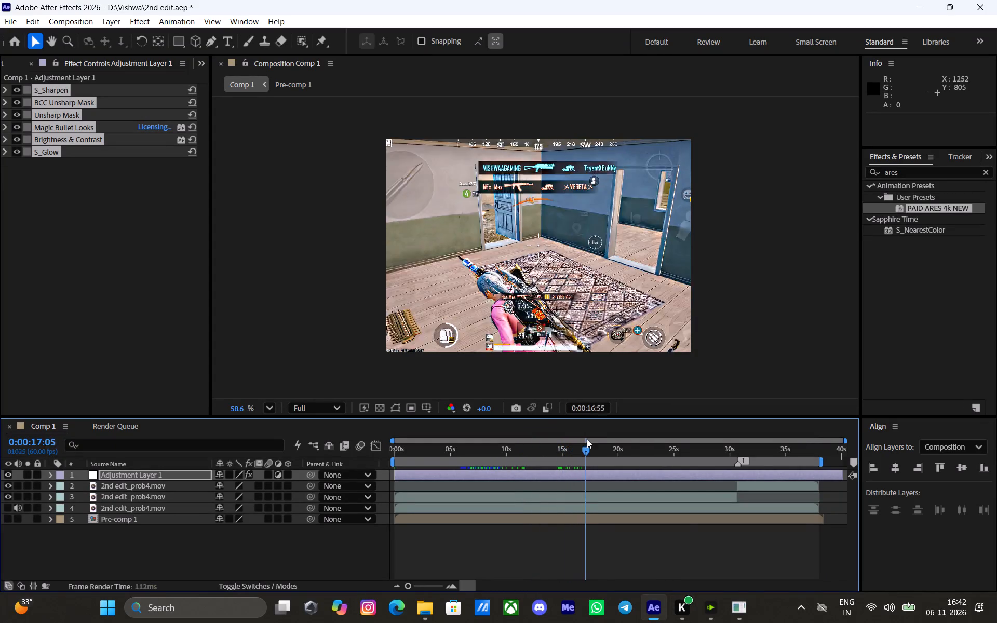
drag(587, 439, 631, 441)
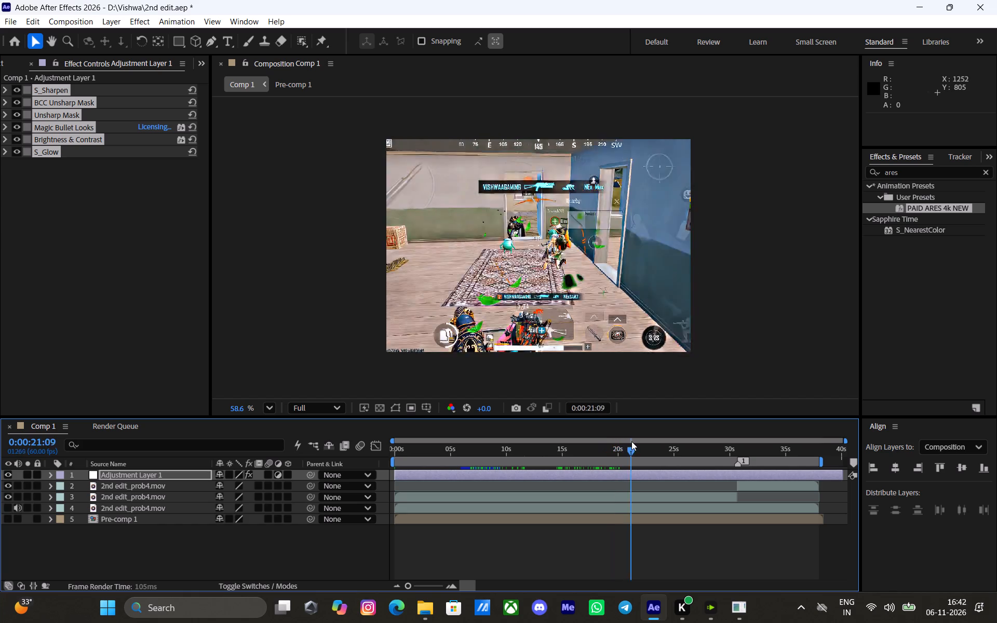
drag(631, 441, 660, 442)
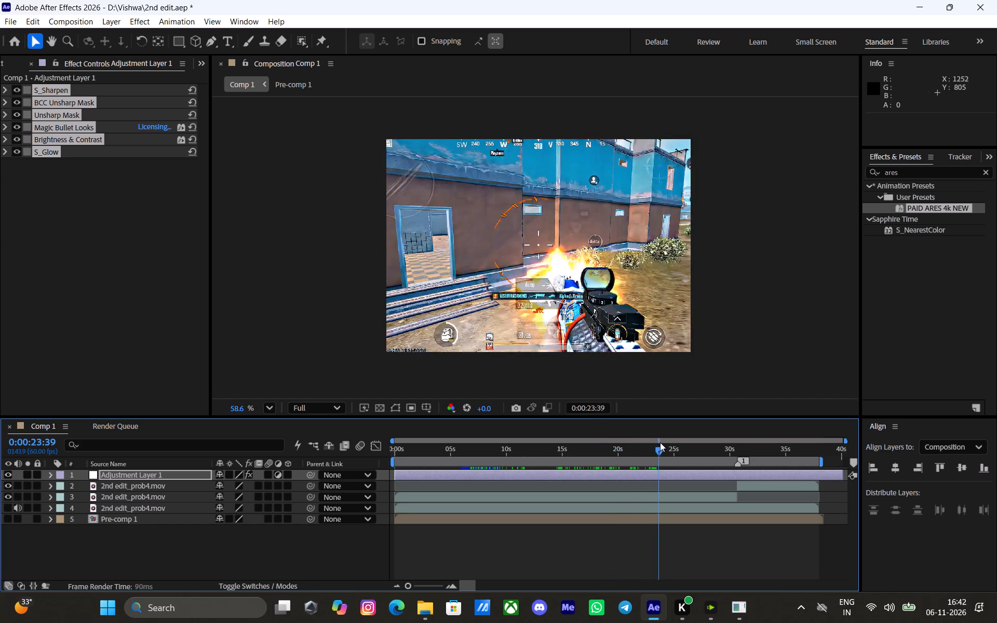
drag(660, 442, 697, 448)
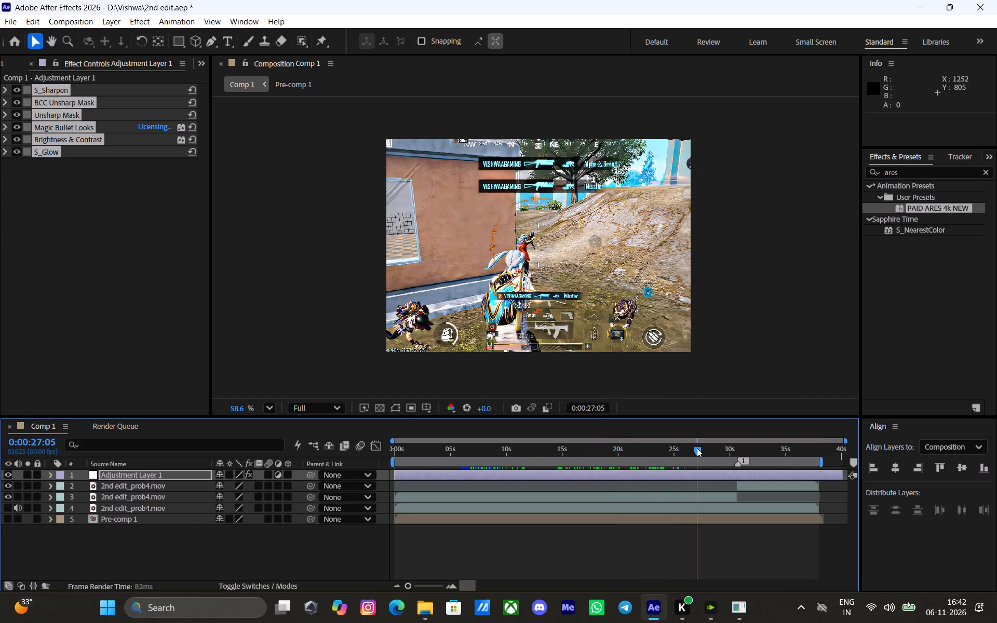
drag(697, 448, 729, 451)
Compare the frame at about 30 seconds with and without Adjustment Layer 1's S_Sharpen effect and leave that effect disabled.
click(41, 301)
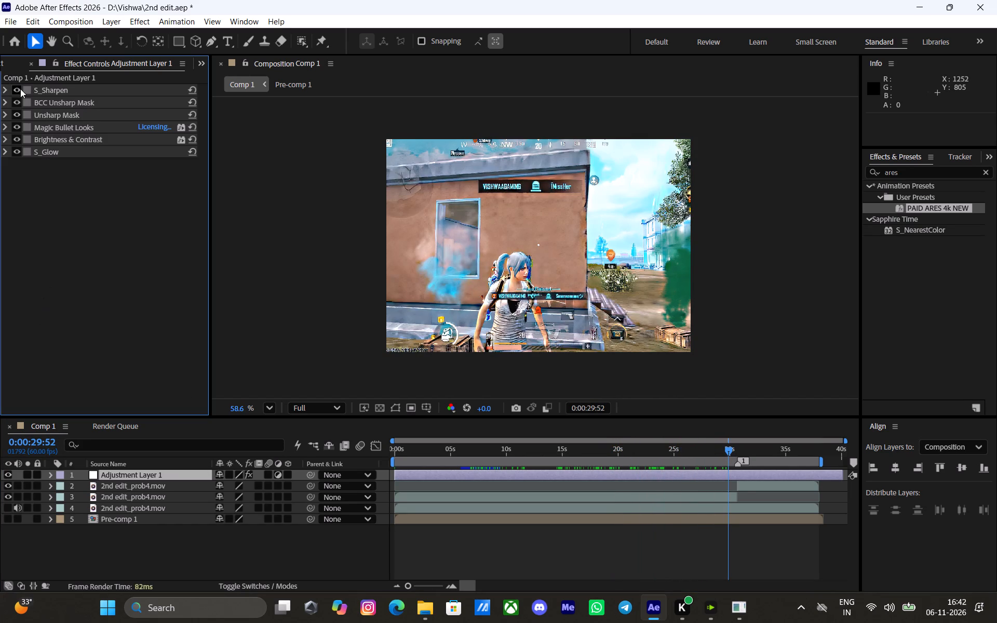
click(20, 89)
click(20, 89)
click(20, 89)
Scrub Comp 1 between about 1 and 7 seconds to examine the footage without S_Sharpen.
drag(546, 452, 461, 456)
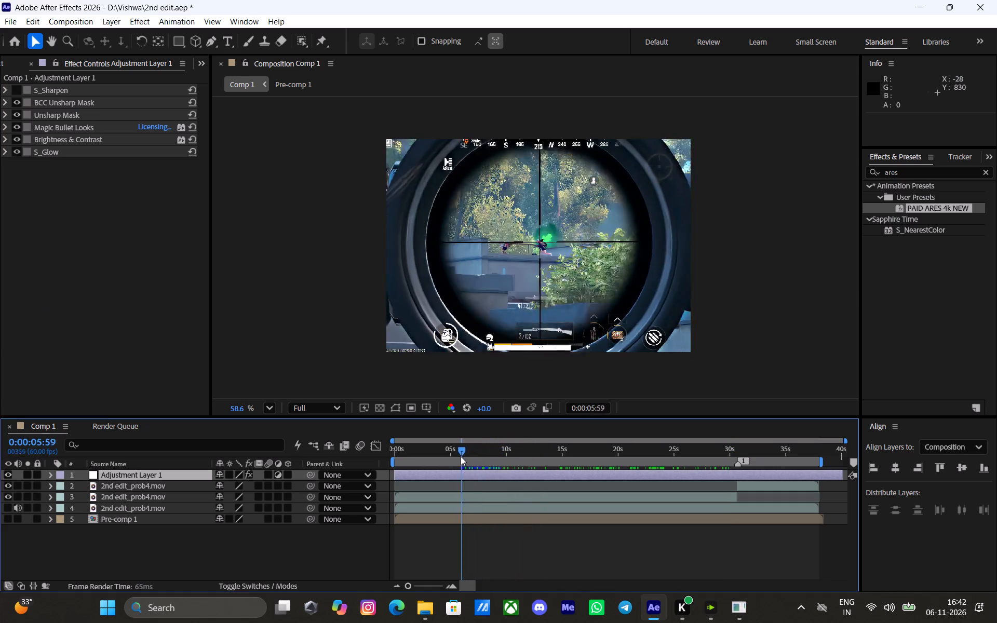
drag(461, 456, 411, 457)
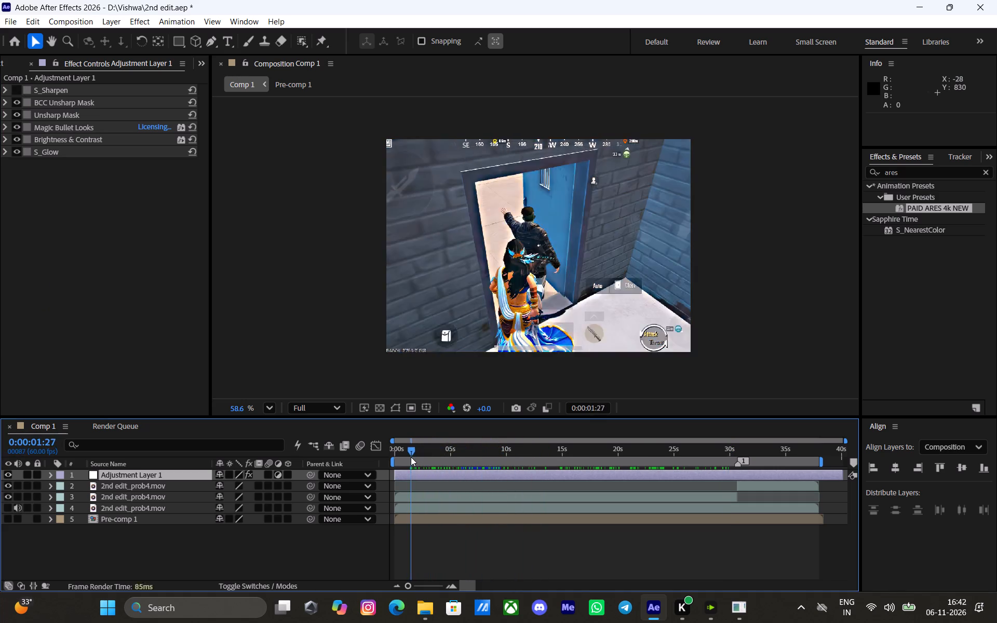
drag(411, 457, 460, 448)
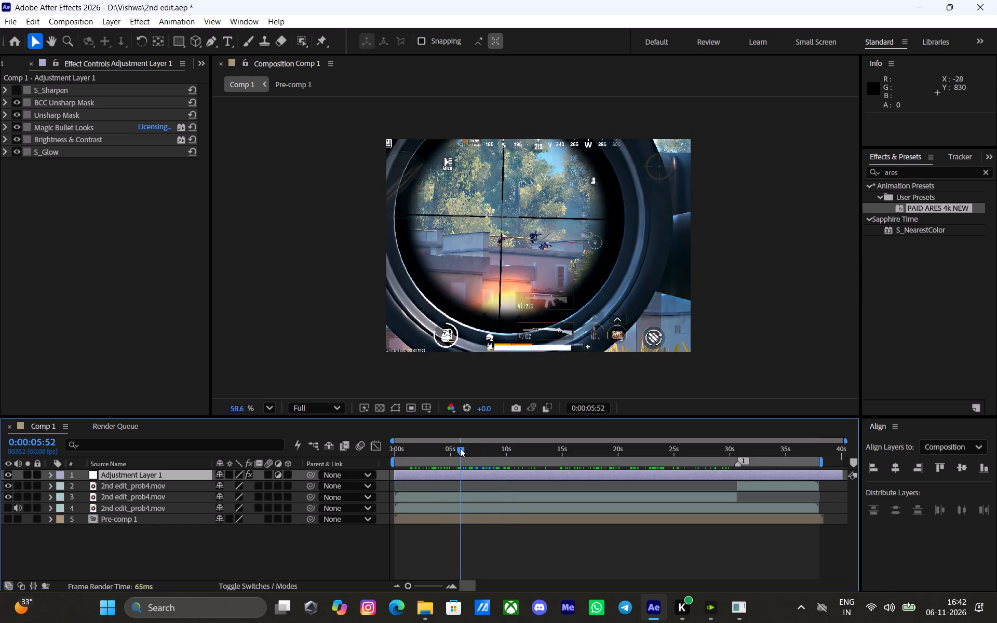
drag(460, 448, 478, 444)
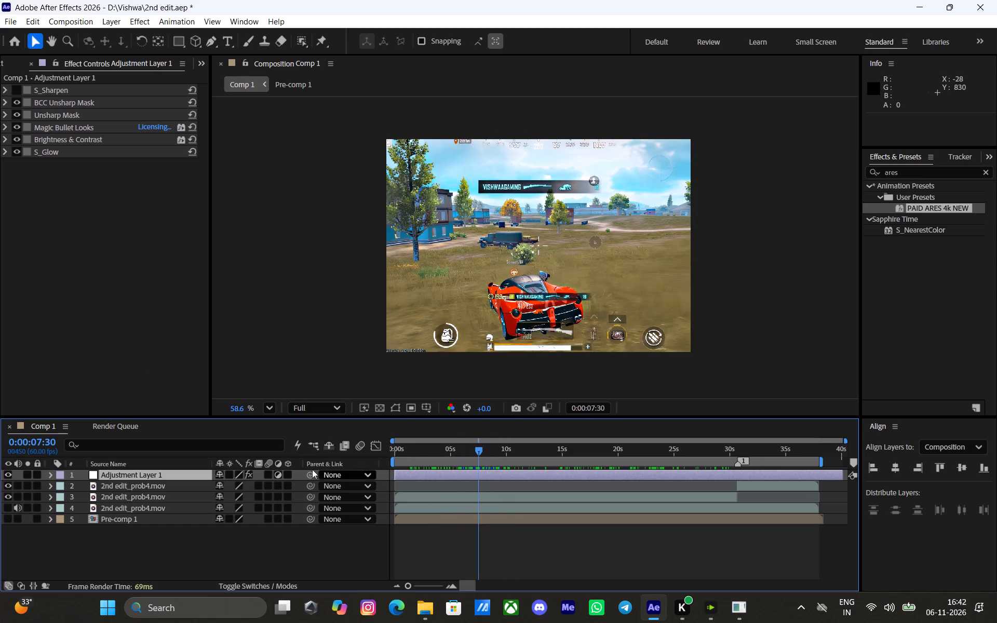
Compare the frame at about 7 seconds with and without Adjustment Layer 1's Magic Bullet Looks effect, leaving it enabled.
click(12, 126)
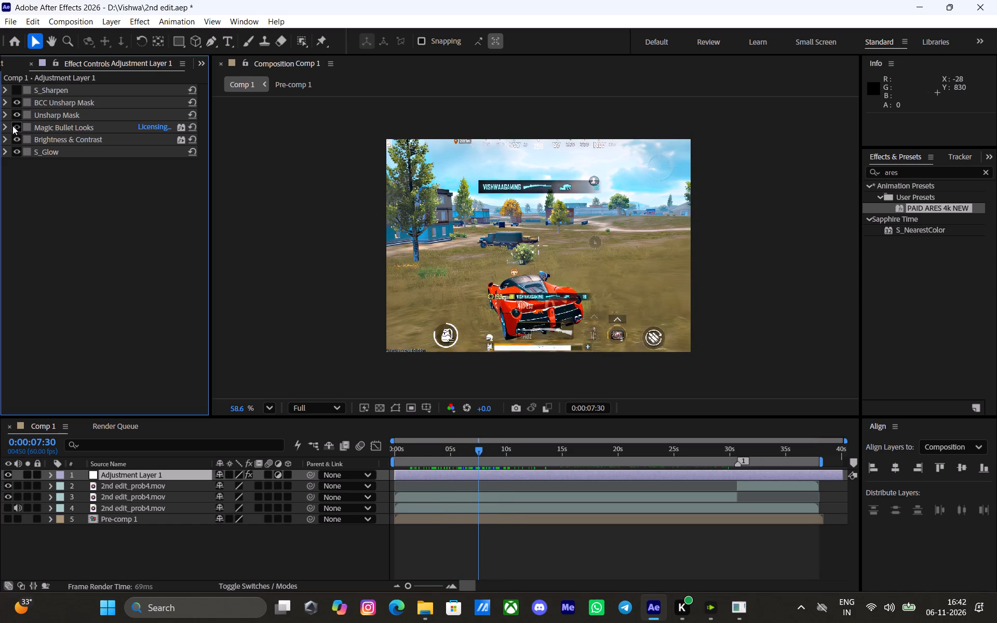
click(12, 126)
click(12, 126)
click(12, 126)
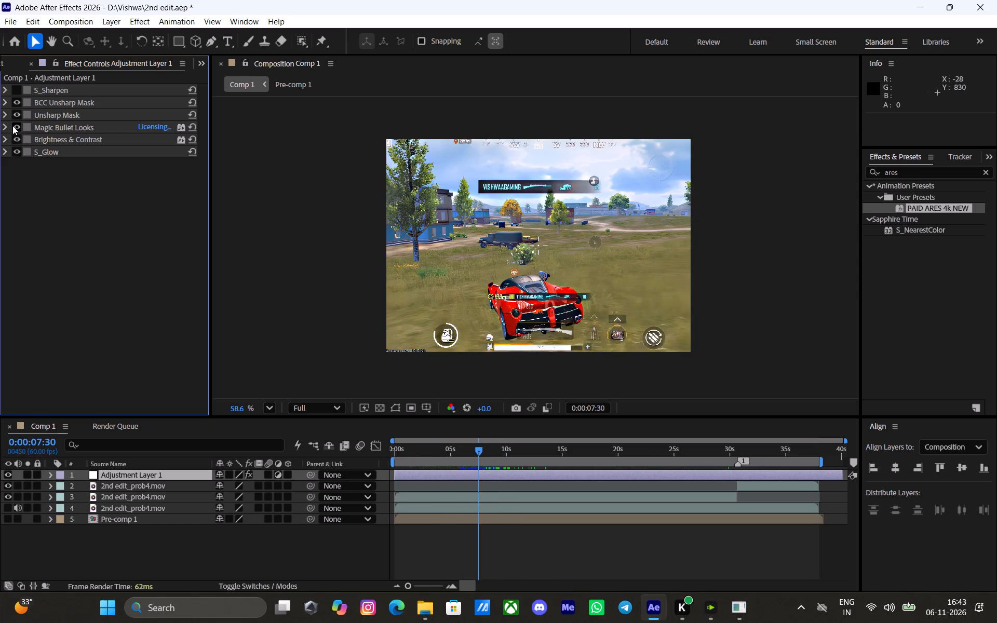
Compare the frame at about 7 seconds with and without Adjustment Layer 1's Brightness & Contrast and S_Glow effects, leaving both enabled.
click(15, 138)
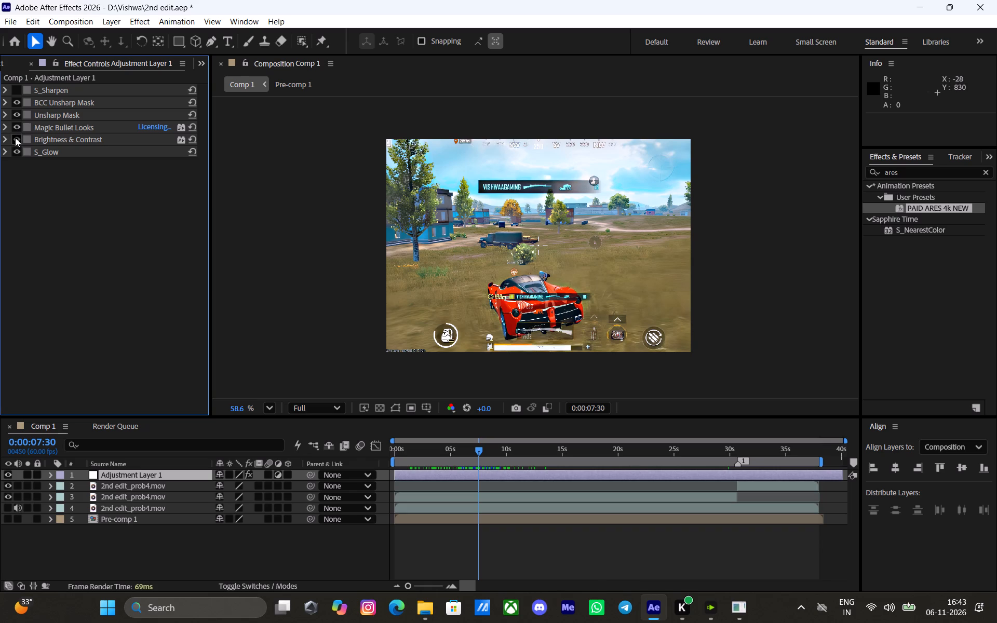
click(17, 138)
click(17, 148)
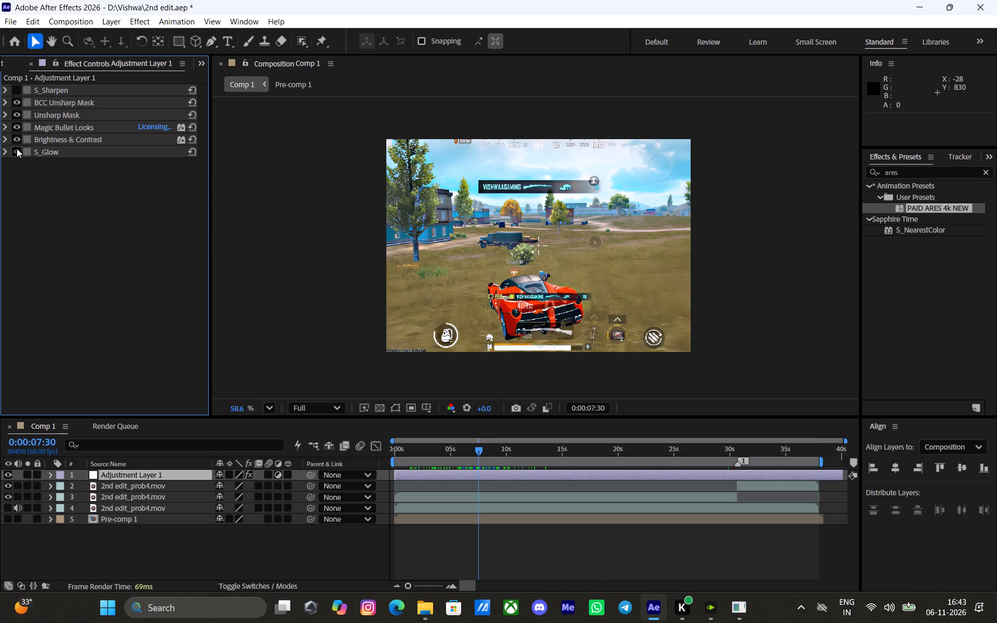
click(17, 150)
Edit Adjustment Layer 1's Magic Bullet Looks look, setting the yellow hue in HSL Colors to about +79.3%.
click(5, 126)
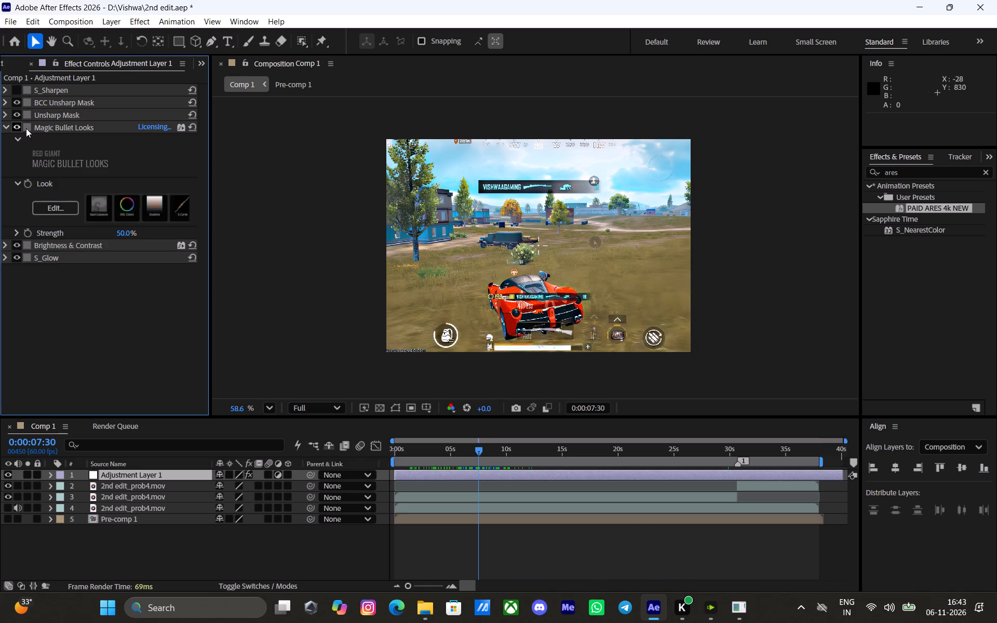
click(57, 209)
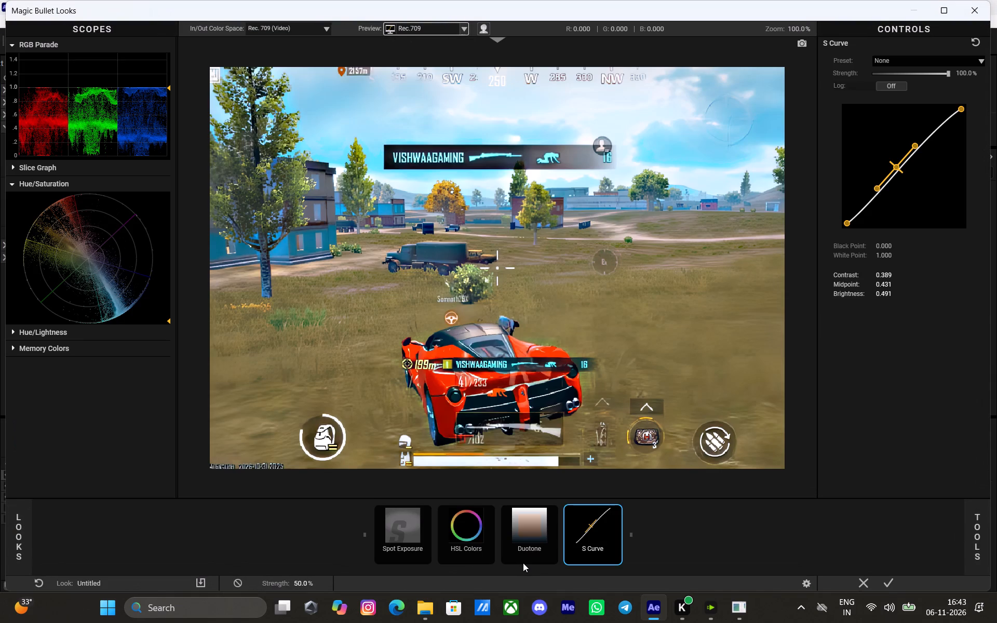
click(482, 544)
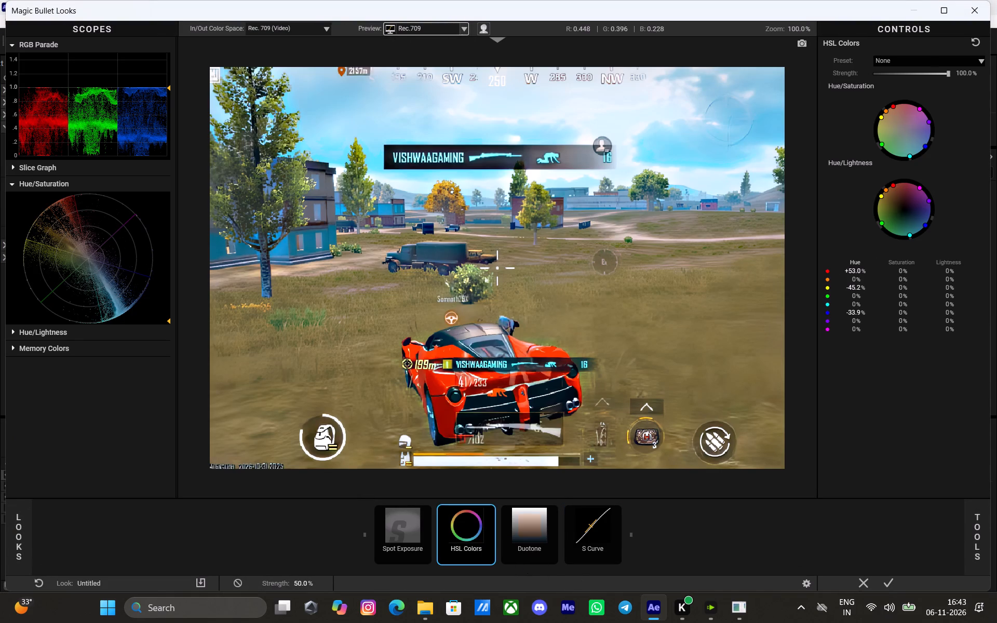
drag(854, 288, 996, 317)
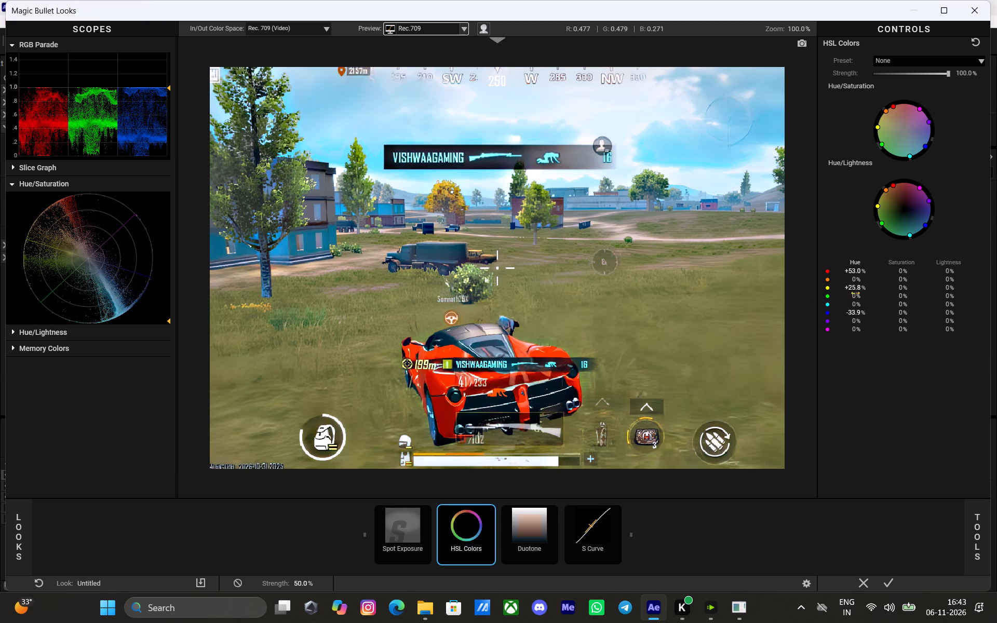
drag(854, 290, 987, 300)
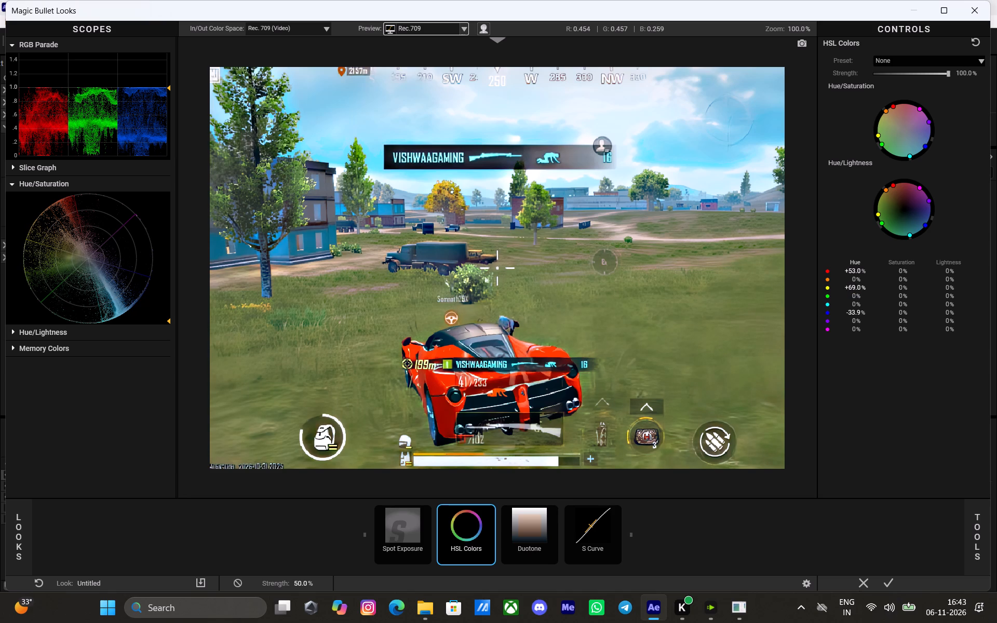
drag(987, 300, 976, 303)
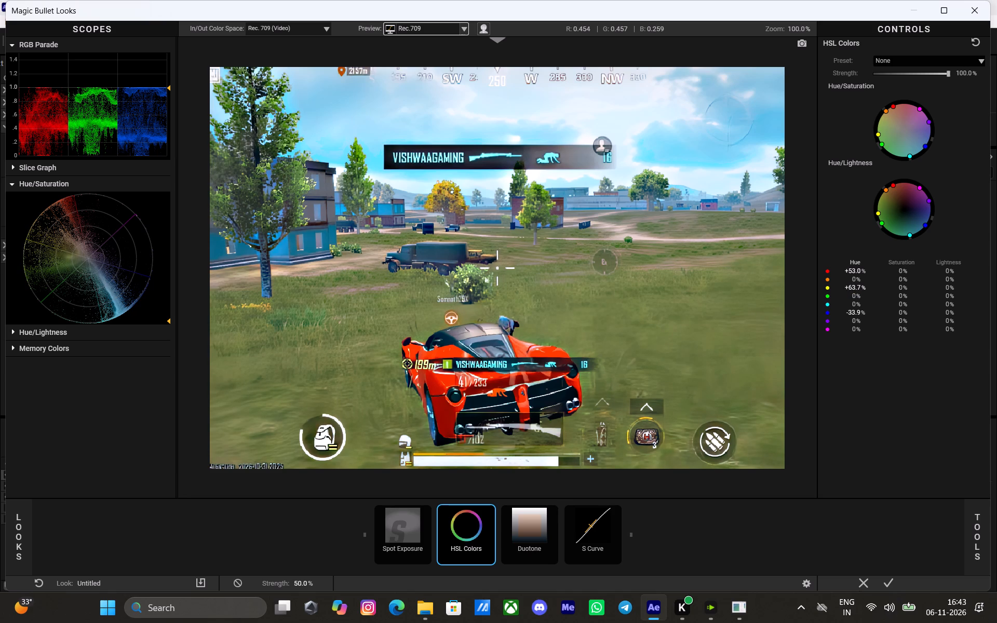
drag(976, 303, 996, 302)
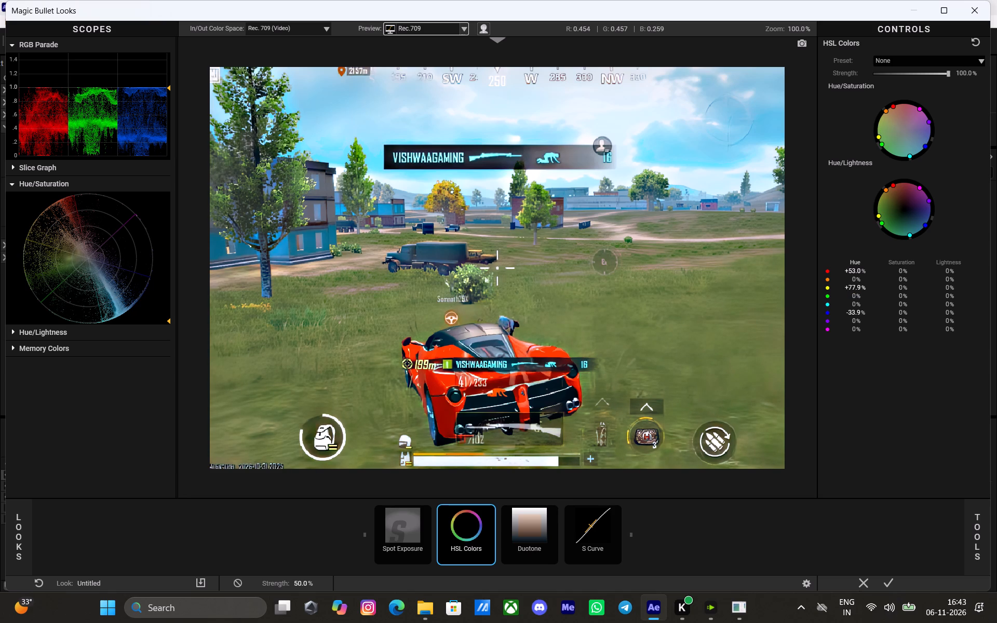
drag(996, 302, 946, 288)
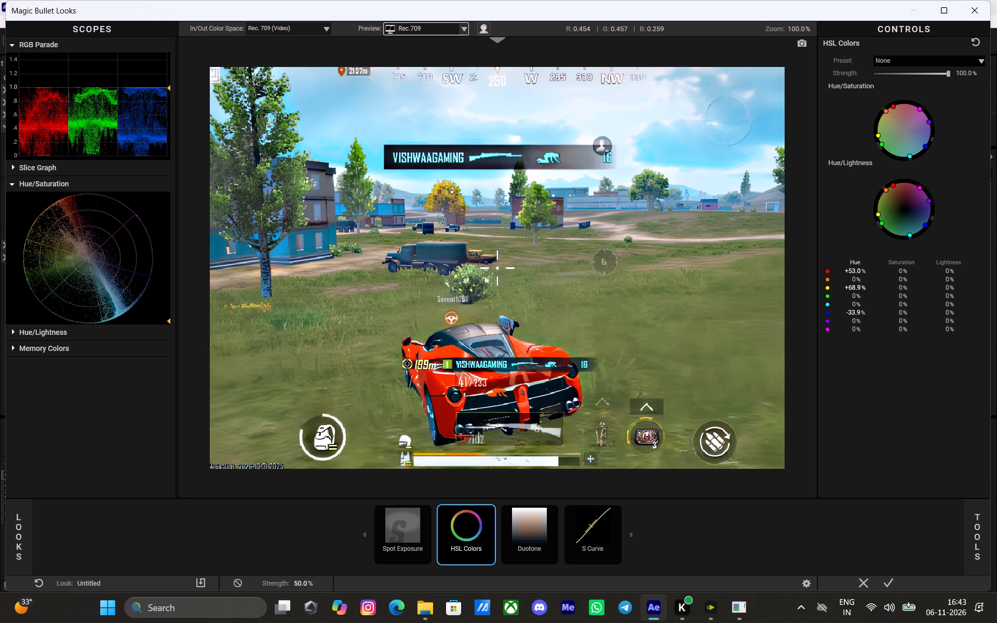
drag(946, 288, 991, 293)
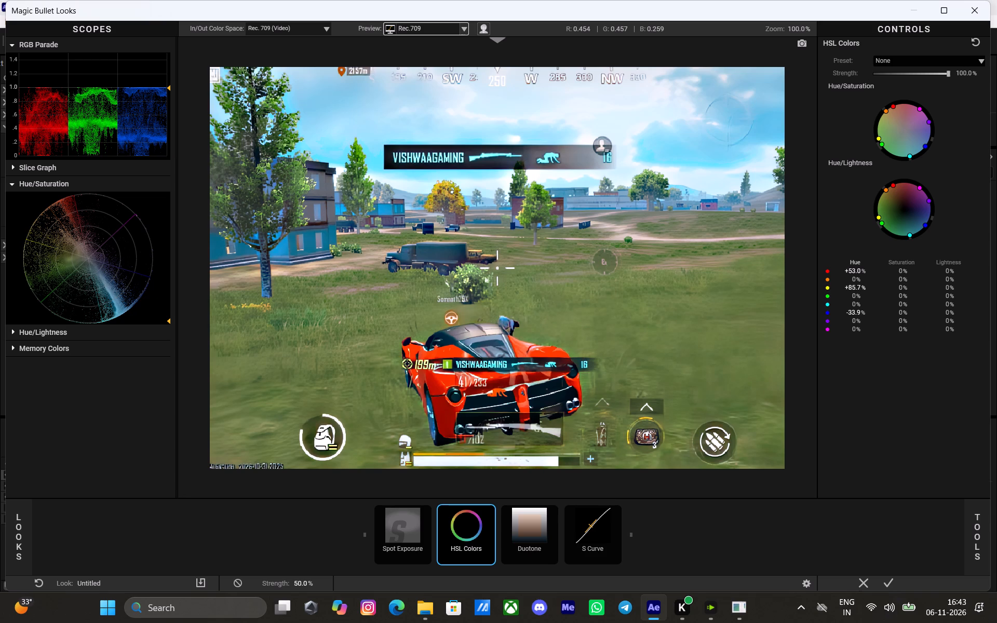
drag(991, 293, 976, 297)
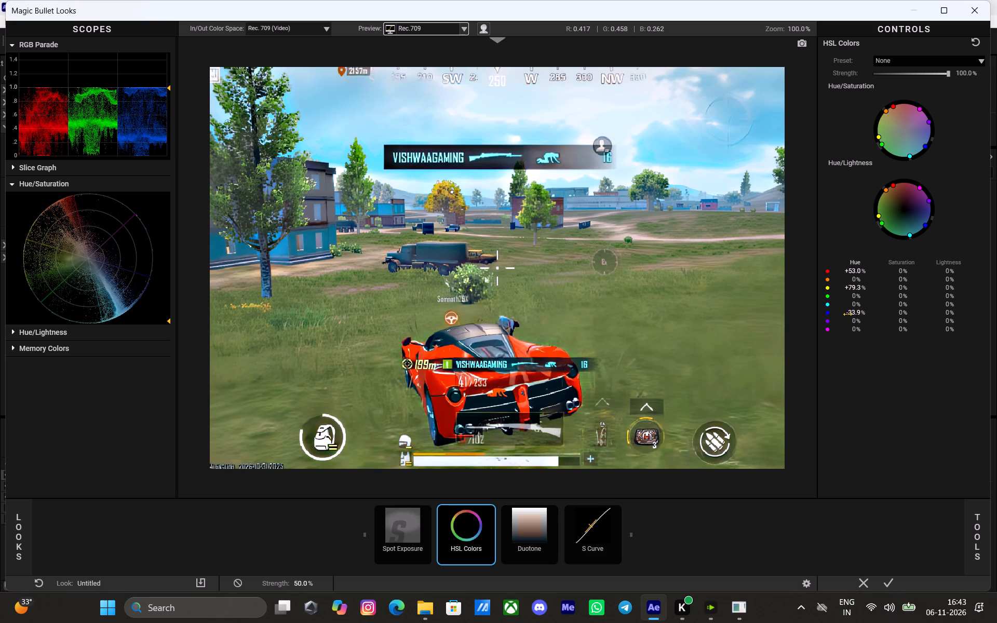
Set the blue hue in HSL Colors to about +19.5%.
drag(848, 314, 929, 320)
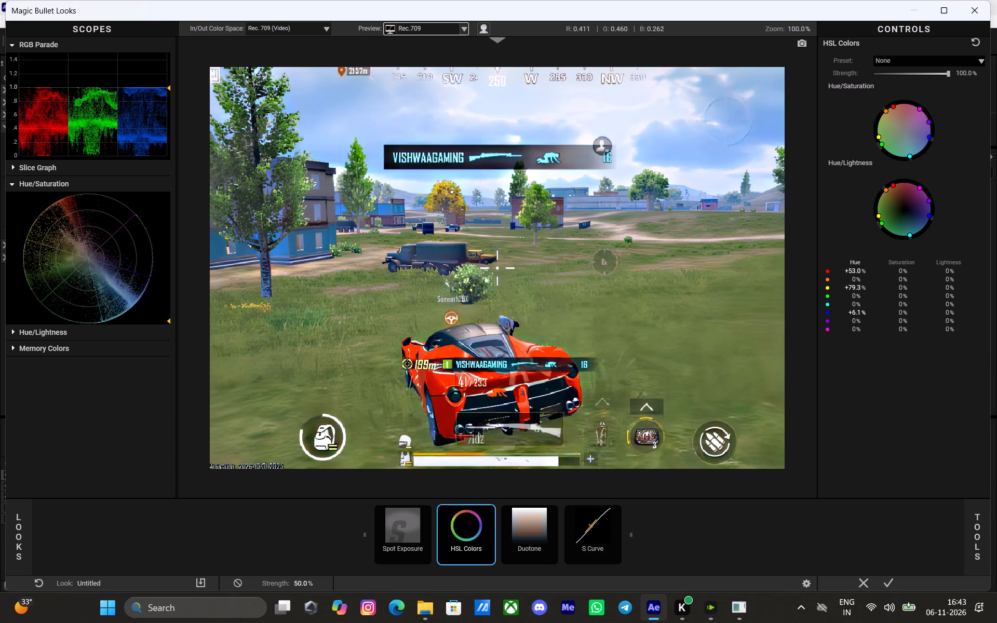
drag(929, 320, 986, 335)
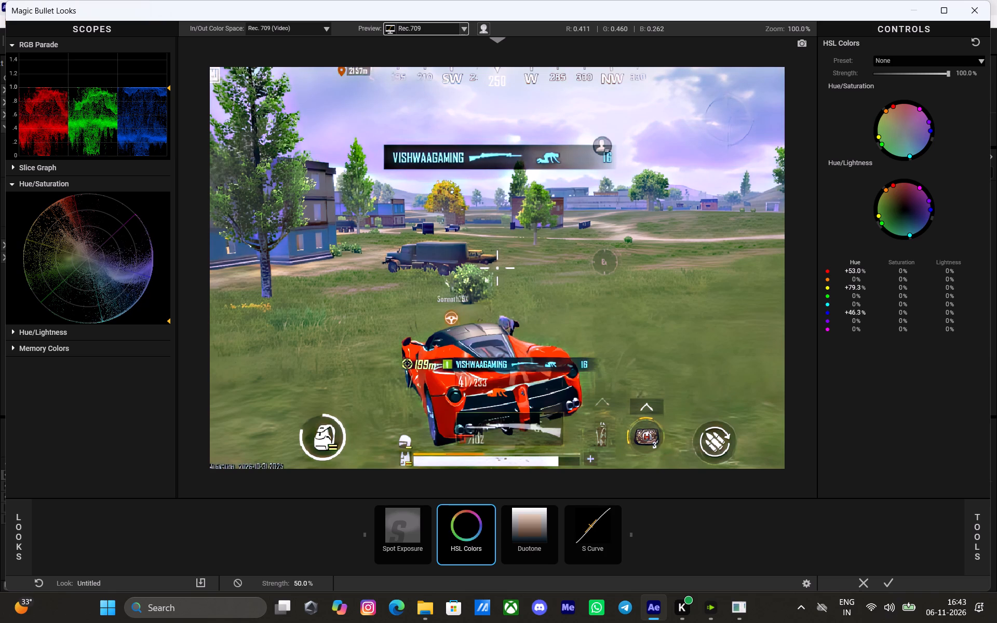
drag(986, 335, 879, 375)
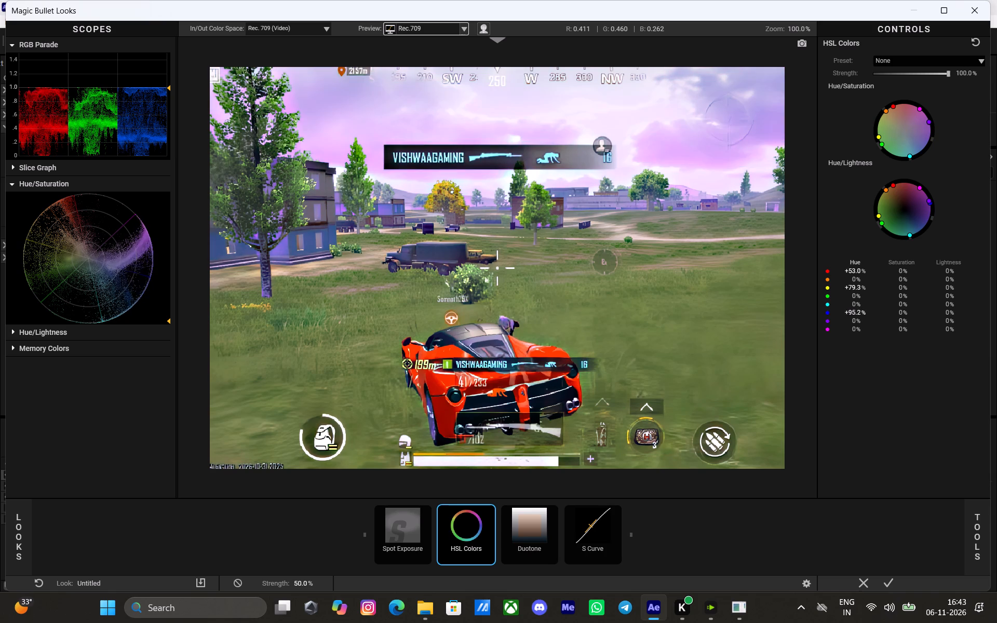
drag(879, 375, 593, 360)
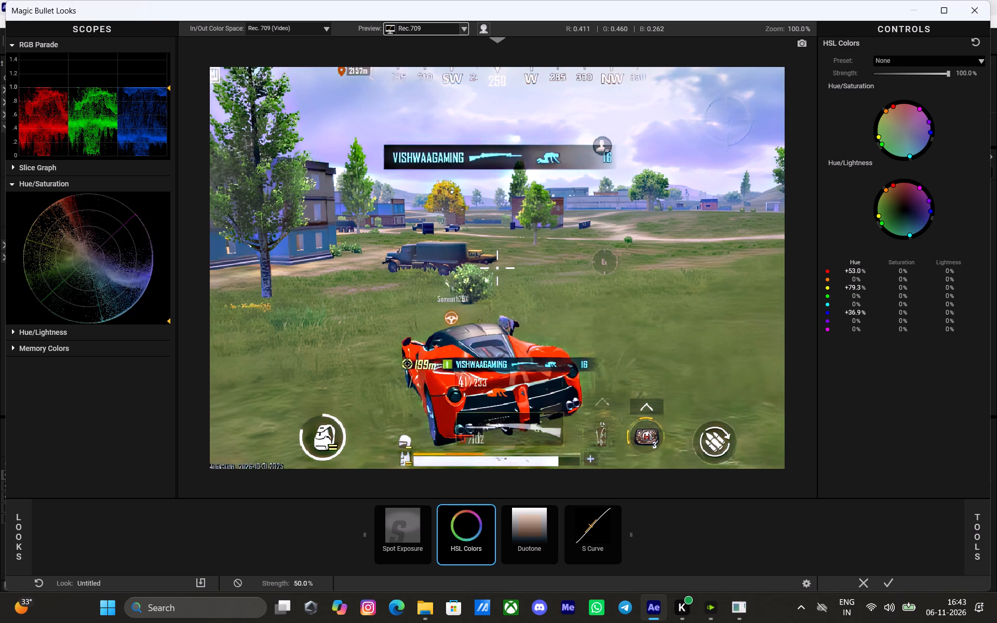
drag(593, 360, 544, 356)
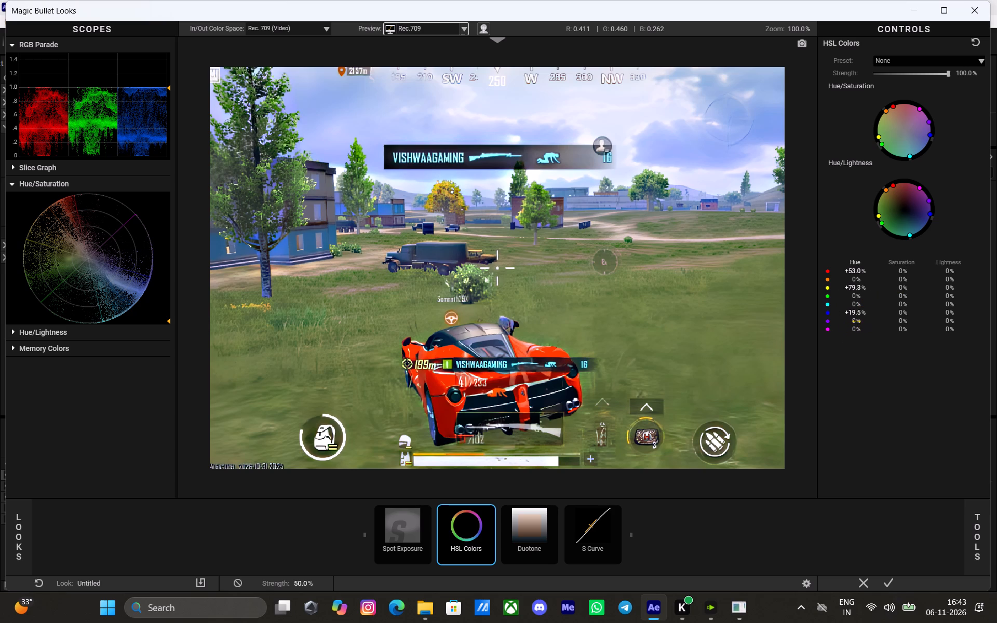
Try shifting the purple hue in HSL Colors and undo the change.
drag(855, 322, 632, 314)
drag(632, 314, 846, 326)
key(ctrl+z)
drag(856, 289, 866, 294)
Compare the look with and without the Duotone tool, leaving it enabled.
click(542, 550)
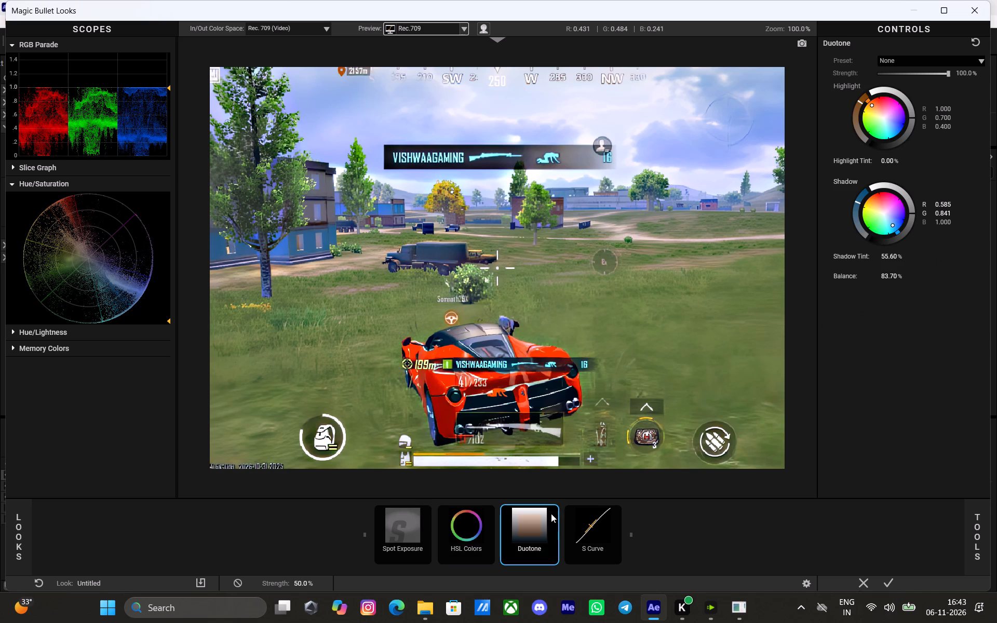
click(551, 512)
click(553, 508)
triple_click(553, 508)
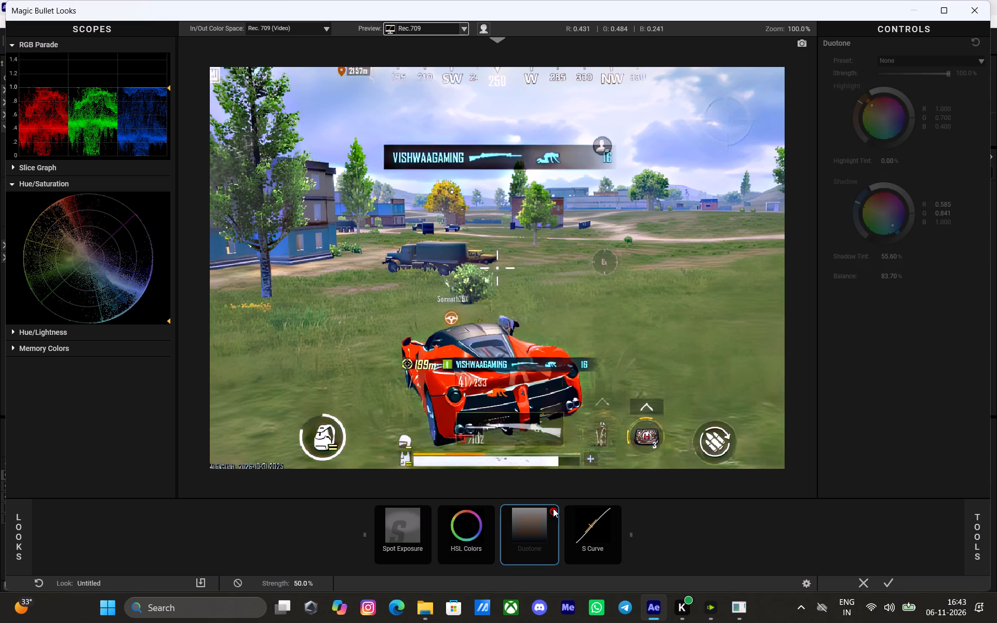
click(553, 508)
Check the Spot Exposure settings and compare the look with and without the S Curve tool, leaving it enabled.
click(408, 519)
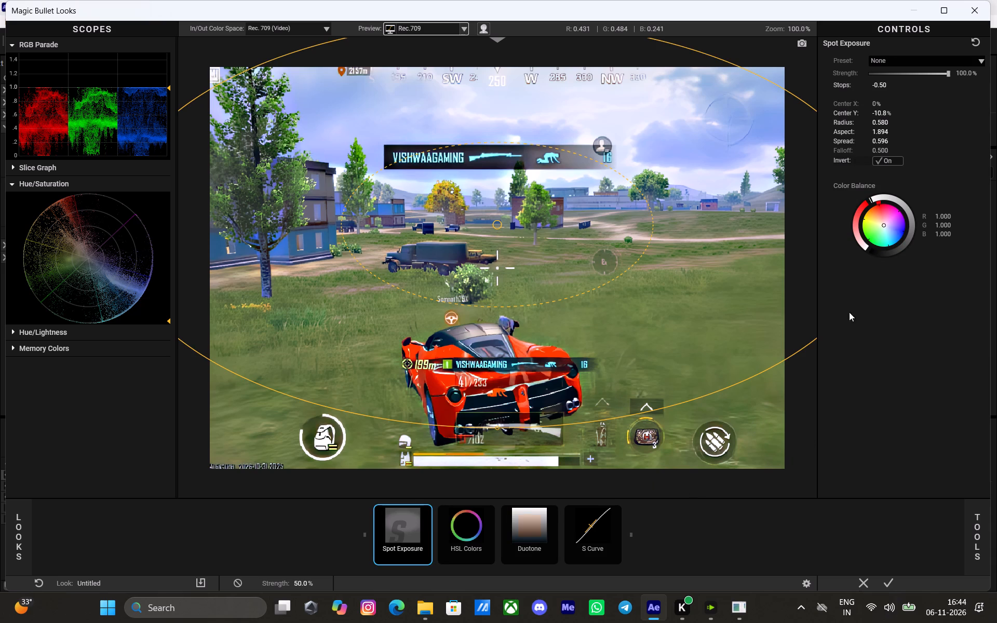
click(598, 527)
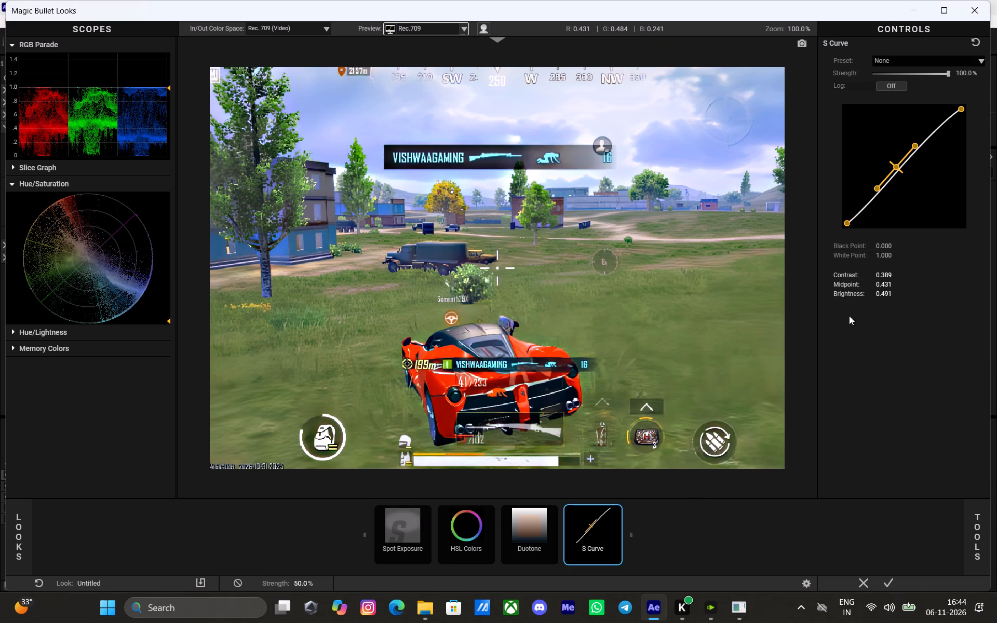
click(618, 513)
click(618, 513)
click(618, 513)
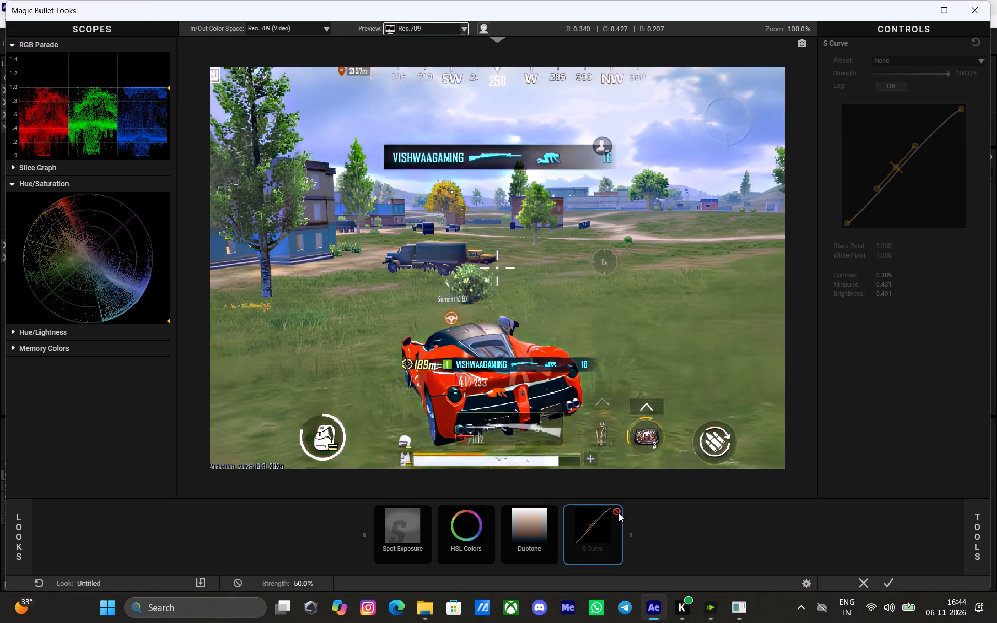
click(618, 513)
Apply the edited look to Adjustment Layer 1 and save the project.
click(890, 577)
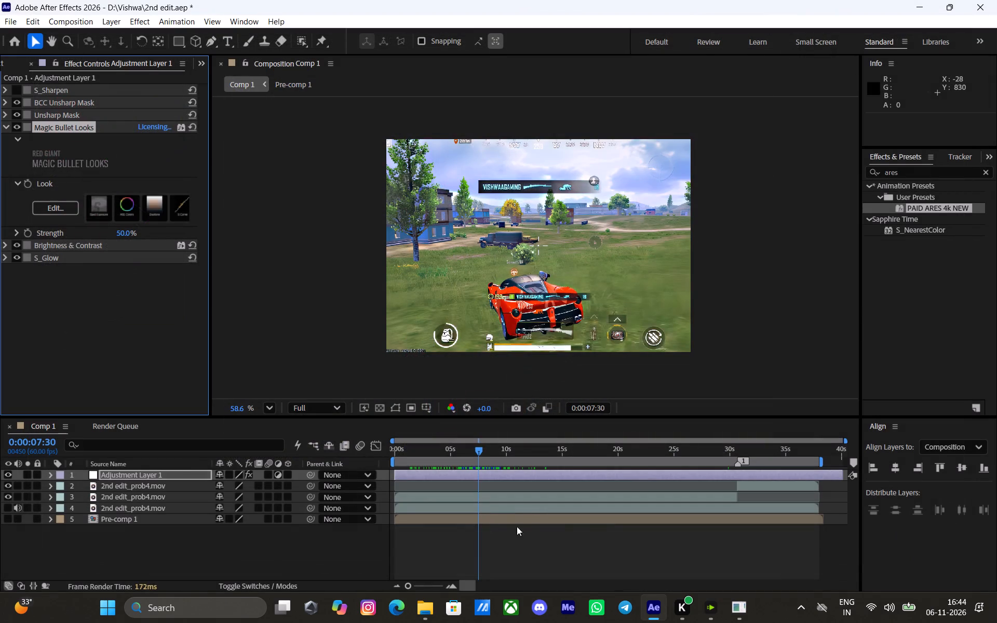
key(ctrl+s)
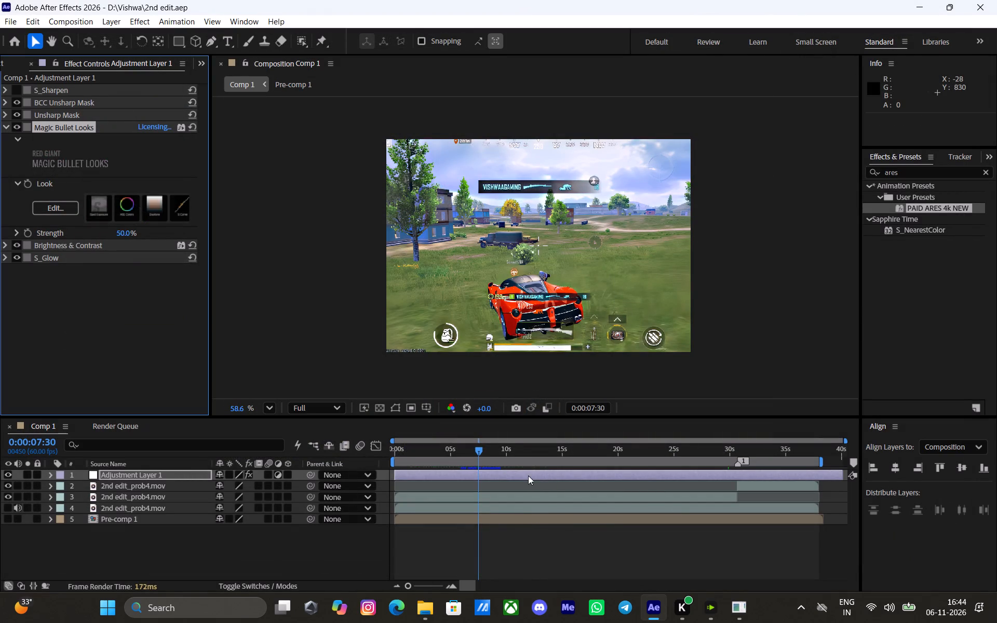
Scrub Comp 1 from about 10 to 31 seconds to examine the edited colour correction on the footage.
click(511, 454)
drag(533, 451, 568, 449)
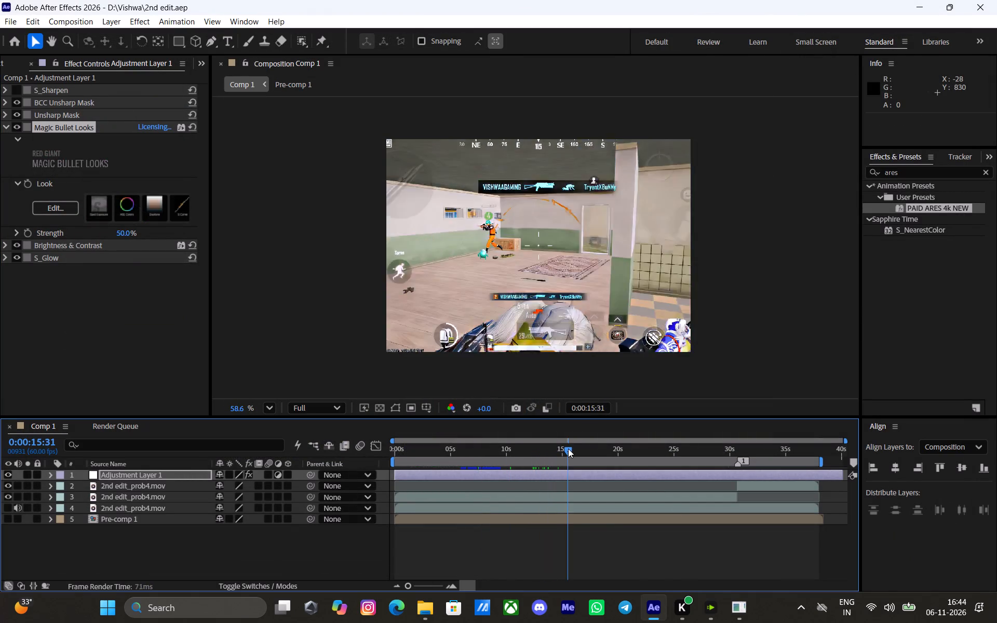
drag(568, 449, 592, 440)
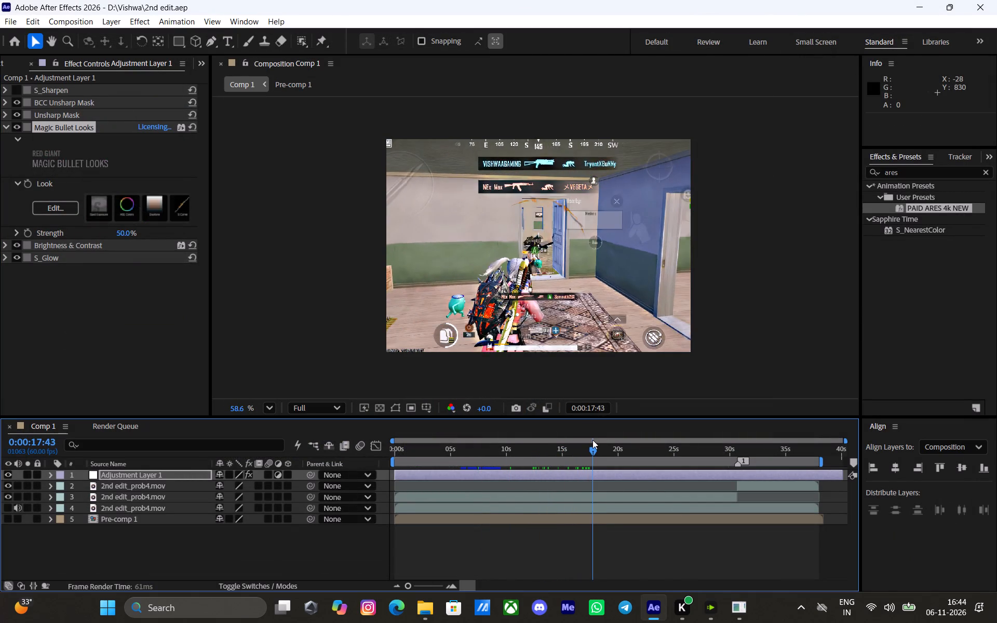
drag(592, 440, 611, 428)
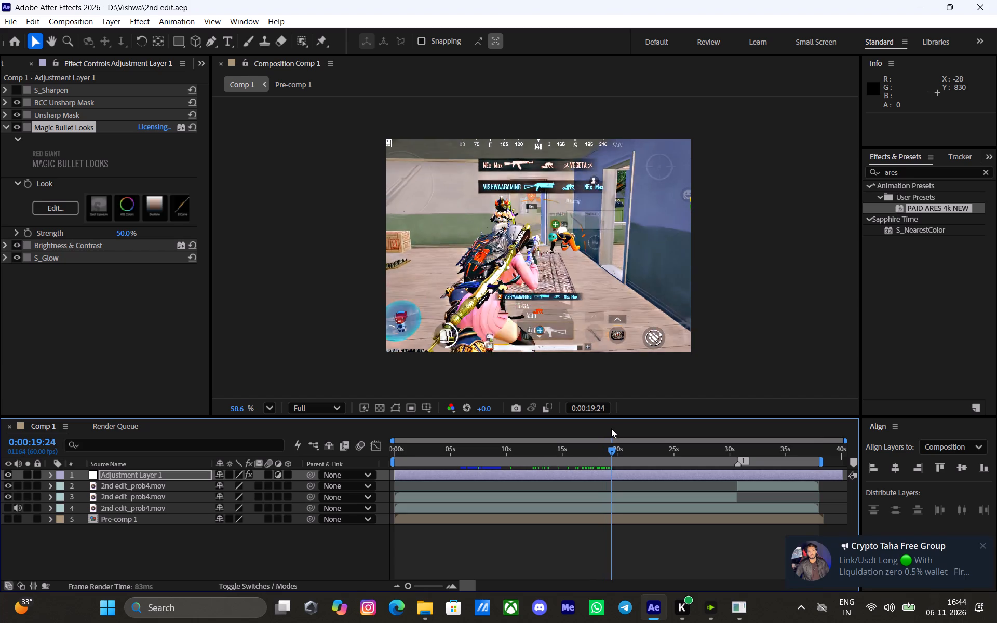
drag(611, 428, 640, 425)
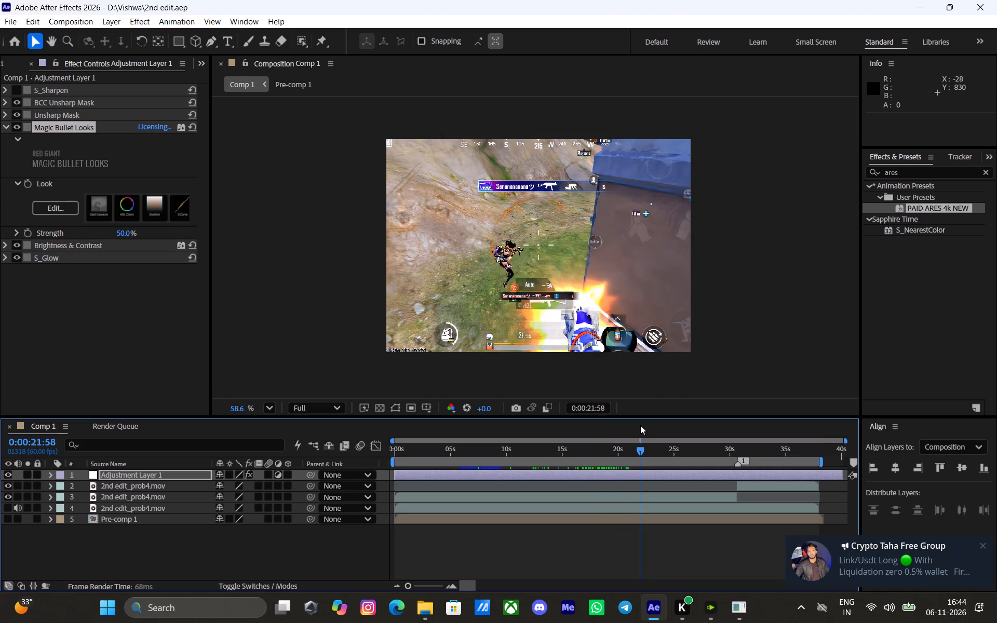
drag(640, 425, 674, 425)
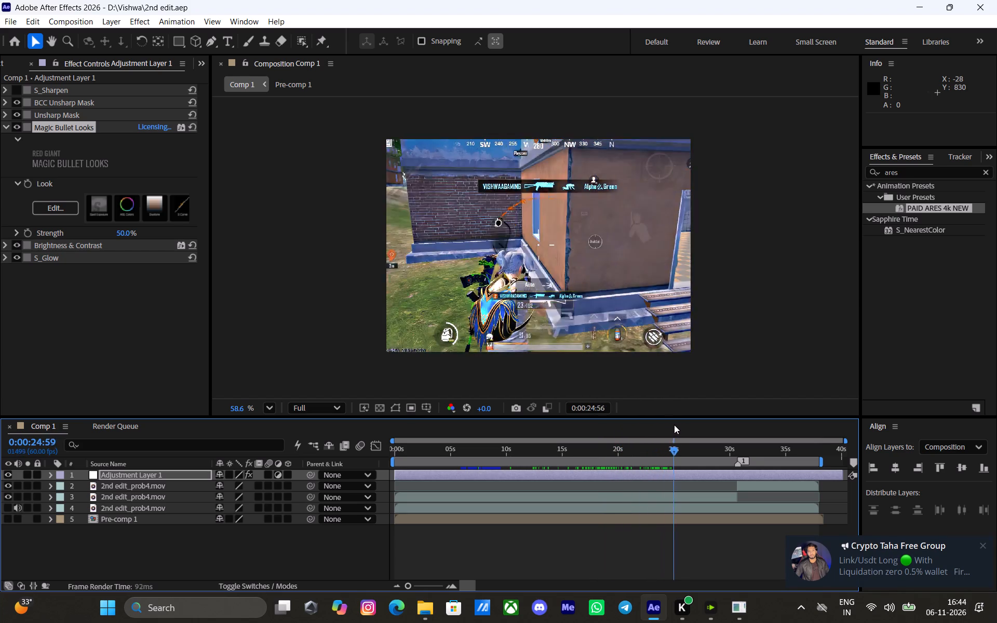
drag(674, 425, 699, 425)
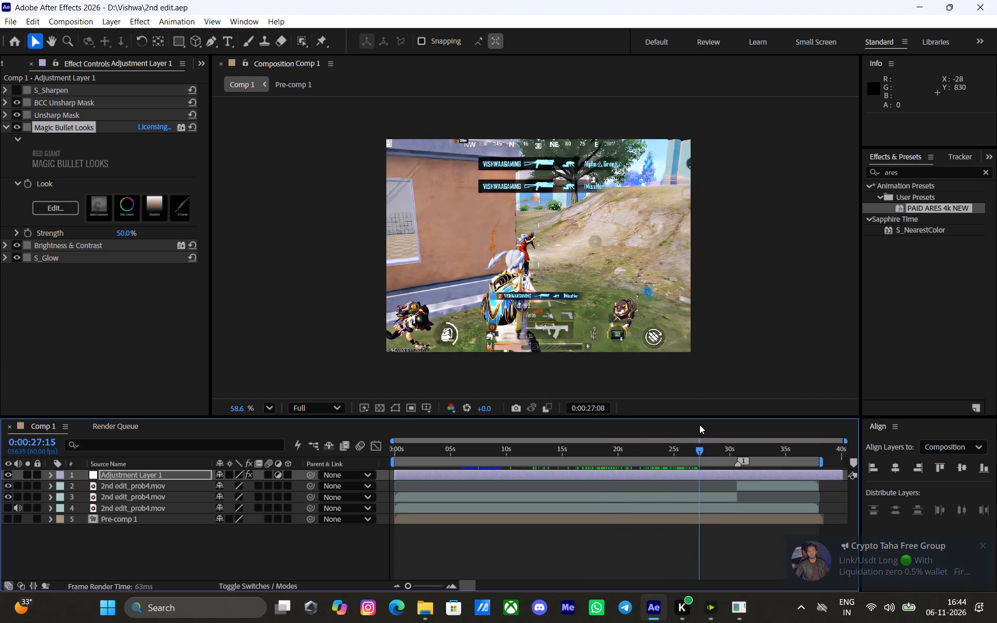
drag(699, 425, 719, 421)
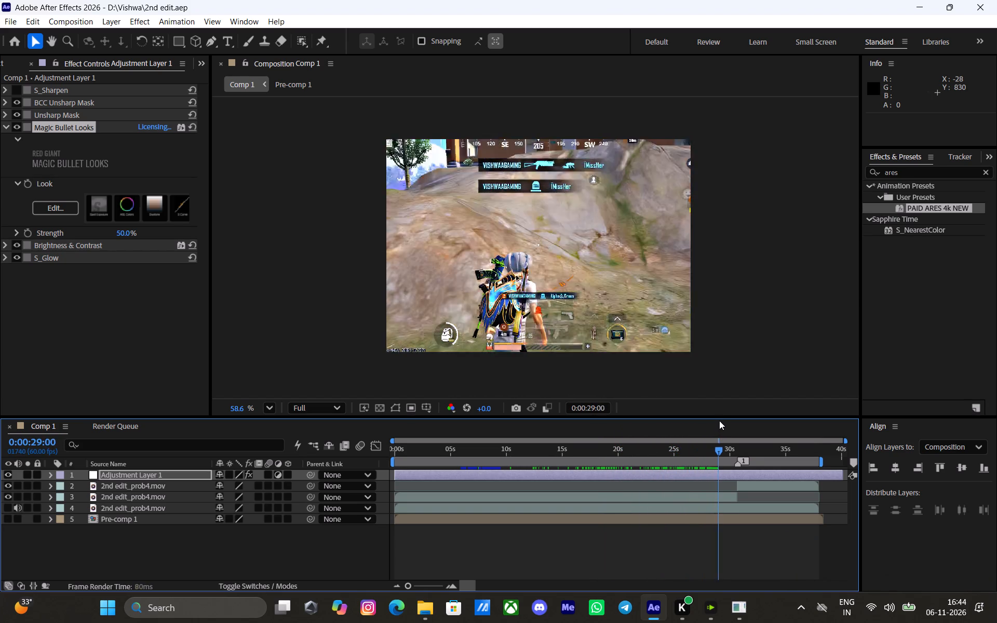
drag(719, 421, 749, 425)
Compare the frame at about 31 seconds with and without Adjustment Layer 1.
click(8, 476)
click(8, 476)
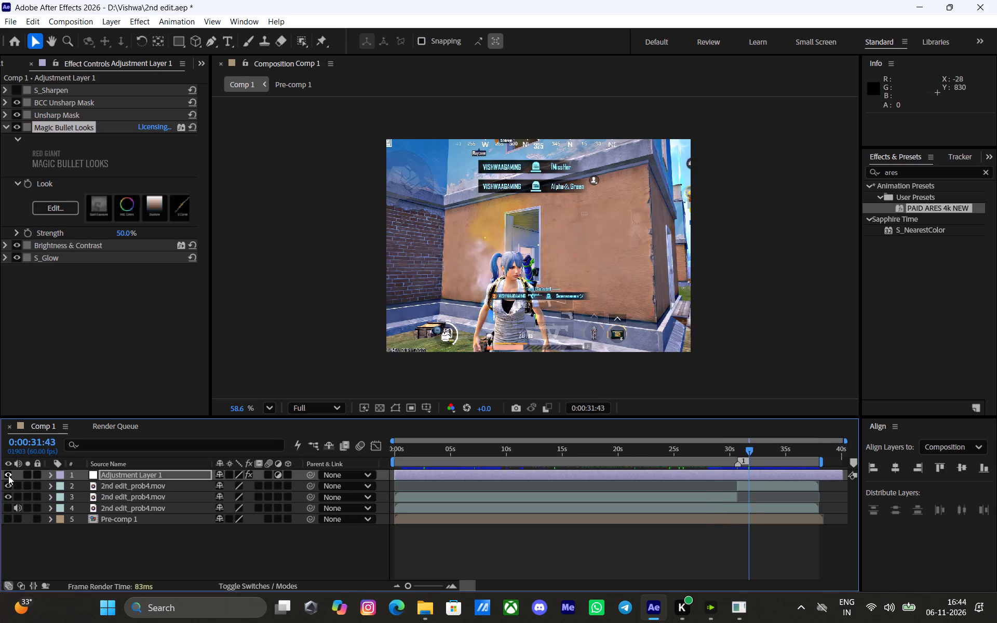
click(8, 476)
click(8, 476)
click(8, 476)
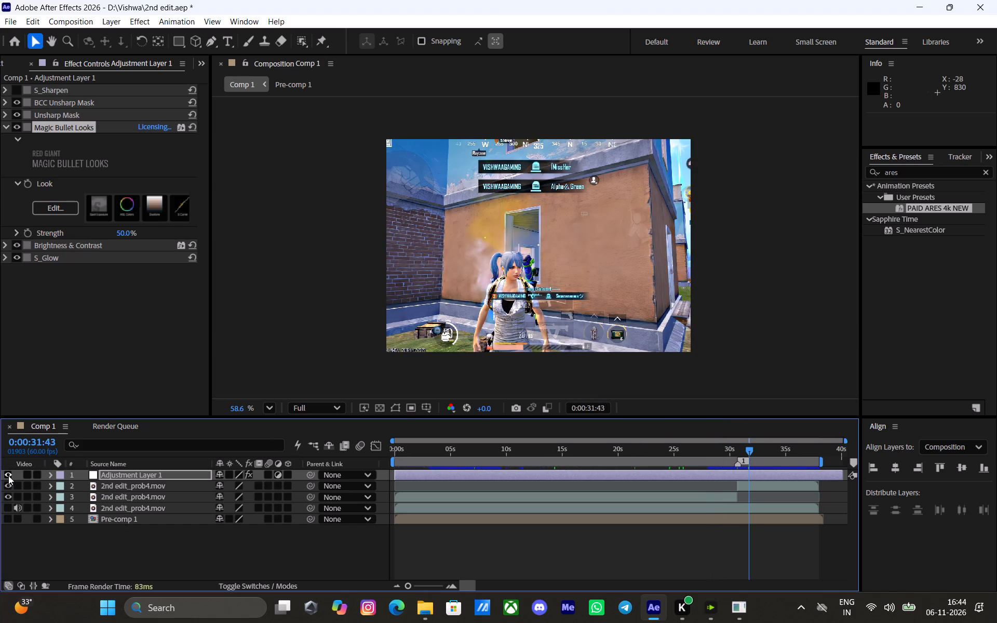
Compare the frame at about 31 seconds again with and without Adjustment Layer 1, leaving the layer visible.
click(8, 476)
click(8, 476)
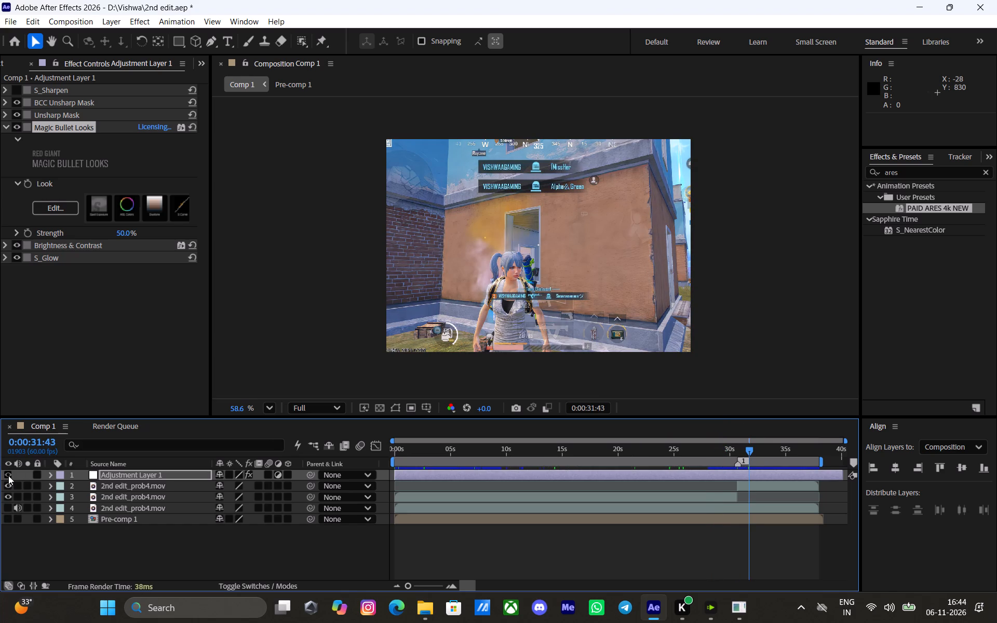
click(8, 476)
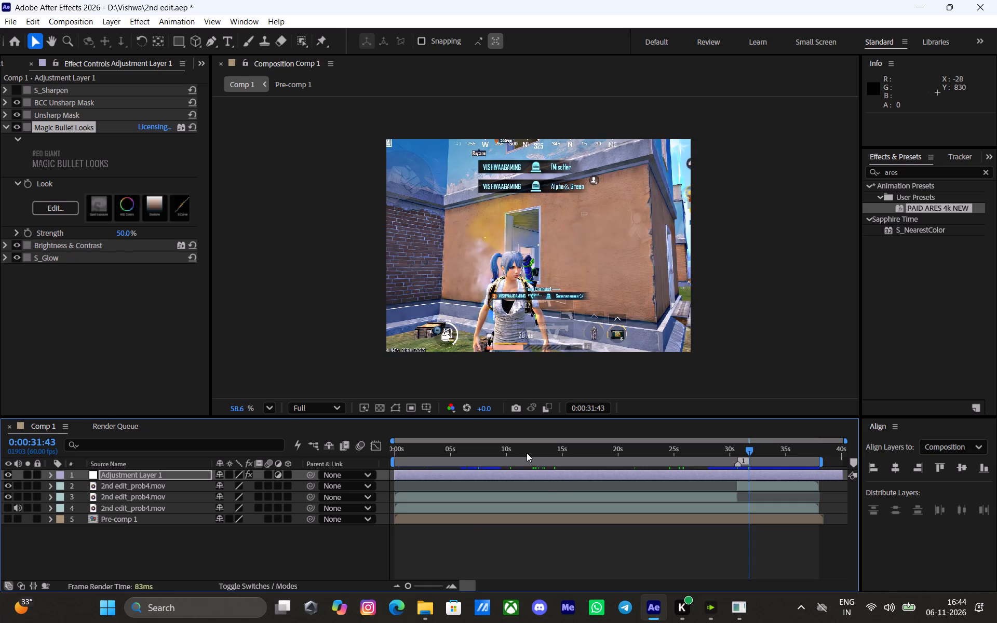
Scrub Comp 1 back from about 12 seconds to 1 second to examine the colour correction on the earlier footage.
click(526, 450)
click(483, 450)
drag(467, 448, 457, 448)
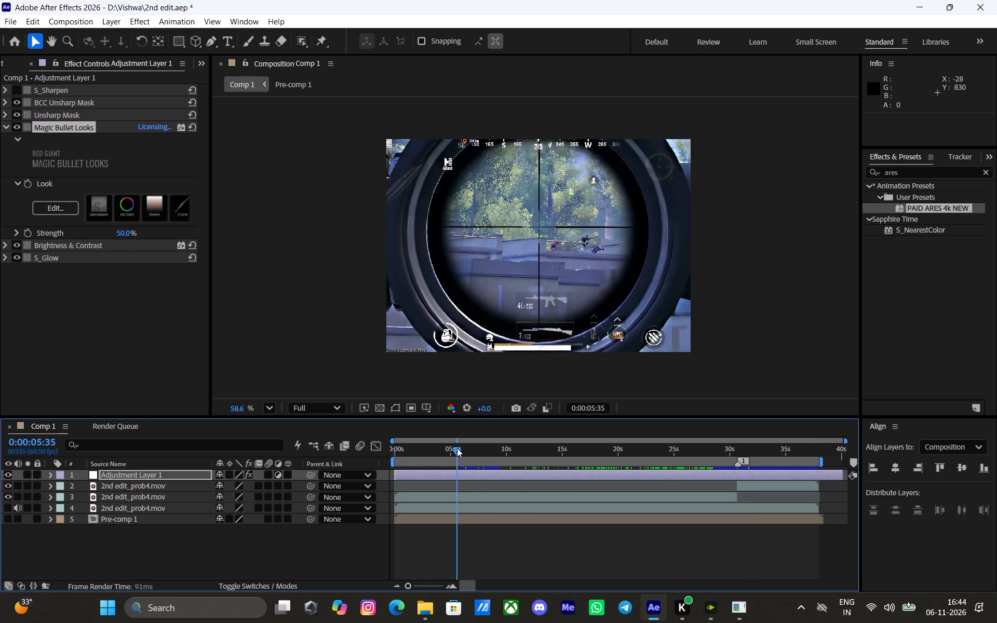
drag(457, 448, 413, 449)
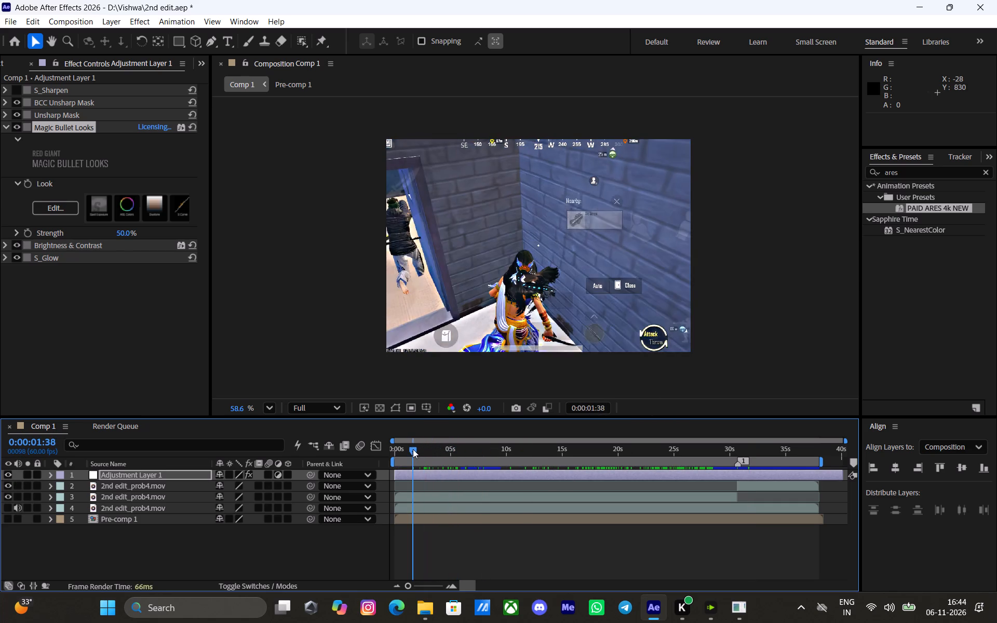
drag(413, 449, 406, 440)
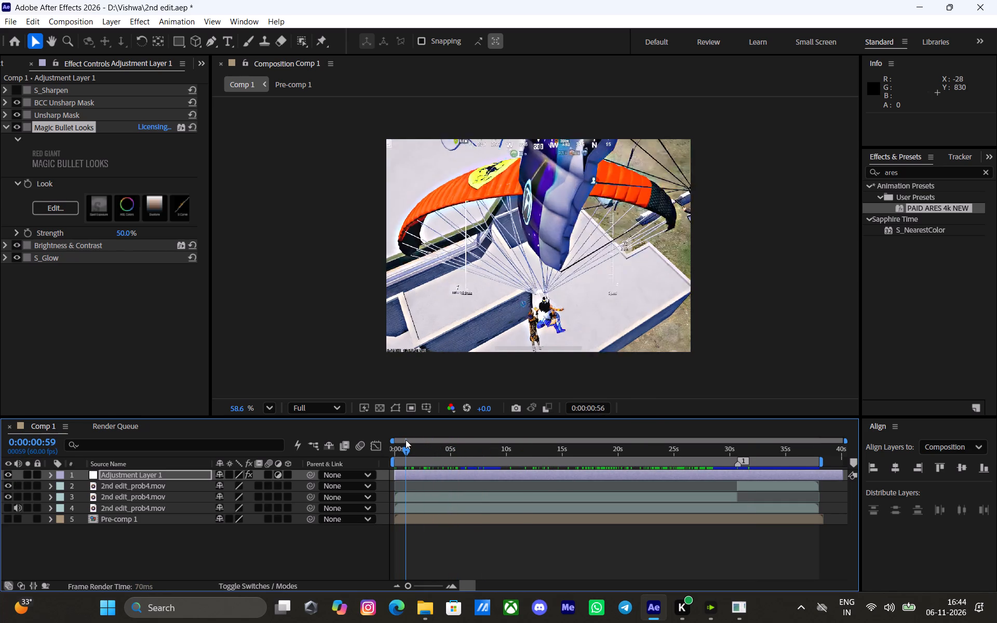
drag(406, 440, 406, 439)
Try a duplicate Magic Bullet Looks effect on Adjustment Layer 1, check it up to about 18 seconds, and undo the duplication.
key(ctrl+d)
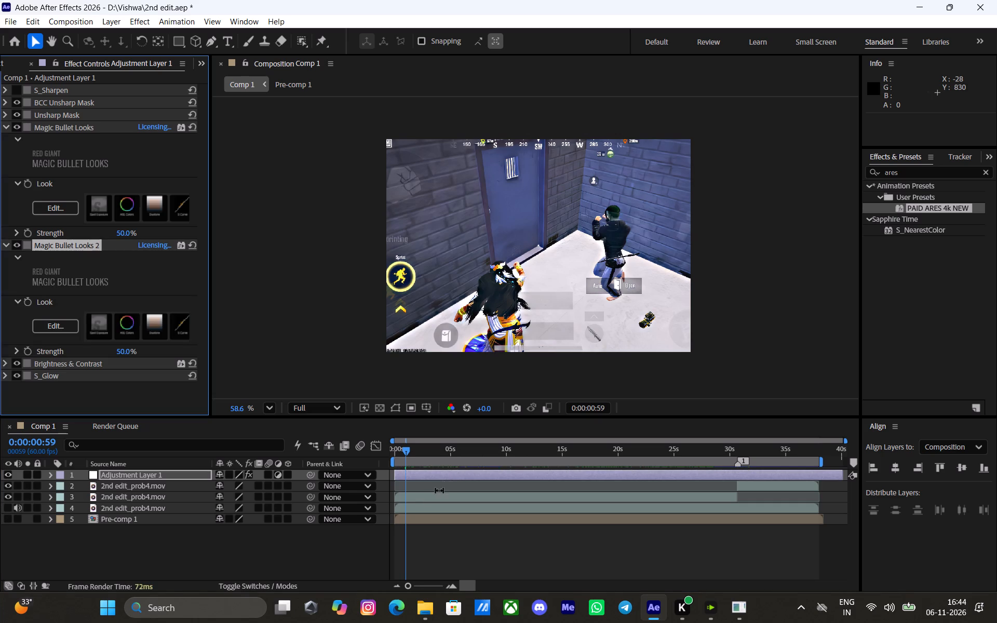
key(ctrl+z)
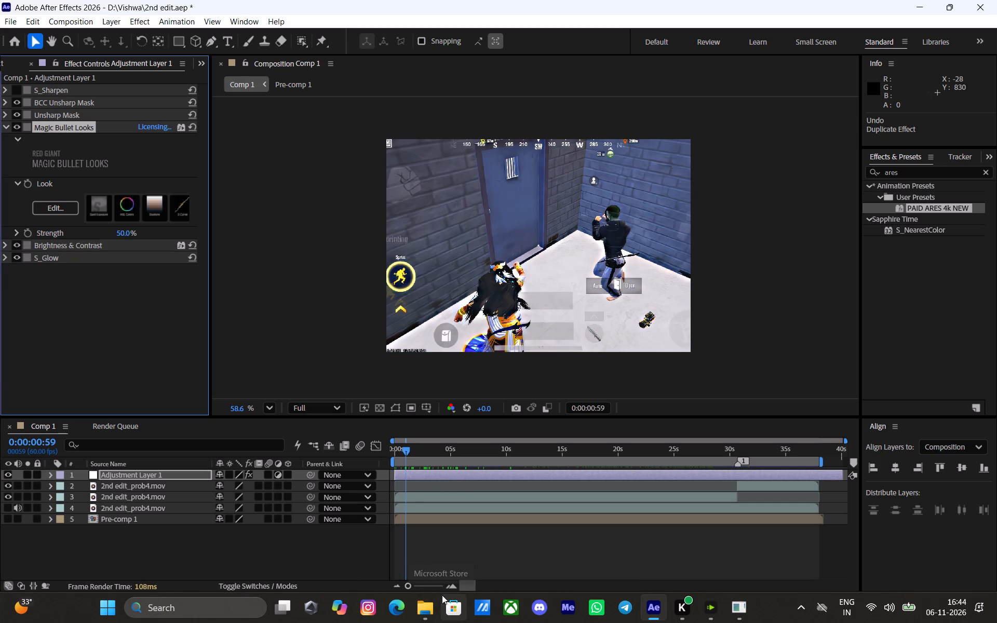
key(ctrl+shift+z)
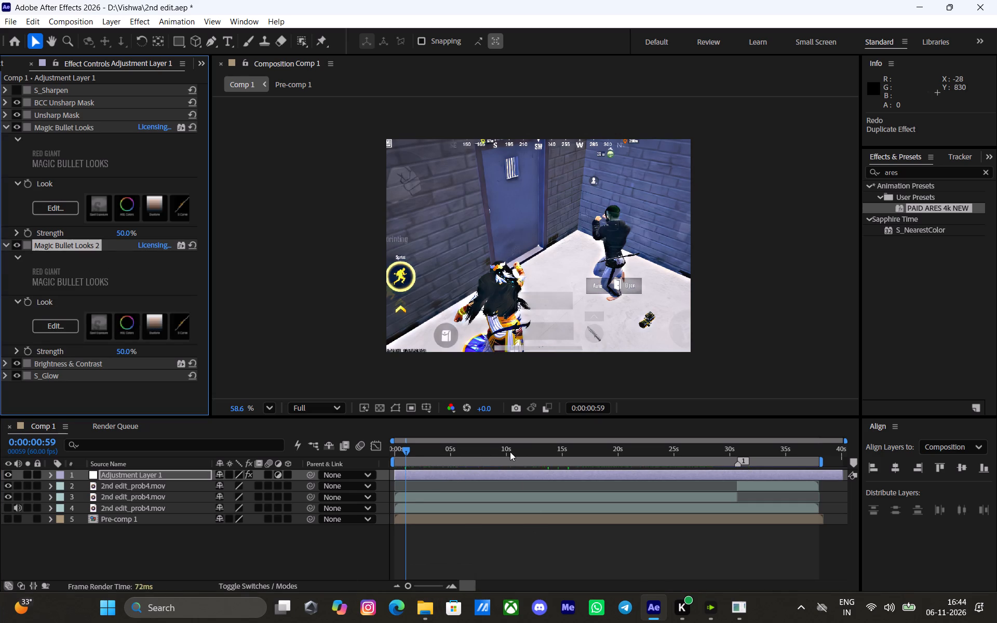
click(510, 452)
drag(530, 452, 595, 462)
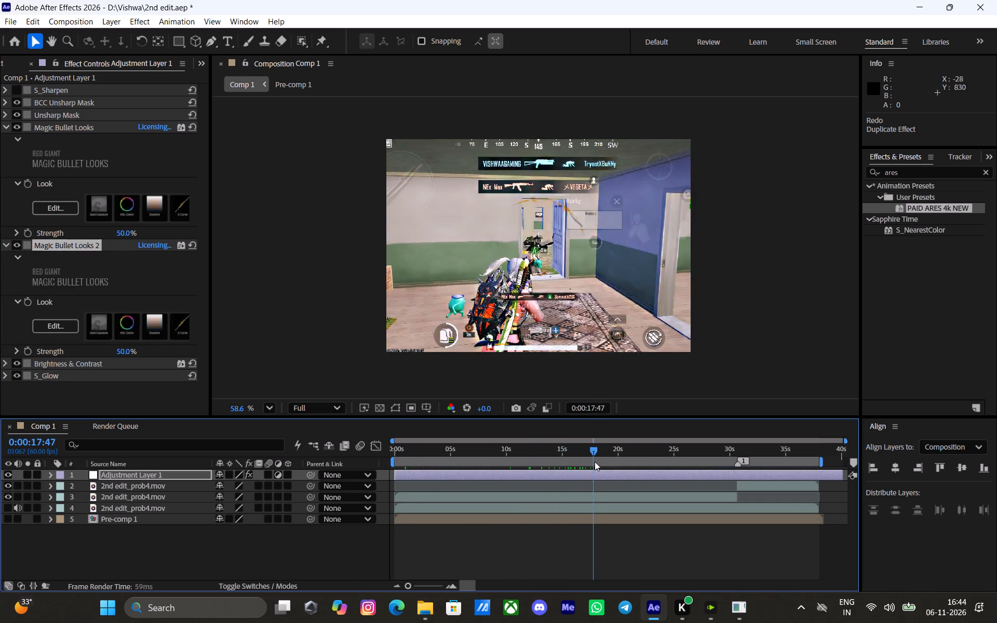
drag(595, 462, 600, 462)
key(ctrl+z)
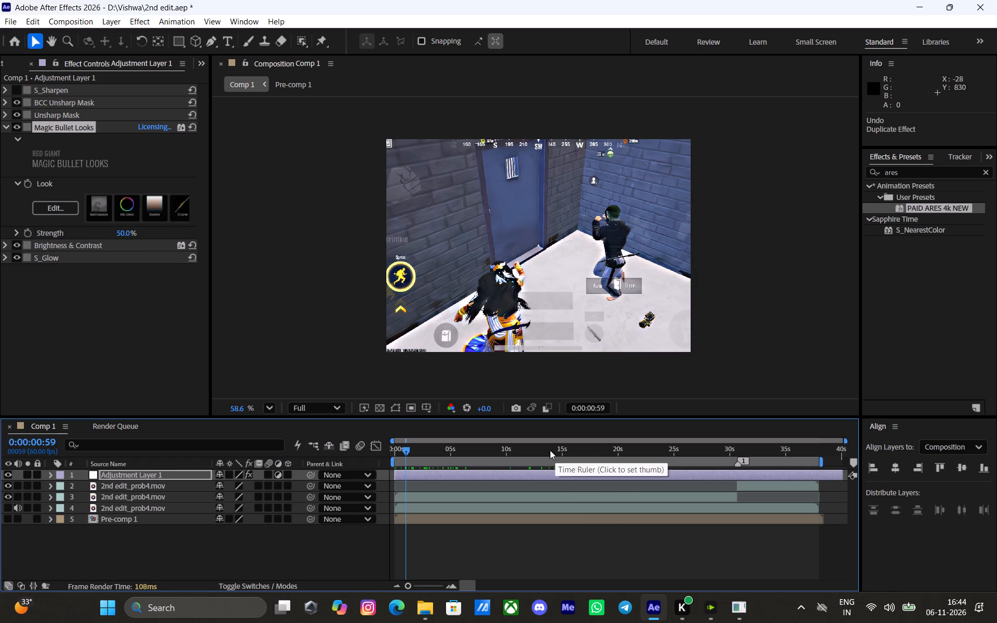
Duplicate Adjustment Layer 1 and delete all effects from the upper copy, with the playhead at about 14 seconds.
click(550, 450)
click(494, 535)
click(518, 479)
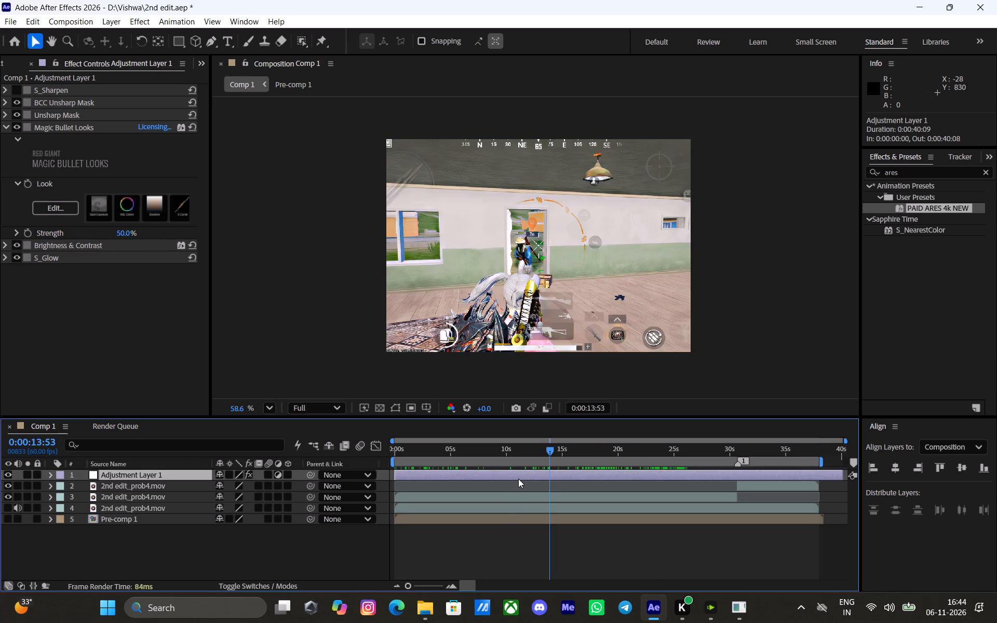
key(ctrl+d)
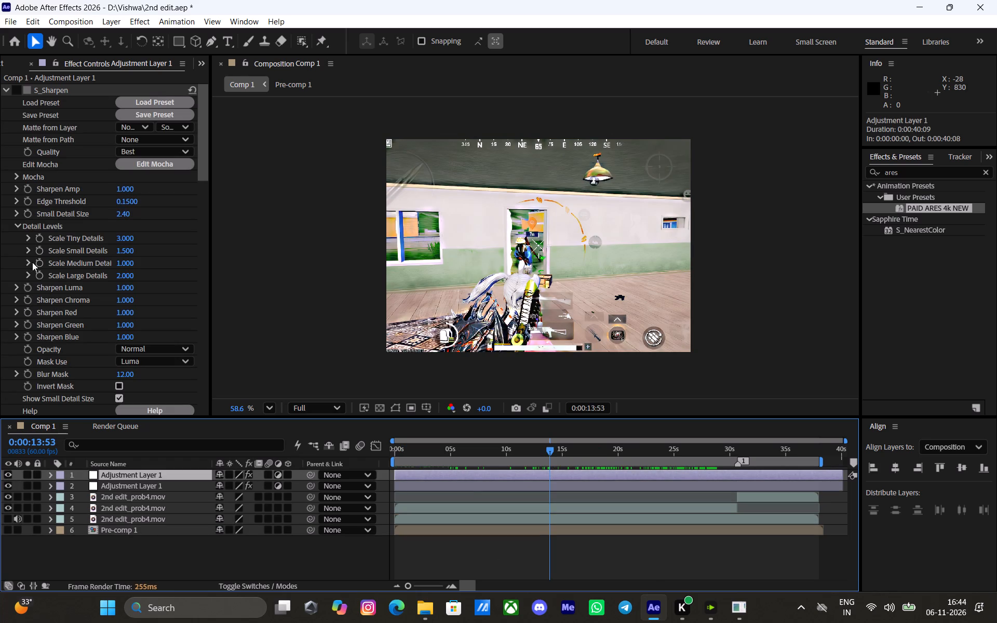
click(19, 178)
key(ctrl+a)
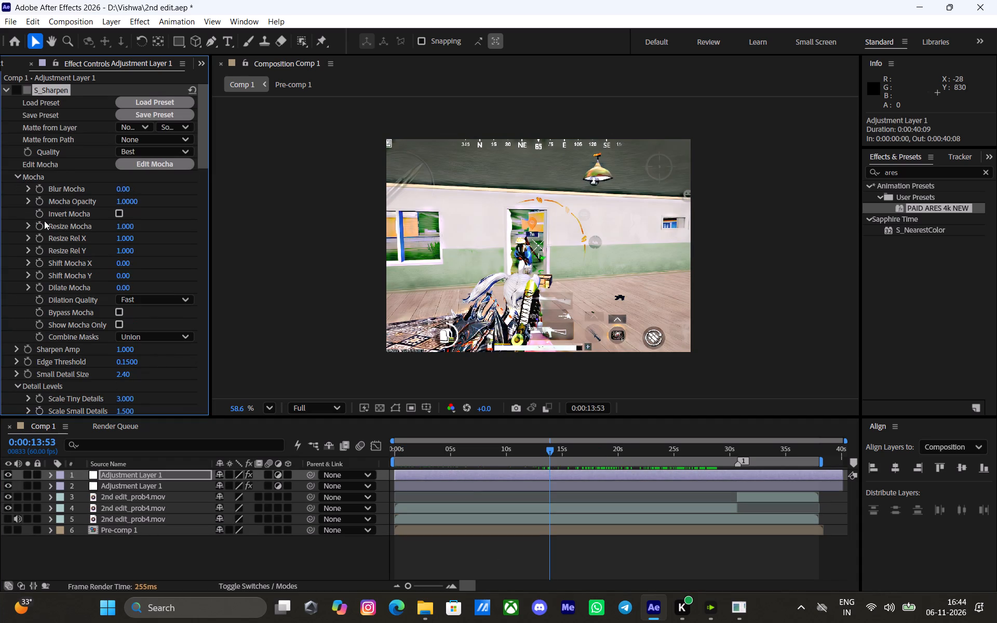
key(Delete)
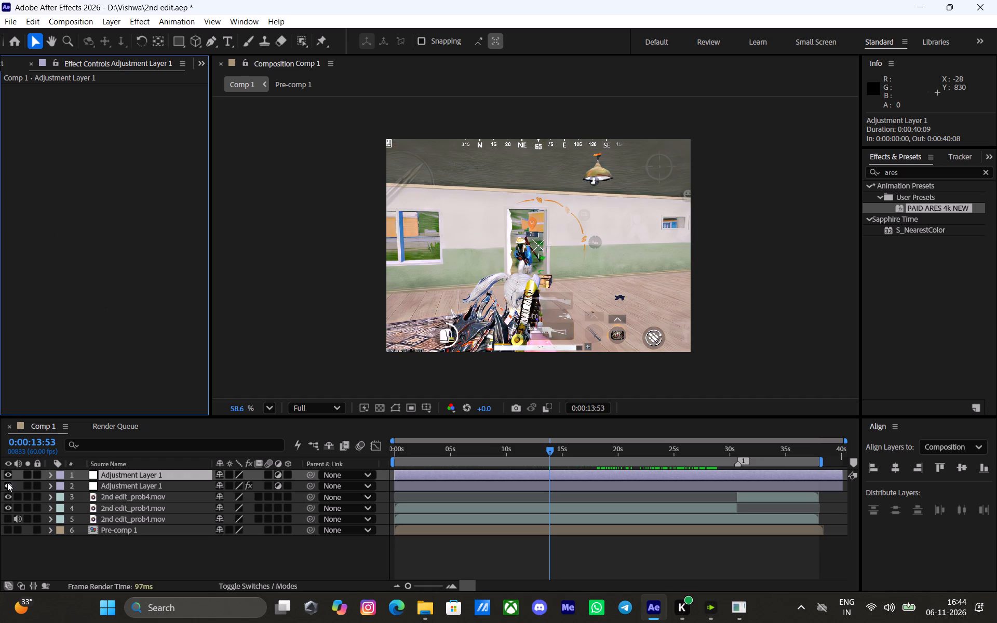
Hide the original Adjustment Layer 1 and apply the ZAID MAIN CC preset to the empty copy above it.
click(7, 482)
drag(923, 174, 883, 182)
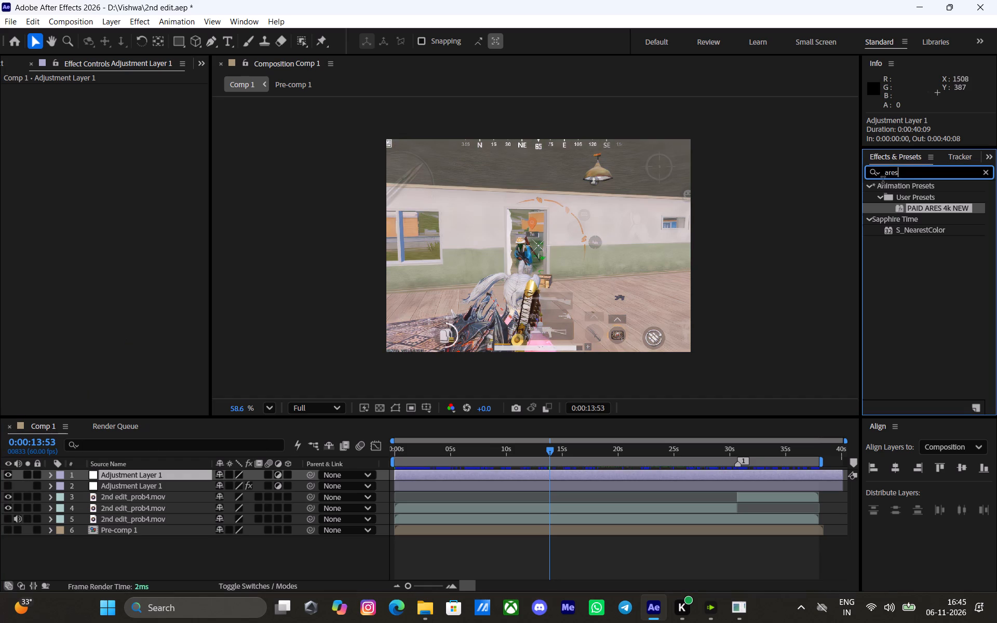
drag(883, 182, 767, 183)
text(za)
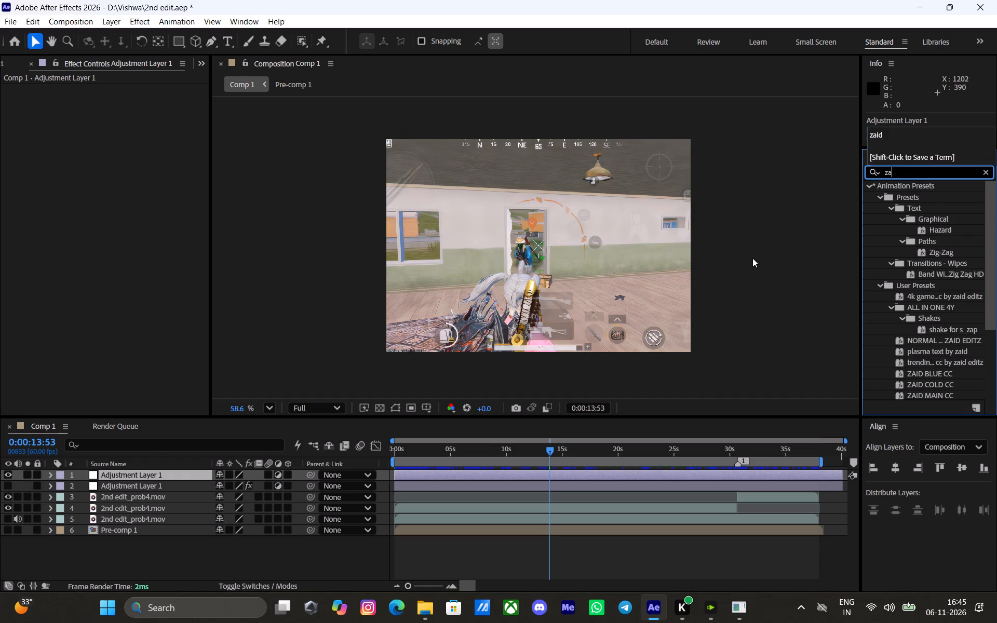
text(id)
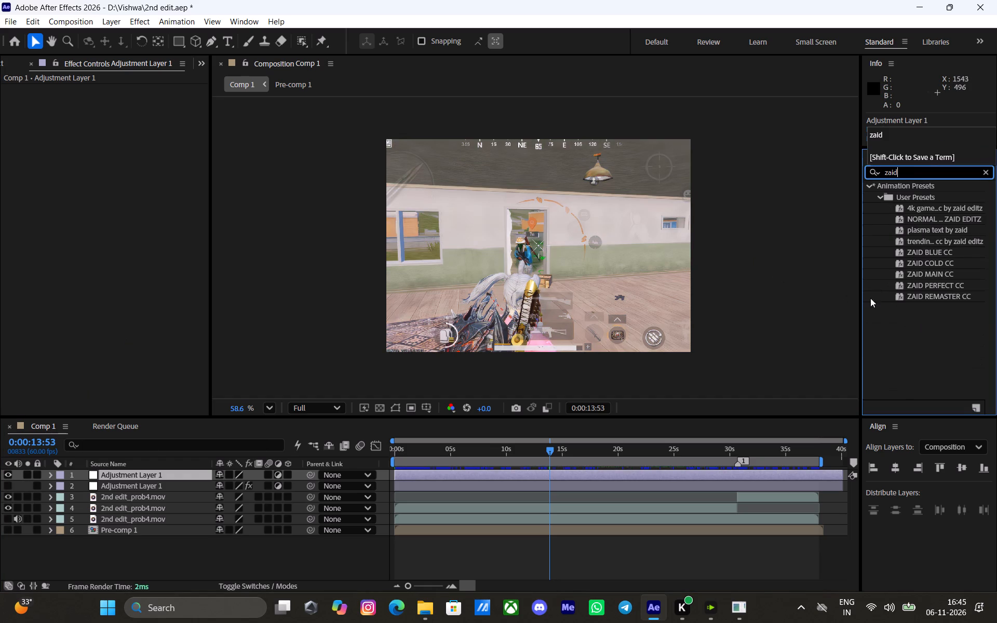
double_click(923, 276)
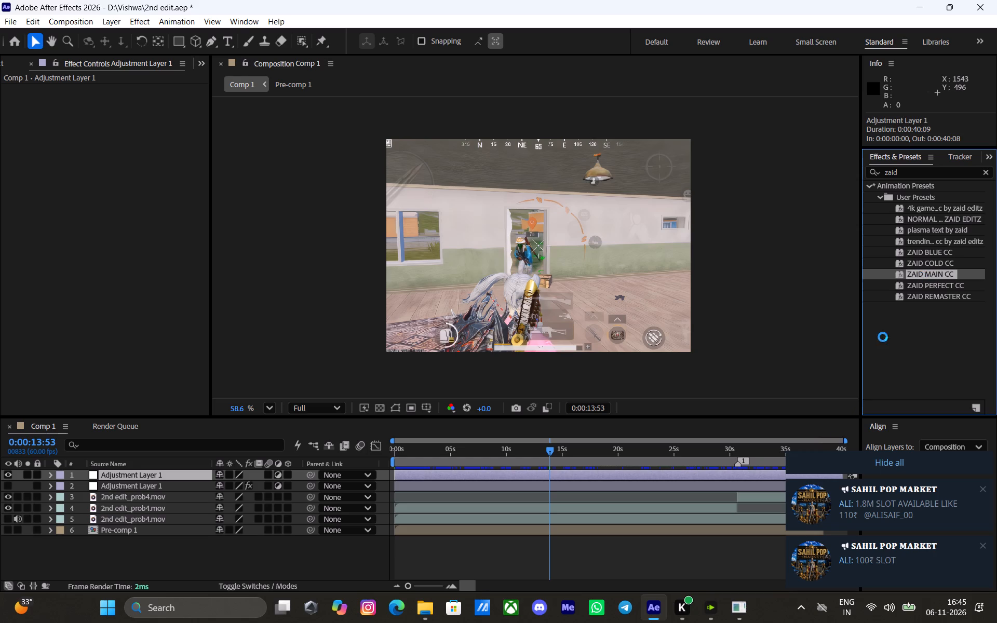
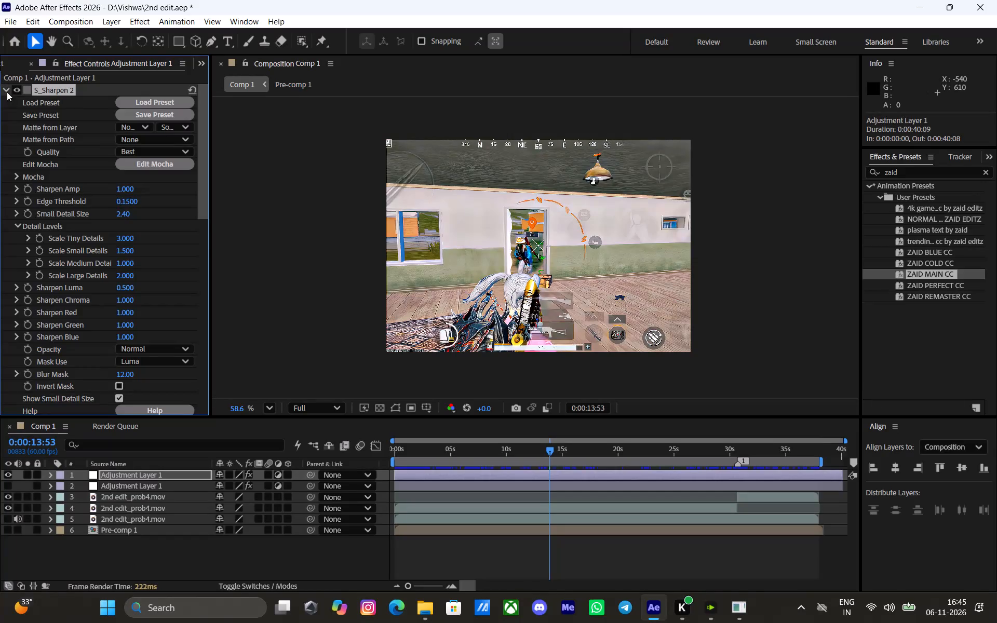
Scrub Comp 1 from about 15 to 28 seconds and back to 5 seconds to examine the ZAID MAIN CC look.
click(7, 91)
click(60, 270)
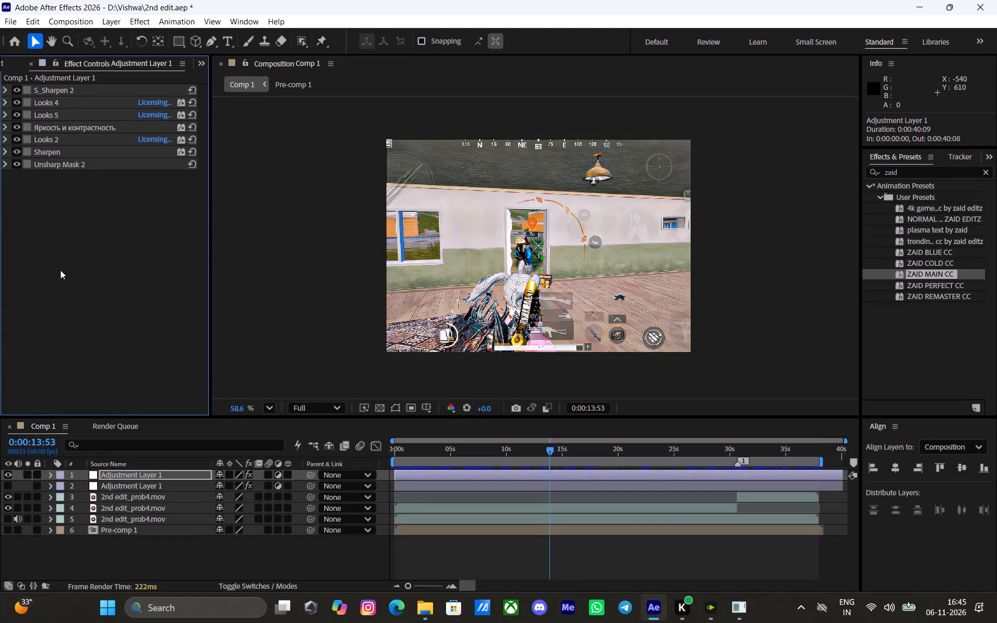
drag(560, 451, 567, 453)
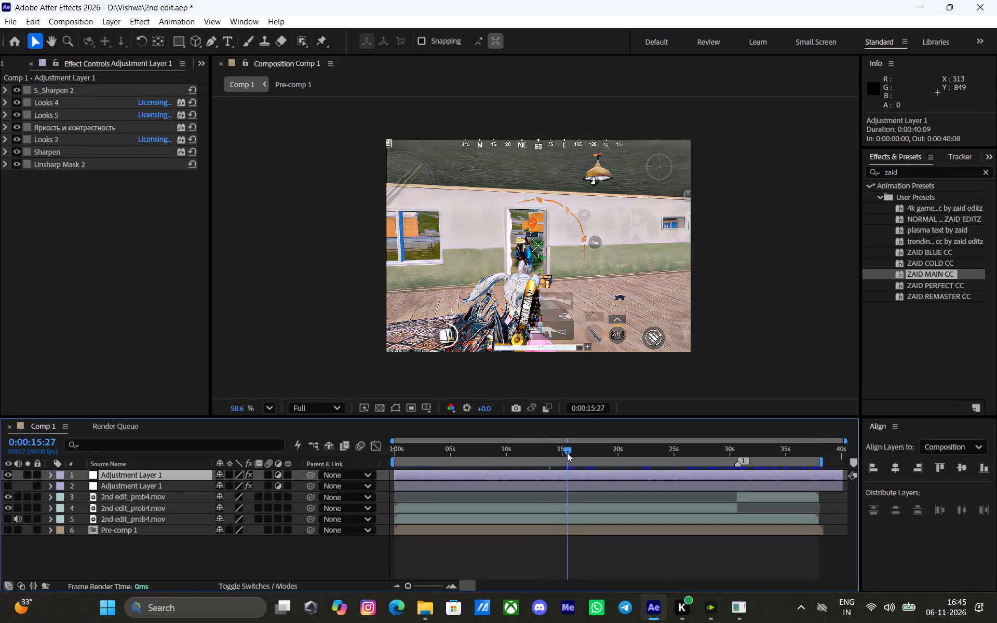
drag(567, 453, 629, 442)
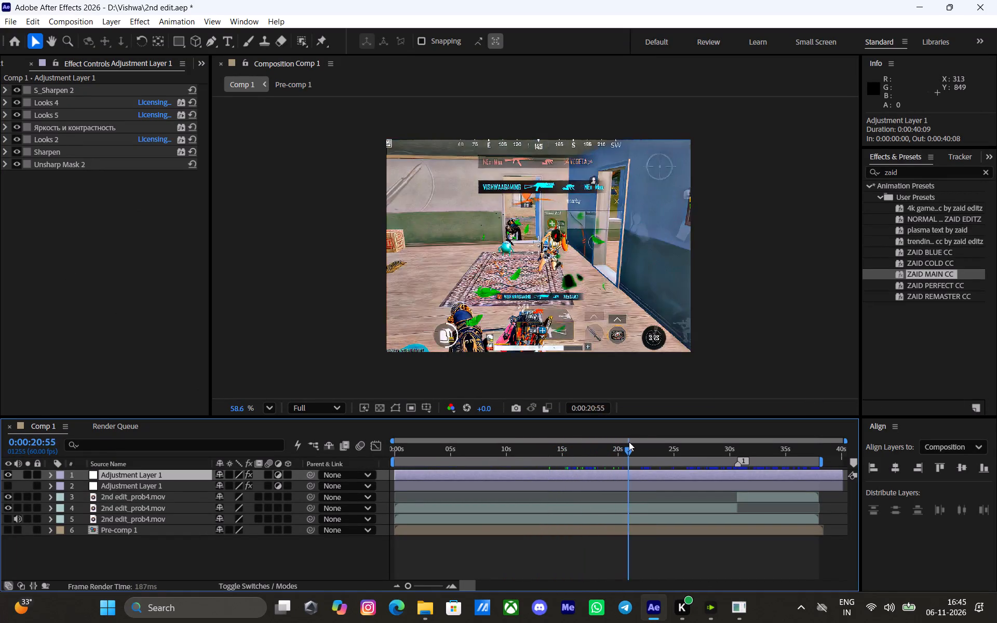
drag(629, 442, 668, 431)
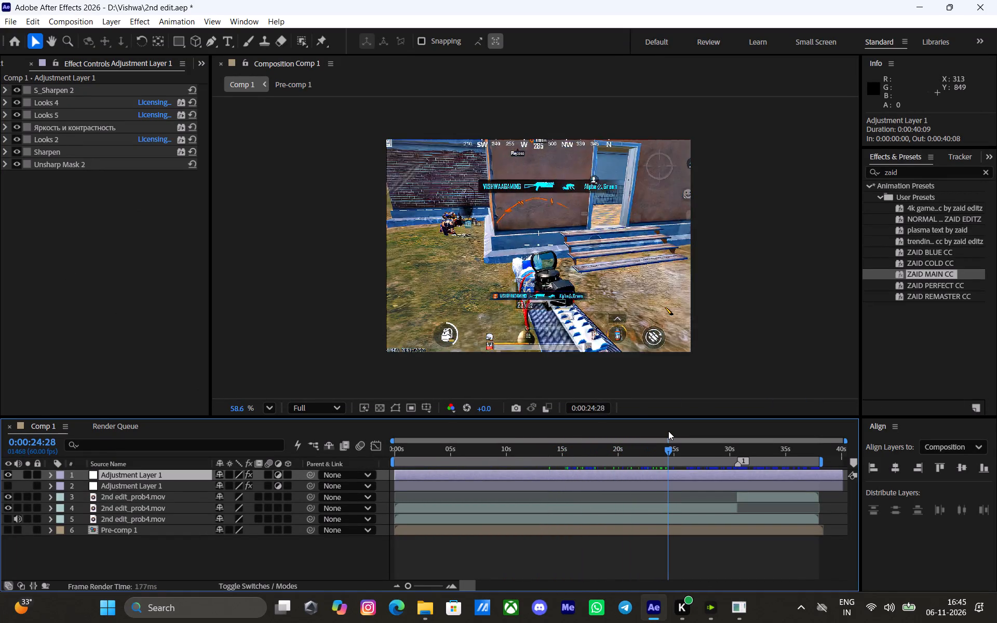
drag(668, 431, 689, 421)
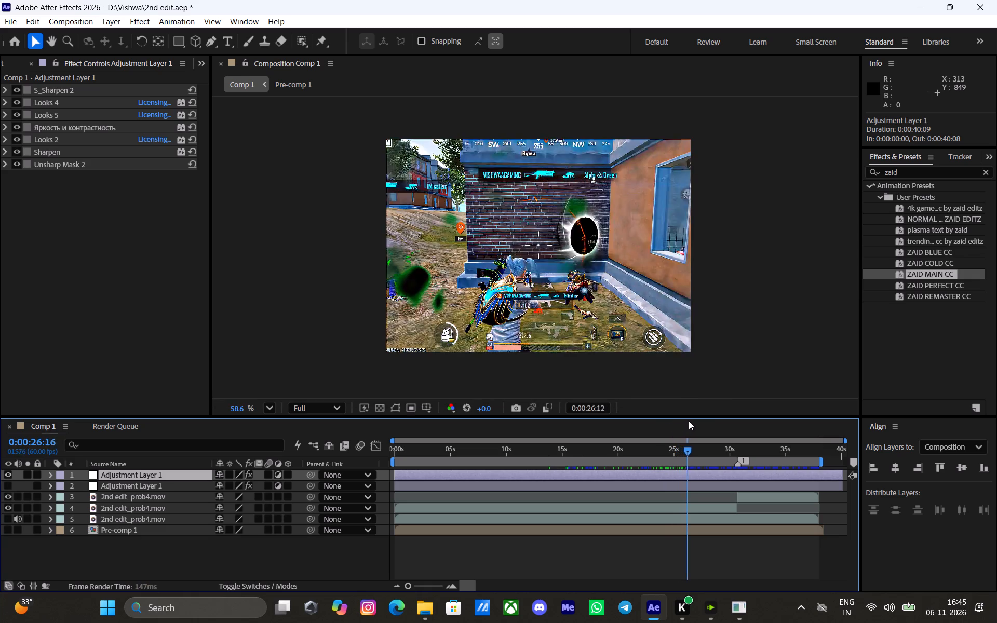
drag(689, 421, 715, 411)
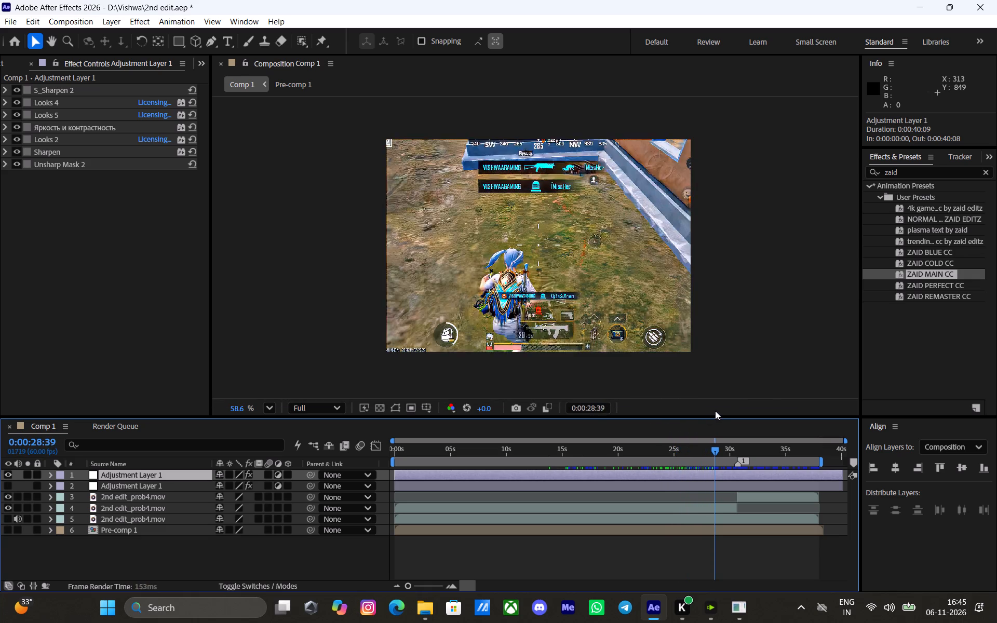
drag(715, 411, 693, 413)
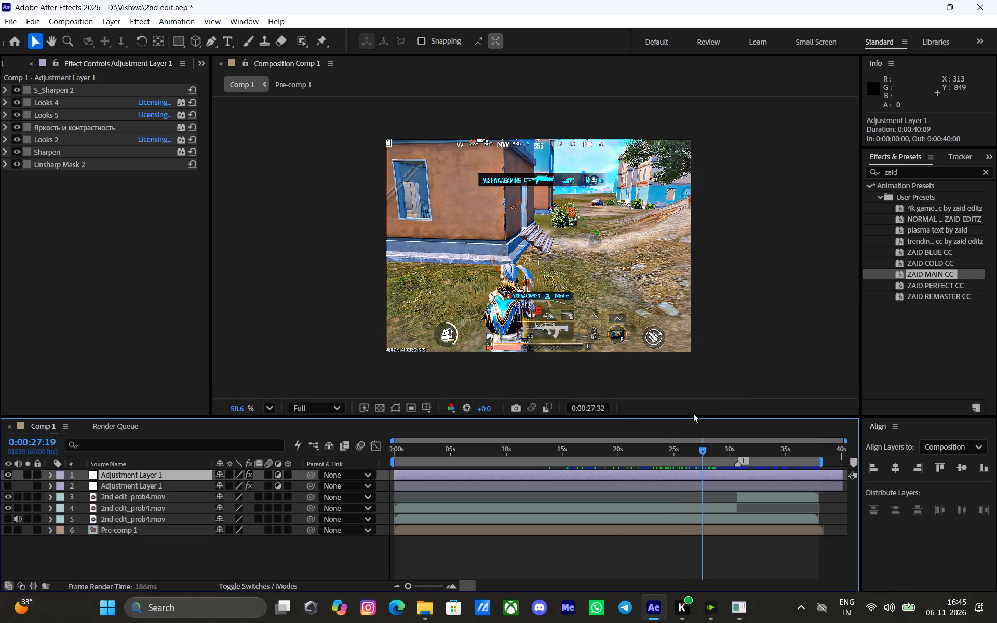
drag(693, 413, 459, 401)
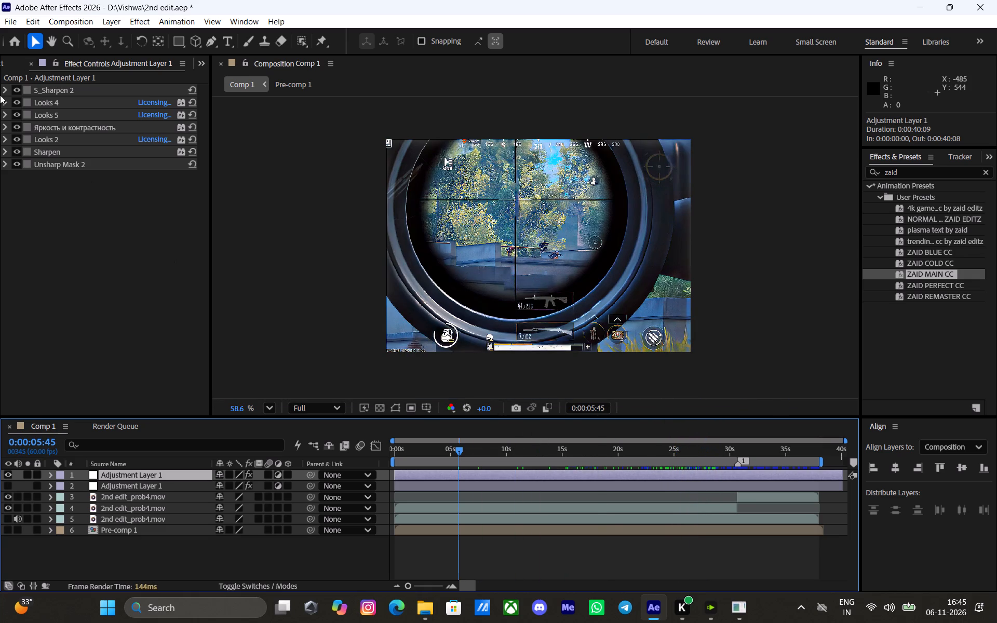
Inspect the Looks 4 settings on the upper Adjustment Layer 1 and examine the footage between about 2 and 5 seconds.
click(4, 102)
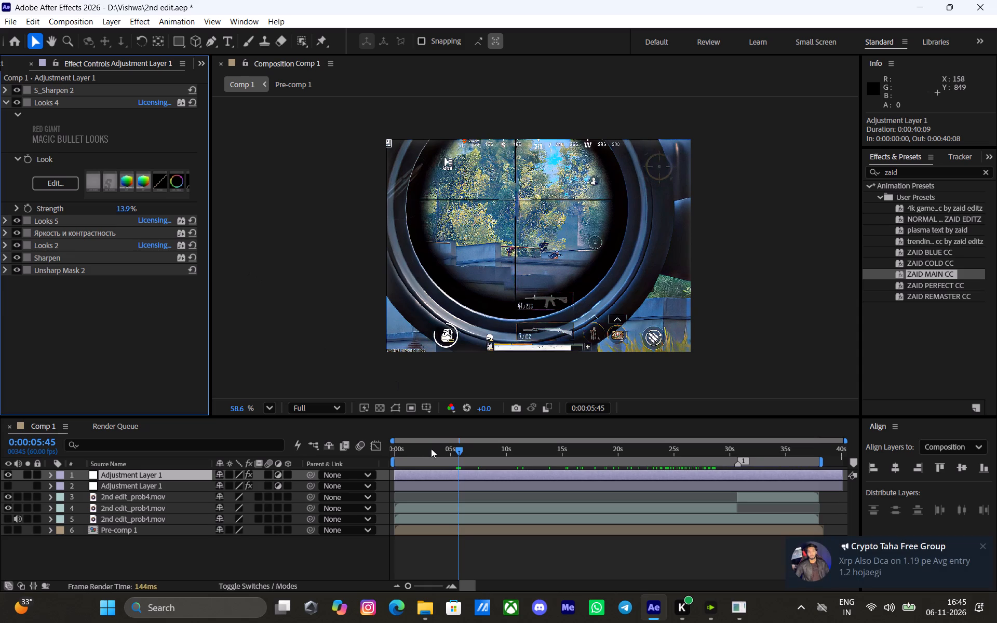
drag(439, 455, 421, 451)
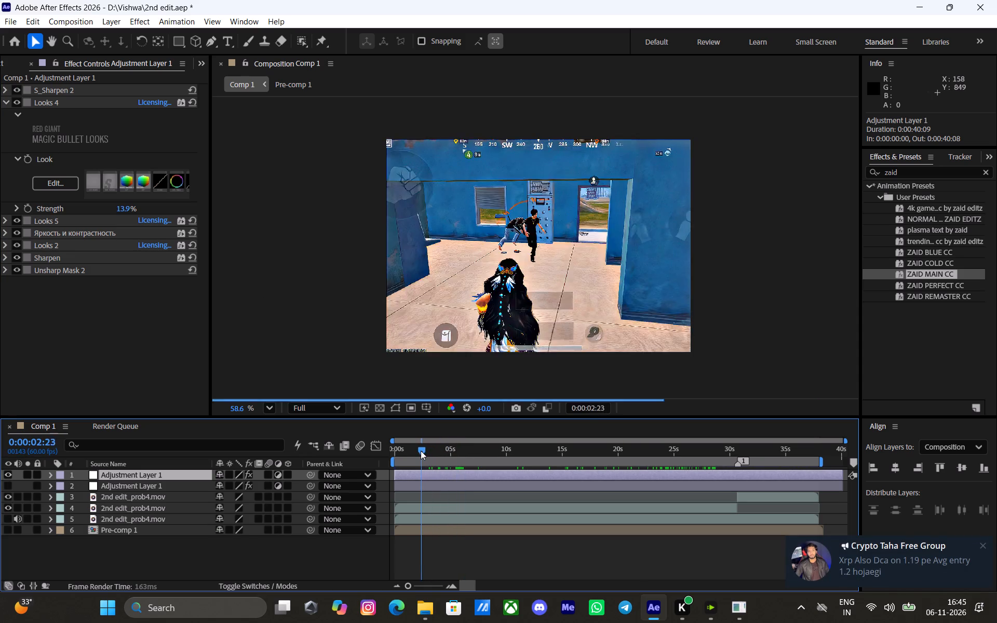
drag(421, 451, 438, 444)
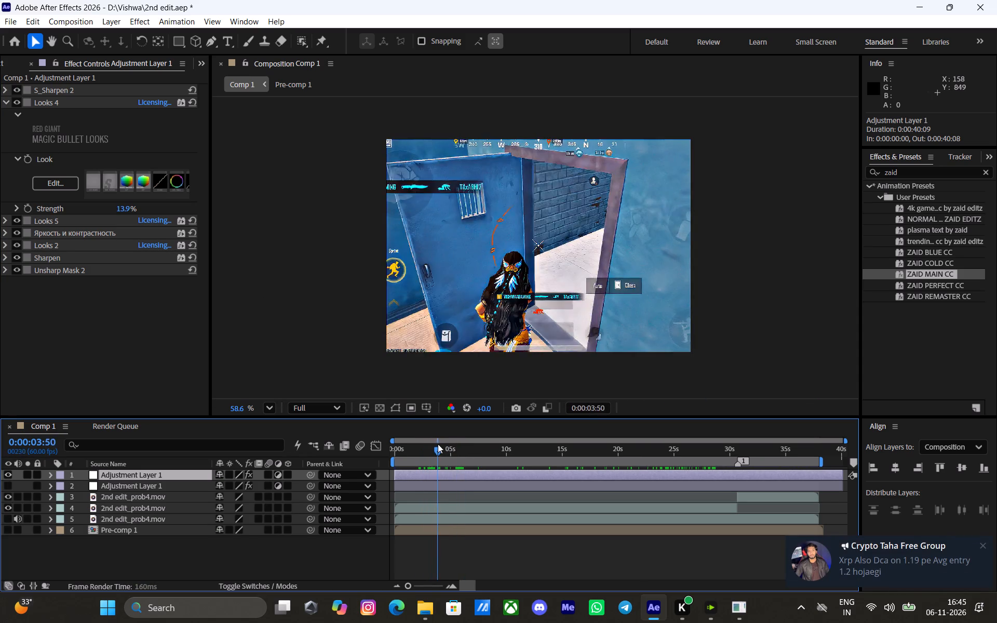
drag(438, 444, 454, 429)
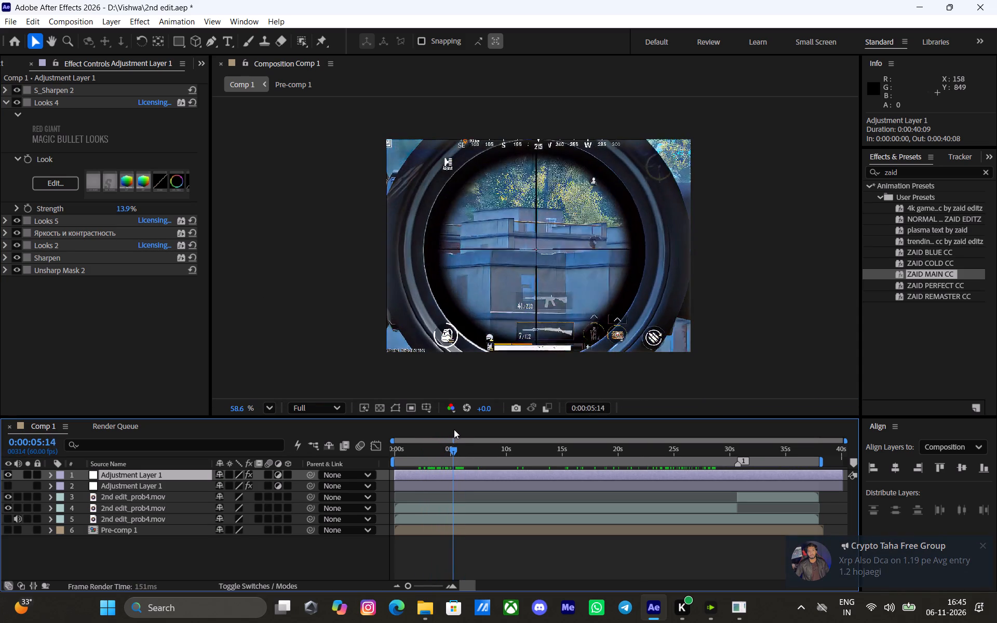
drag(454, 429, 454, 428)
drag(94, 348, 88, 346)
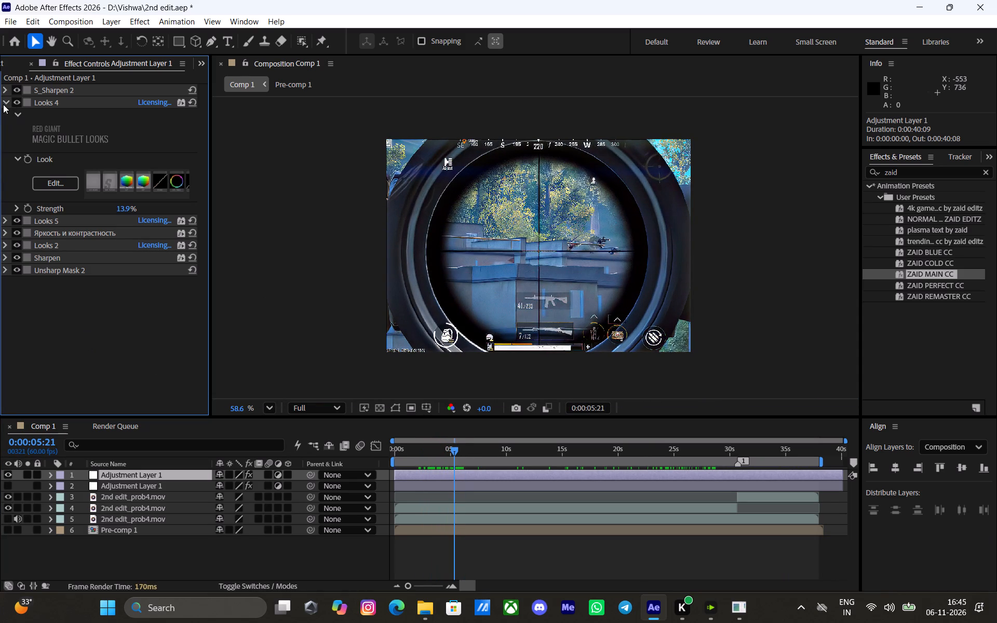
click(3, 104)
Disable the S_Sharpen 2 effect on the upper Adjustment Layer 1 after comparing the frame with and without it.
click(16, 92)
click(16, 92)
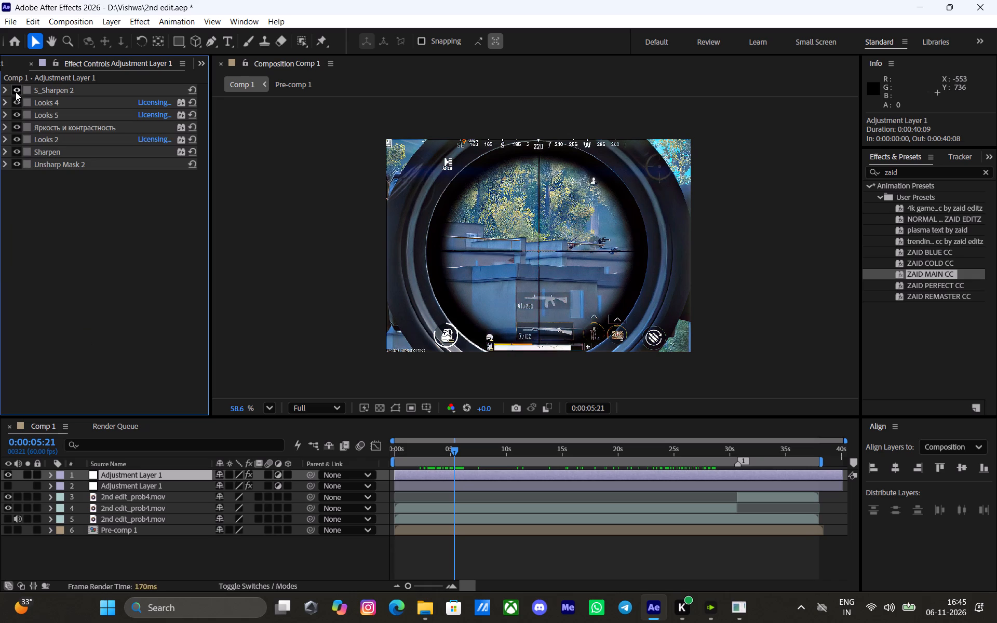
click(16, 92)
click(16, 92)
click(16, 92)
Compare the frame with Looks 5 and Looks 4 each switched off and on, leaving both effects enabled.
click(12, 116)
click(12, 116)
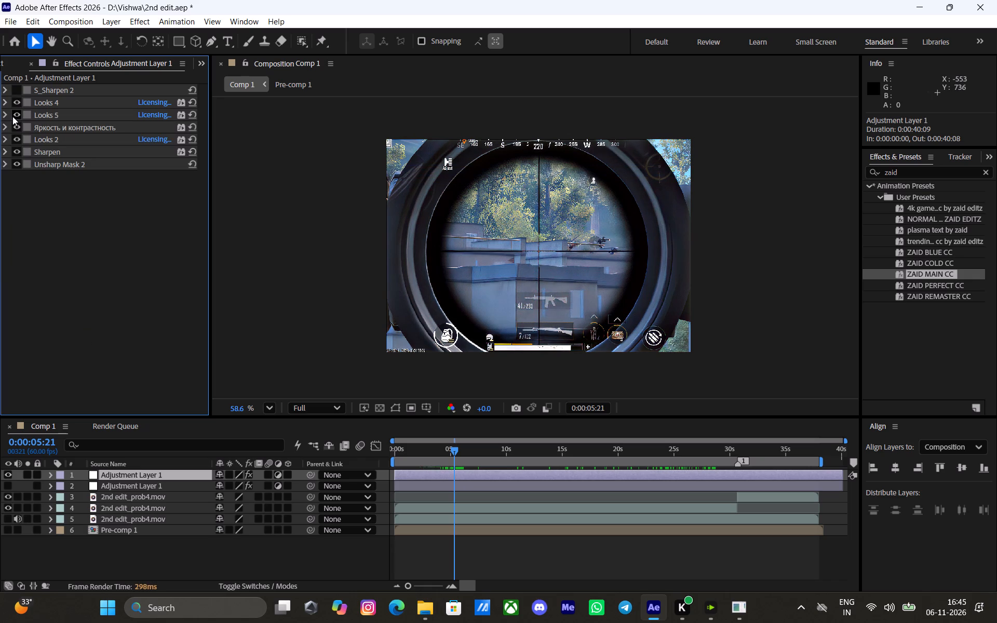
click(12, 116)
click(12, 116)
click(12, 116)
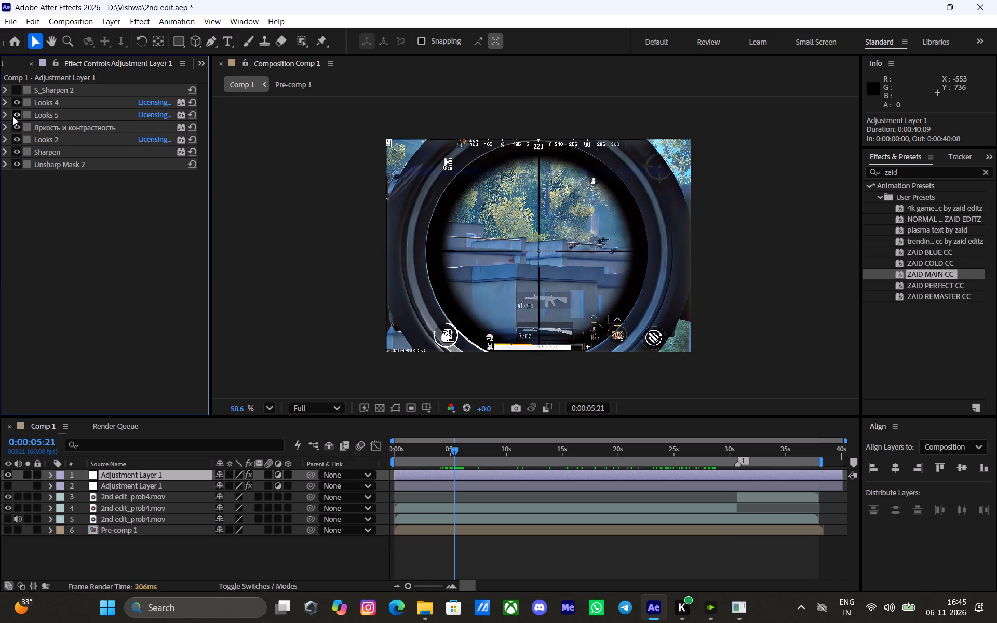
click(15, 105)
click(15, 105)
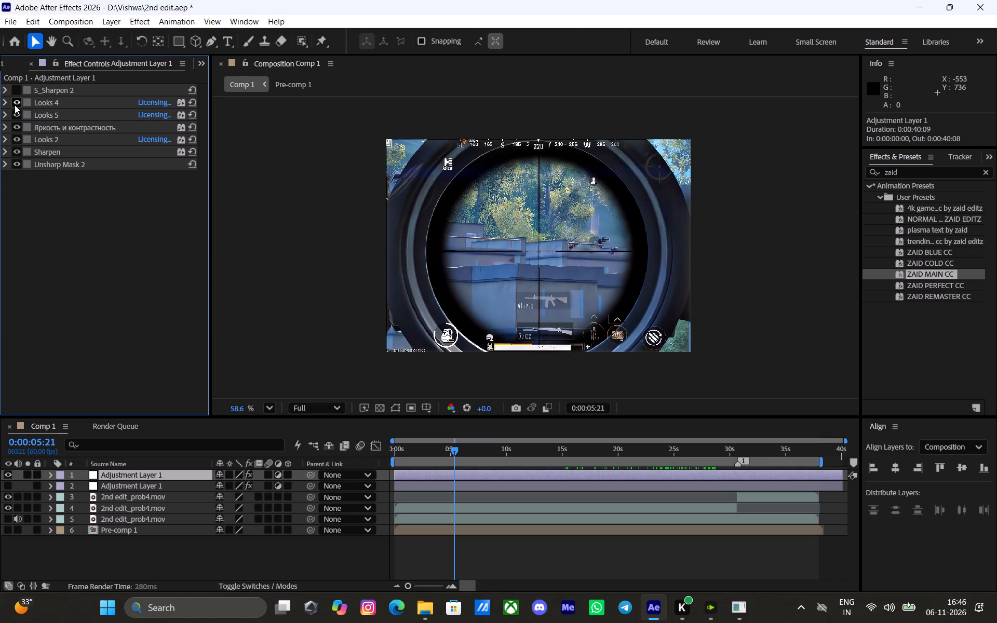
Disable the Looks 2 effect on the upper Adjustment Layer 1, comparing it at about 11 seconds and checking the footage up to 23 seconds.
click(15, 135)
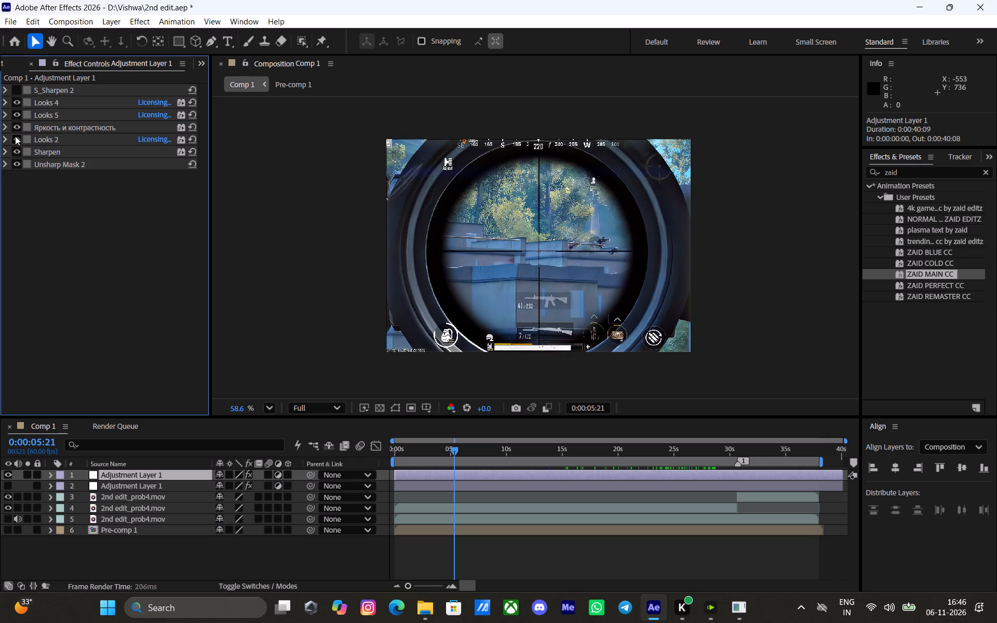
click(15, 138)
click(15, 138)
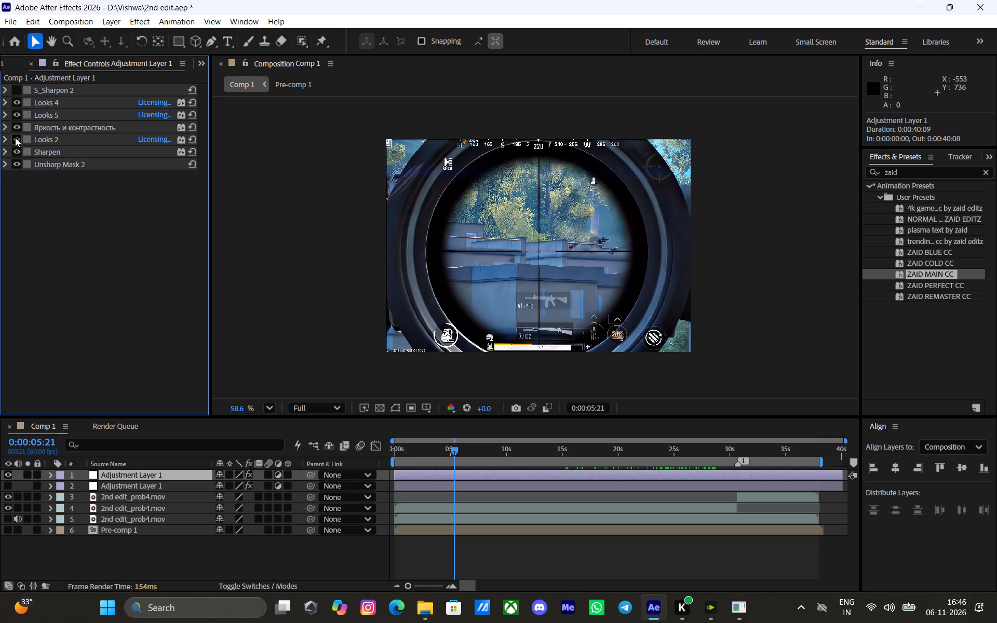
drag(506, 453, 511, 454)
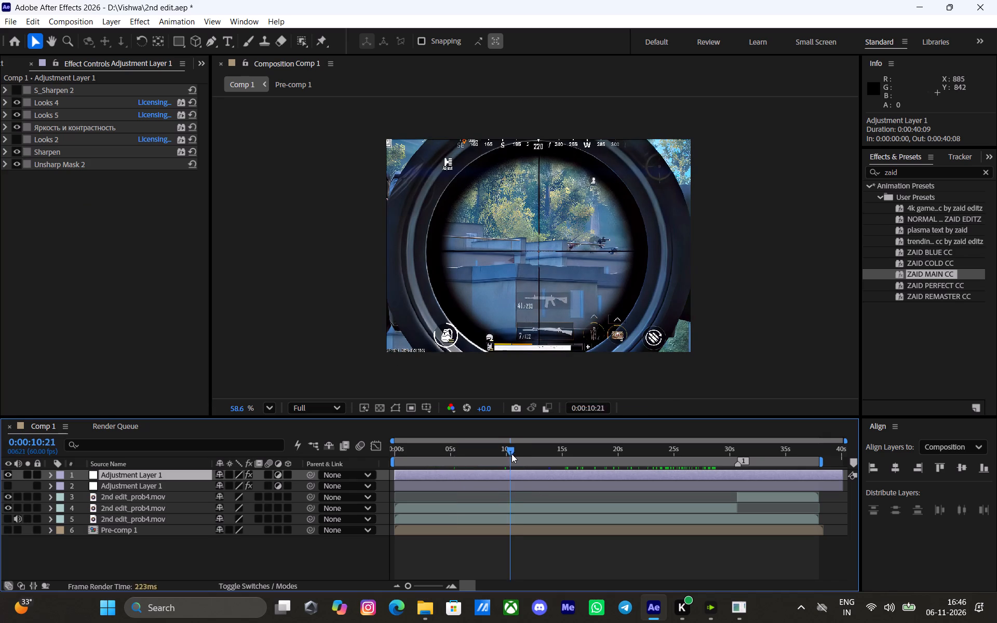
drag(511, 454, 520, 457)
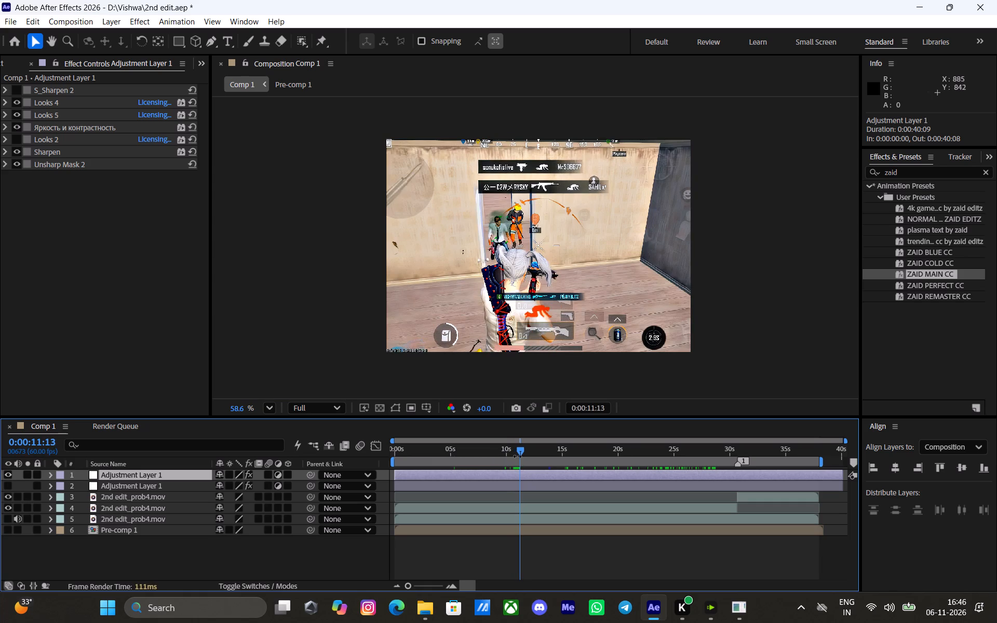
click(15, 138)
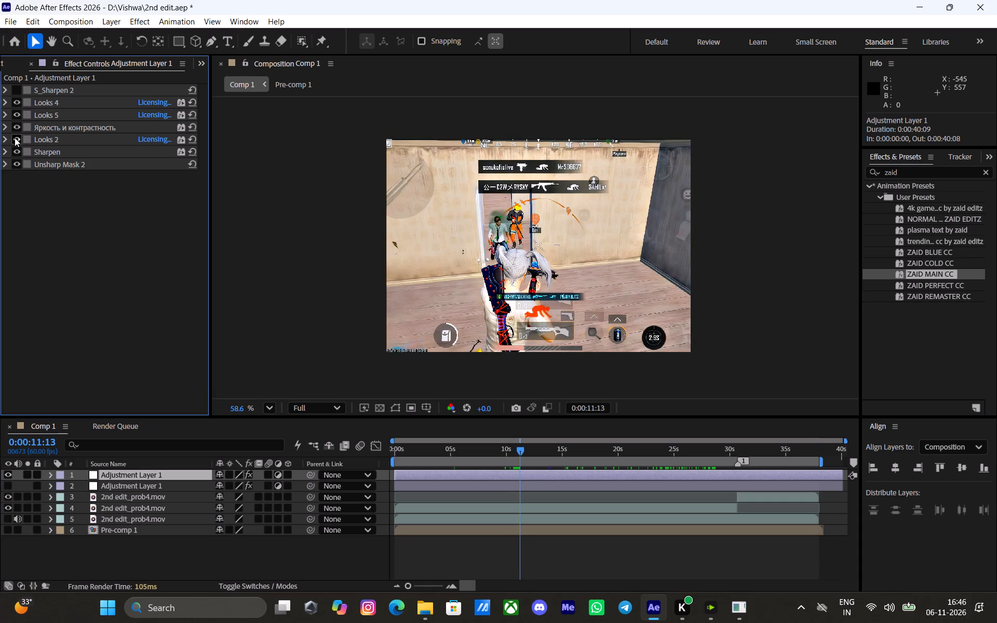
click(15, 138)
click(15, 138)
click(15, 138)
drag(546, 454, 573, 454)
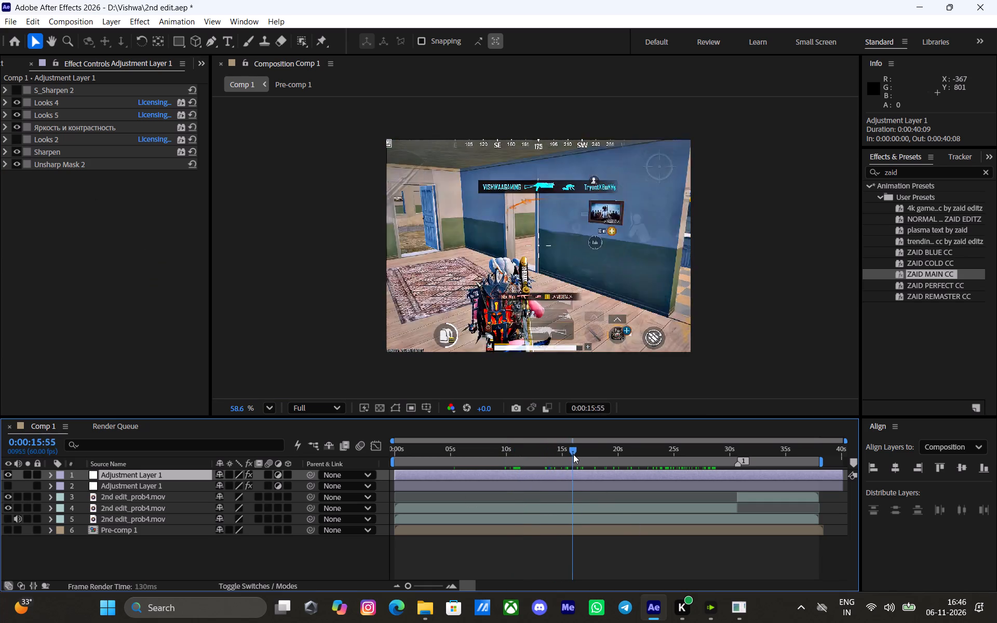
drag(573, 454, 610, 451)
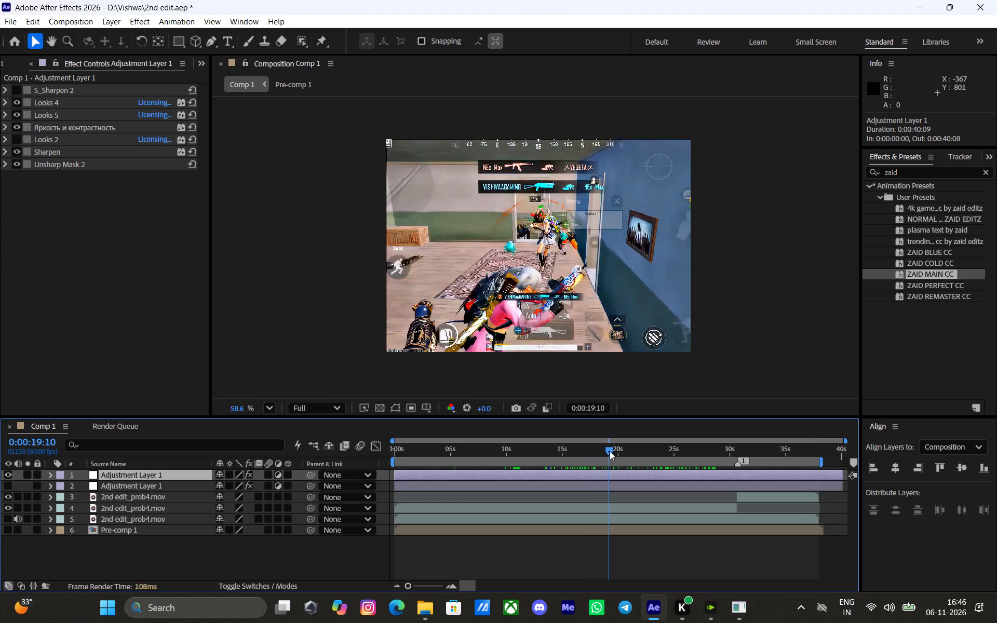
drag(610, 451, 640, 446)
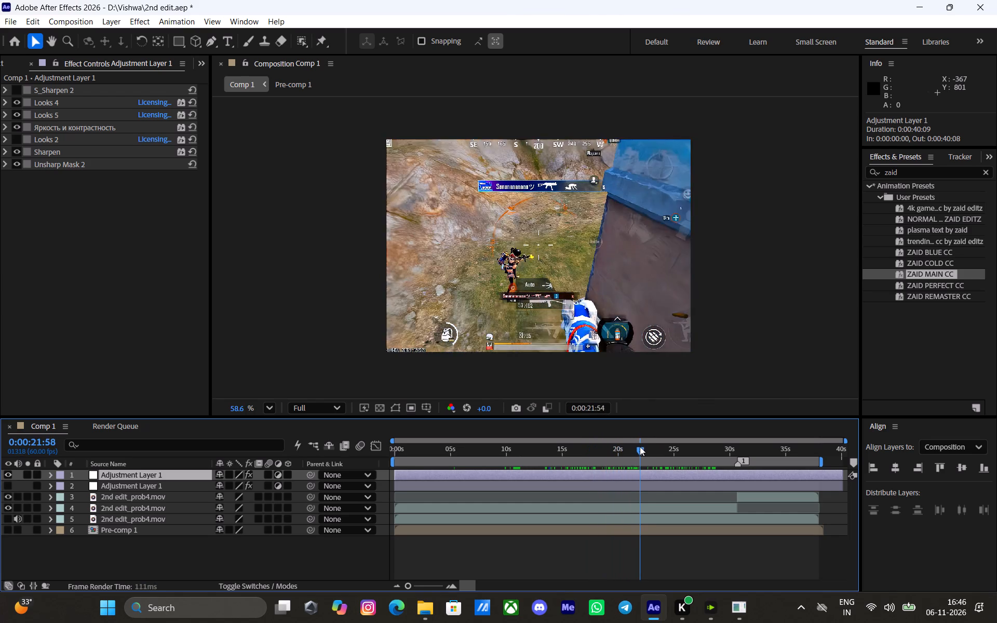
drag(640, 446, 657, 440)
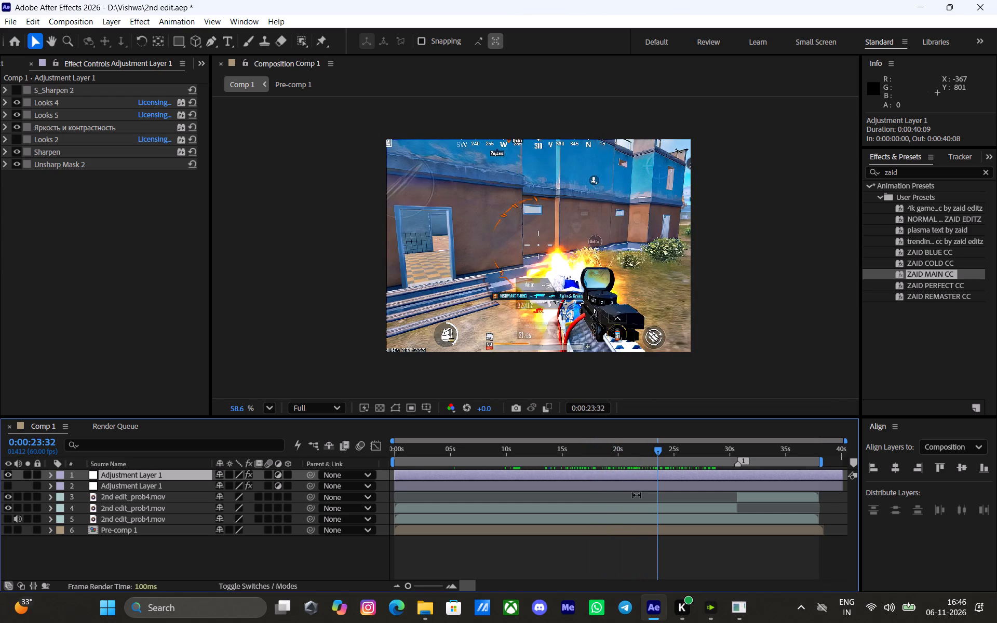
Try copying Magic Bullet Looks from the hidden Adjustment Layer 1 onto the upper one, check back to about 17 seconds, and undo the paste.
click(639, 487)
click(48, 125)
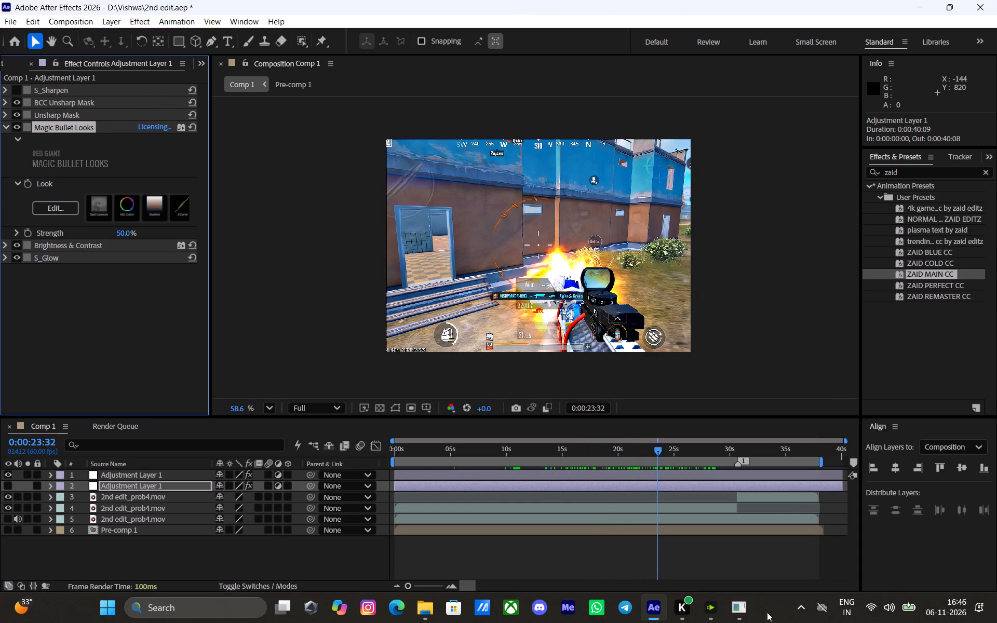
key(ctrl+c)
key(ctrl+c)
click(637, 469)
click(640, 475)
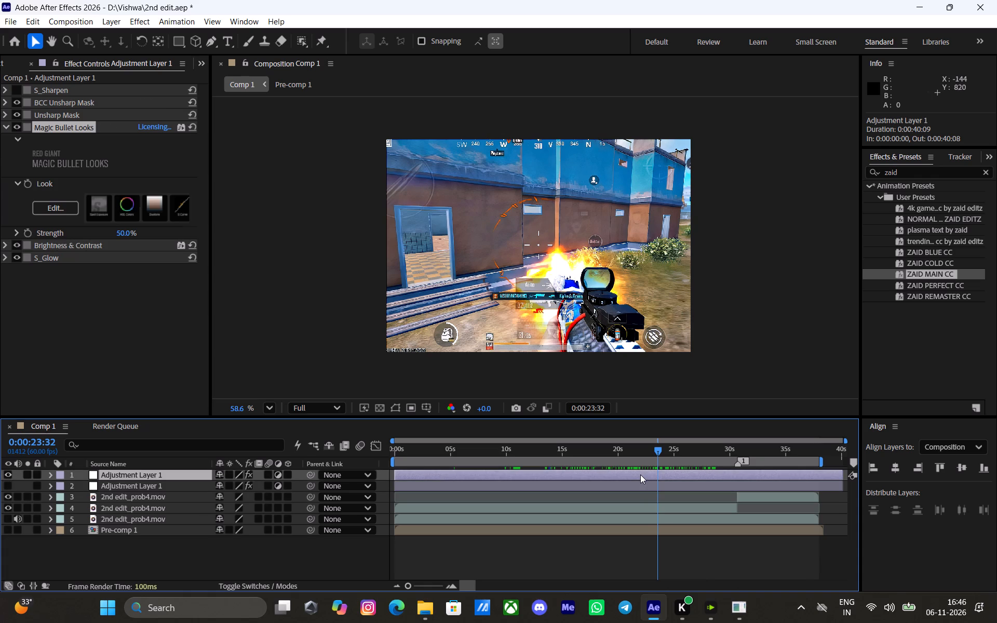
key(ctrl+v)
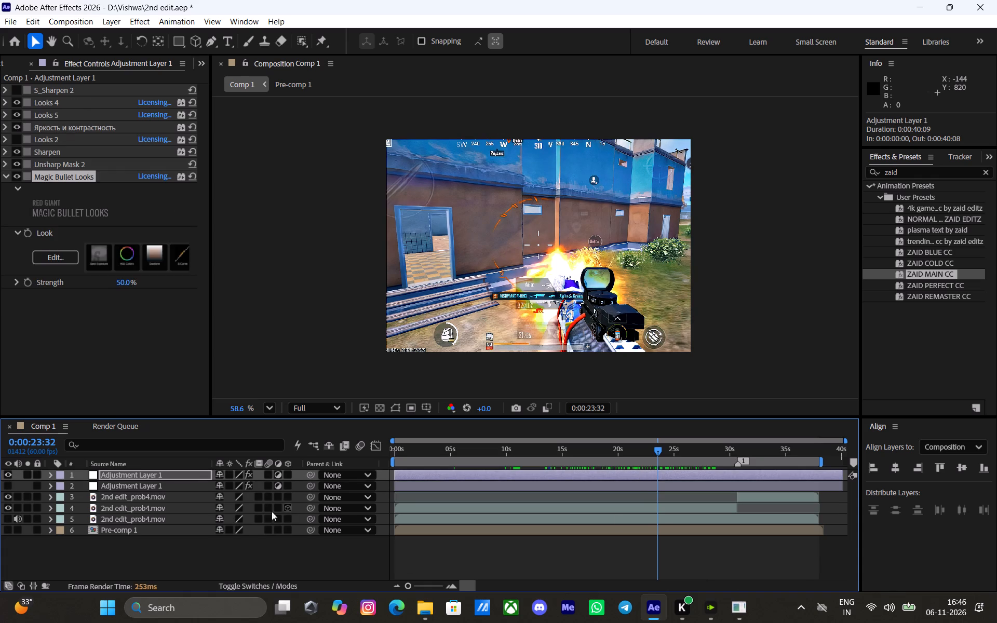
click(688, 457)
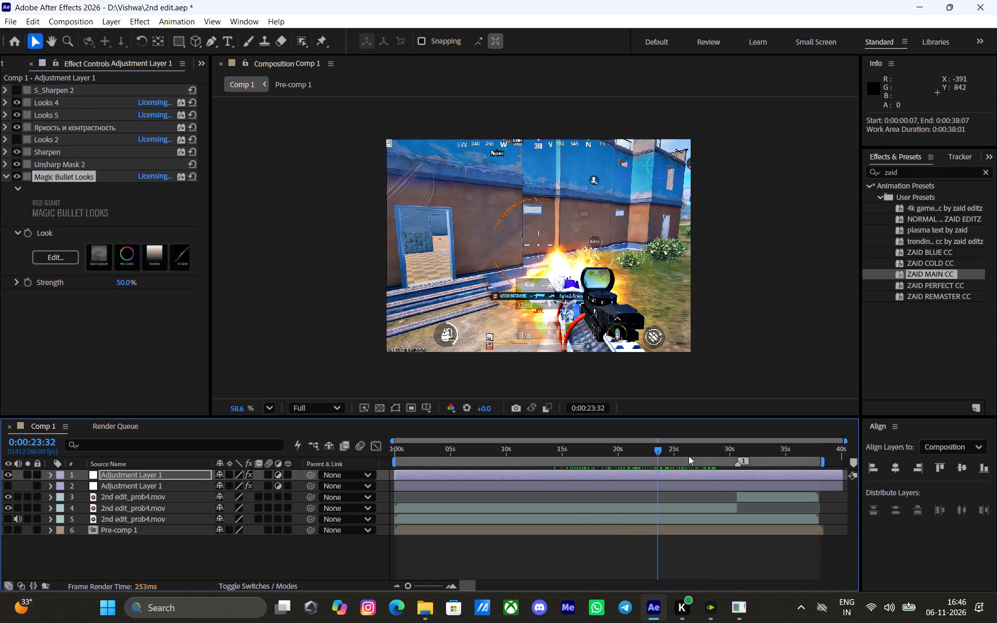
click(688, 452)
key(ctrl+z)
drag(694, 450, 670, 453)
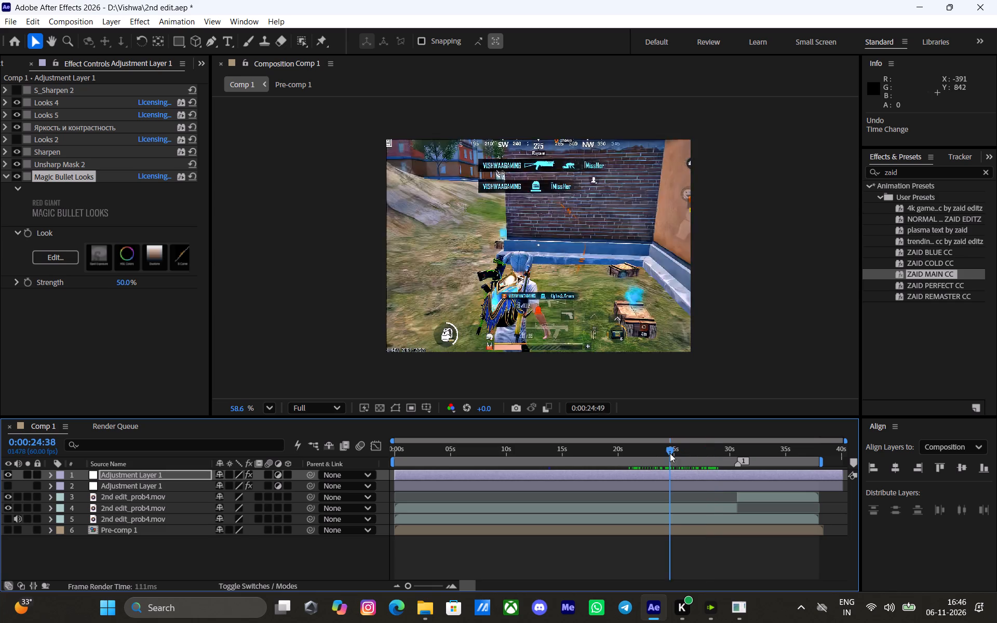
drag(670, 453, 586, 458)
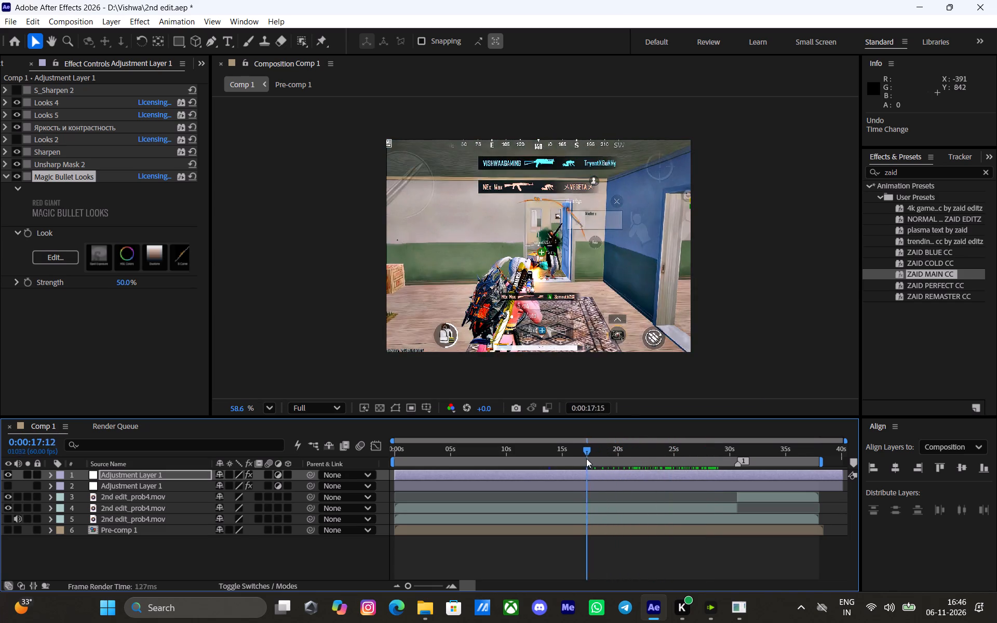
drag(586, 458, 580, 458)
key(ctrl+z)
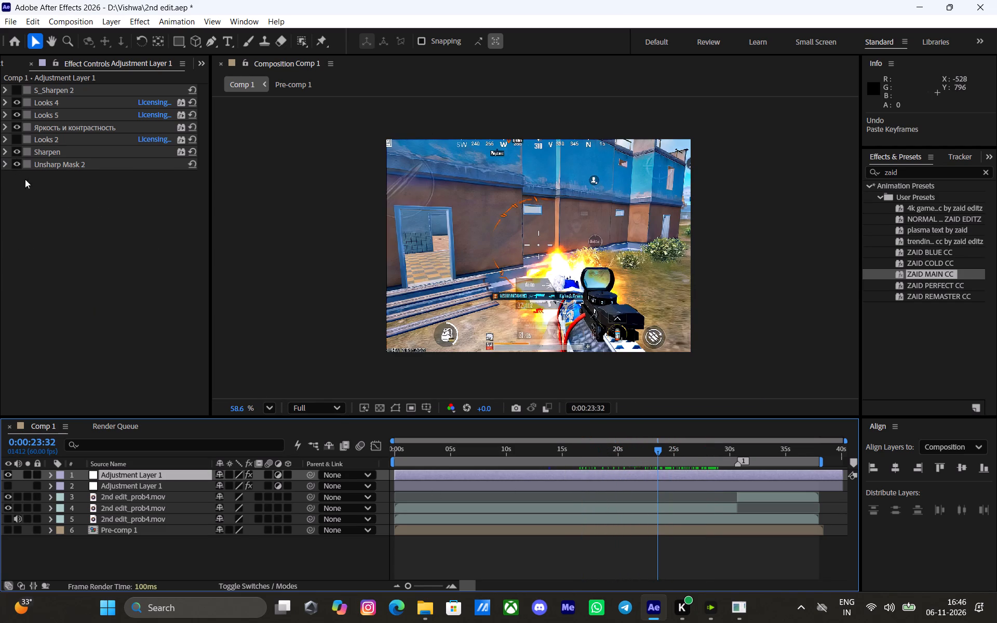
Hide the upper Adjustment Layer 1, show the lower one instead, and examine its grade from about 20 to 17 seconds.
click(1, 478)
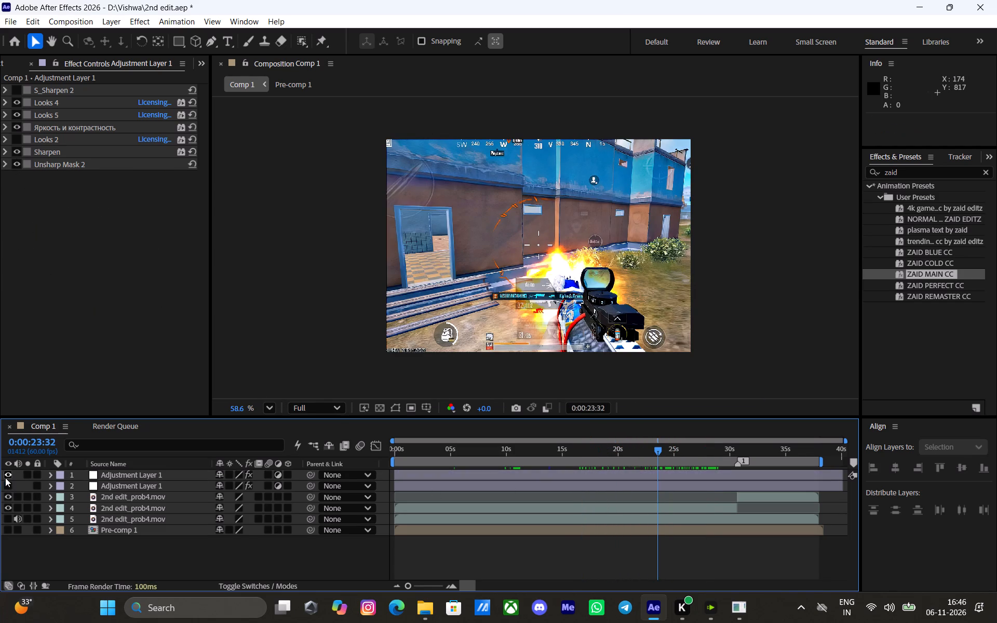
click(5, 477)
click(7, 483)
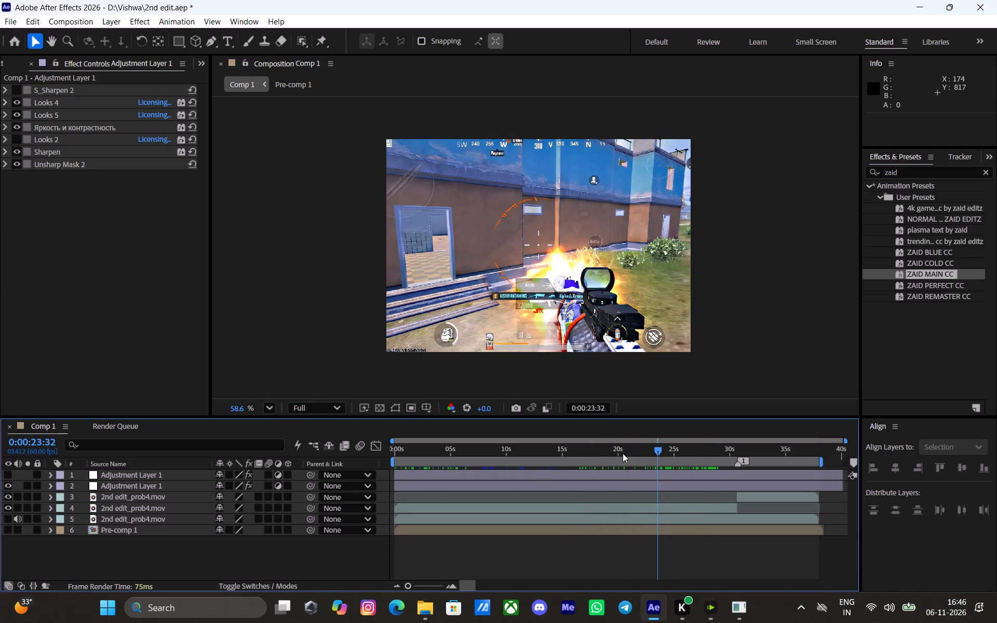
drag(623, 453, 589, 471)
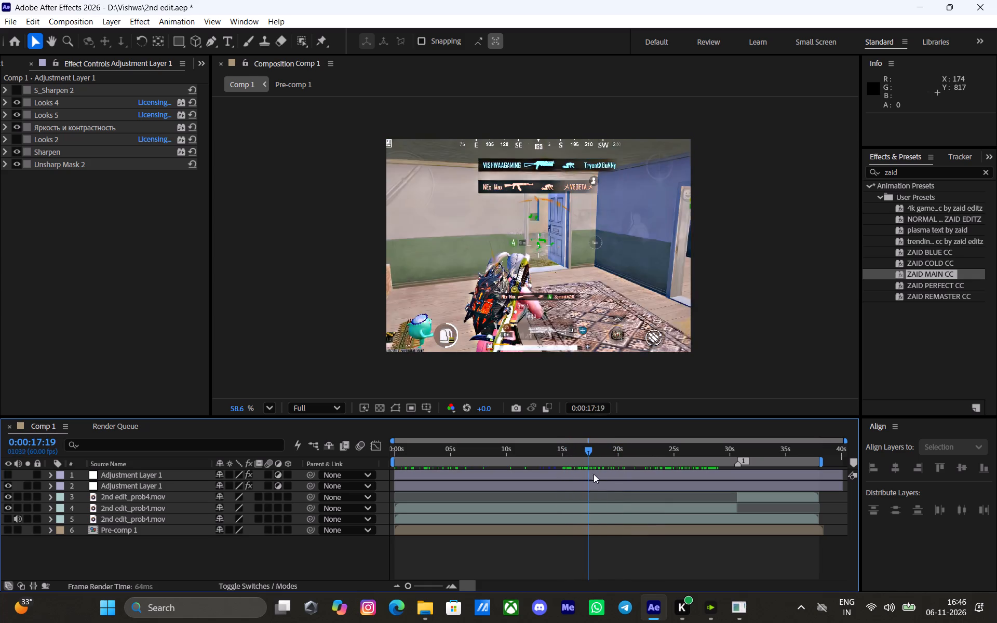
click(604, 484)
Delete all effects from the upper Adjustment Layer 1 and hide the lower Adjustment Layer 1.
click(595, 477)
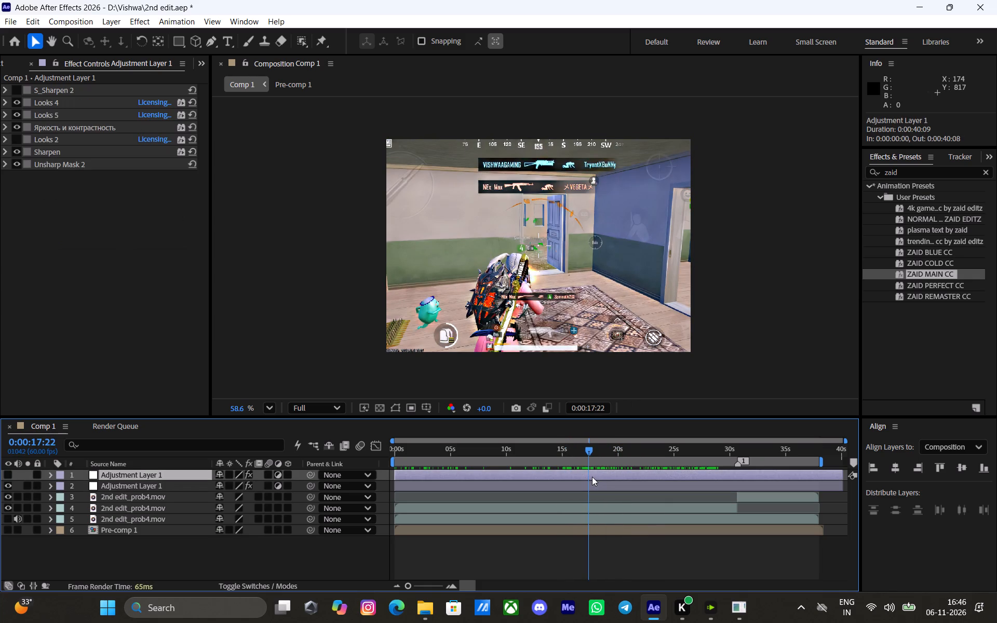
click(71, 291)
key(ctrl+a)
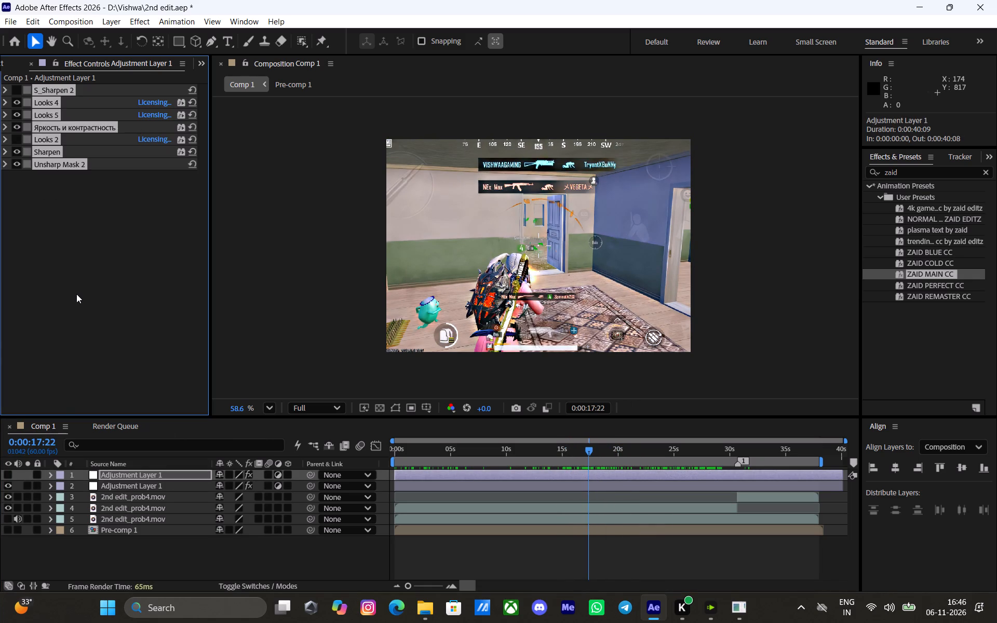
key(Delete)
click(6, 490)
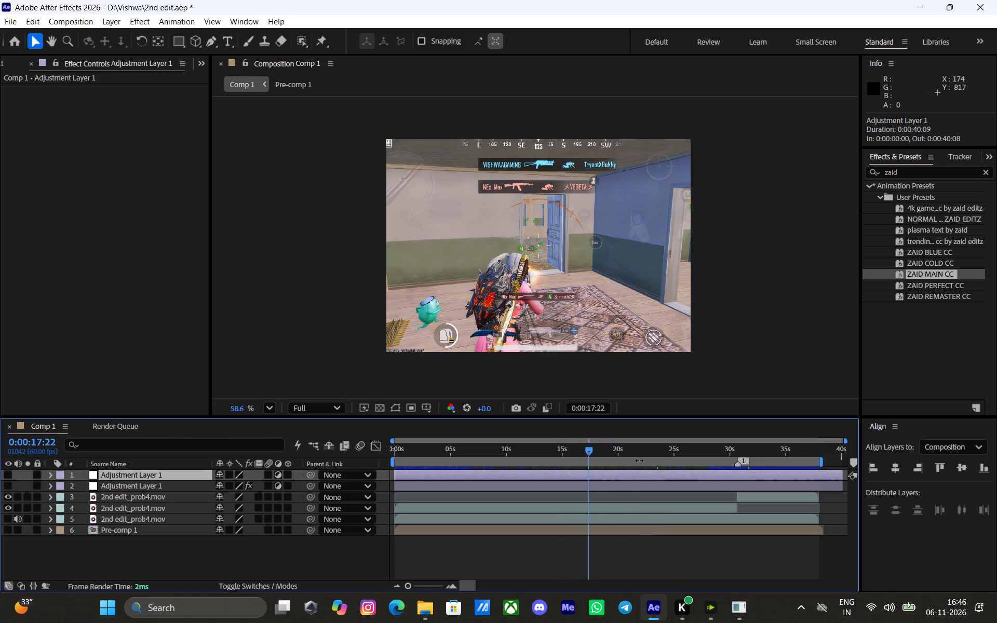
Apply the ZAID REMASTER CC preset to the upper Adjustment Layer 1 and disable its Exposure effect.
double_click(929, 295)
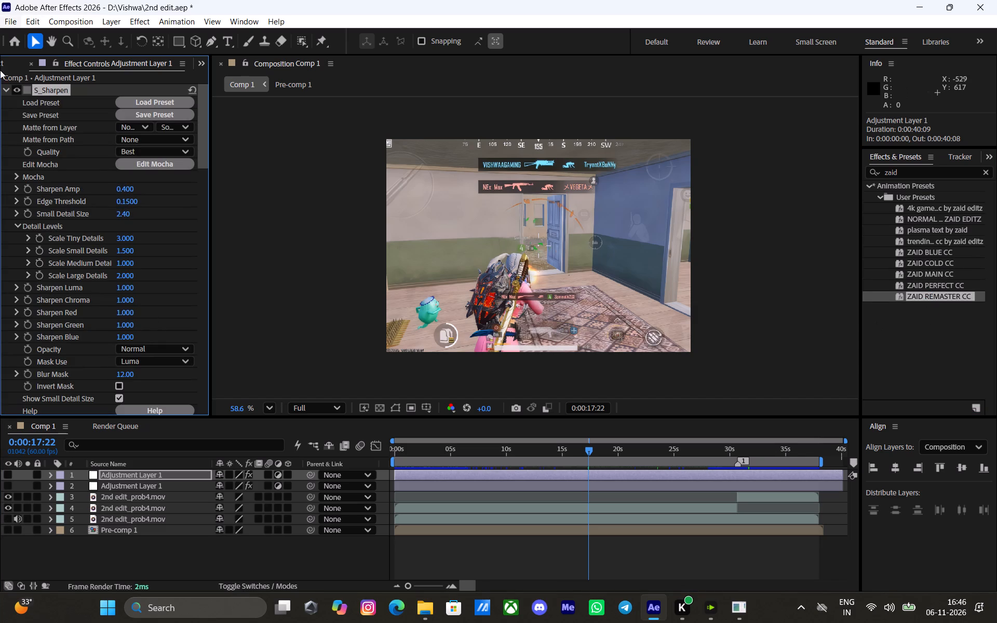
click(7, 92)
click(35, 247)
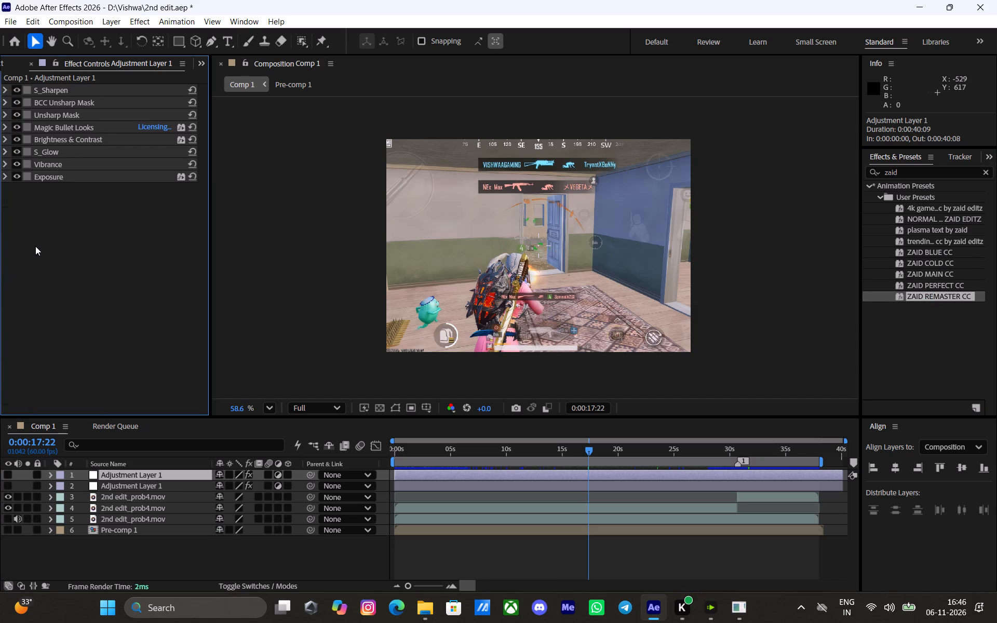
click(16, 177)
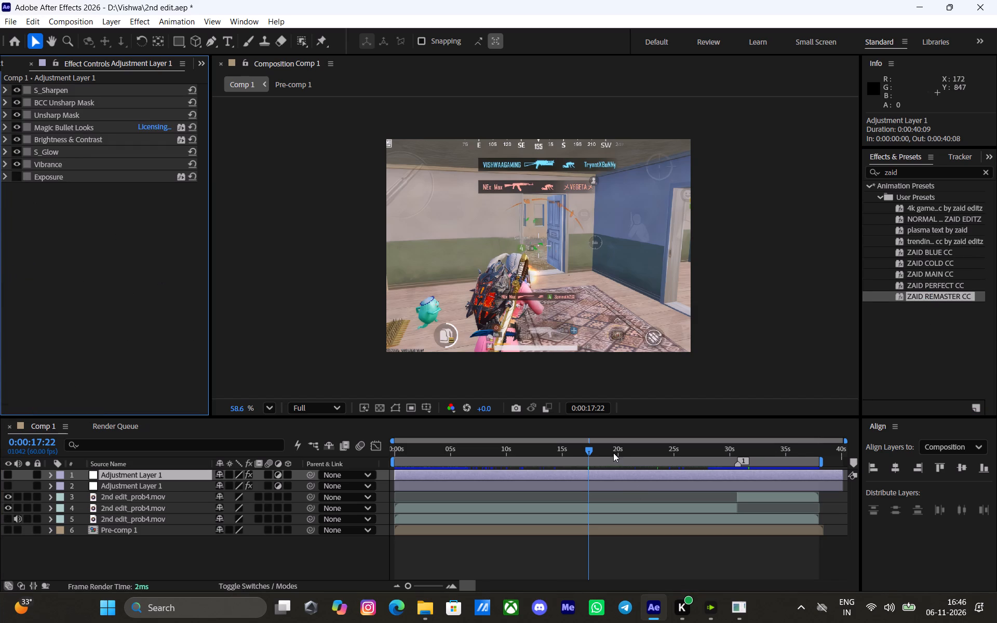
Show the upper Adjustment Layer 1, comparing the frame at about 20 seconds with and without it, and leave it visible.
drag(616, 456, 556, 459)
click(619, 450)
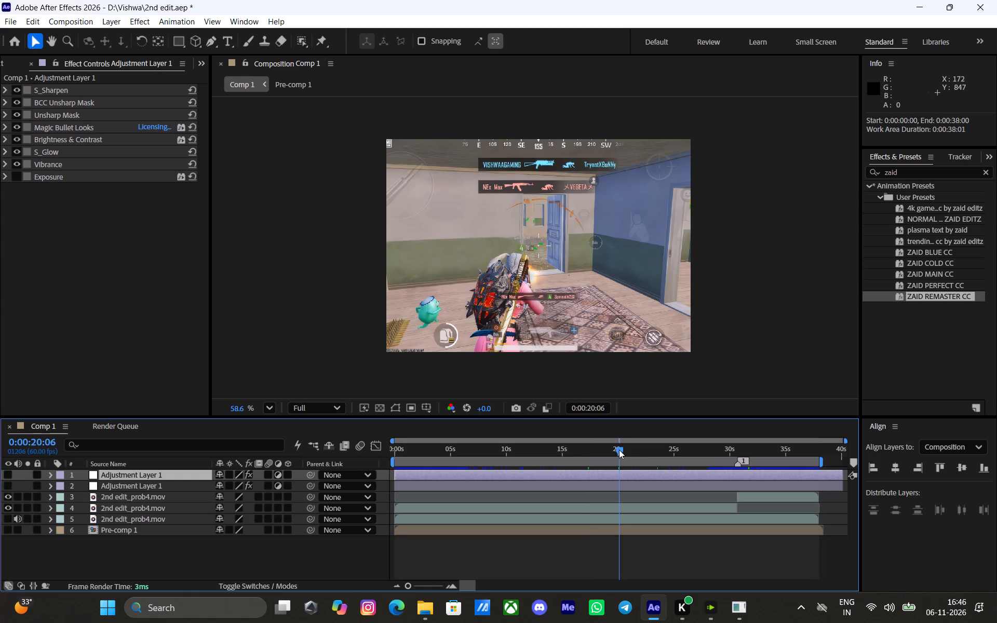
click(3, 473)
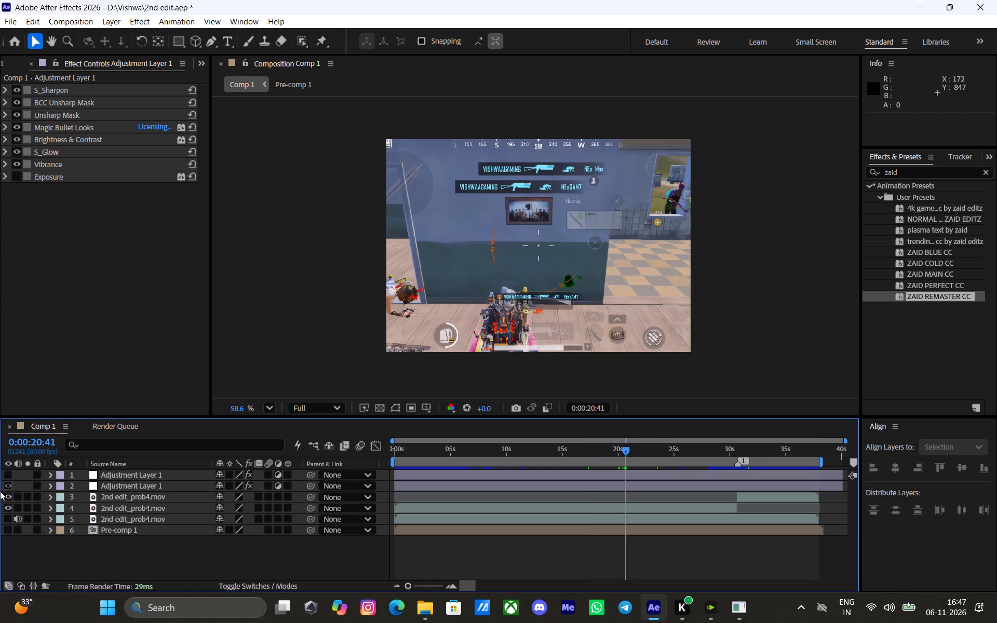
click(5, 477)
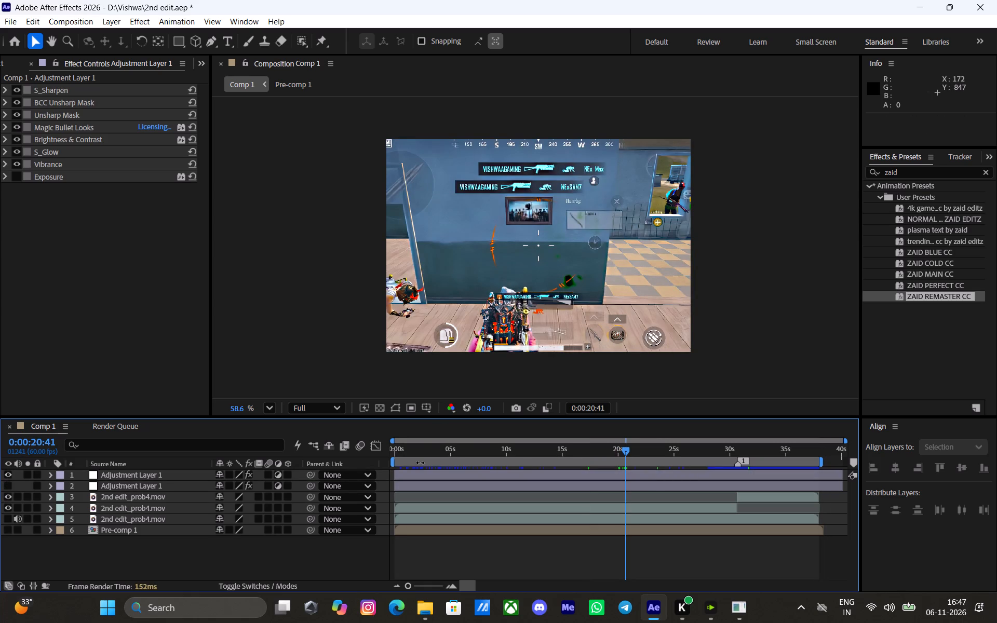
click(6, 474)
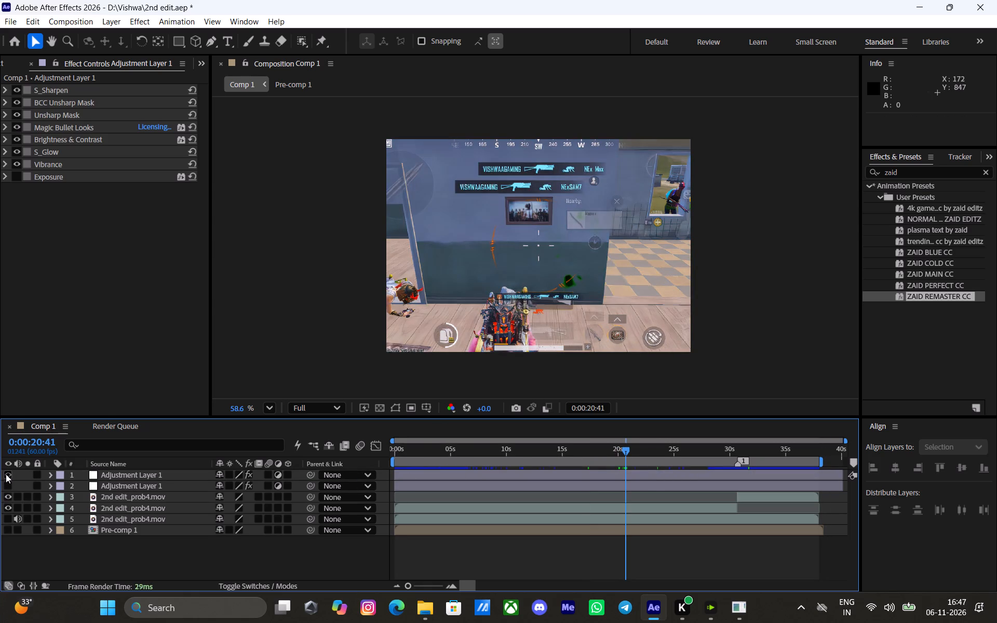
click(6, 474)
click(6, 474)
click(6, 474)
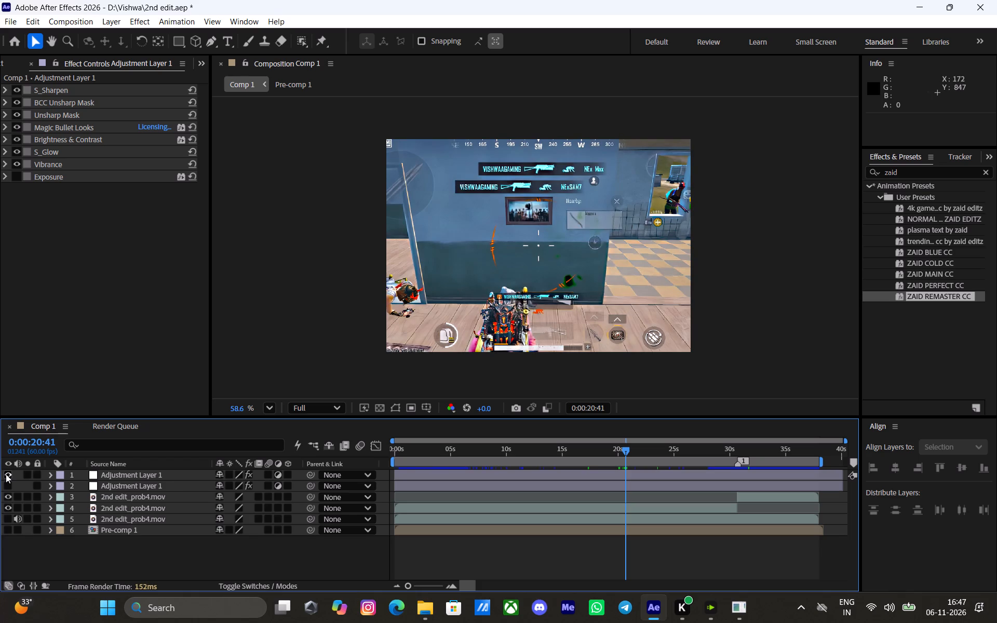
Check the graded footage back from about 18 to 8 seconds and save the project.
click(597, 454)
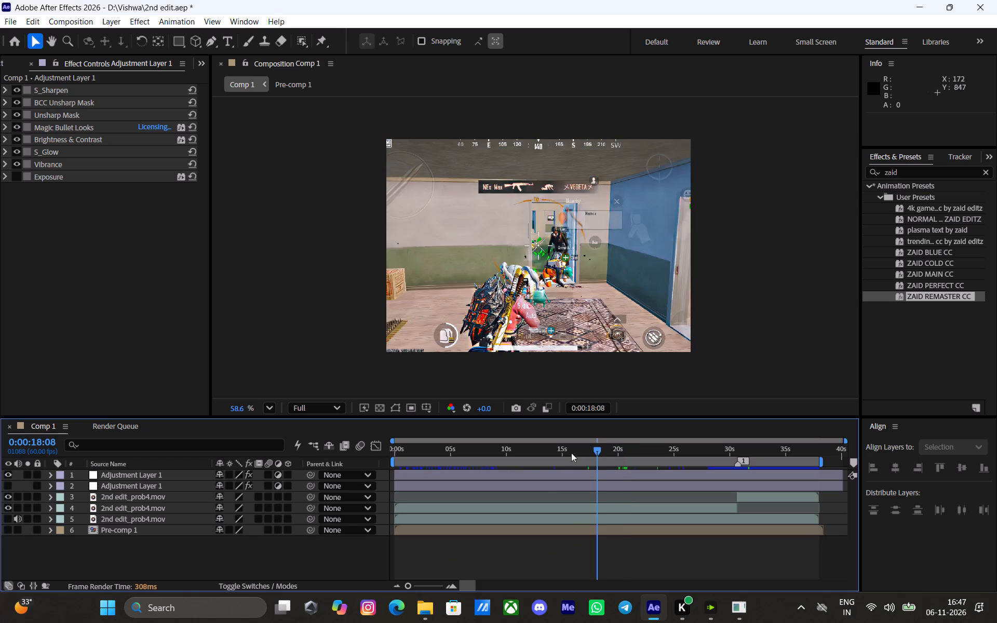
click(567, 453)
click(547, 448)
drag(524, 445, 497, 448)
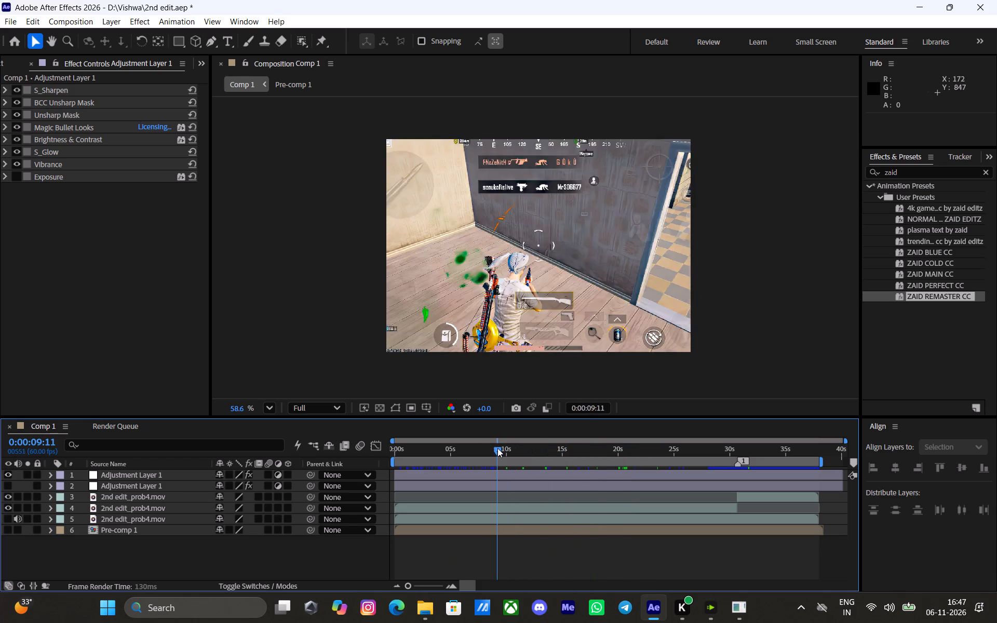
drag(497, 448, 485, 449)
key(ctrl+s)
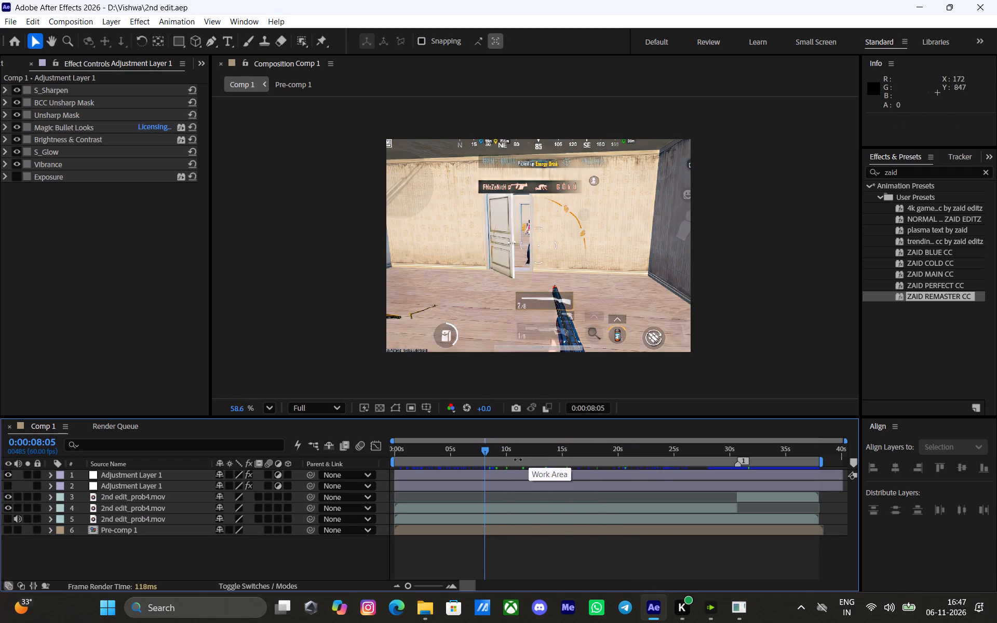
Review the remastered colour grade across the footage from about 8 to 32 seconds.
drag(493, 452, 508, 456)
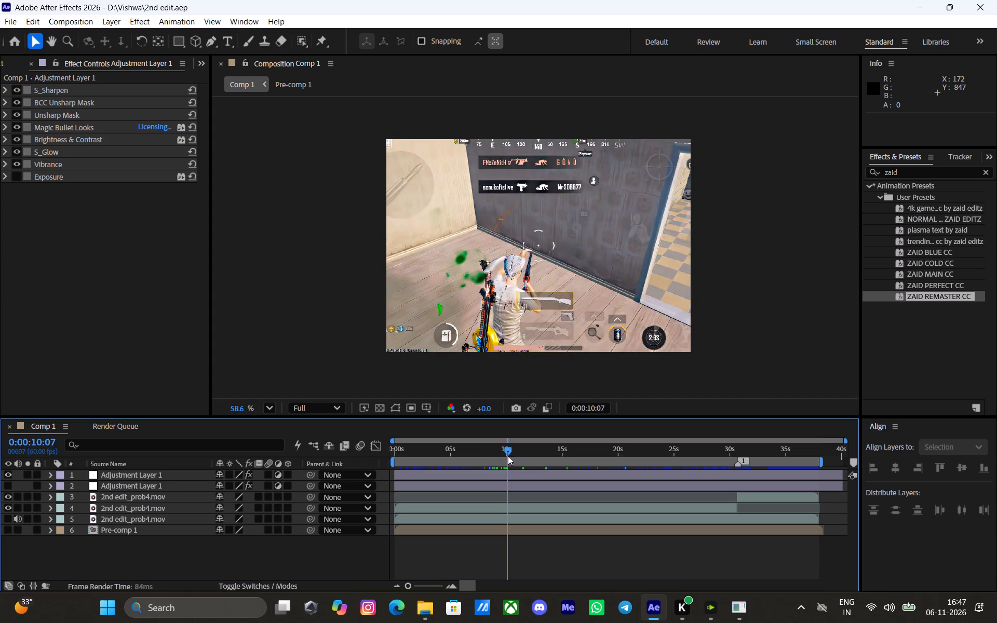
drag(508, 456, 541, 444)
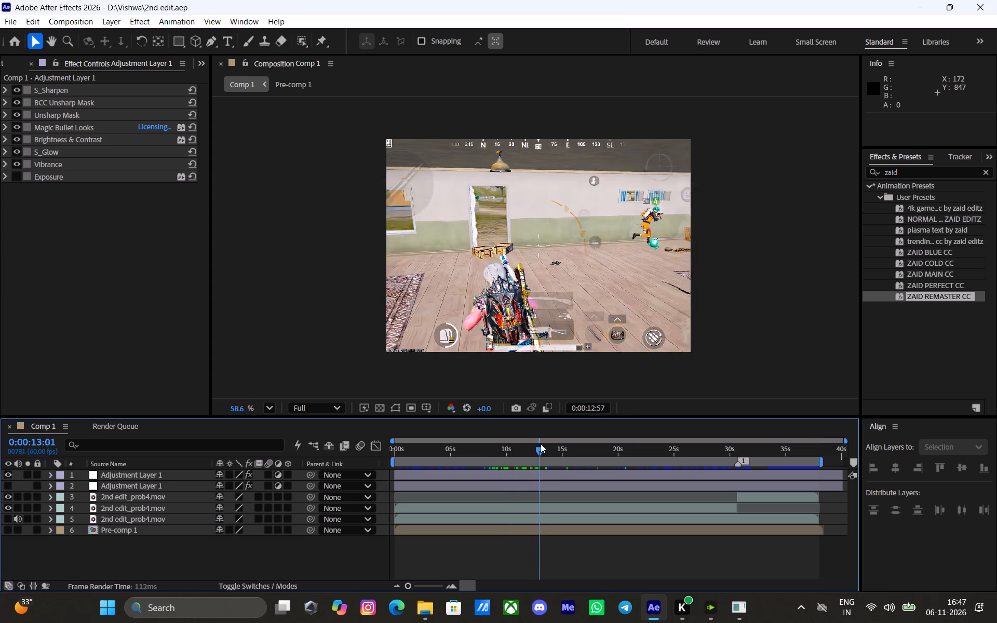
drag(541, 444, 576, 435)
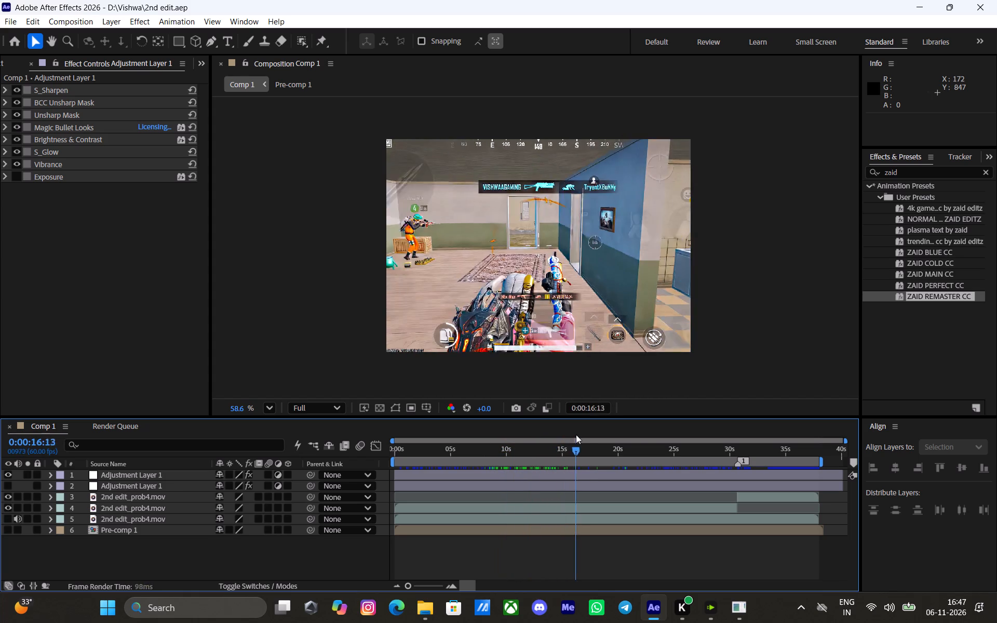
drag(576, 435, 609, 418)
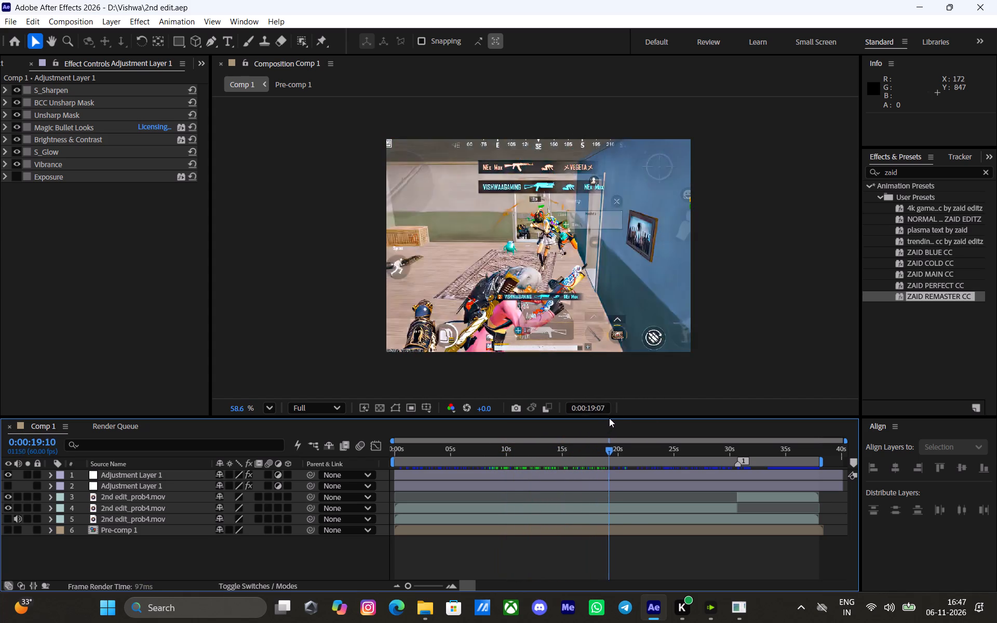
drag(609, 418, 657, 411)
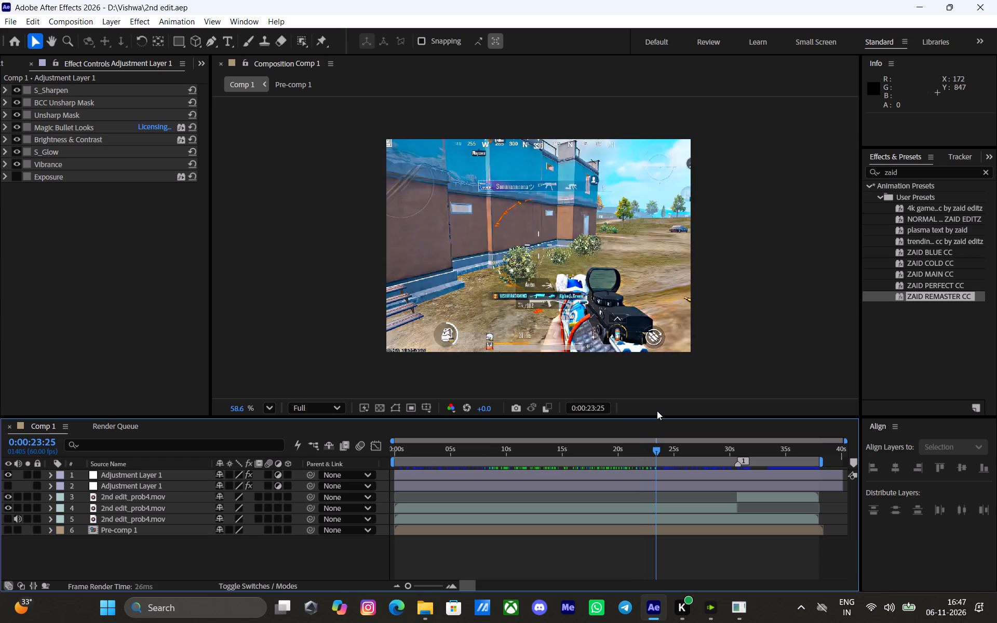
drag(657, 411, 699, 406)
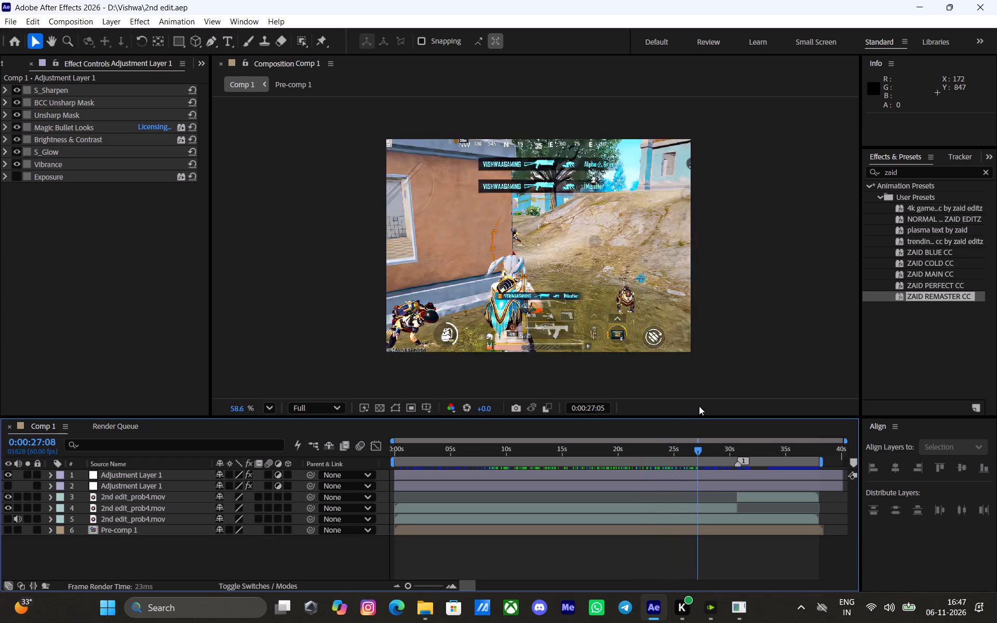
drag(699, 406, 752, 417)
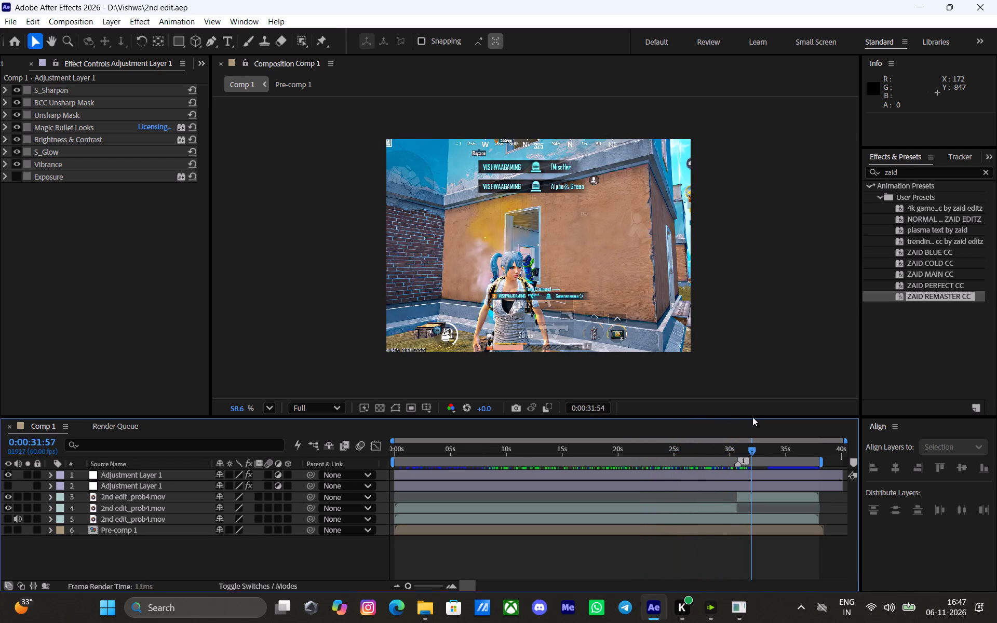
drag(752, 417, 735, 424)
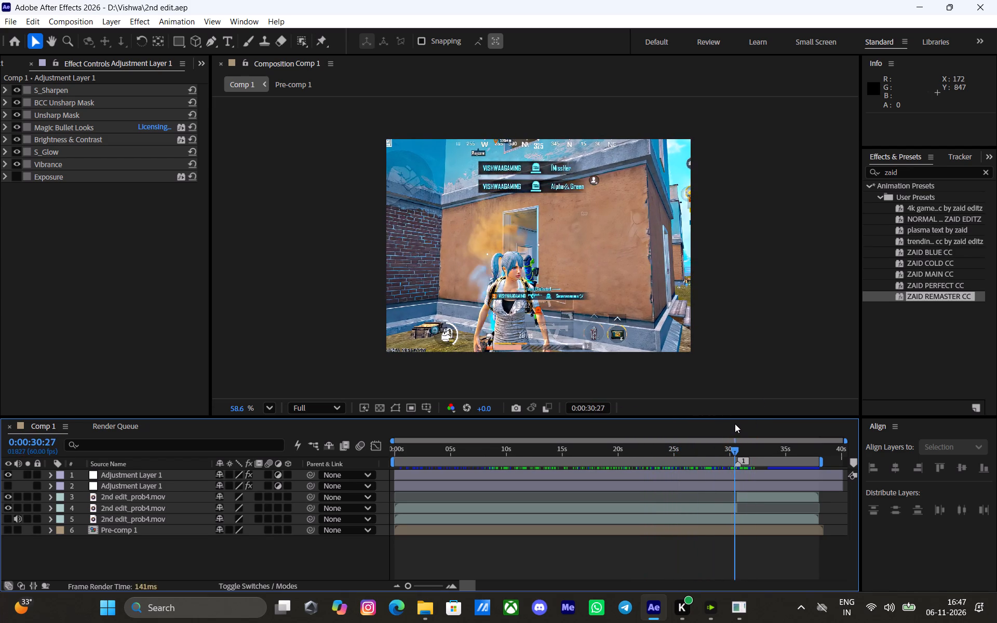
drag(735, 424, 713, 428)
click(745, 445)
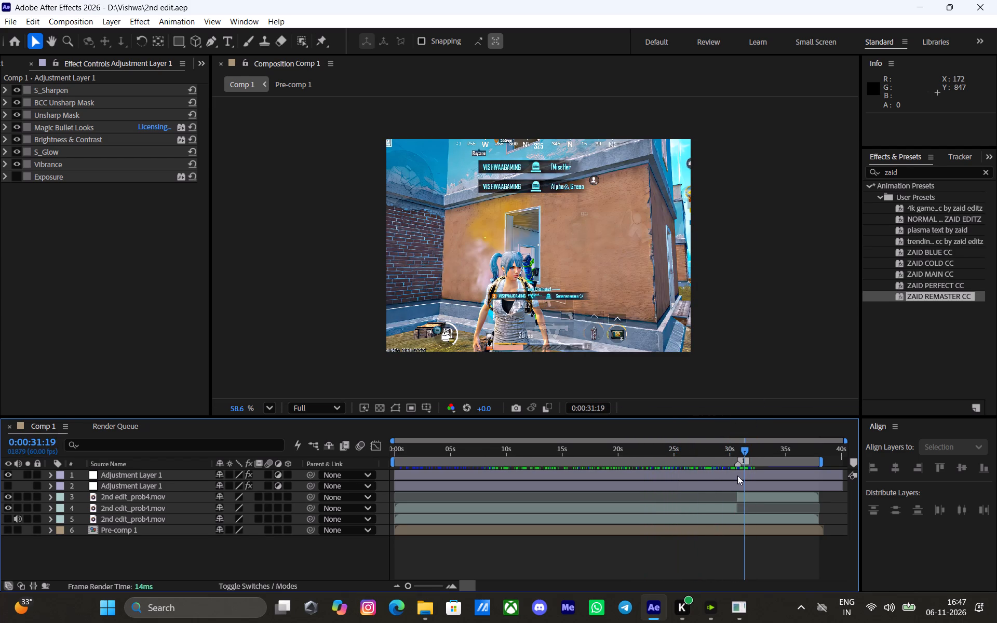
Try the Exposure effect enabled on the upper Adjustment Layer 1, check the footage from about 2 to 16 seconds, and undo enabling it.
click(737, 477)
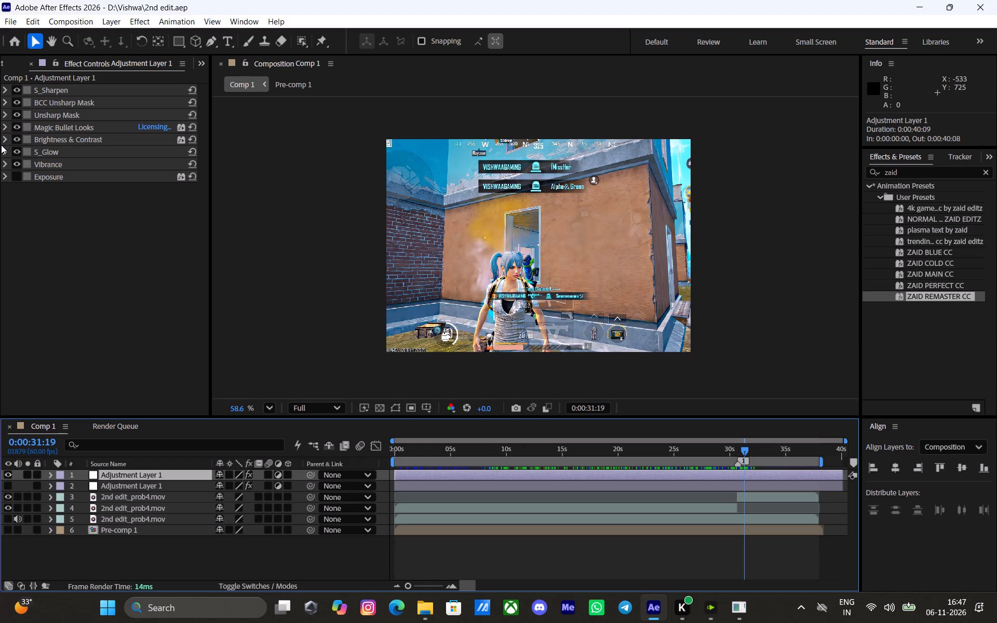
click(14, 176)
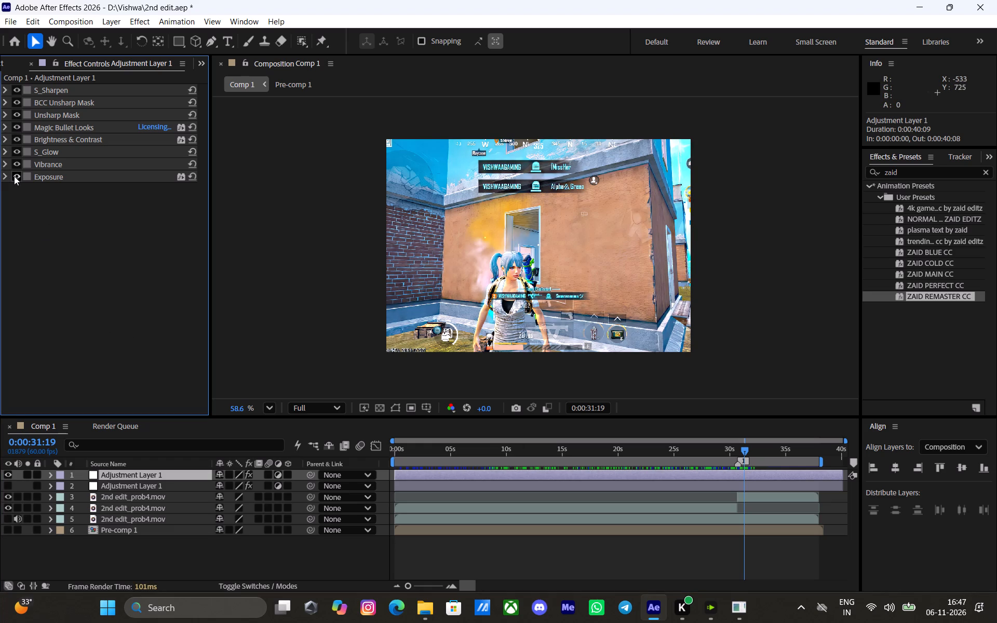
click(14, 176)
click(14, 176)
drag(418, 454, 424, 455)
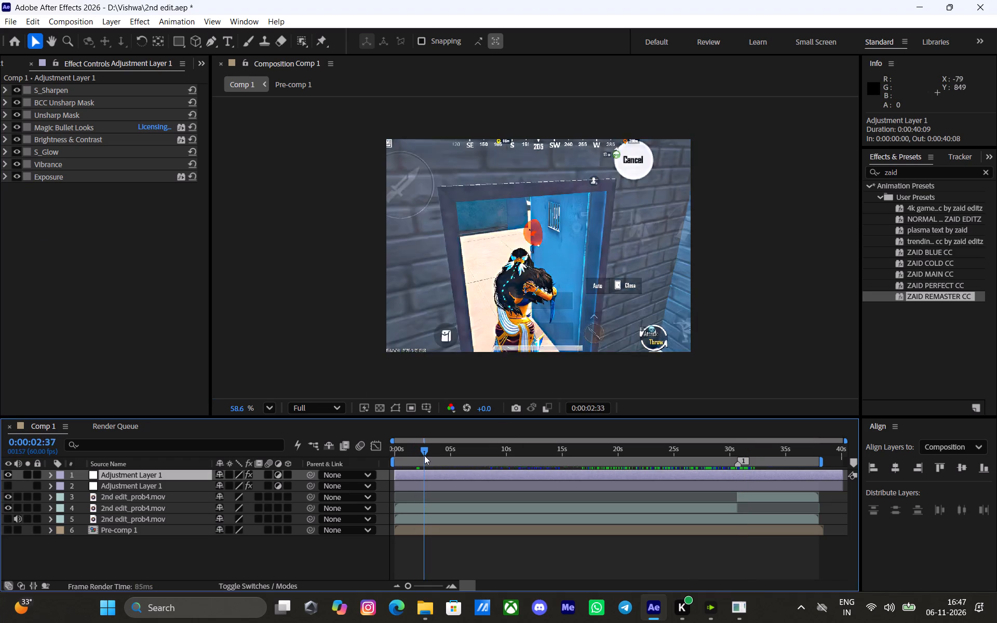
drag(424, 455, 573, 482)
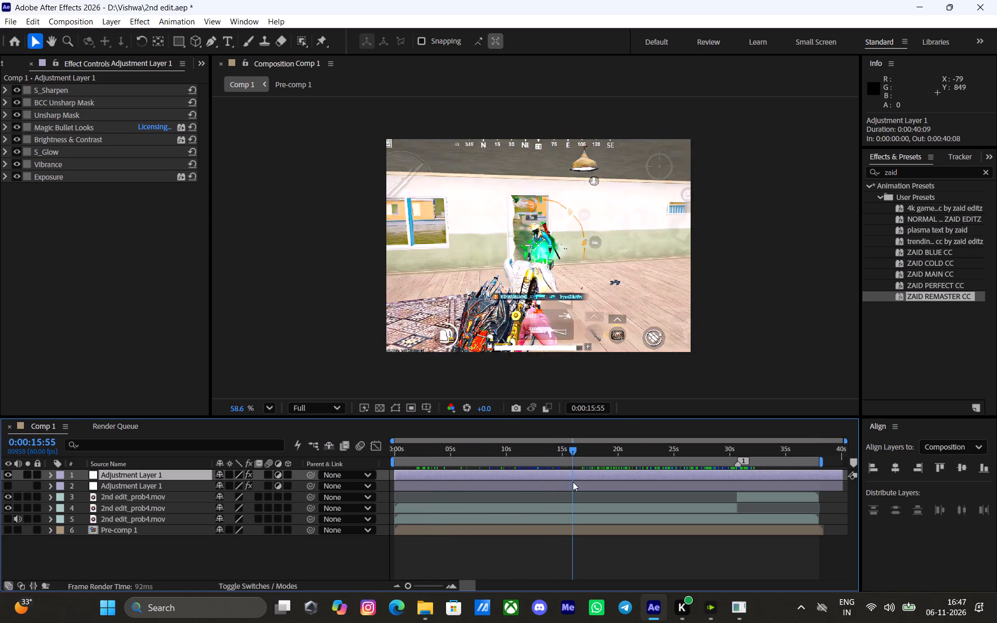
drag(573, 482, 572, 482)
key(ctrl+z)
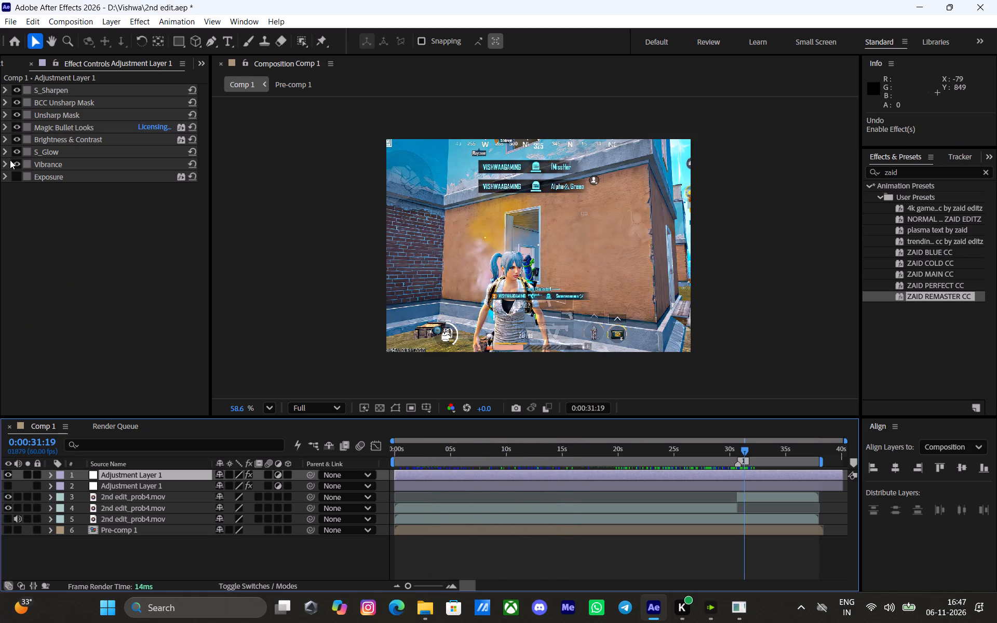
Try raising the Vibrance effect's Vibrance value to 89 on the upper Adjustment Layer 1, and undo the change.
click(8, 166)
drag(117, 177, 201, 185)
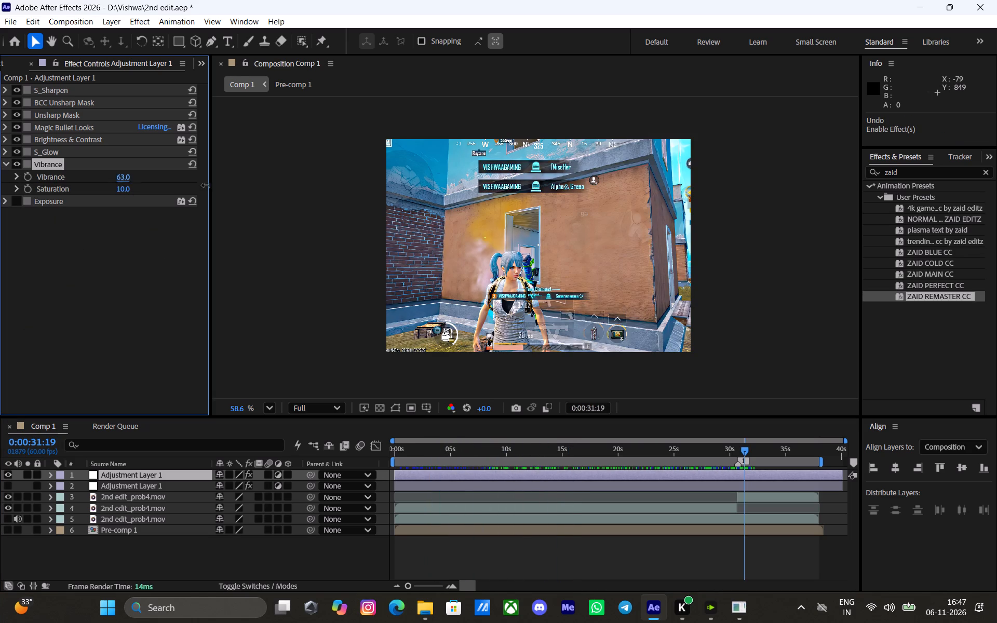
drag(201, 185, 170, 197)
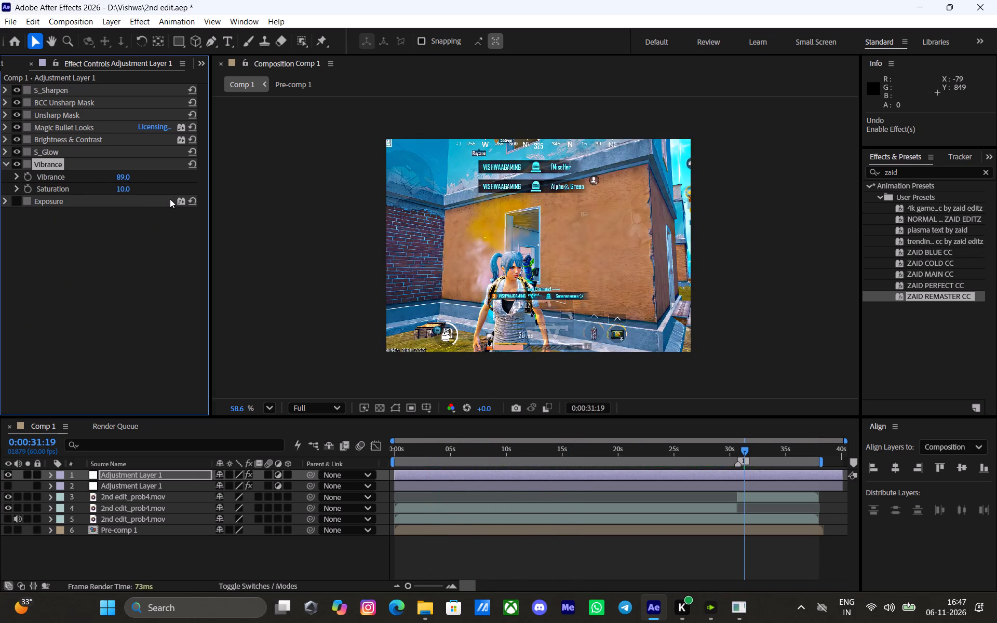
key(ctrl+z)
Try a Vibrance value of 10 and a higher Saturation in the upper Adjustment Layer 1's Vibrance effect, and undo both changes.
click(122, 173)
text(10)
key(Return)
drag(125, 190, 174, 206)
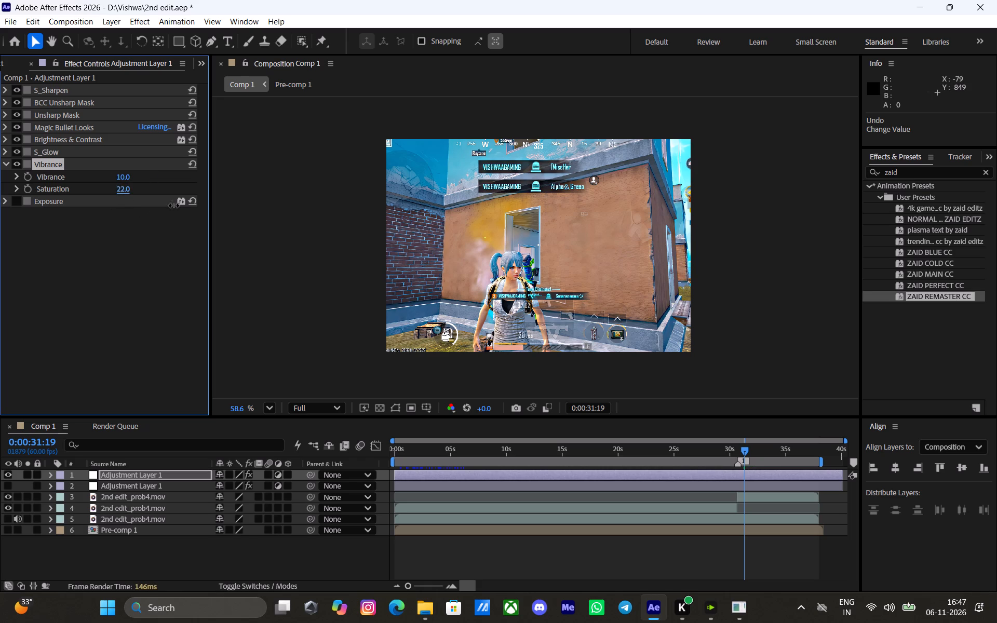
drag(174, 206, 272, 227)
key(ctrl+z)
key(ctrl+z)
Open the upper Adjustment Layer 1's Magic Bullet Looks editor at about 31 seconds and set the Spot Exposure tool's Stops to -0.80.
drag(770, 452, 774, 452)
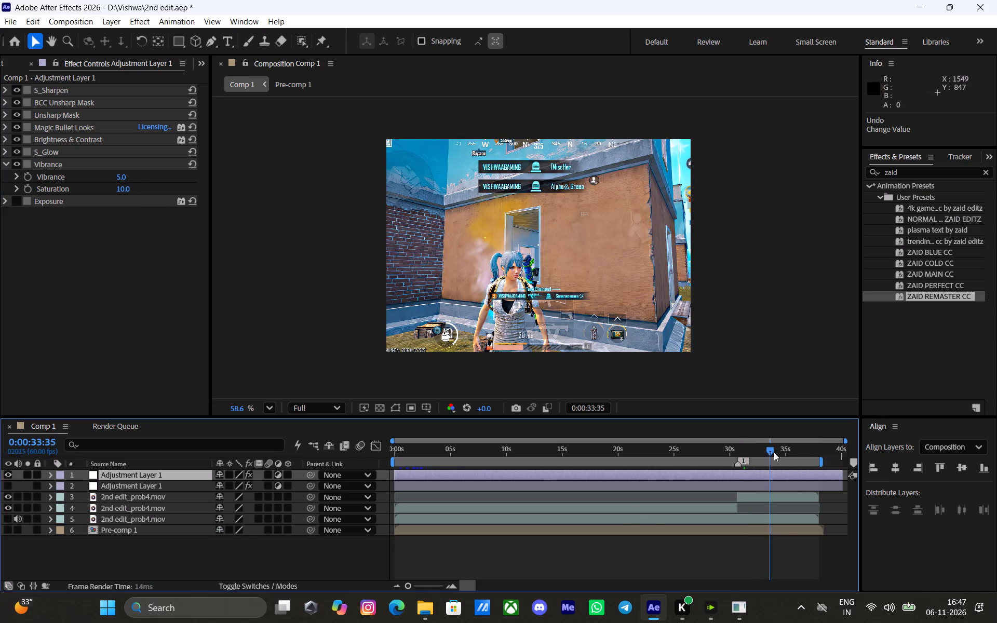
drag(774, 452, 650, 469)
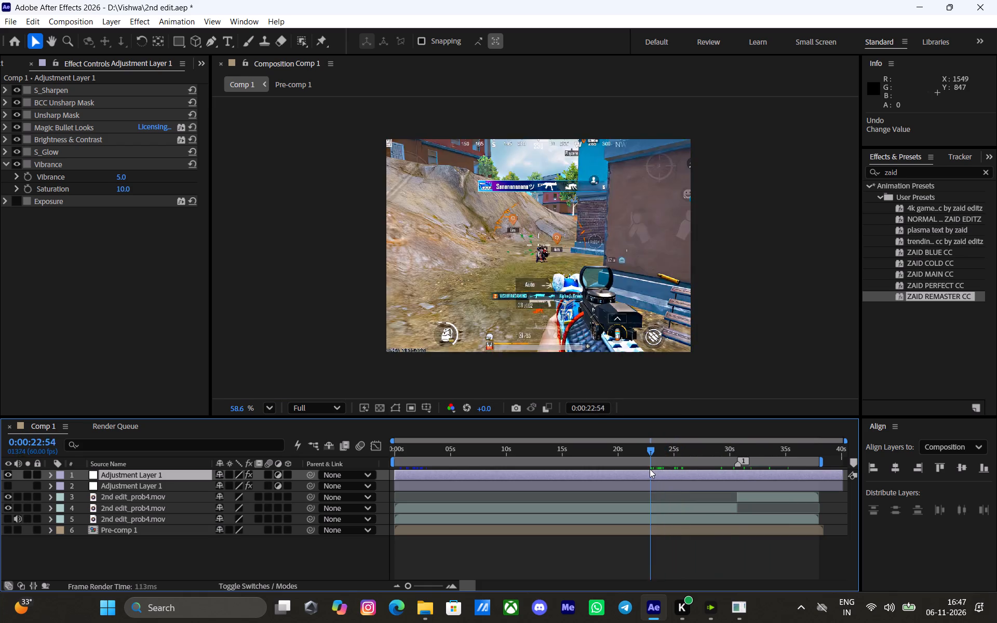
drag(650, 469, 746, 478)
click(4, 126)
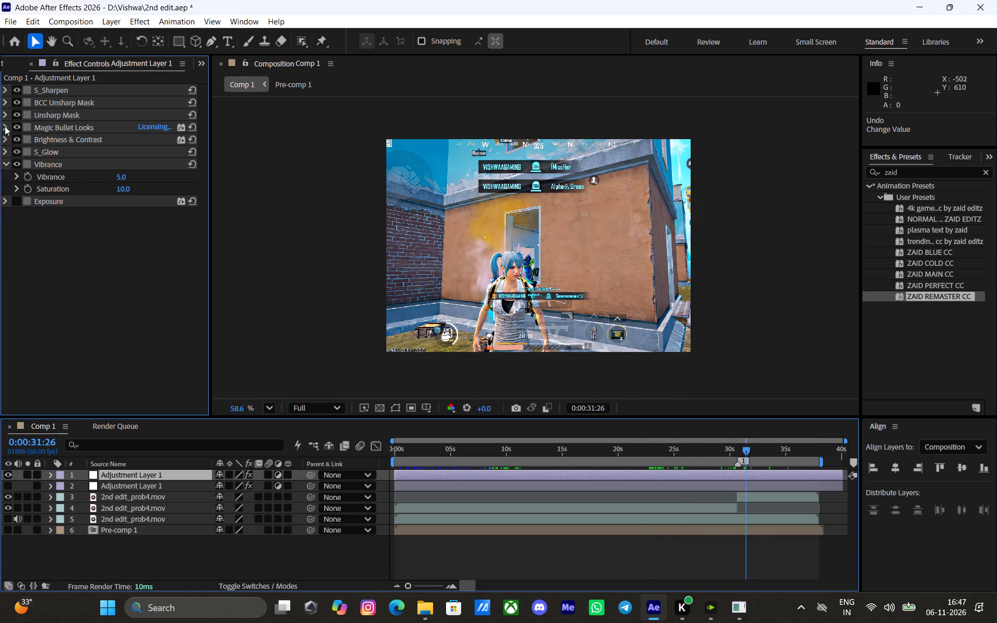
click(59, 211)
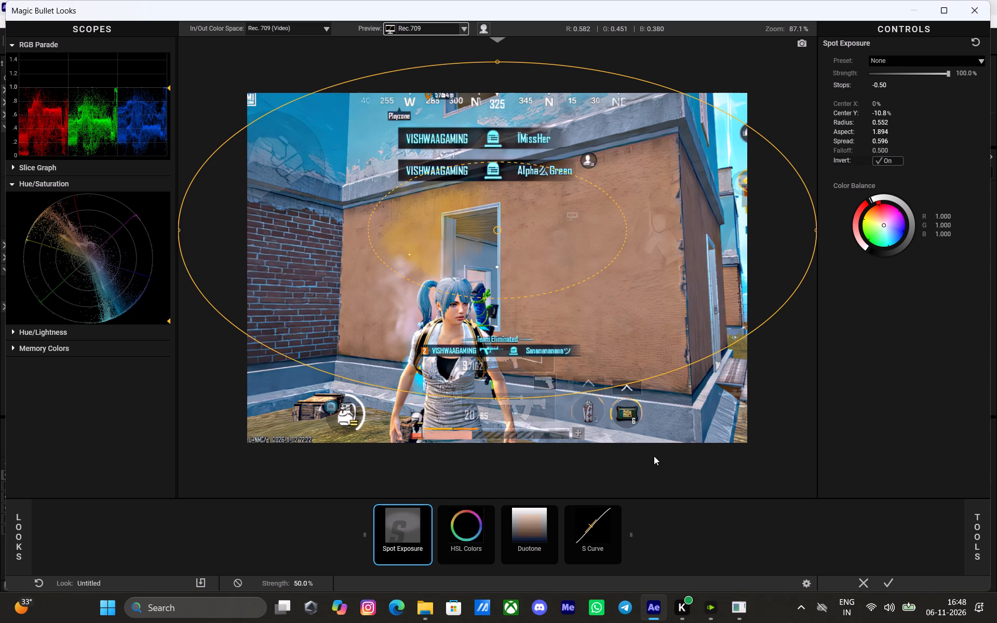
click(883, 85)
drag(882, 86, 899, 86)
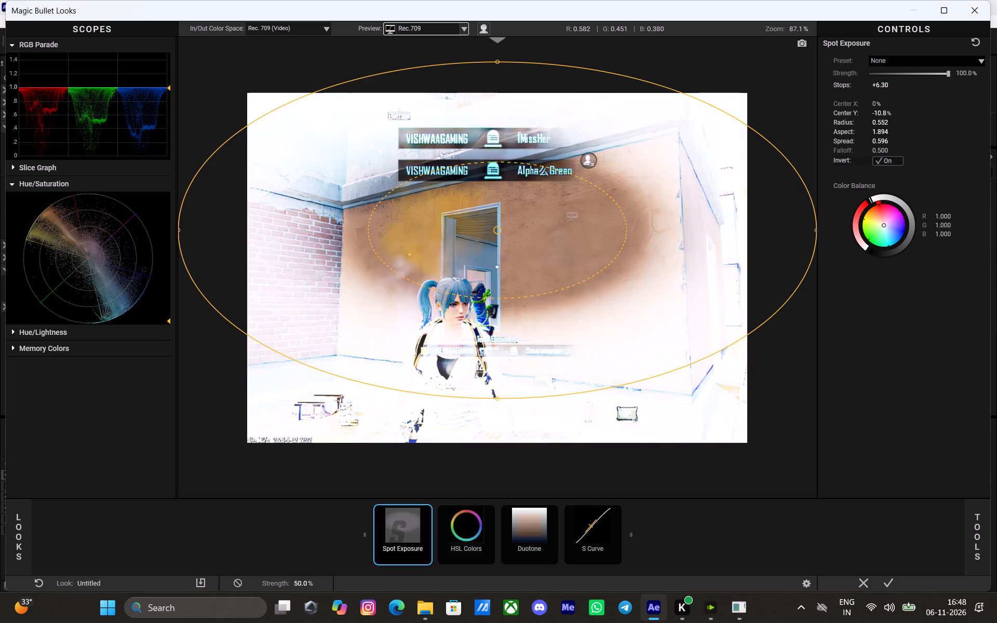
drag(899, 86, 891, 93)
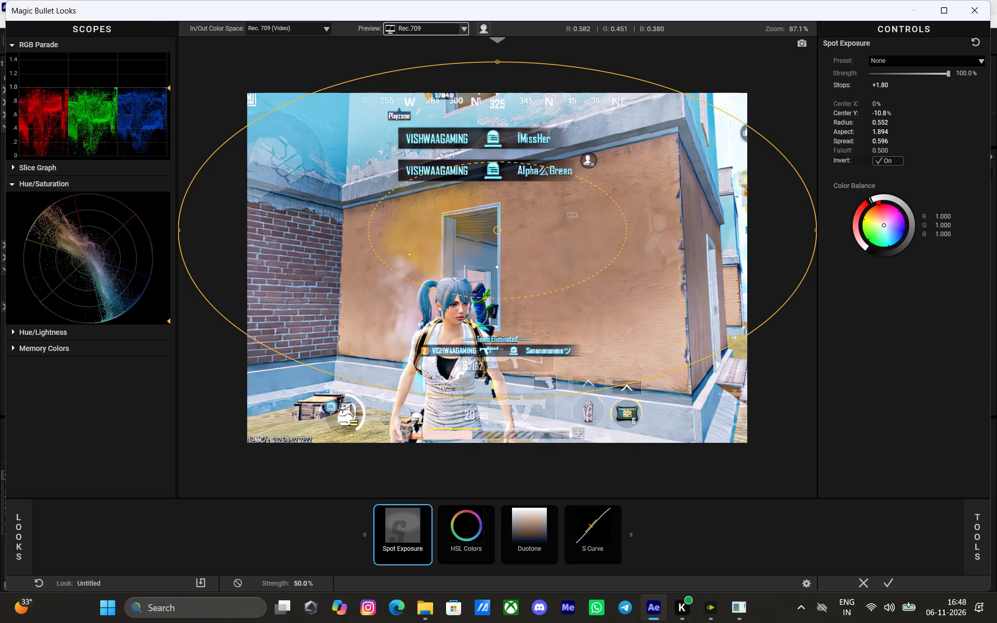
drag(891, 93, 886, 96)
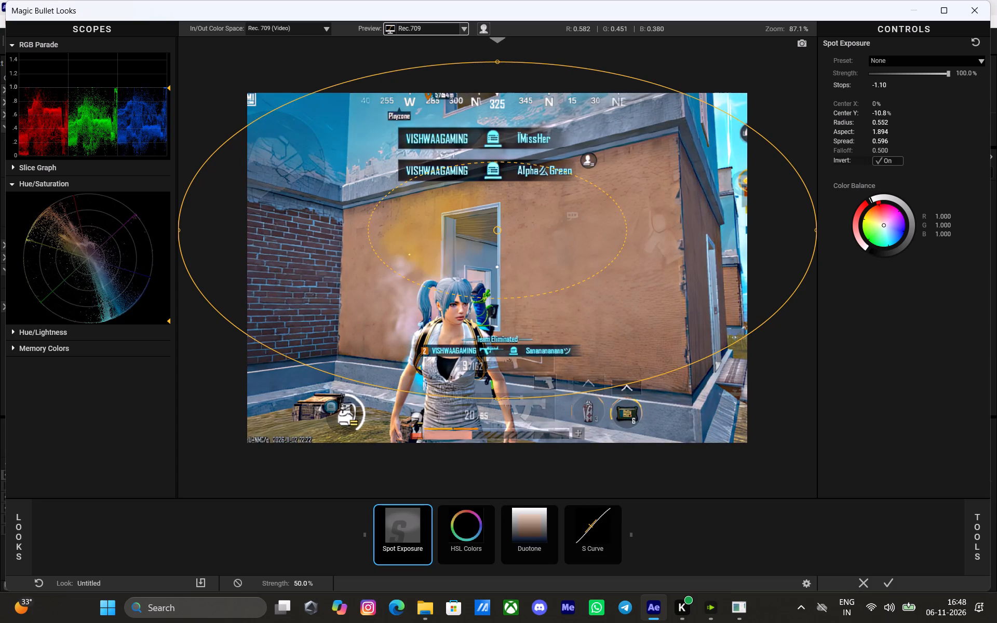
drag(886, 96, 887, 96)
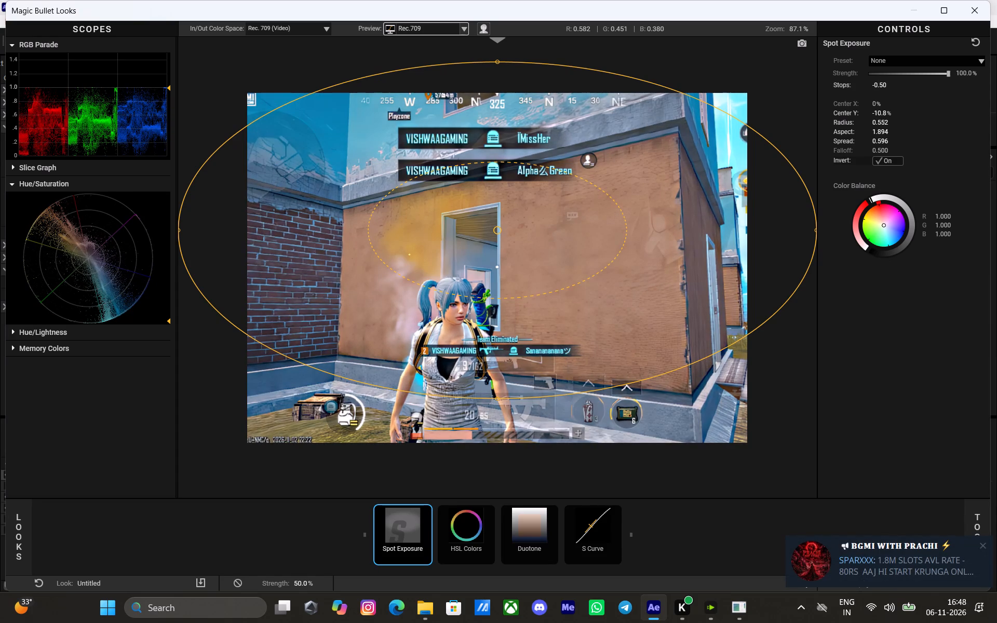
drag(887, 96, 887, 96)
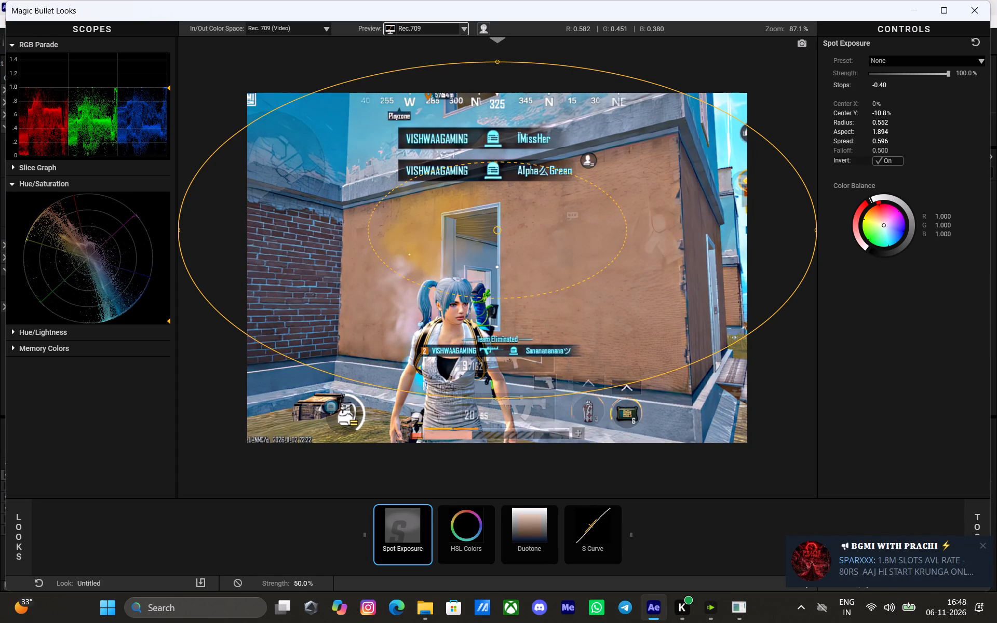
drag(887, 96, 886, 96)
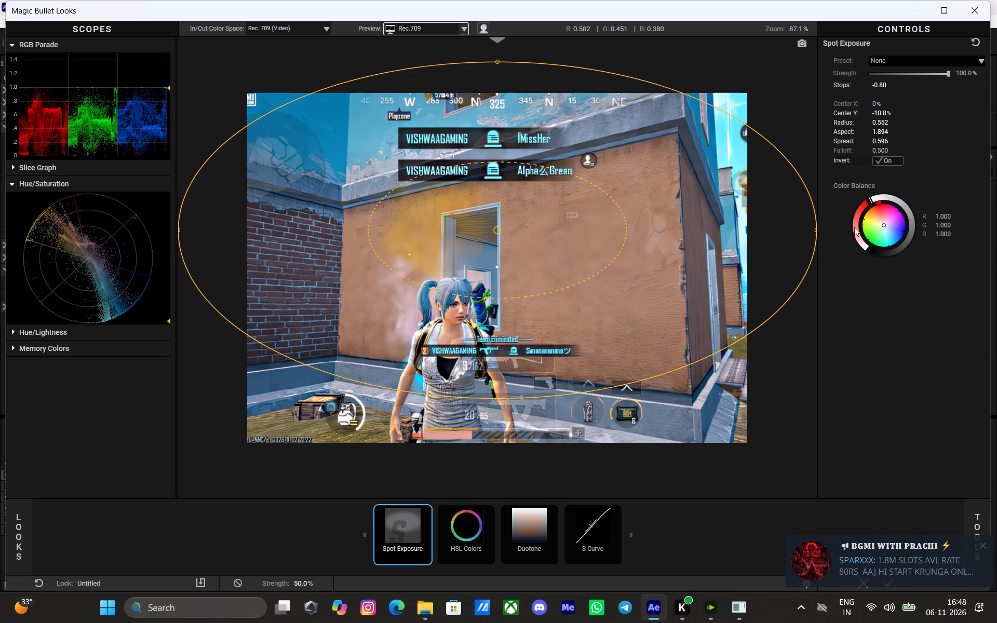
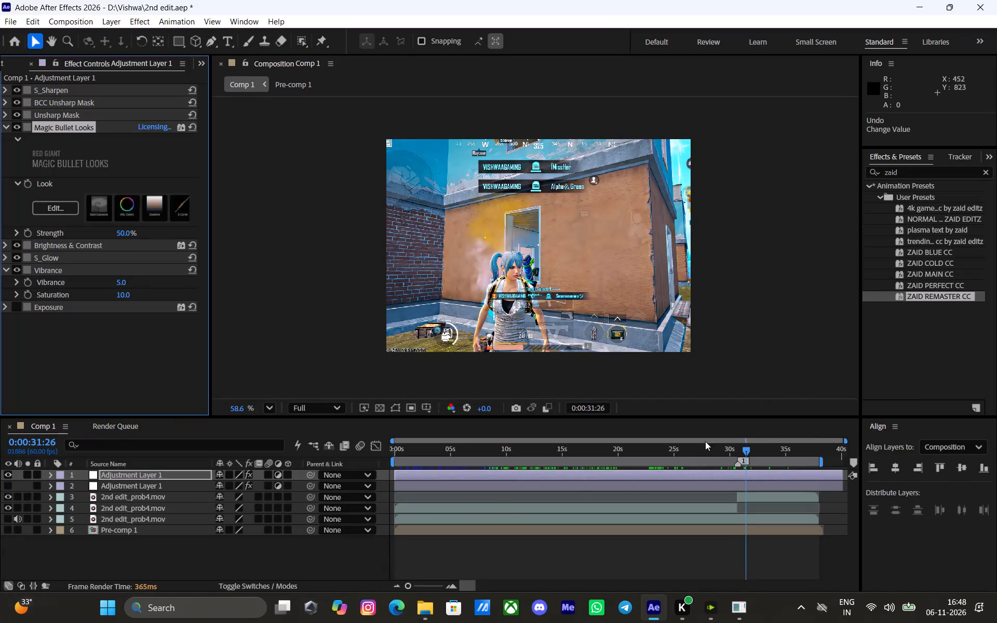
Check the graded footage in Comp 1 at several points from about 34 seconds back to 10 seconds.
drag(760, 449, 771, 452)
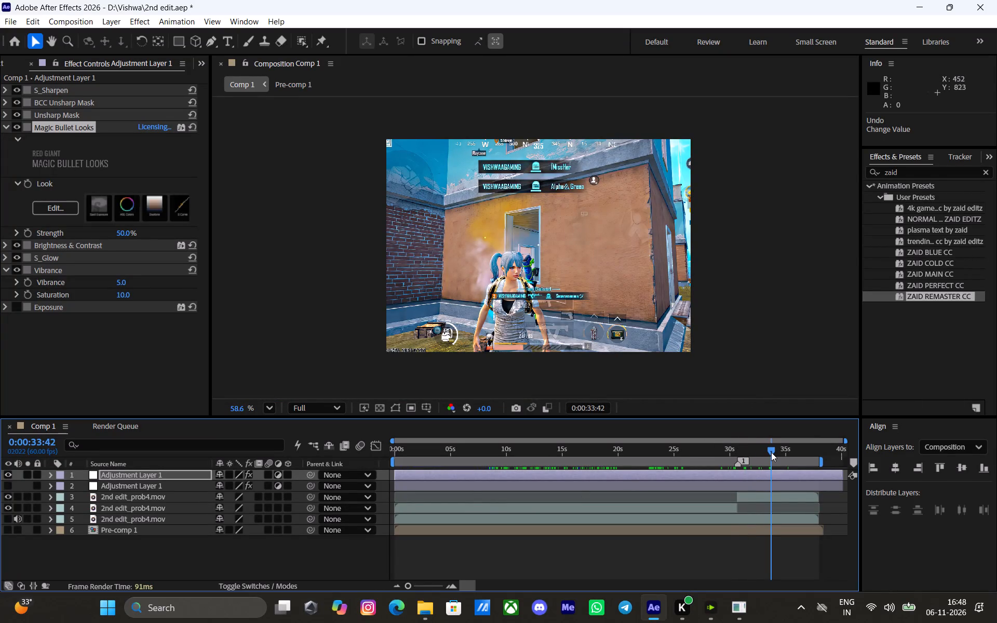
drag(771, 452, 725, 465)
click(702, 462)
click(700, 453)
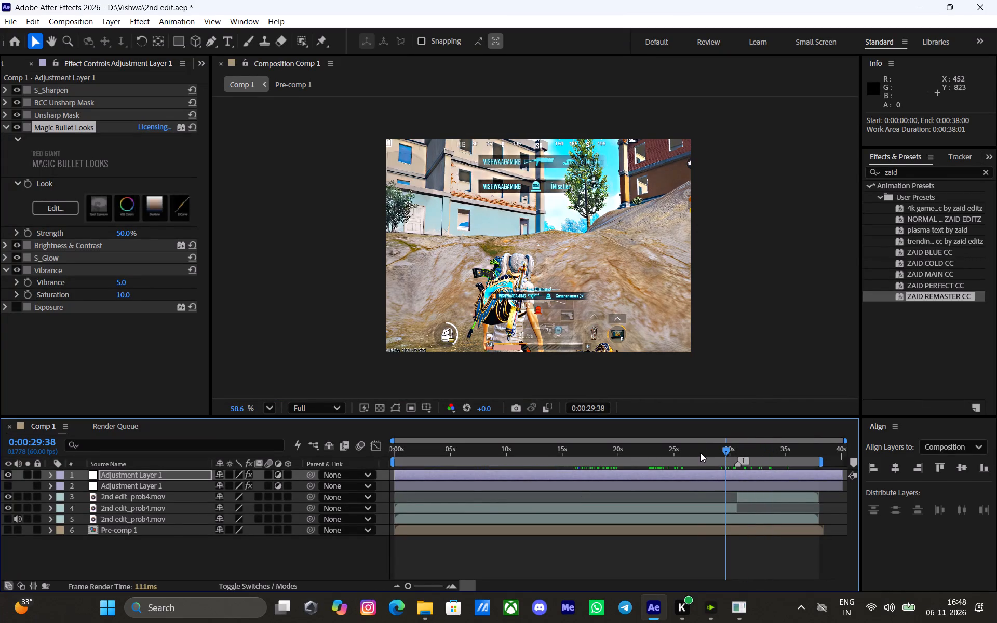
drag(699, 459, 646, 464)
click(658, 446)
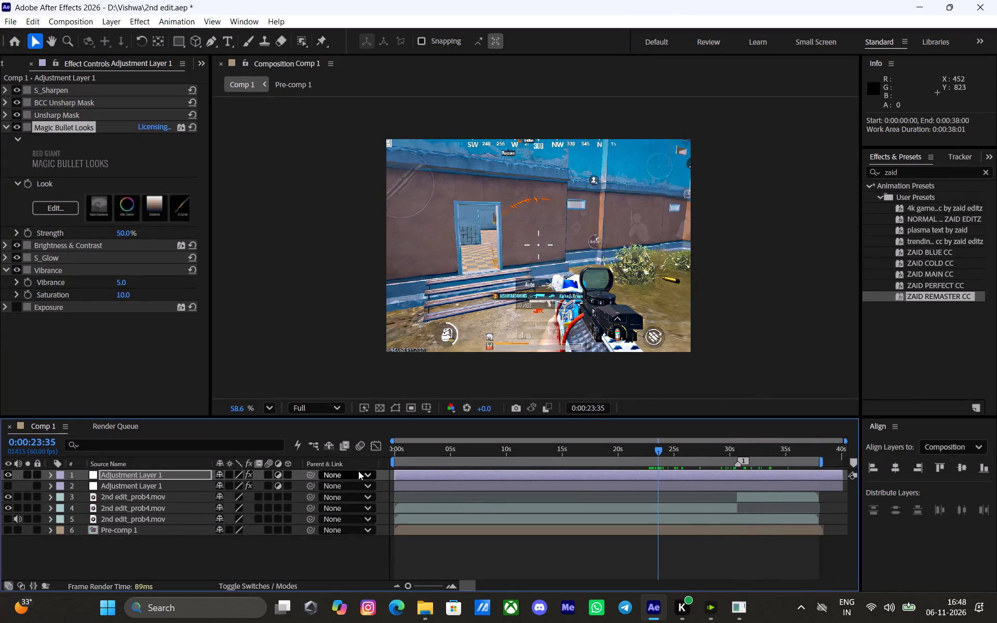
click(637, 446)
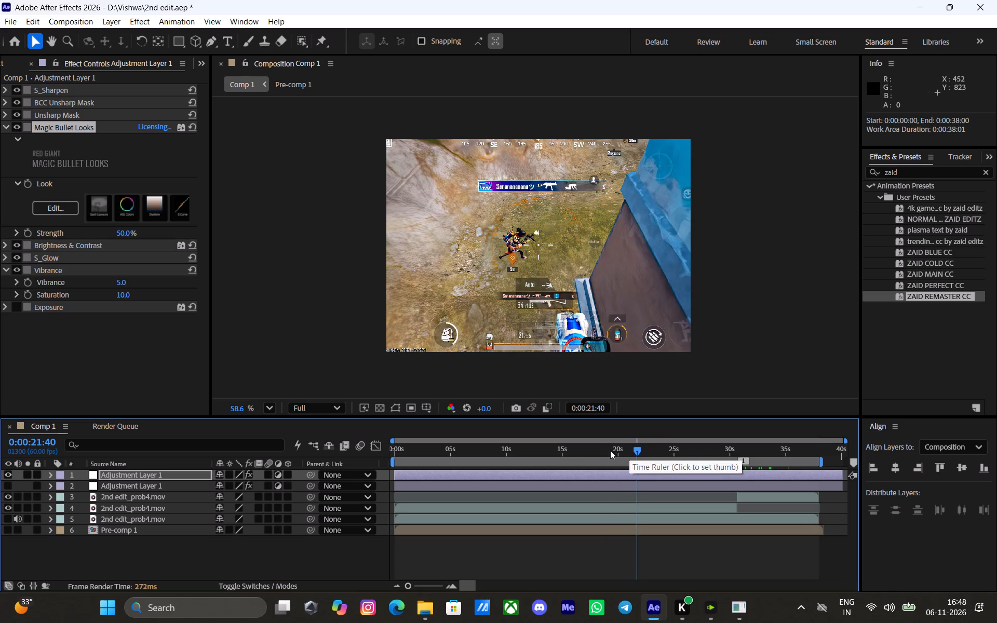
click(610, 450)
click(591, 450)
click(569, 454)
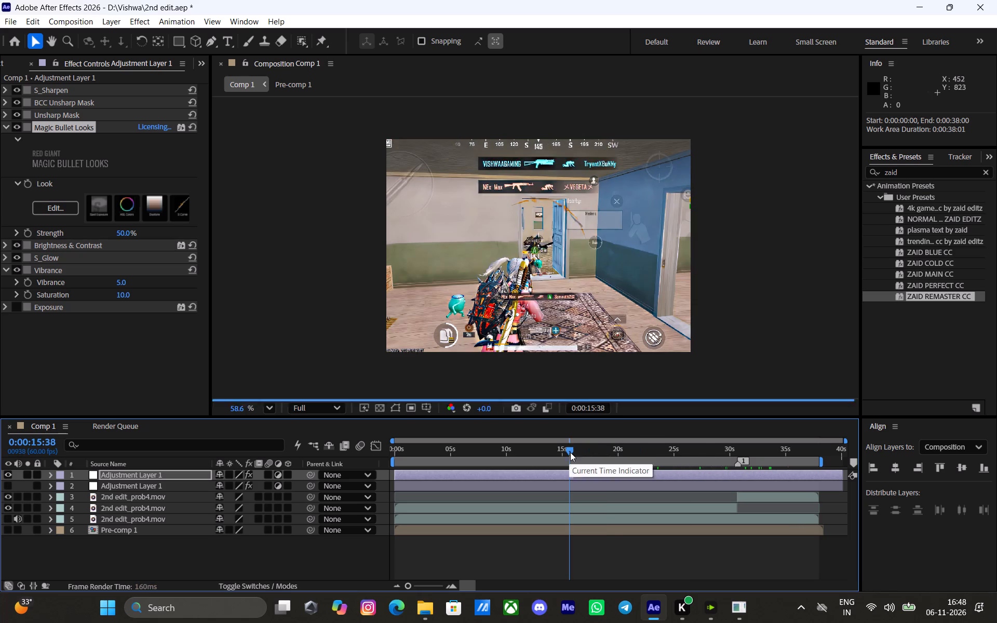
scroll(614, 355, up, 4)
scroll(614, 355, down, 2)
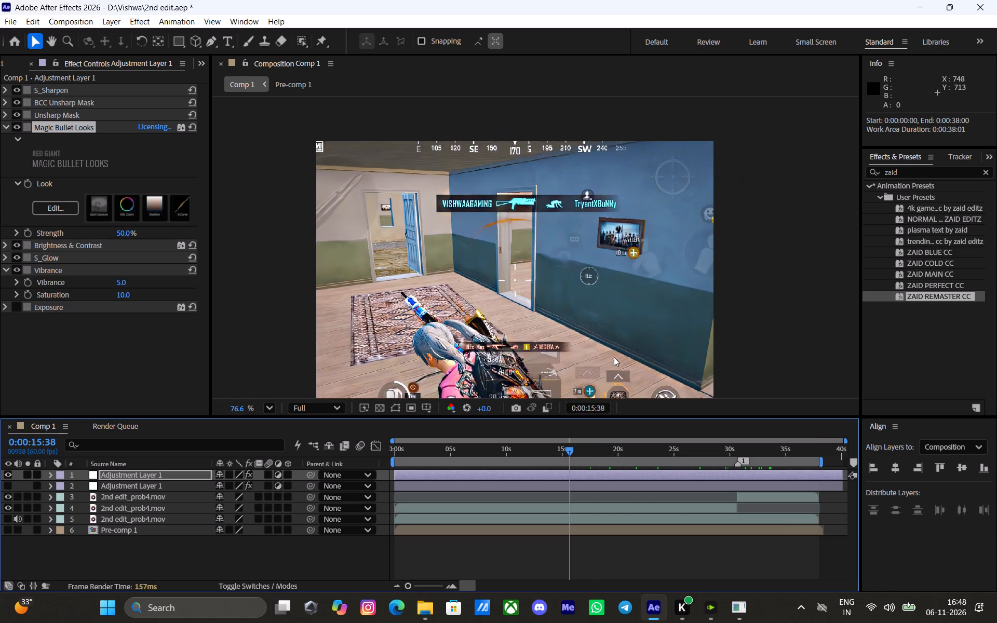
click(553, 453)
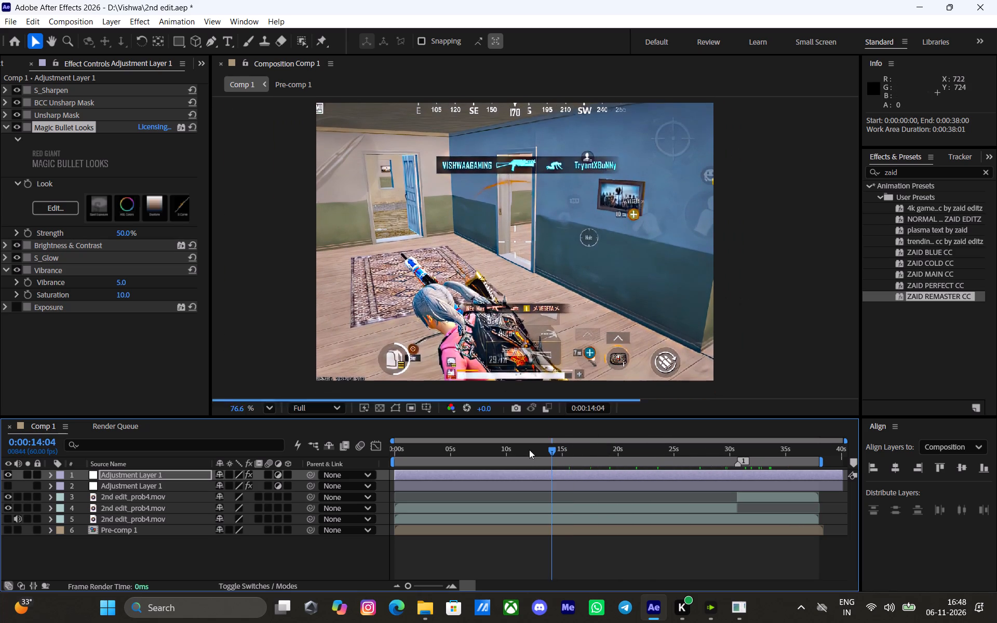
click(529, 451)
click(509, 451)
scroll(513, 320, down, 2)
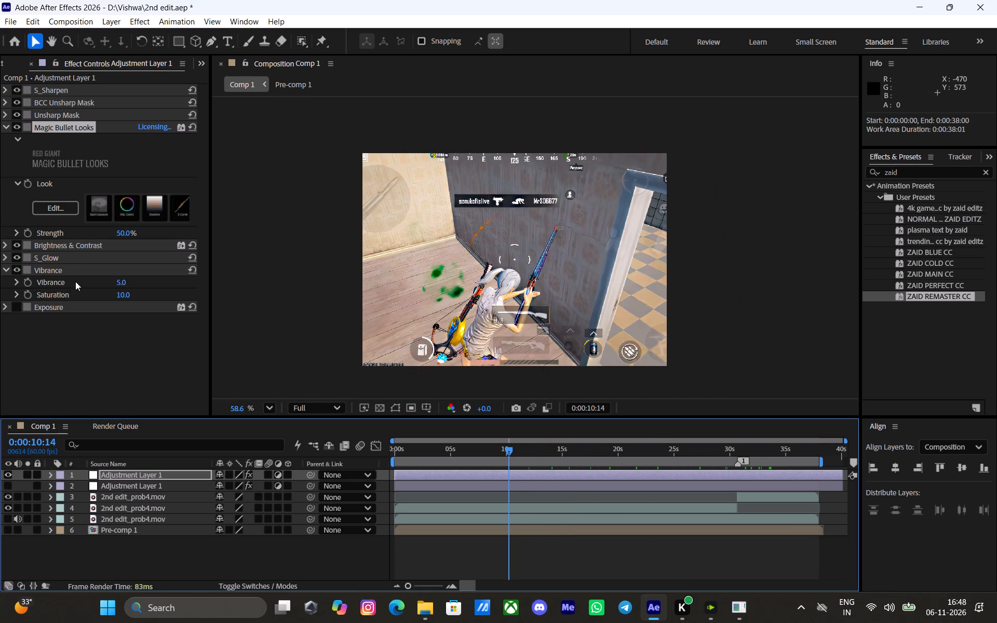
Open the upper Adjustment Layer 1's Magic Bullet Looks editor at about 10 seconds, compare the Duotone tool on and off, and leave it disabled.
click(56, 211)
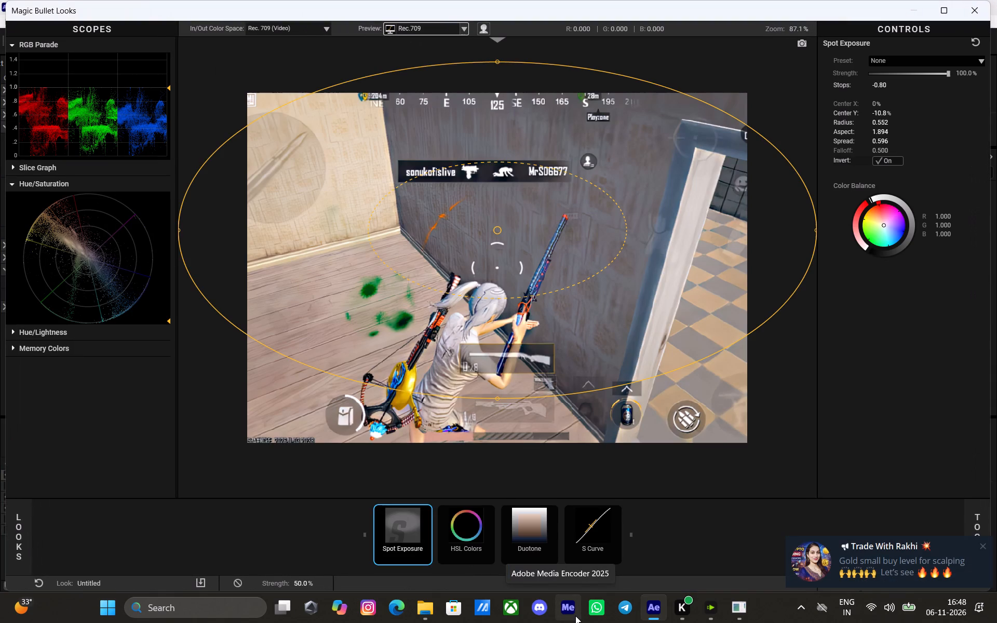
click(533, 535)
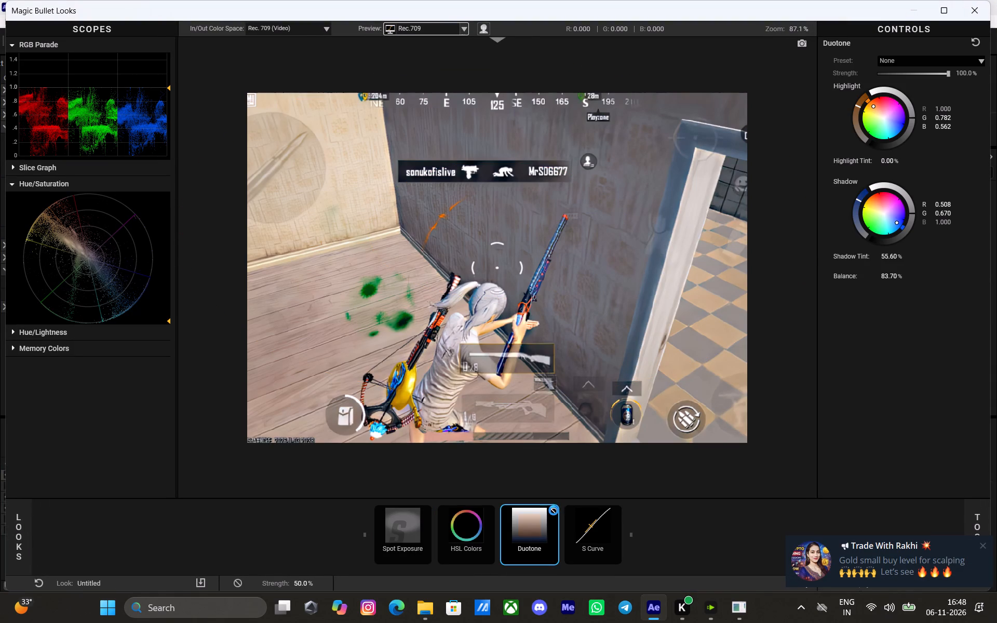
click(551, 512)
click(553, 510)
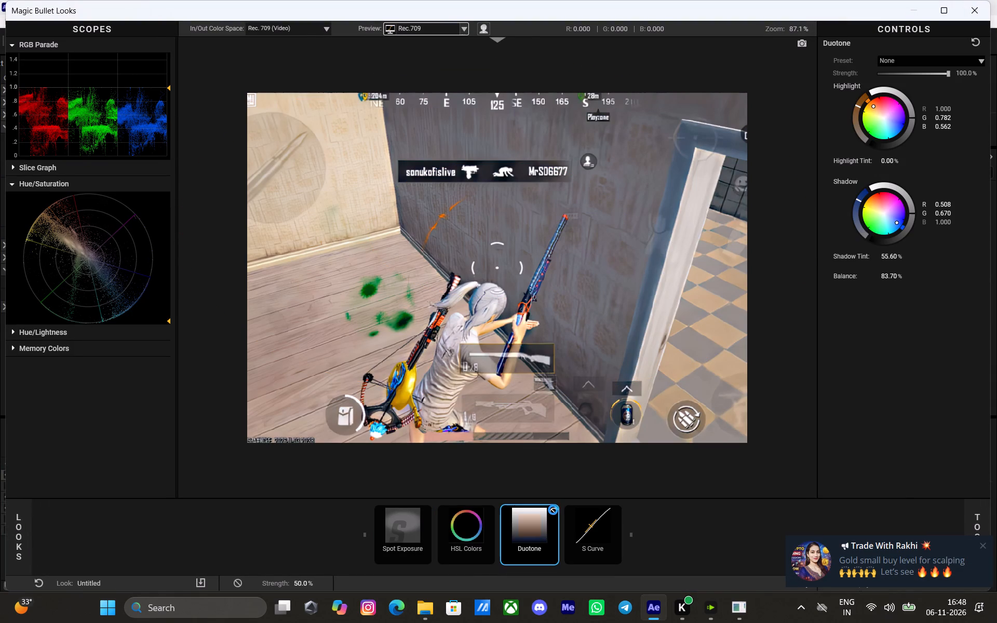
click(553, 510)
double_click(553, 510)
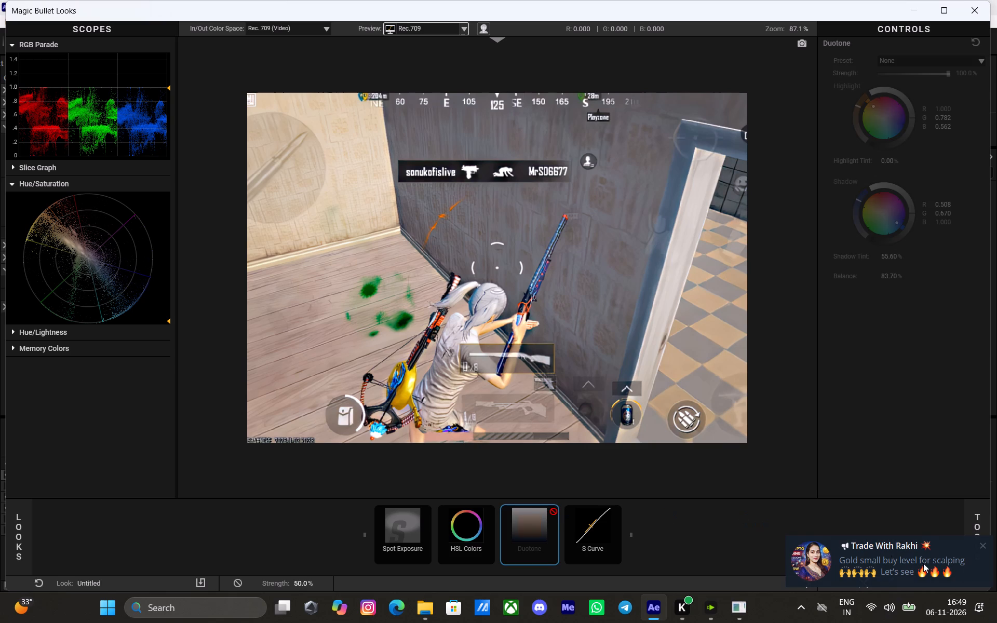
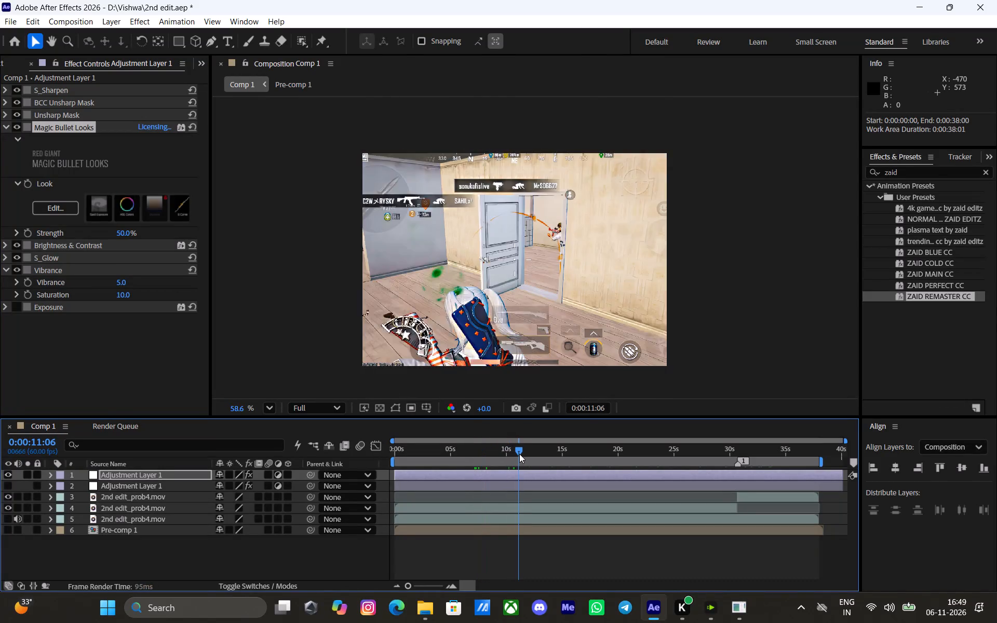
Compare the footage with and without the last Magic Bullet Looks change, leave it undone, and save the project.
key(ctrl+z)
key(ctrl+shift+z)
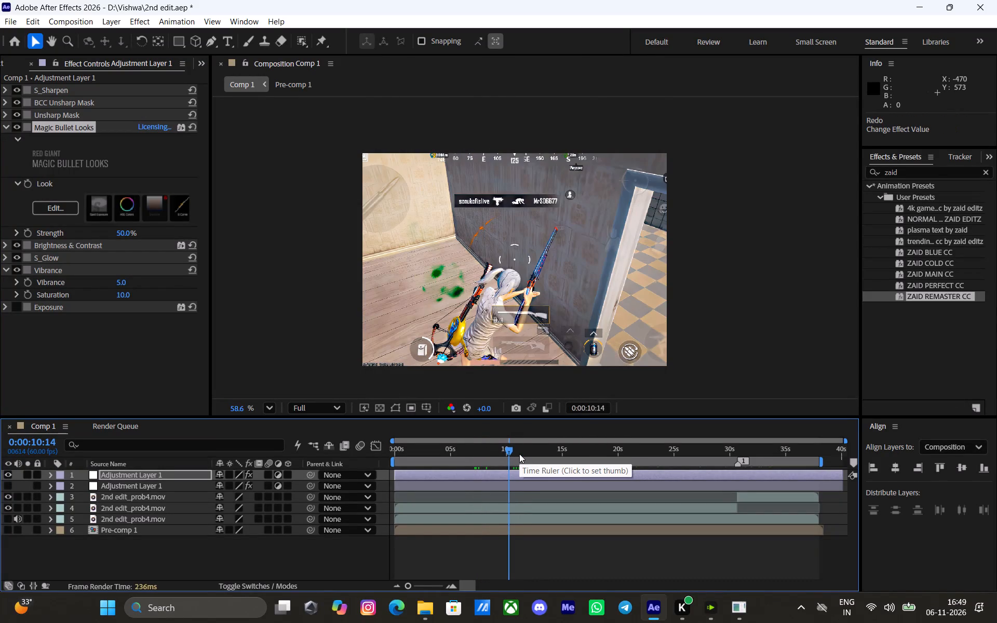
key(ctrl+z)
key(ctrl+shift+z)
key(ctrl+z)
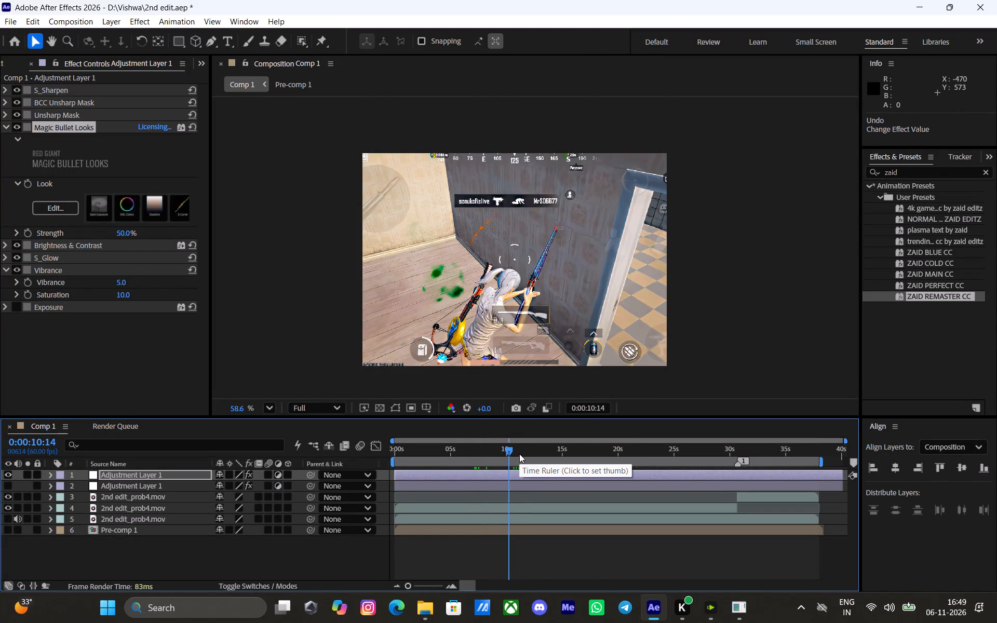
key(ctrl+s)
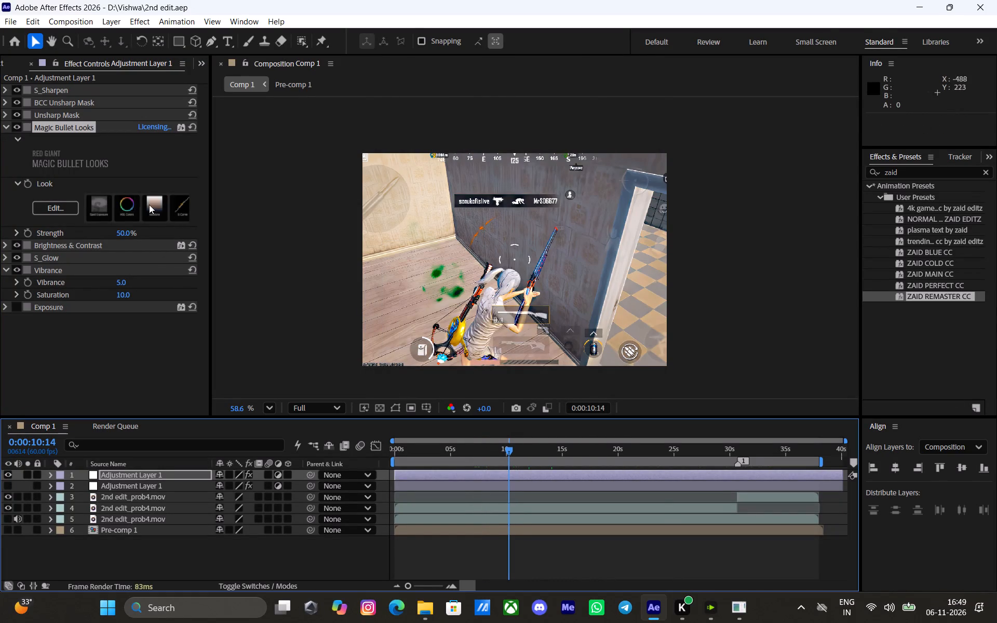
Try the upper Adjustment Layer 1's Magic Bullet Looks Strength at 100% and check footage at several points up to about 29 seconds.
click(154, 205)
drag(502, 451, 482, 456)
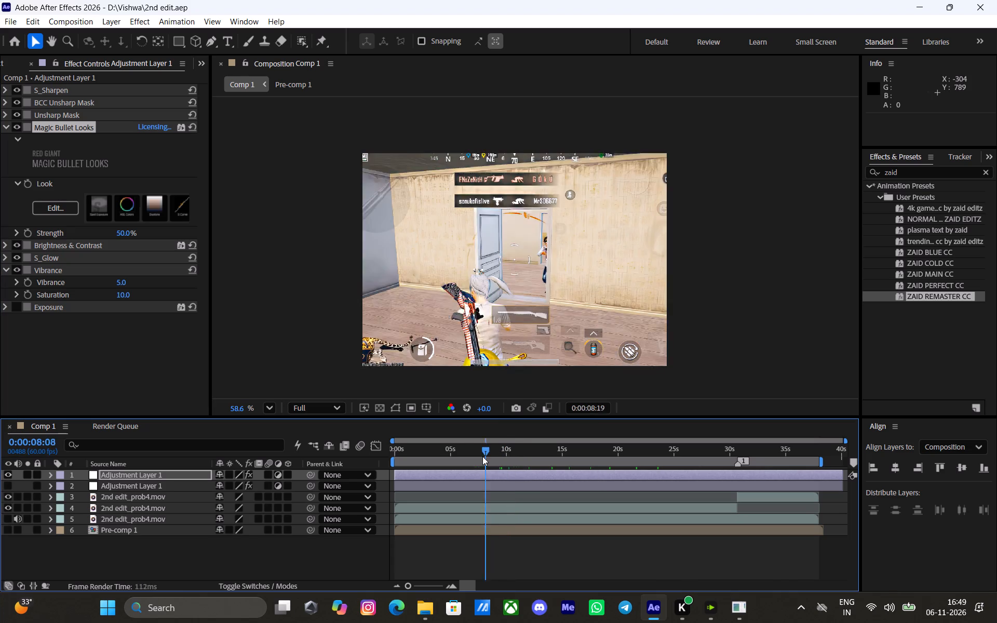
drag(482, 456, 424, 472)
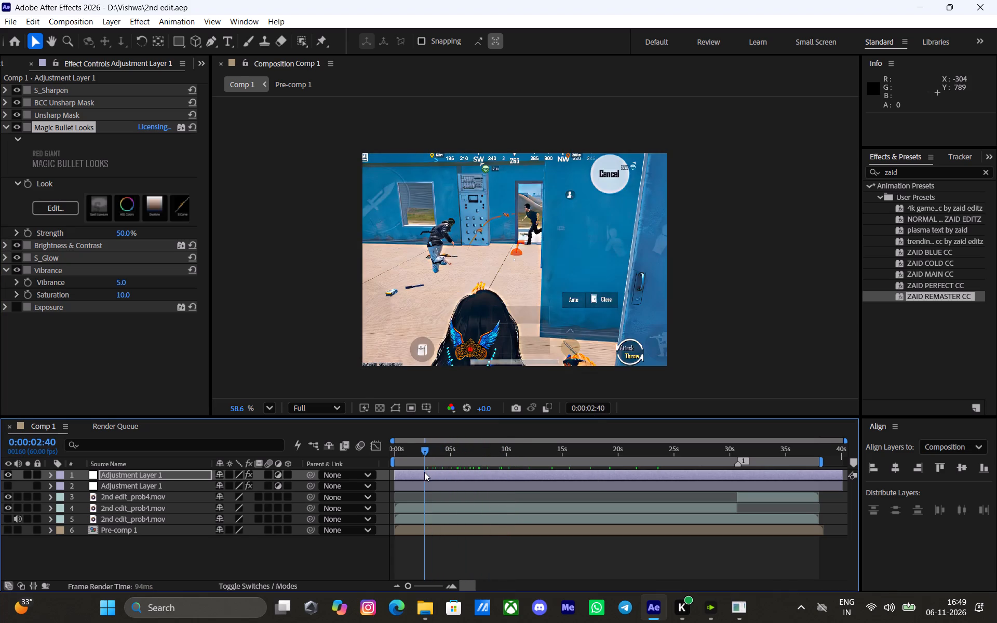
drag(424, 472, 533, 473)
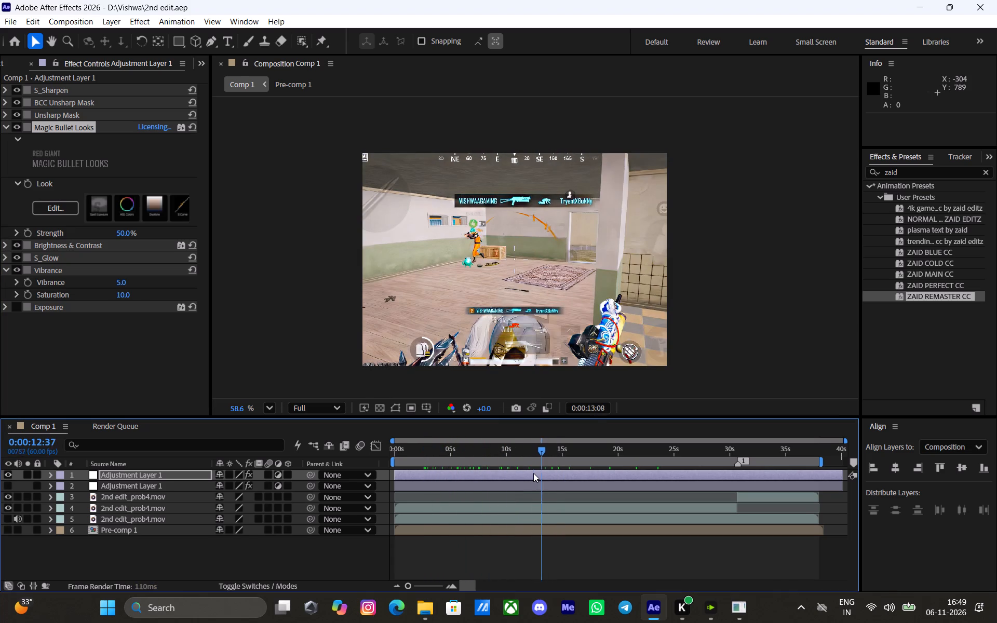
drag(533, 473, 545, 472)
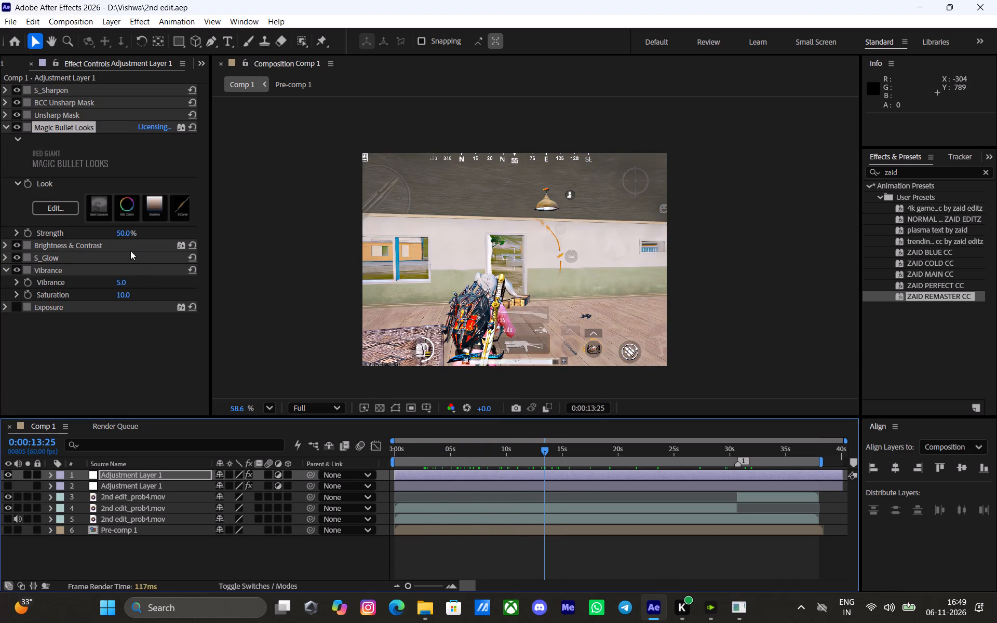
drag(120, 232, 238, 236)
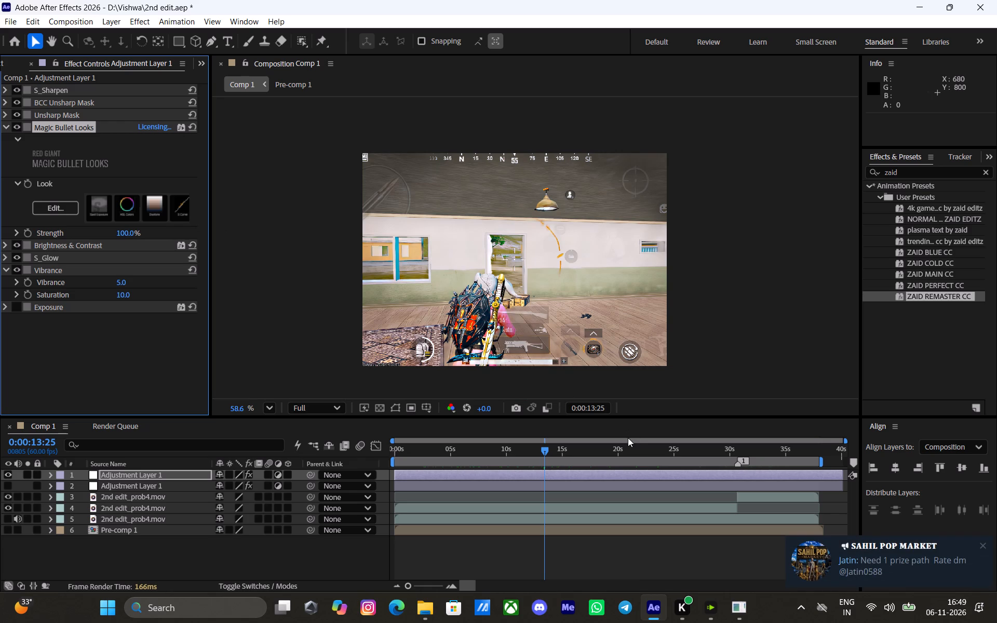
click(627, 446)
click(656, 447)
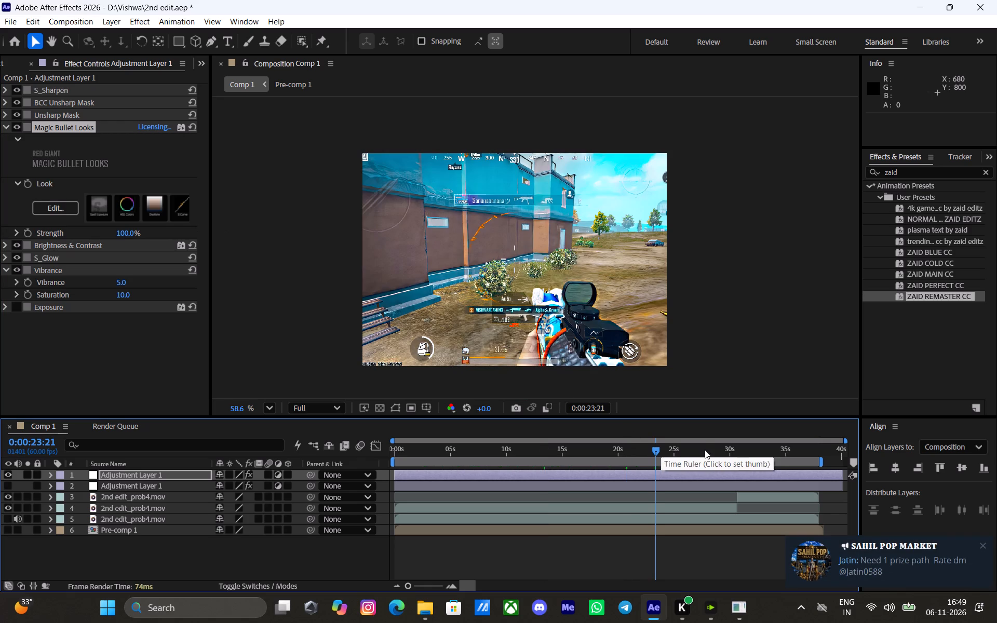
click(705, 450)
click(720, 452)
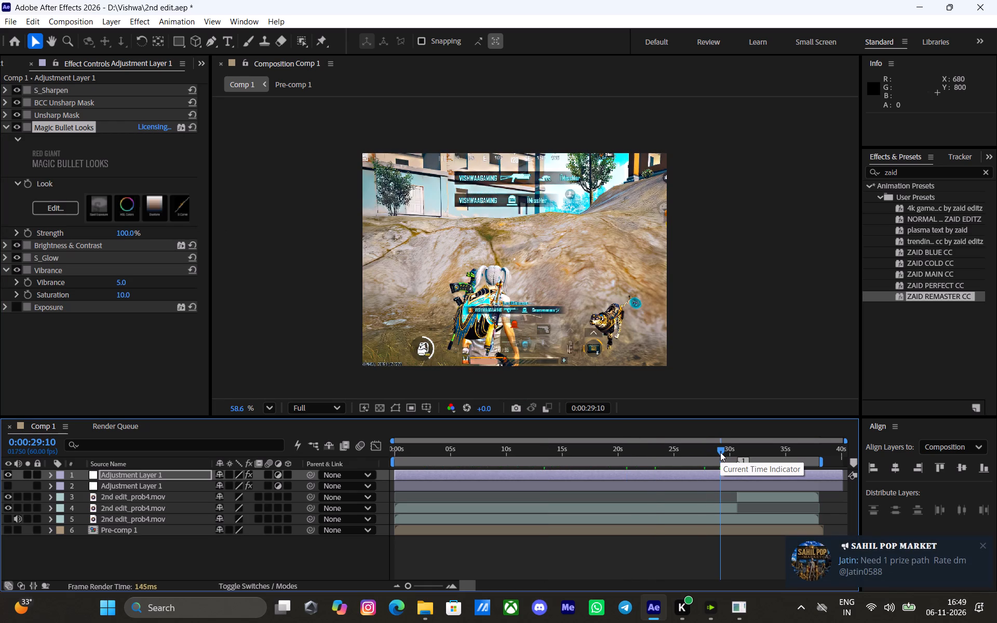
Set the upper Adjustment Layer 1's Magic Bullet Looks Strength to 80%.
click(124, 228)
text(80)
key(Return)
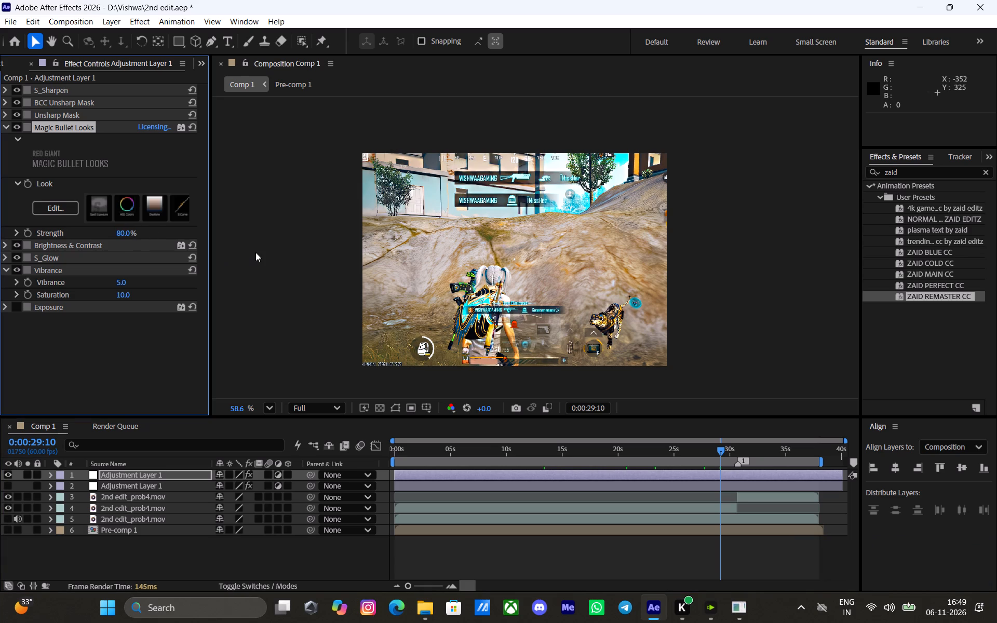
In the Magic Bullet Looks editor, set the Spot Exposure tool's Stops to -0.50 and apply the look.
click(36, 206)
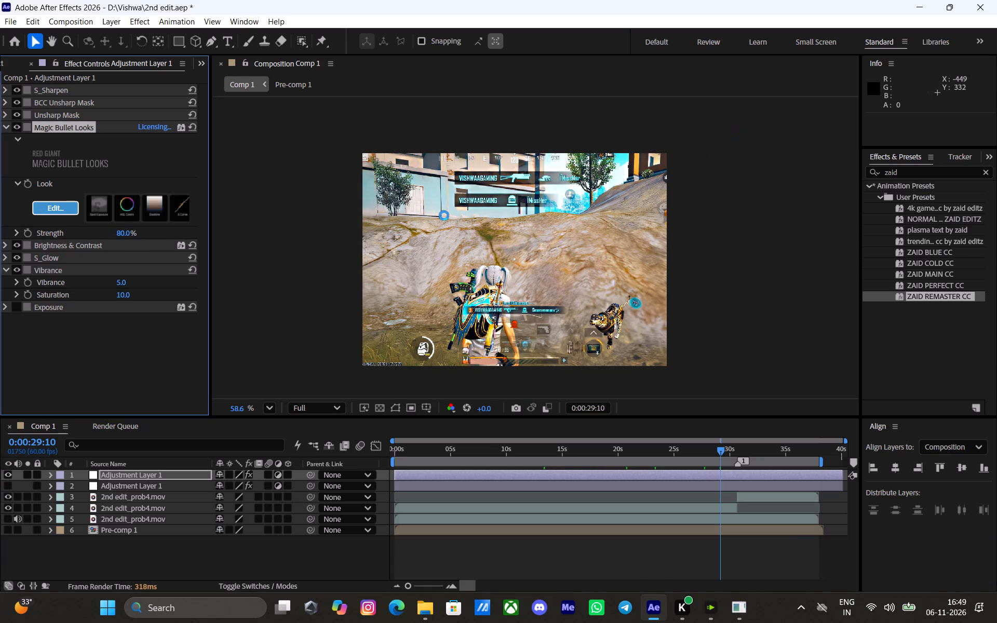
click(877, 84)
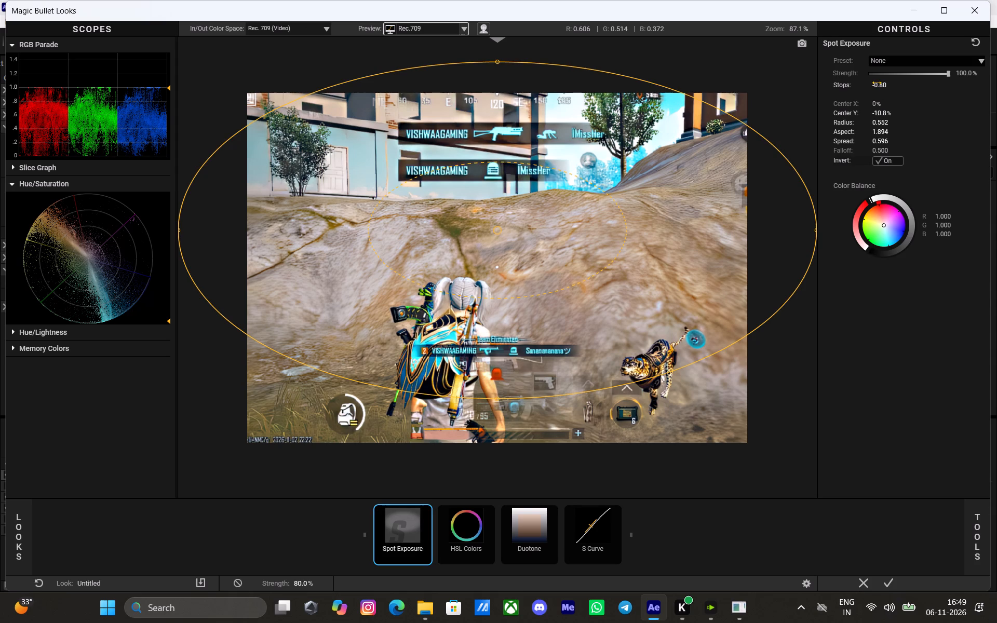
double_click(877, 83)
text(-.)
text(05)
key(BackSpace)
key(BackSpace)
key(5)
key(Return)
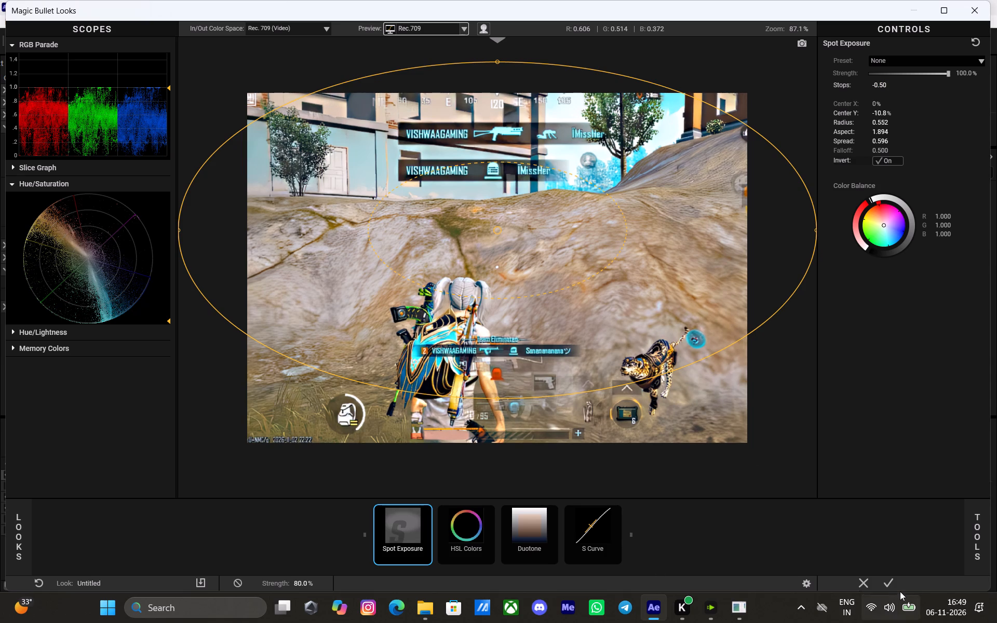
click(886, 588)
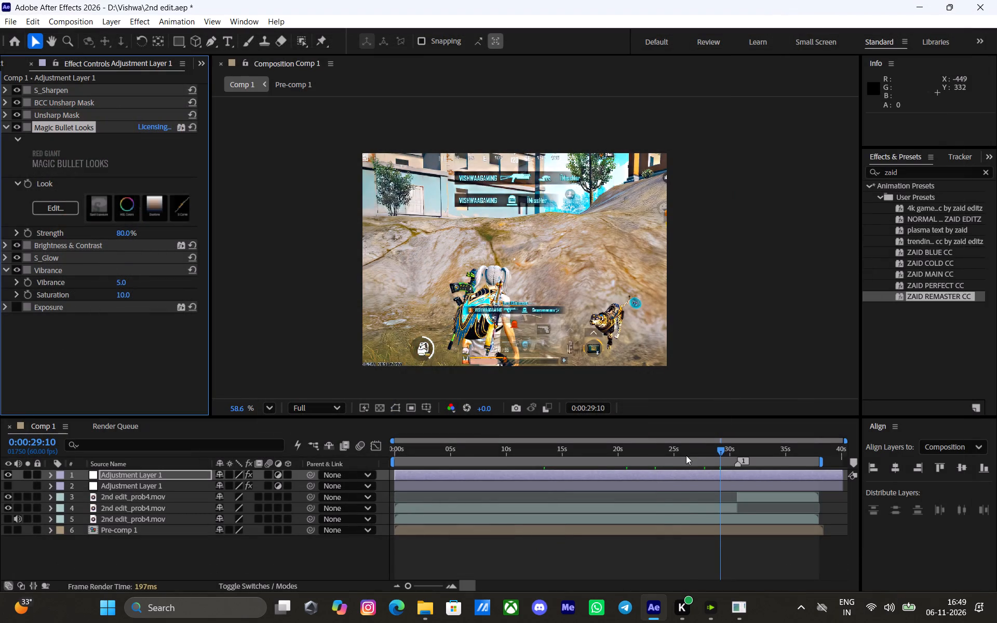
Check the regraded footage in Comp 1 at several points from about 26 seconds back to about 10 seconds.
click(689, 453)
click(672, 454)
drag(652, 455, 646, 455)
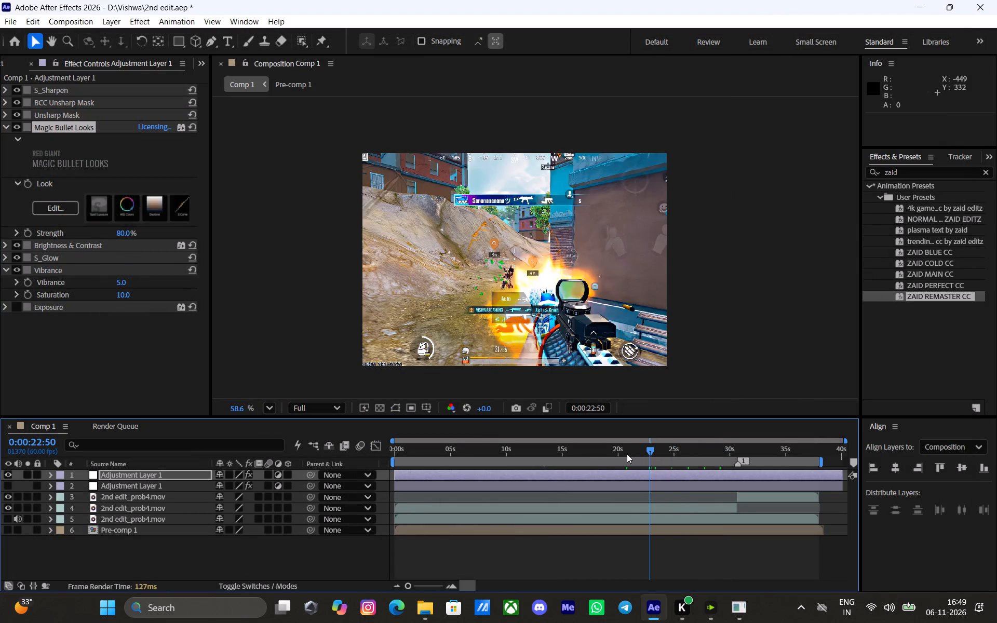
click(627, 454)
click(594, 449)
drag(547, 450, 539, 452)
click(503, 454)
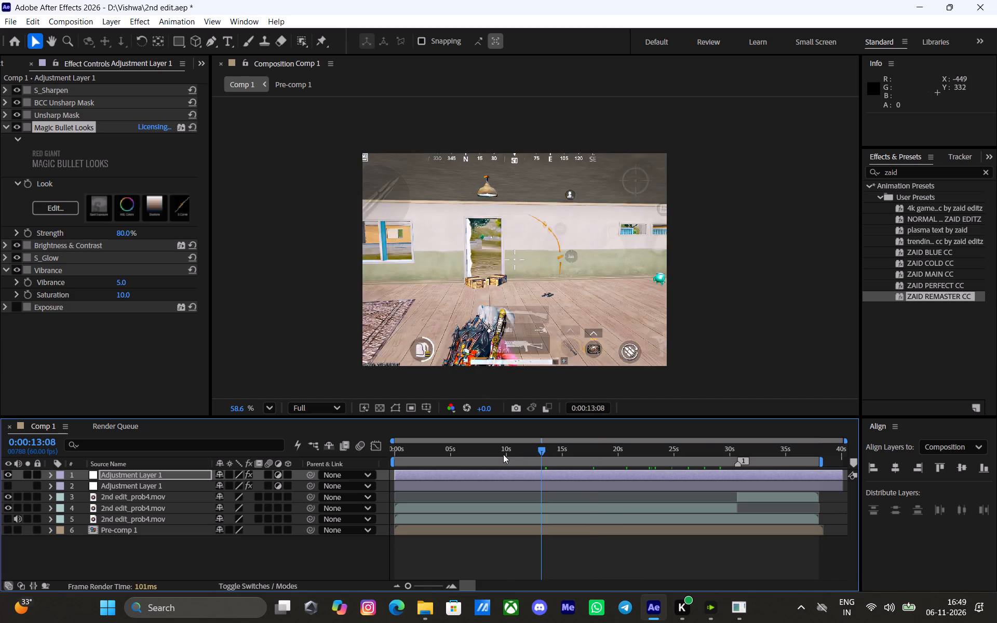
Reopen the Magic Bullet Looks editor at about 27 seconds and set the HSL Colors yellow hue to about +22.8%.
click(701, 448)
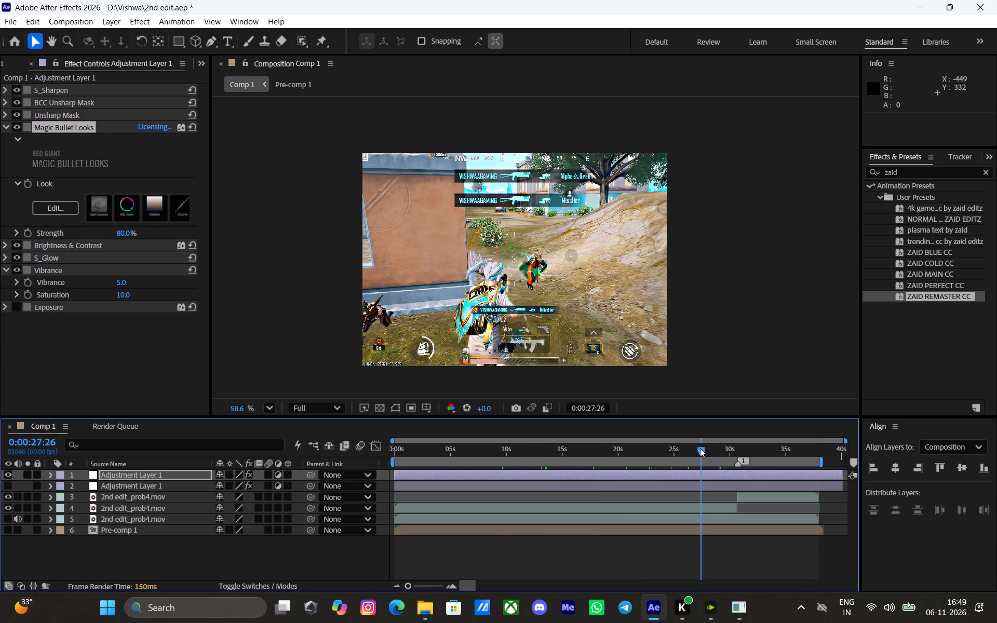
click(56, 208)
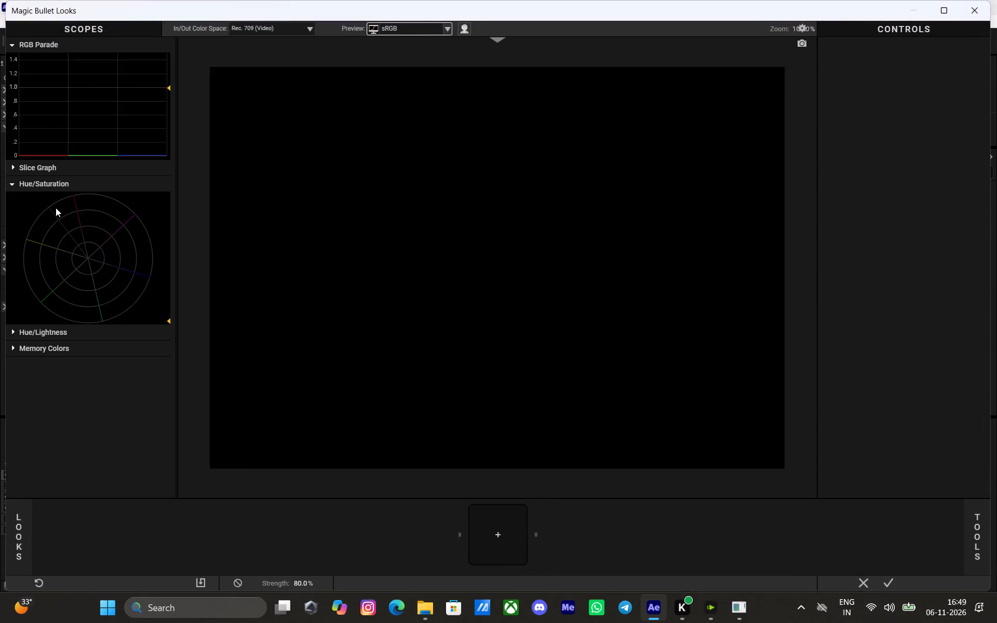
click(468, 522)
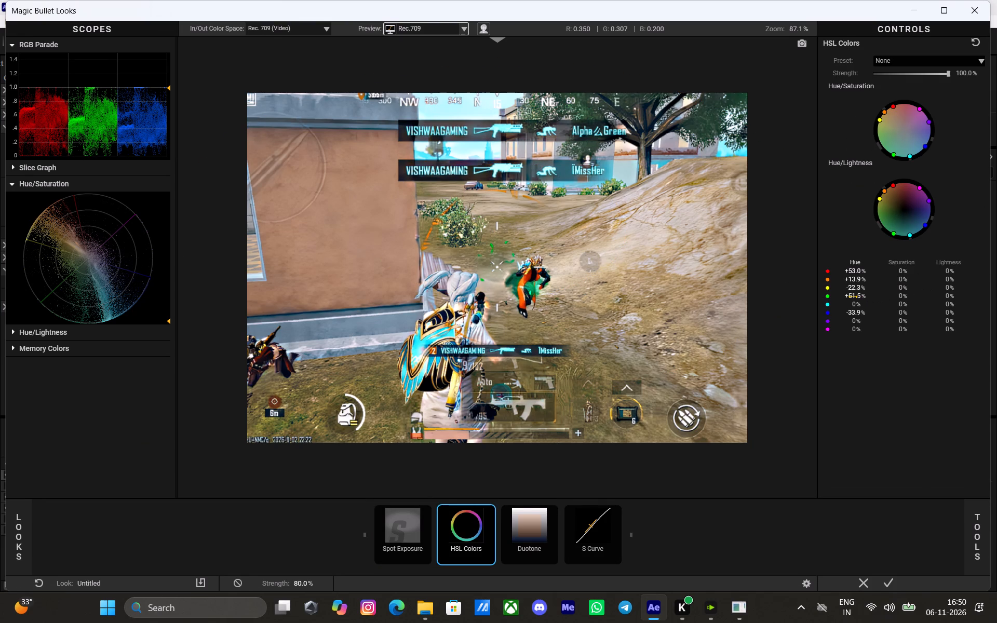
drag(853, 296, 972, 309)
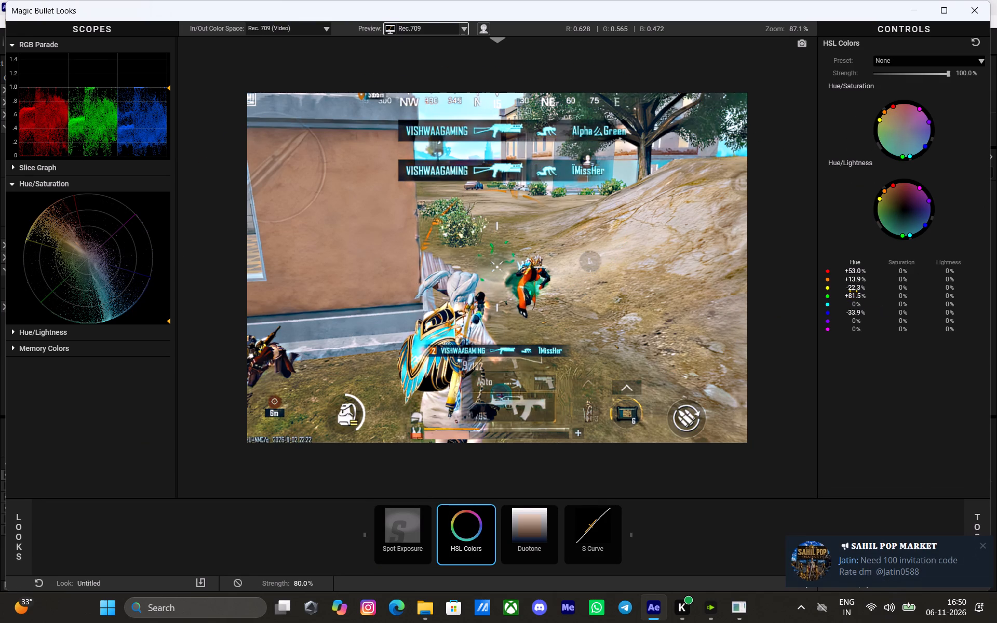
key(ctrl+z)
drag(858, 289, 996, 297)
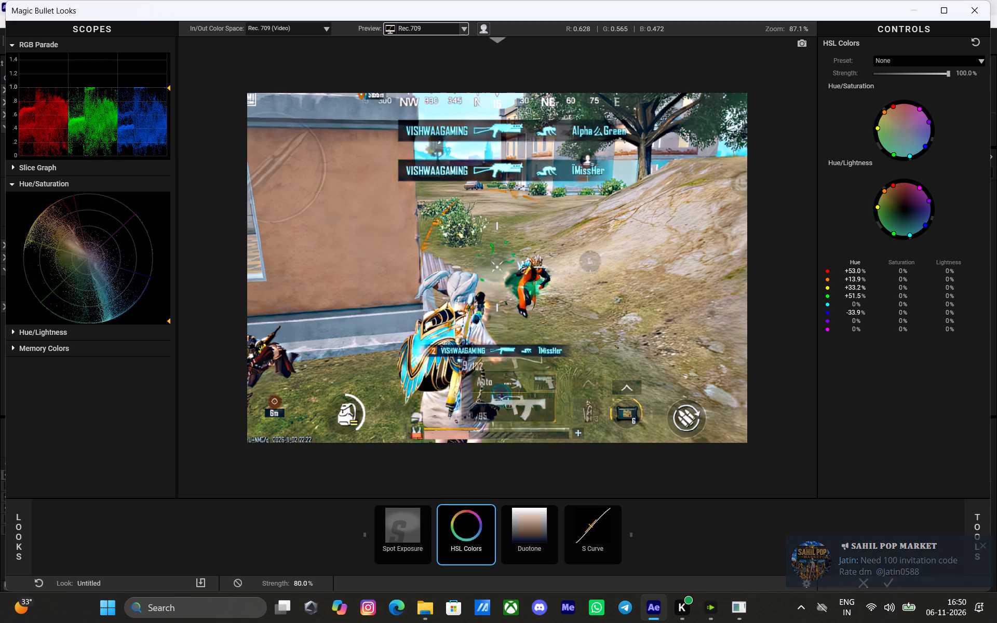
drag(996, 297, 939, 314)
Set the HSL Colors green hue to about +64.2% and the blue hue to about +12.7%.
drag(859, 296, 621, 304)
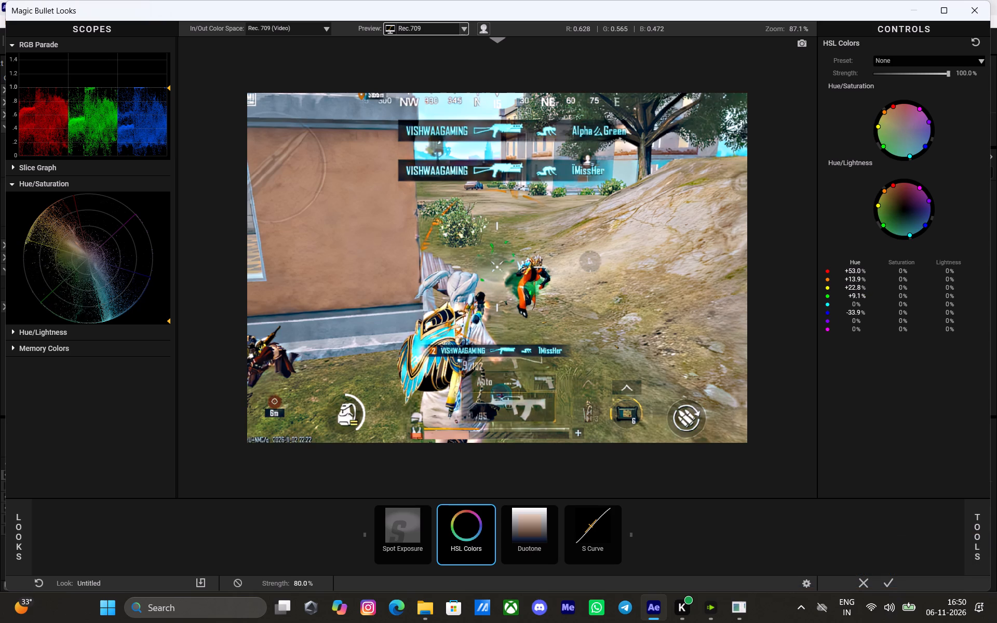
drag(621, 304, 934, 319)
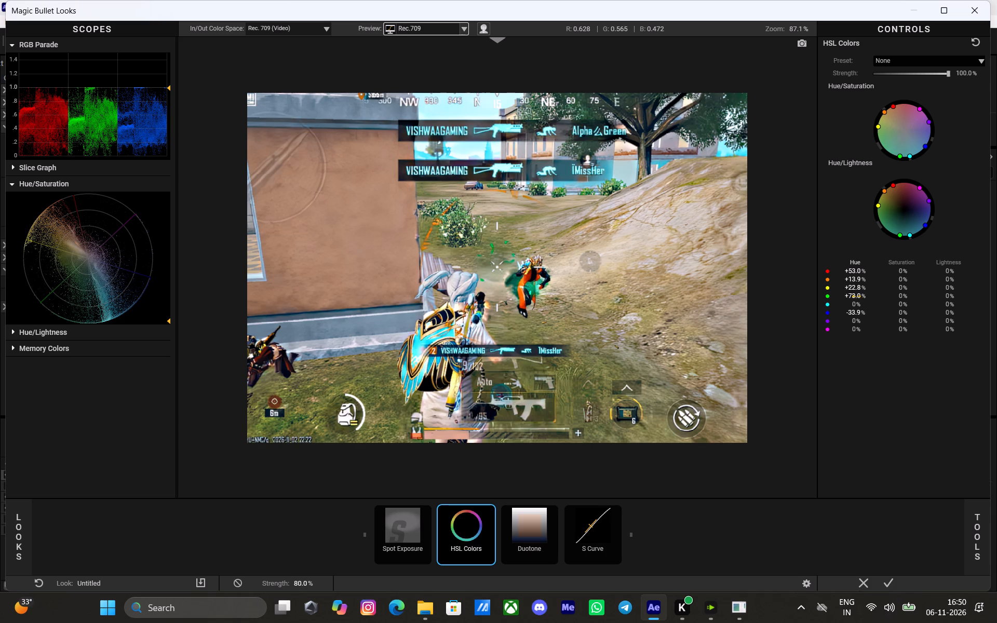
drag(863, 294, 843, 303)
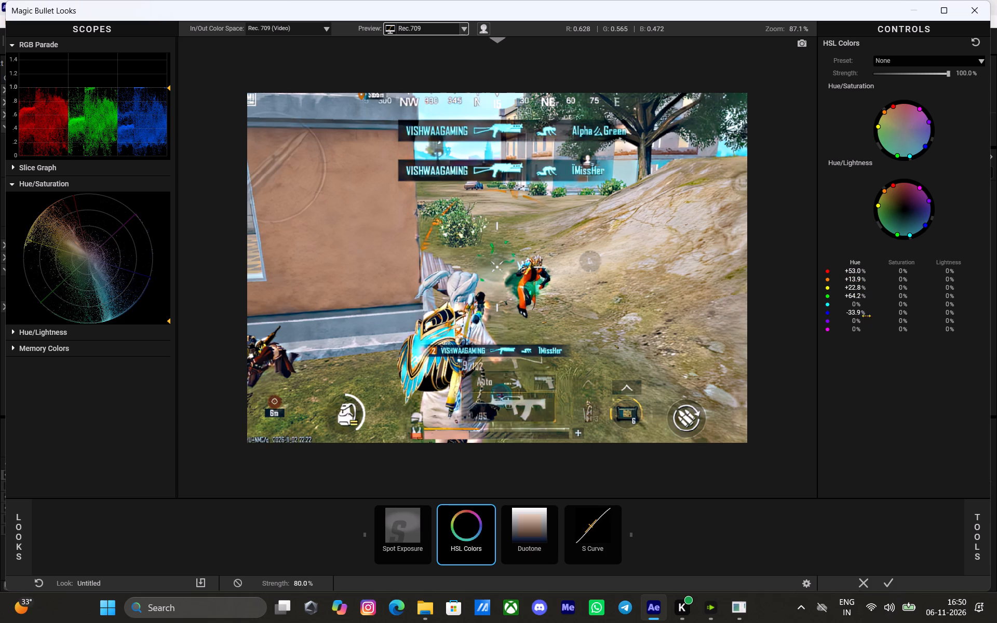
drag(857, 314, 996, 305)
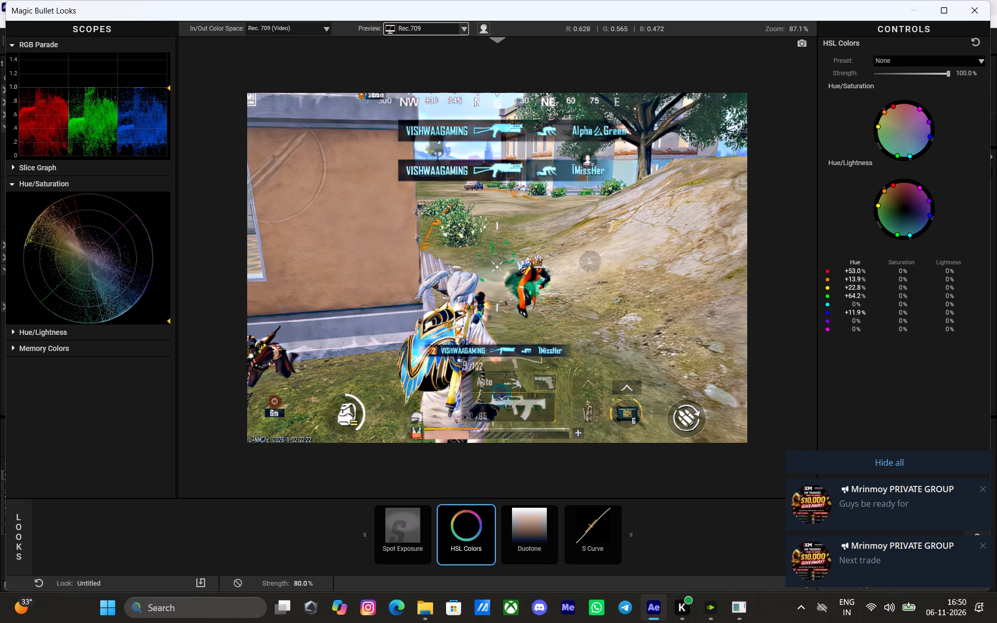
drag(996, 305, 996, 301)
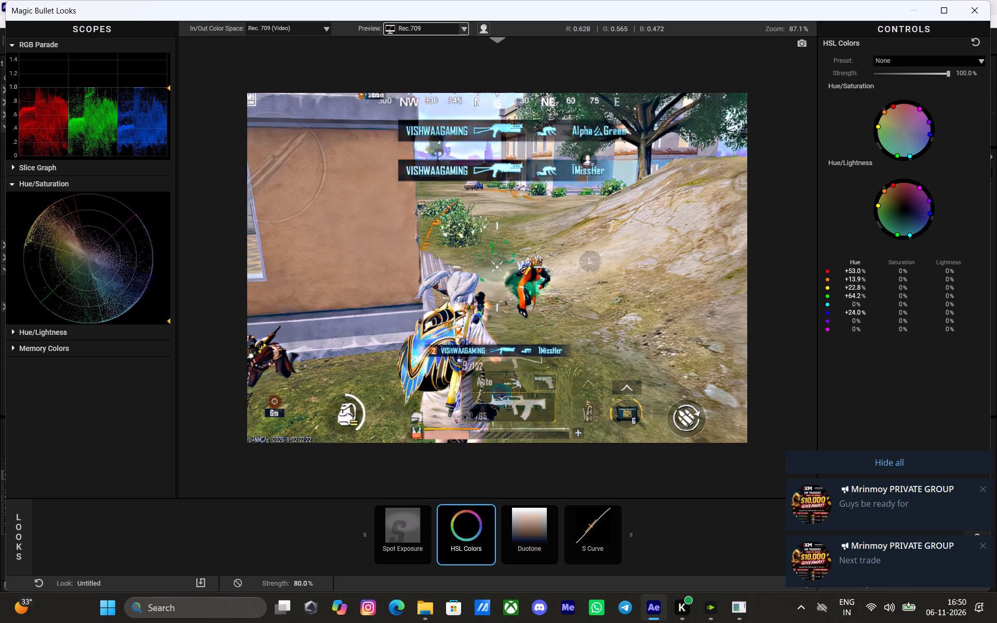
drag(996, 301, 947, 321)
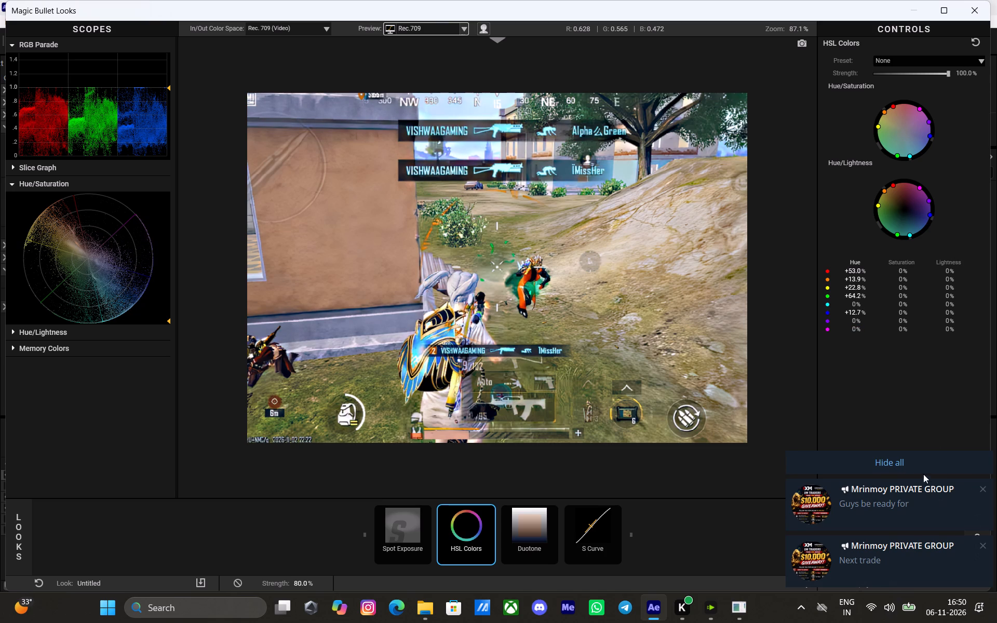
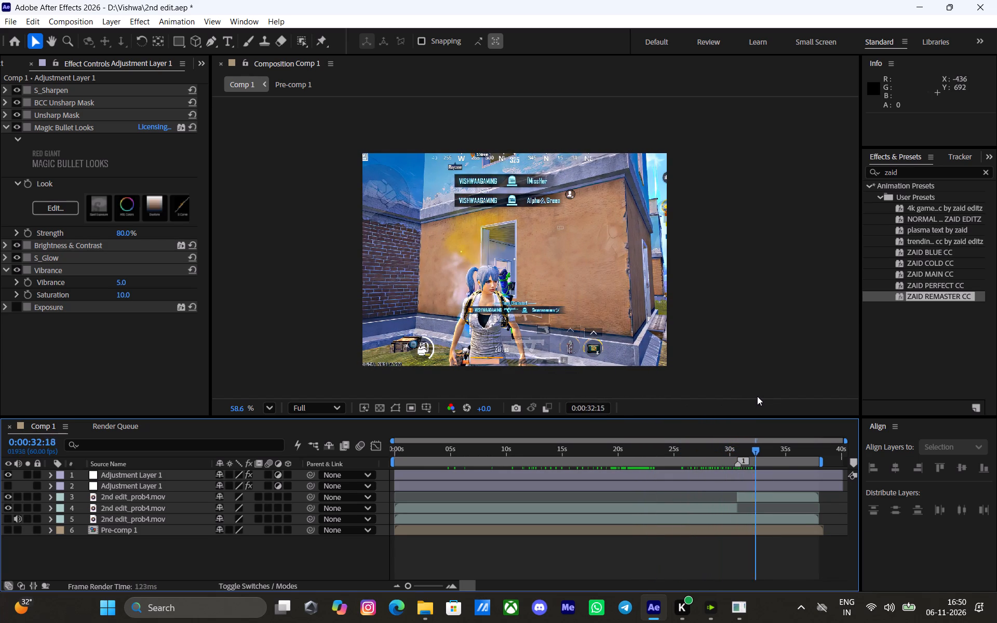
Set the Vibrance effect's Saturation to 8.0 on the top adjustment layer.
click(122, 294)
key(8)
key(Return)
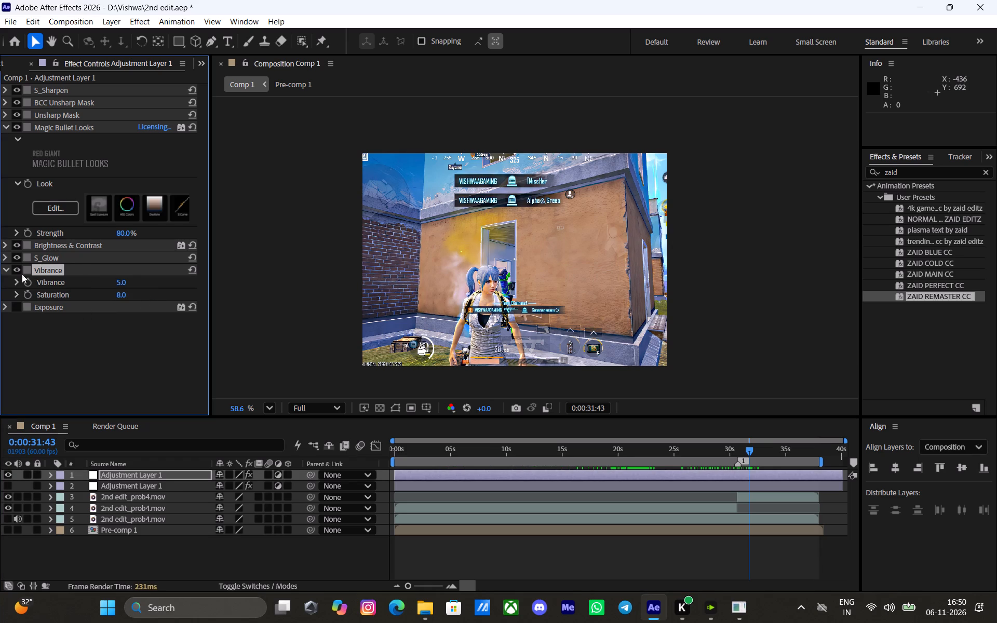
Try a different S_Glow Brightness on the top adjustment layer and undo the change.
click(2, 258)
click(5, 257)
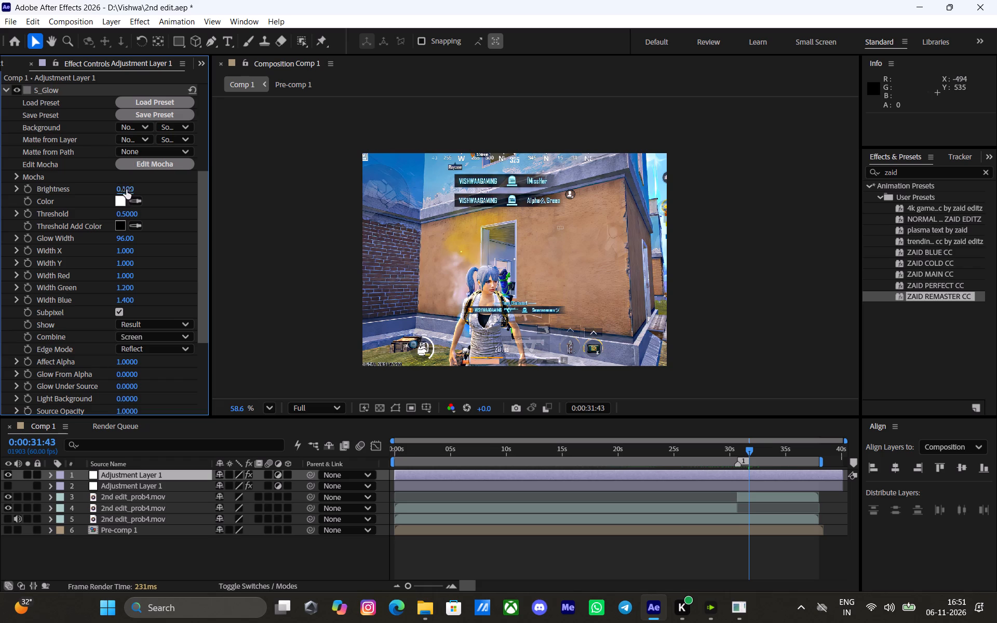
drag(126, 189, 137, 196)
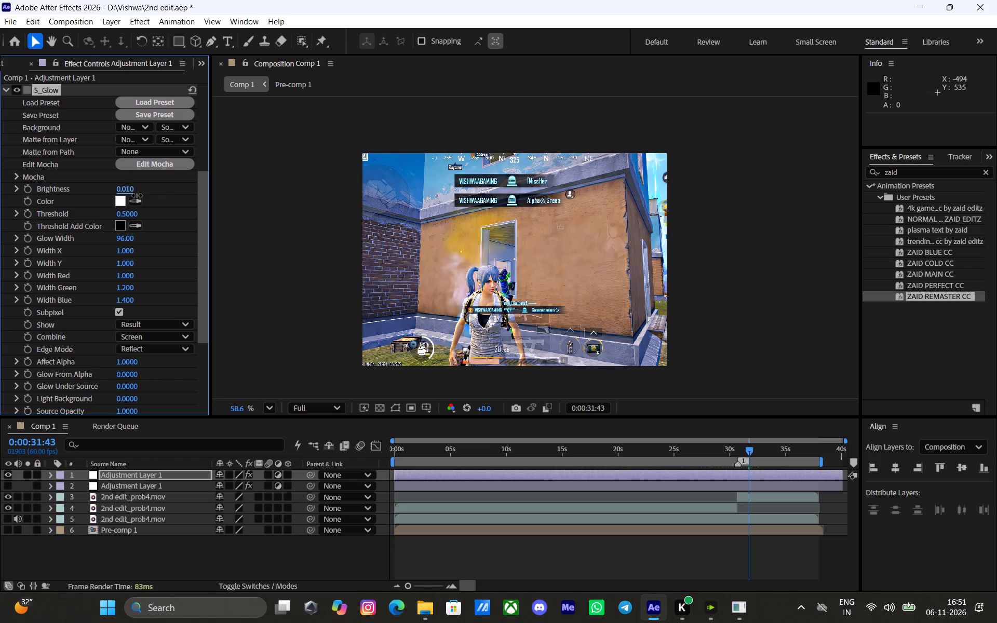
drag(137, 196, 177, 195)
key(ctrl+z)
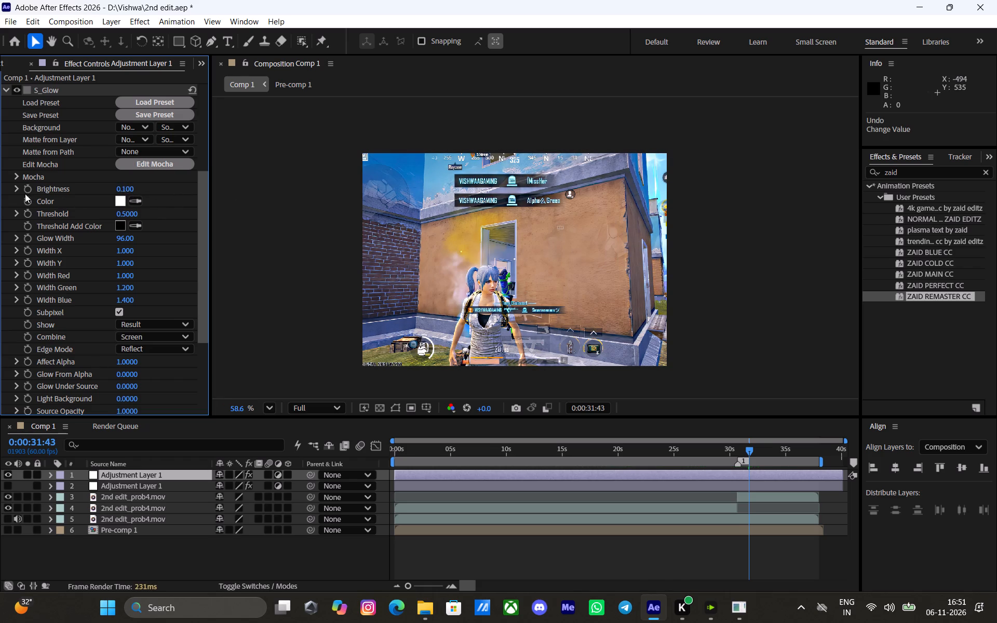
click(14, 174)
Delete all effects from the second, hidden Adjustment Layer 1.
click(424, 486)
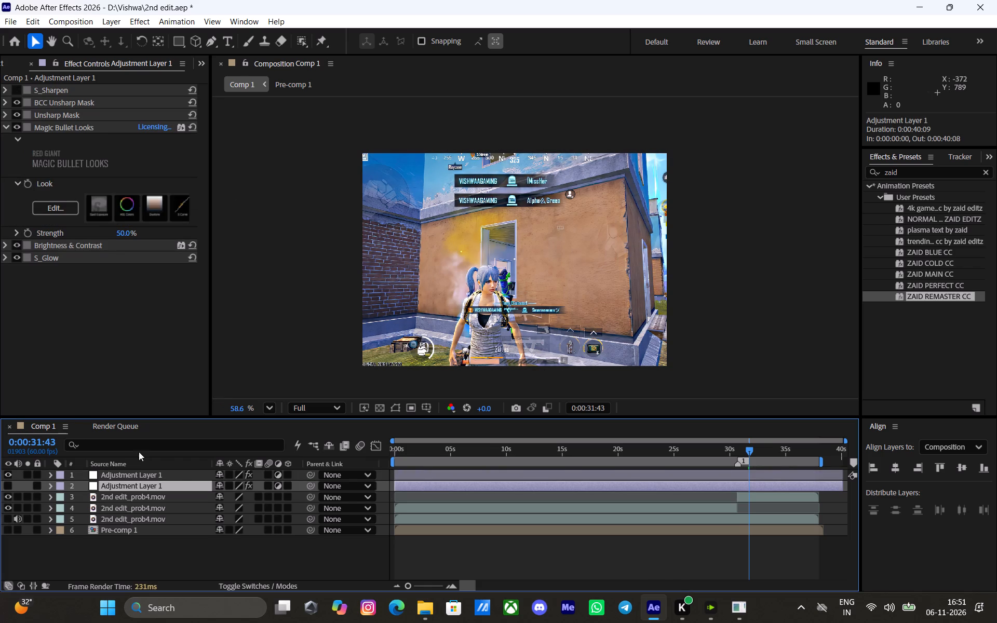
click(81, 317)
key(ctrl+a)
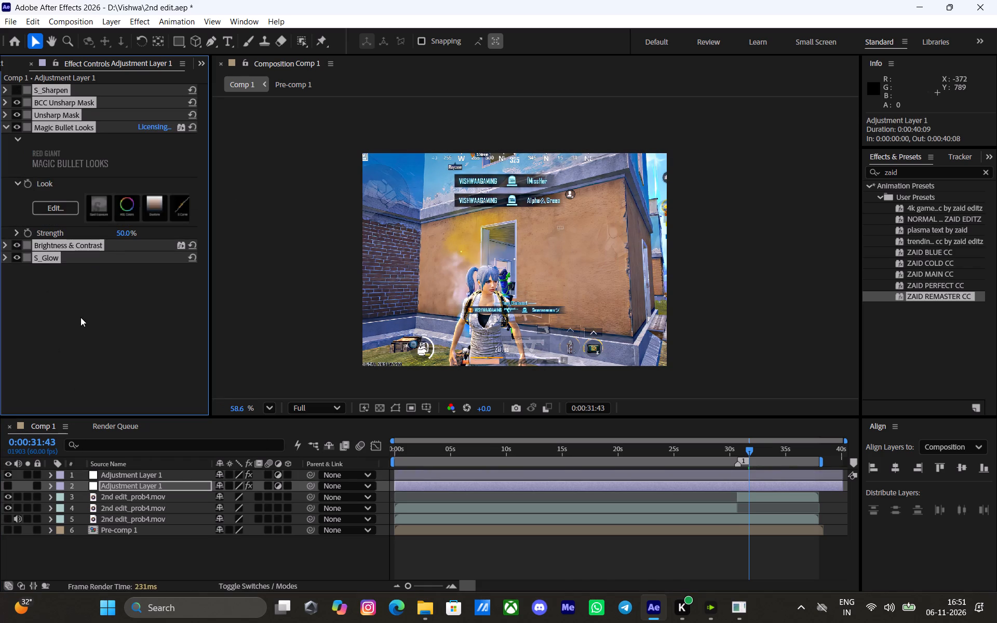
key(Delete)
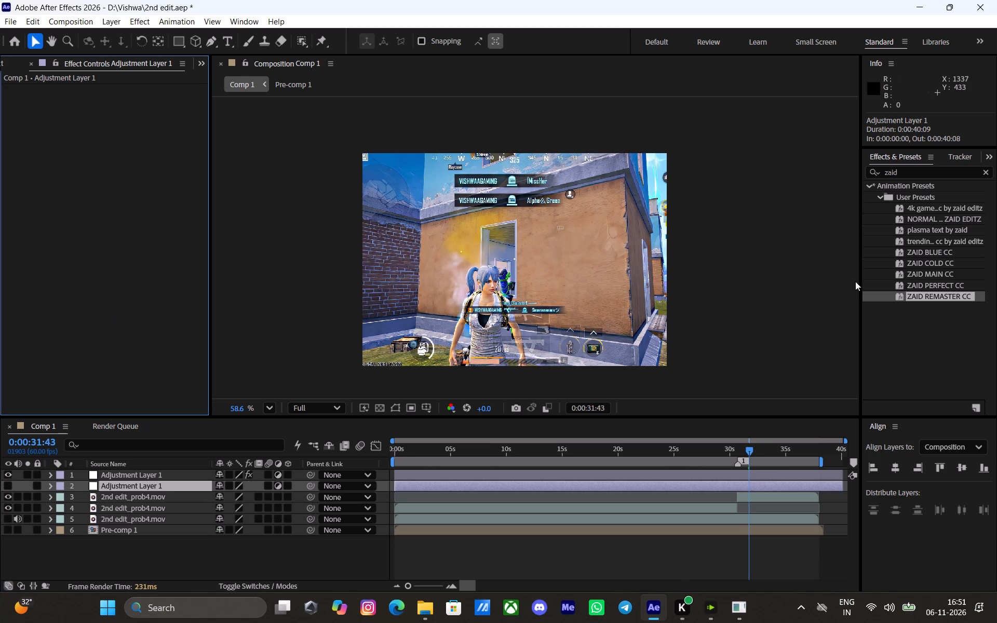
Search the presets for cc, apply "3mem cc ffx" to the hidden adjustment layer and collapse its effects.
drag(912, 176, 795, 187)
text(cc)
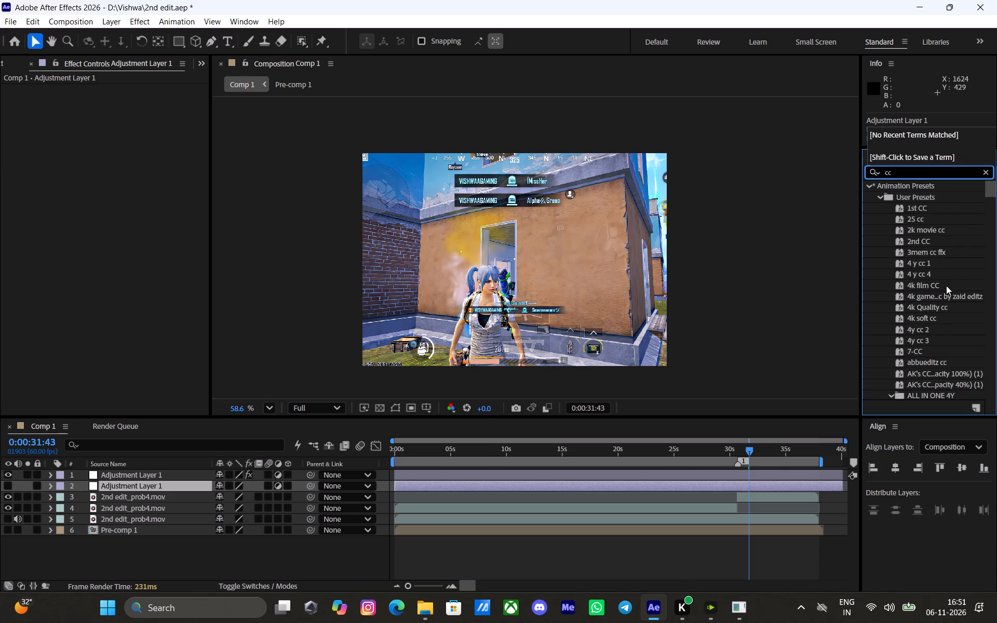
double_click(929, 253)
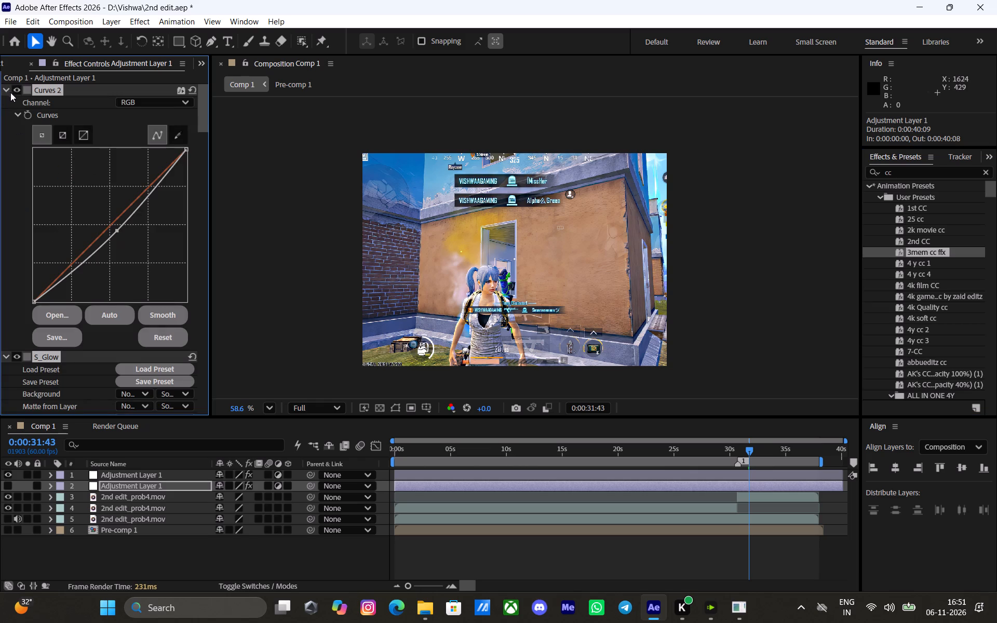
click(7, 89)
click(37, 295)
Copy Curves 2 and S_Glow from the hidden adjustment layer and paste them onto the top adjustment layer.
click(52, 89)
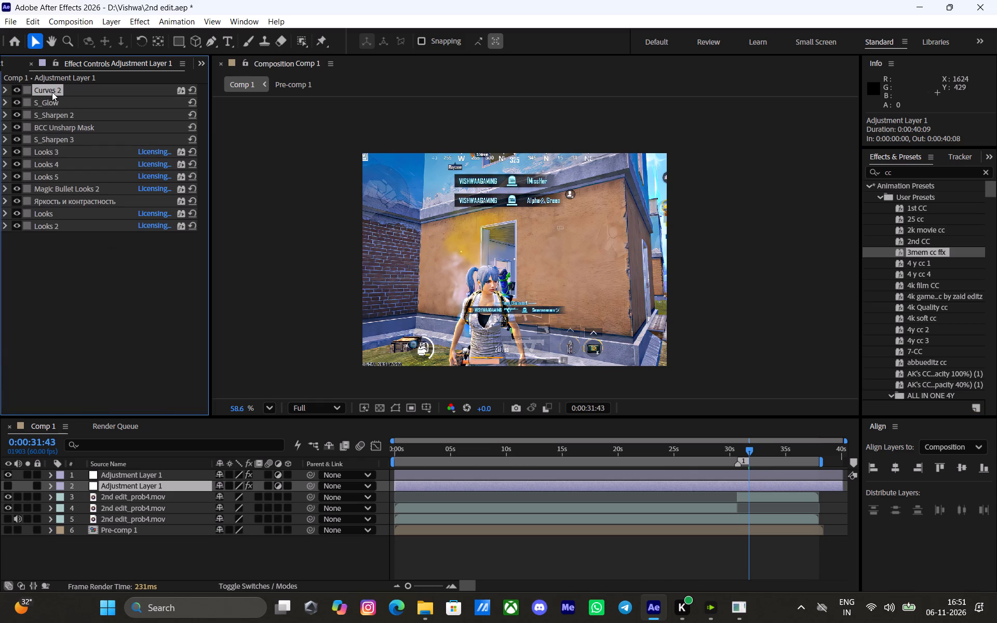
ctrl+click(50, 105)
key(ctrl+c)
click(535, 473)
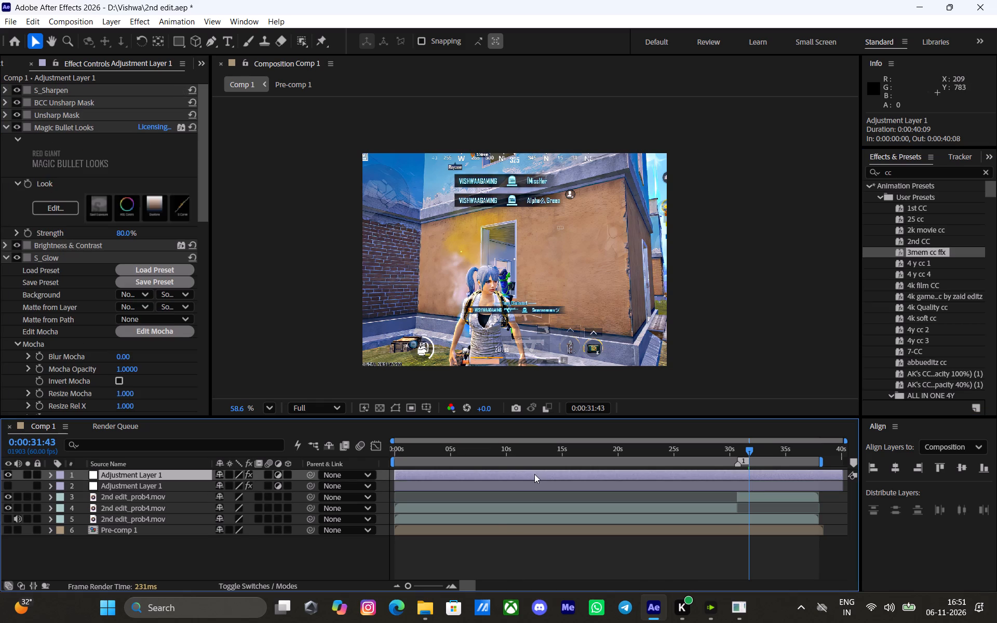
key(ctrl+v)
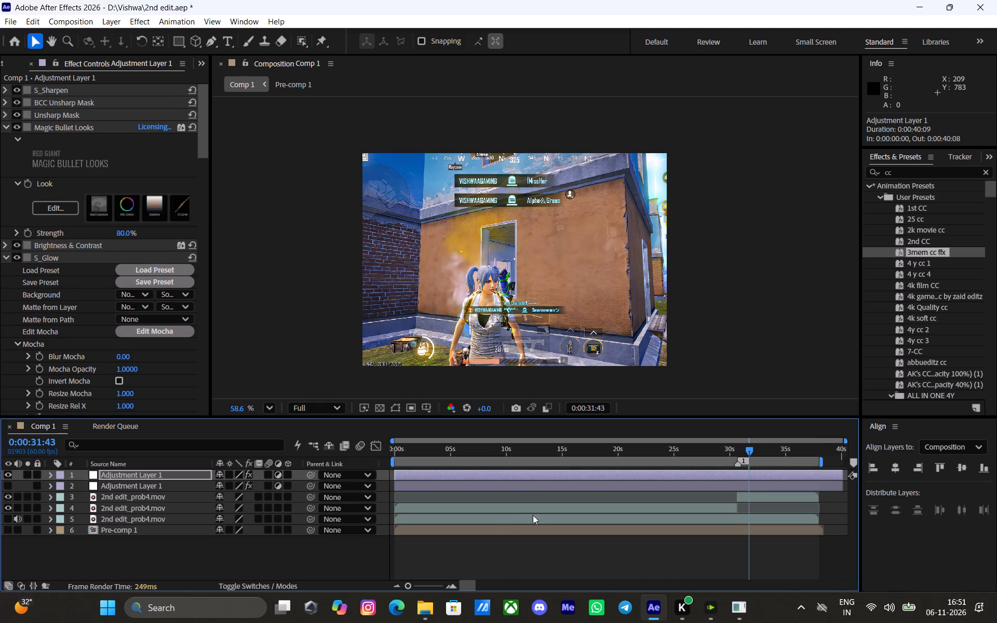
Collapse the top adjustment layer's effects and compare the frame with and without Curves 2 and S_Glow 2.
click(4, 126)
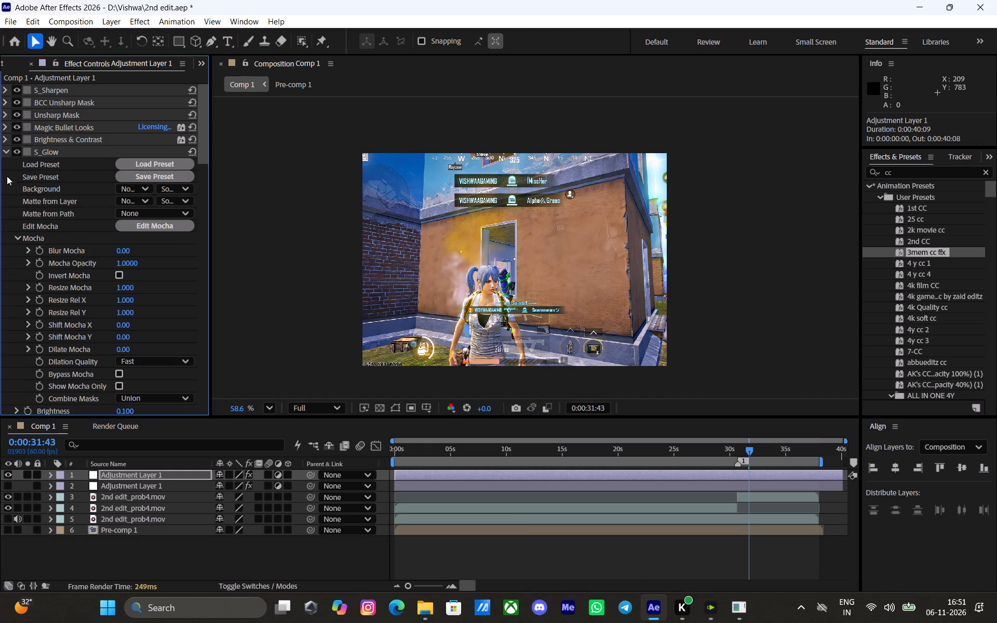
click(6, 153)
click(2, 160)
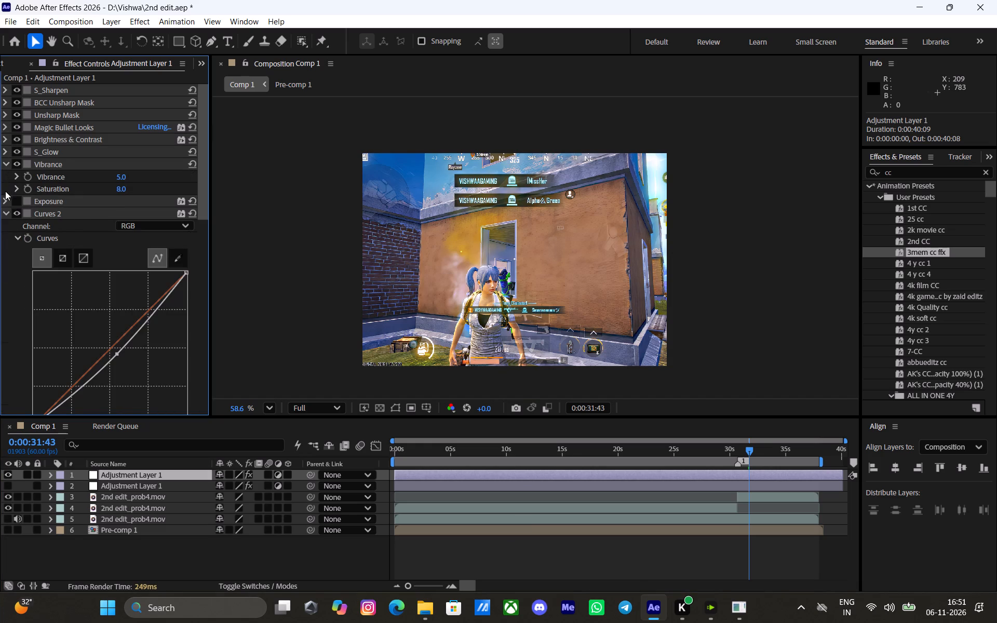
click(5, 165)
click(8, 187)
click(5, 200)
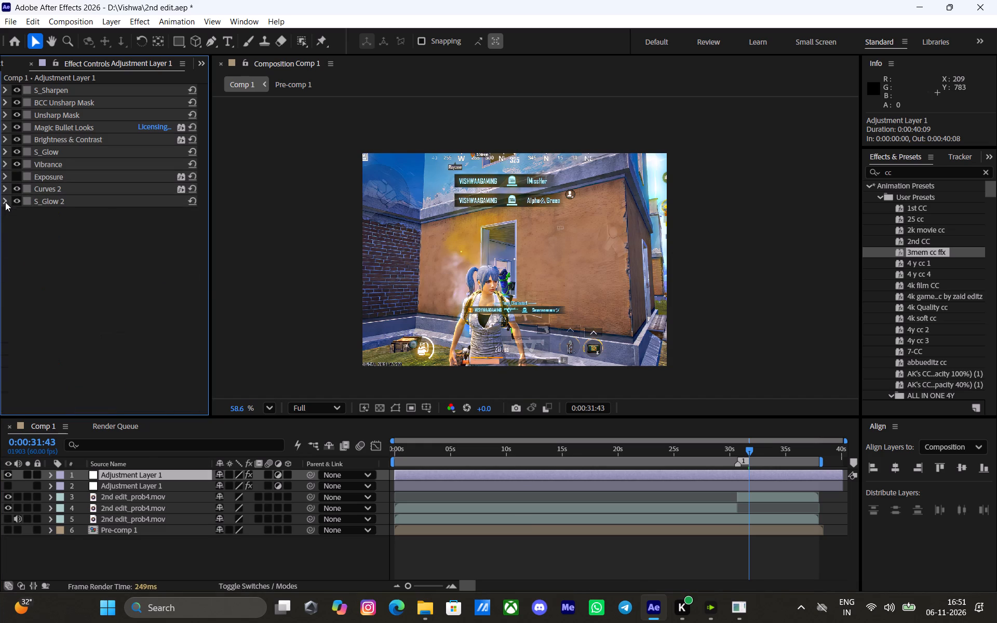
click(14, 189)
click(14, 189)
click(17, 202)
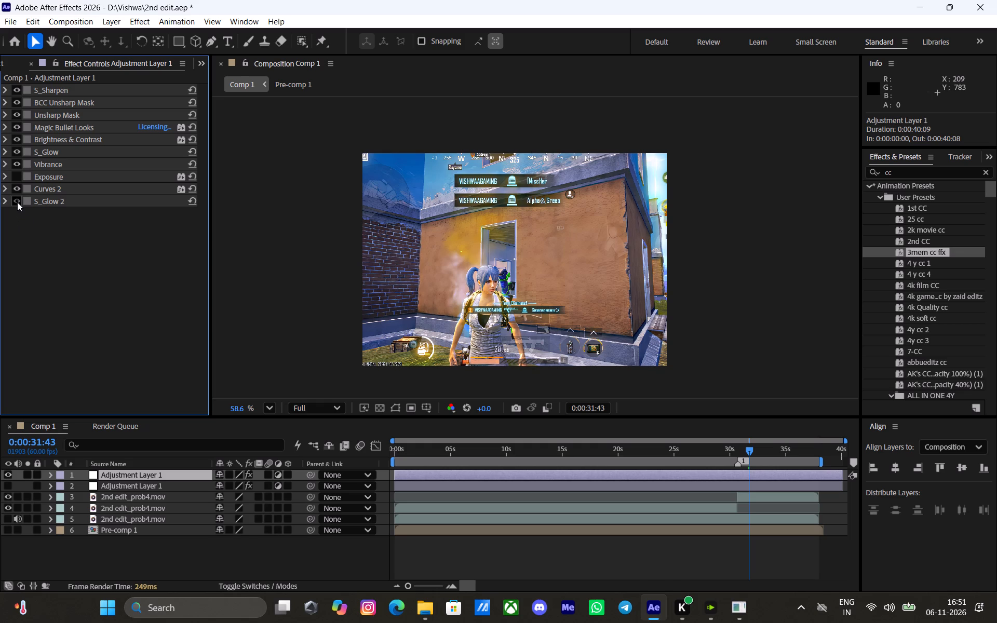
click(17, 202)
Move S_Glow 2 above Curves 2 in the effect order and turn off the original S_Glow.
click(34, 202)
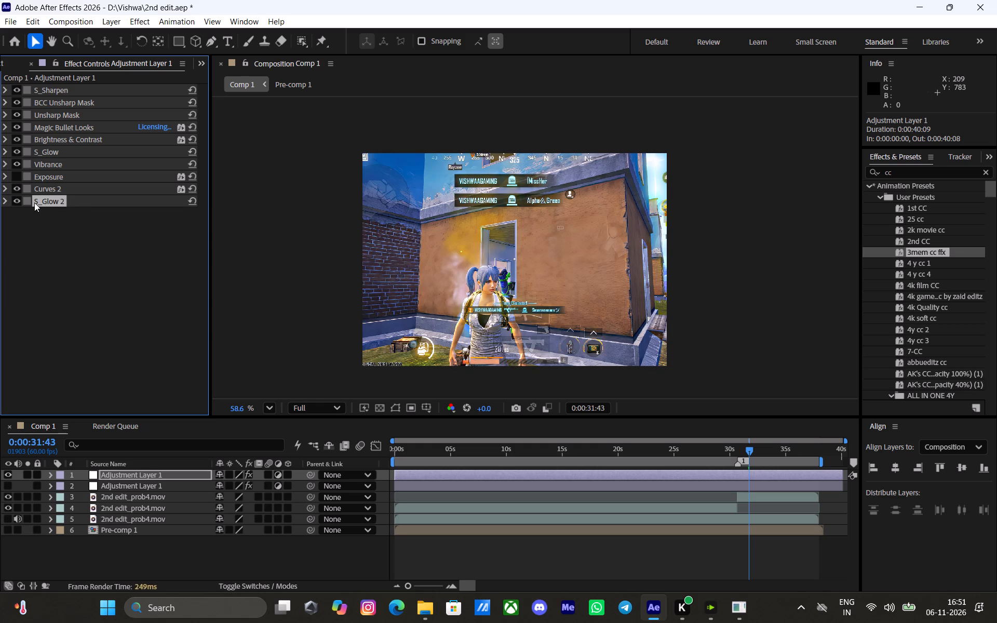
key(ctrl+bracketright)
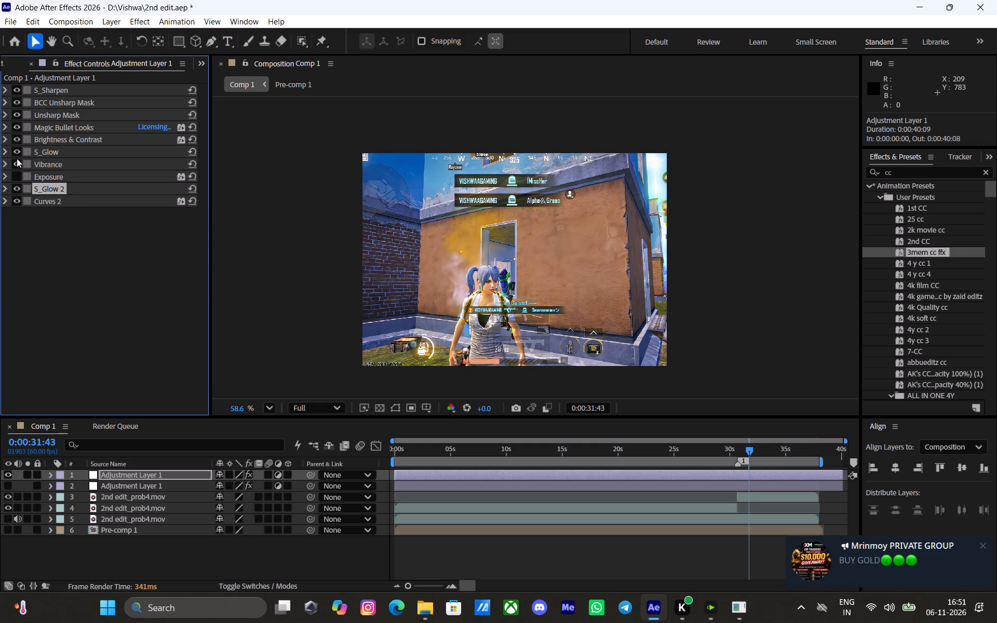
click(17, 153)
Set the S_Glow 2 Color to white.
click(6, 188)
click(123, 205)
drag(363, 252, 282, 186)
click(626, 222)
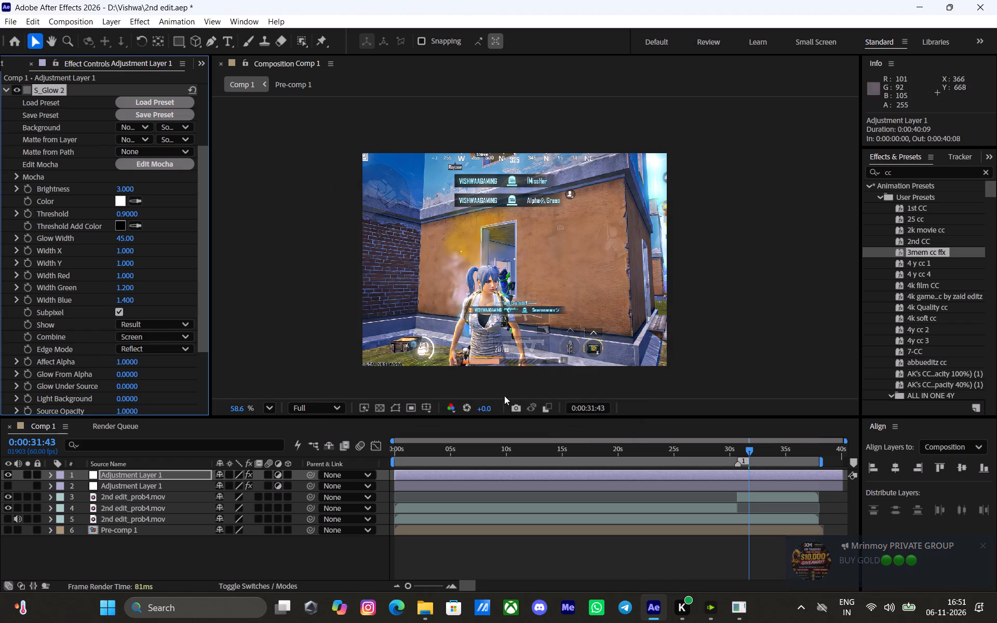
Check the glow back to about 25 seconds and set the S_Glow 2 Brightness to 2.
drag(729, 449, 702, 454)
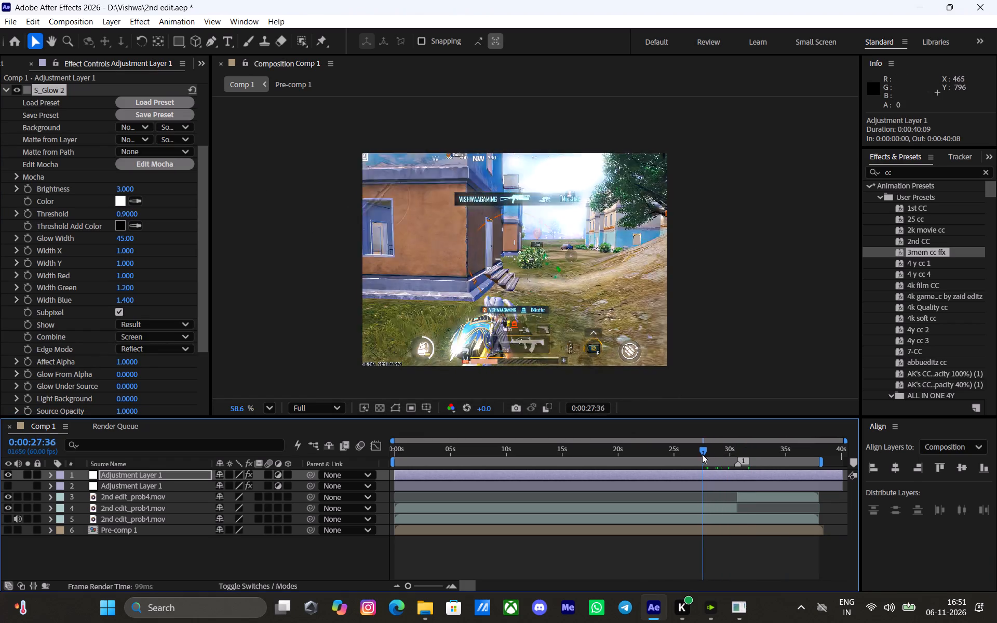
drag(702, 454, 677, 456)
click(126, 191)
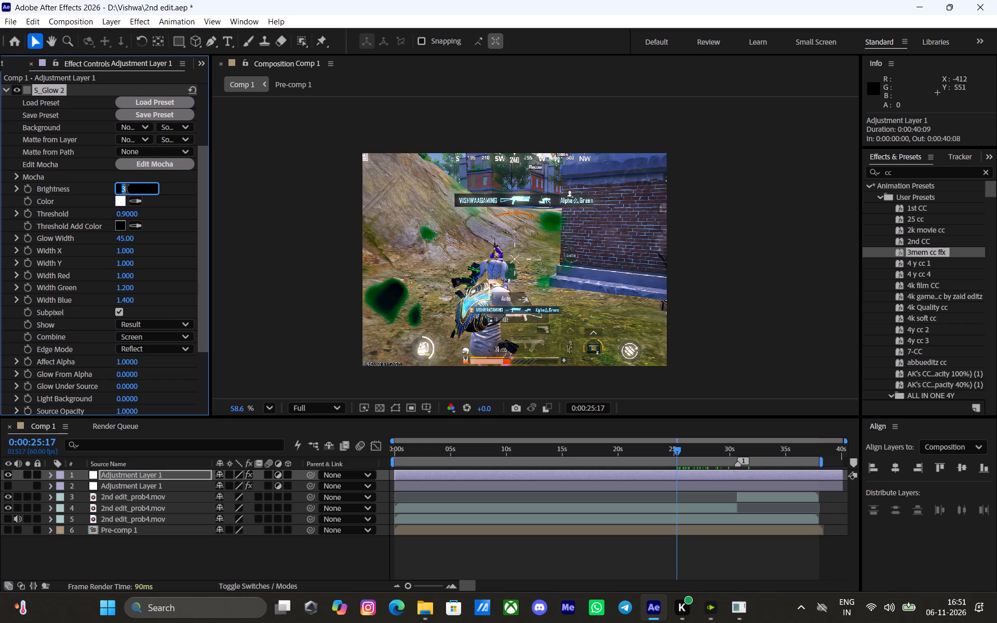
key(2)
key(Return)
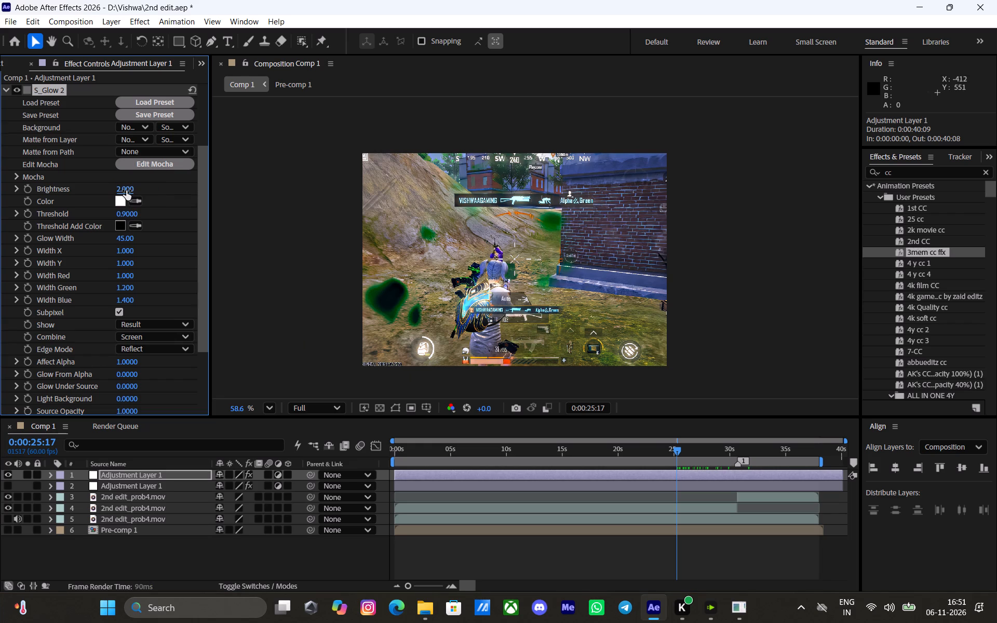
Check the glow back to about 16 seconds, set the S_Glow 2 Brightness to 1.5 and save the project.
drag(630, 446, 603, 452)
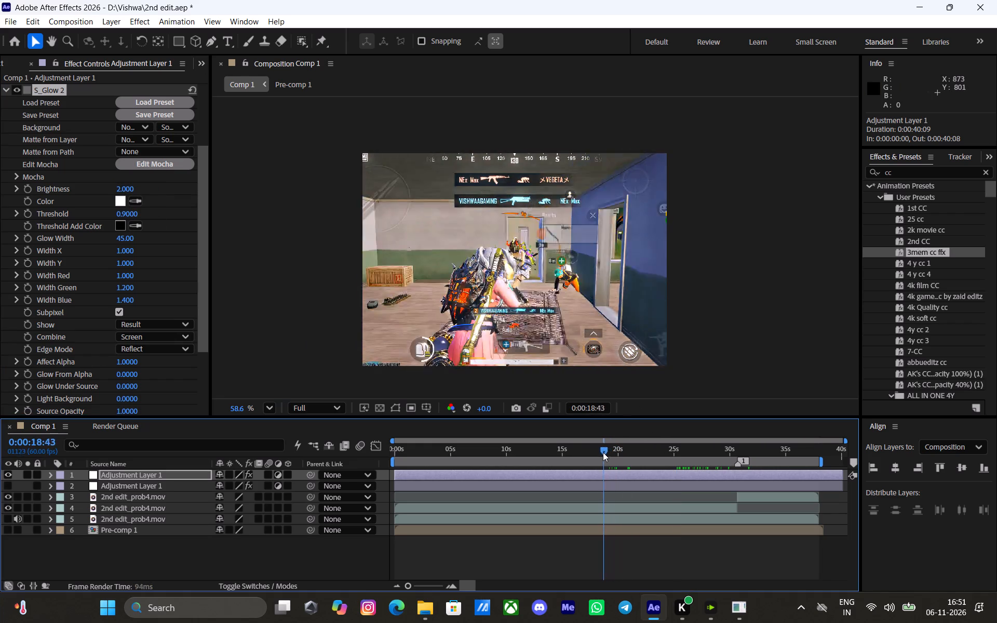
drag(603, 452, 580, 452)
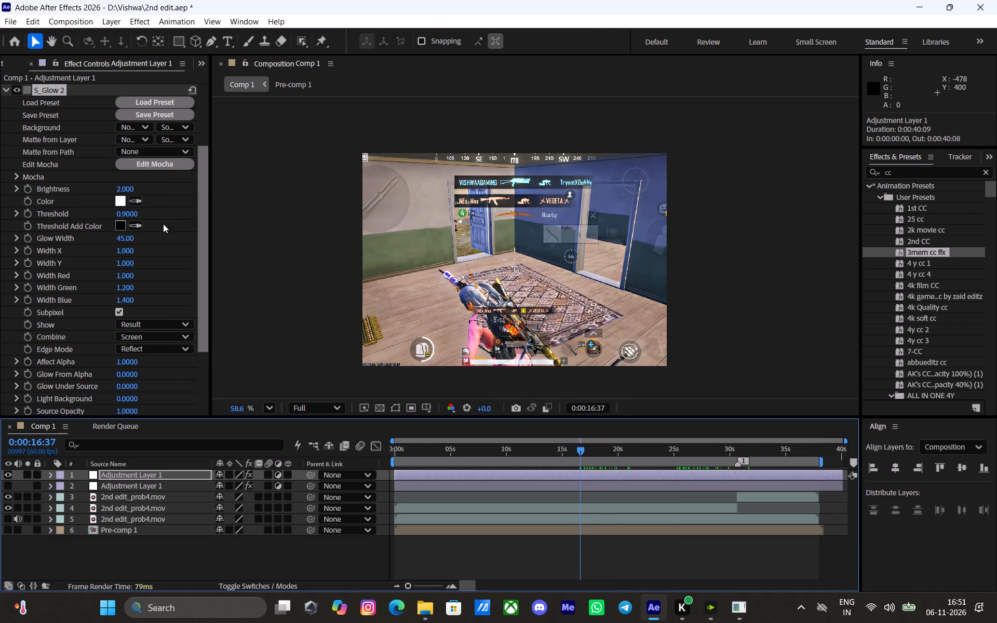
click(122, 185)
text(1.5)
key(Return)
key(ctrl+s)
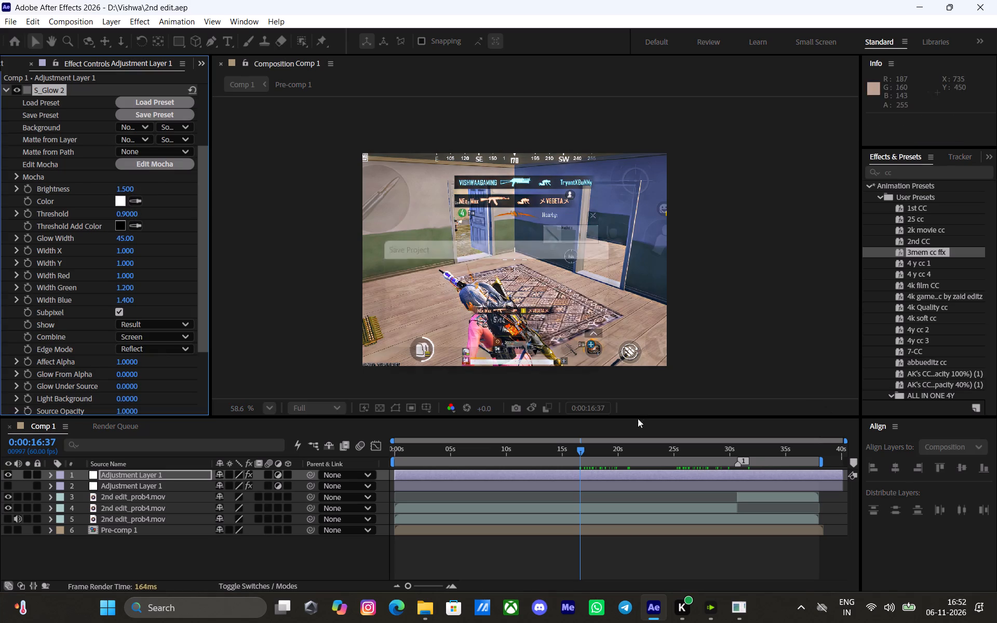
Review the grade back to about 2 seconds, compare it with and without Curves 2, and leave Curves 2 turned off.
drag(548, 450, 471, 456)
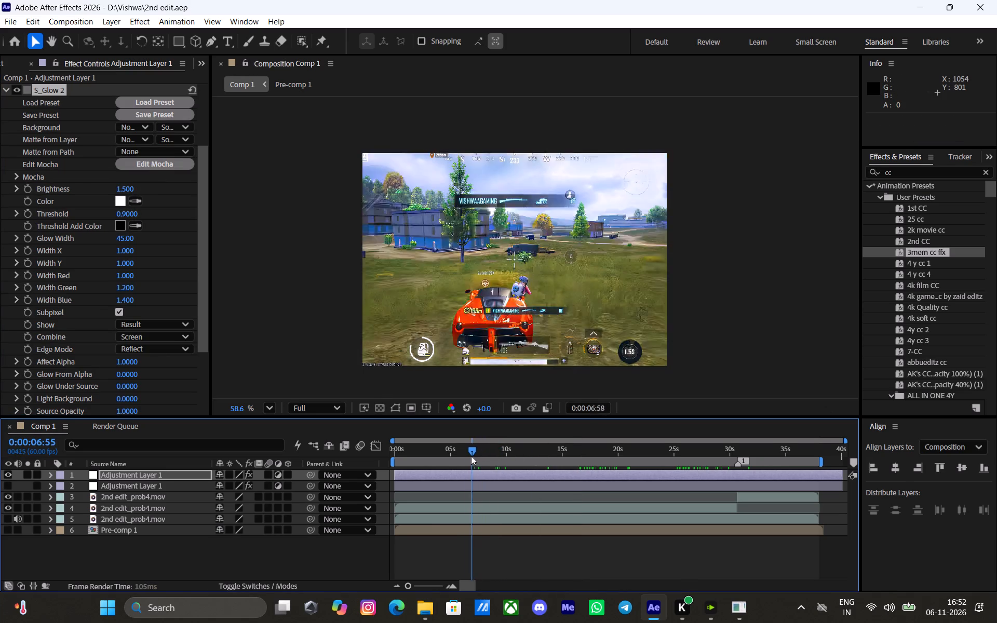
drag(471, 456, 430, 458)
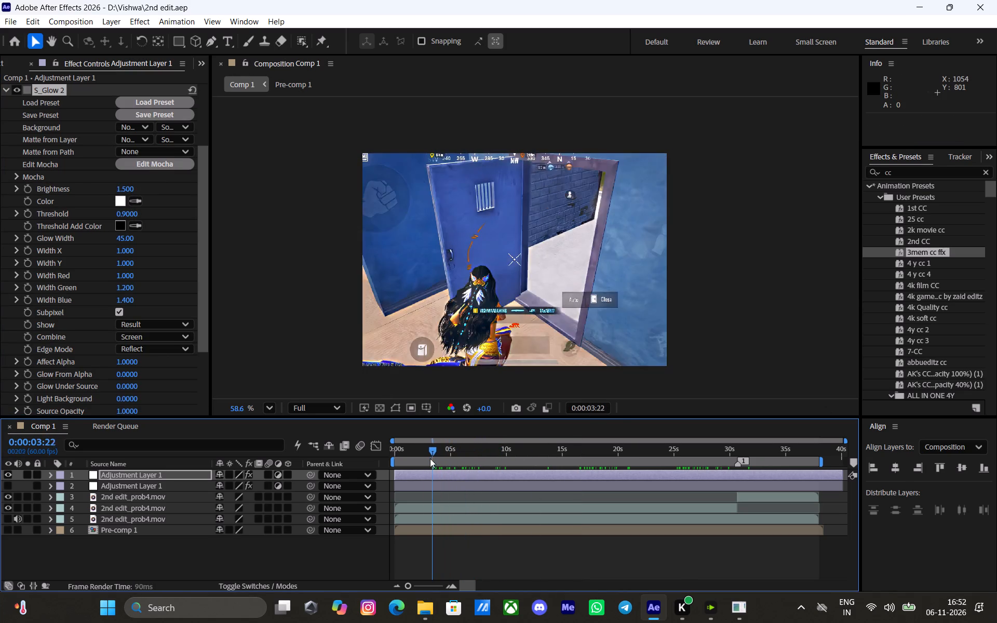
drag(430, 458, 424, 458)
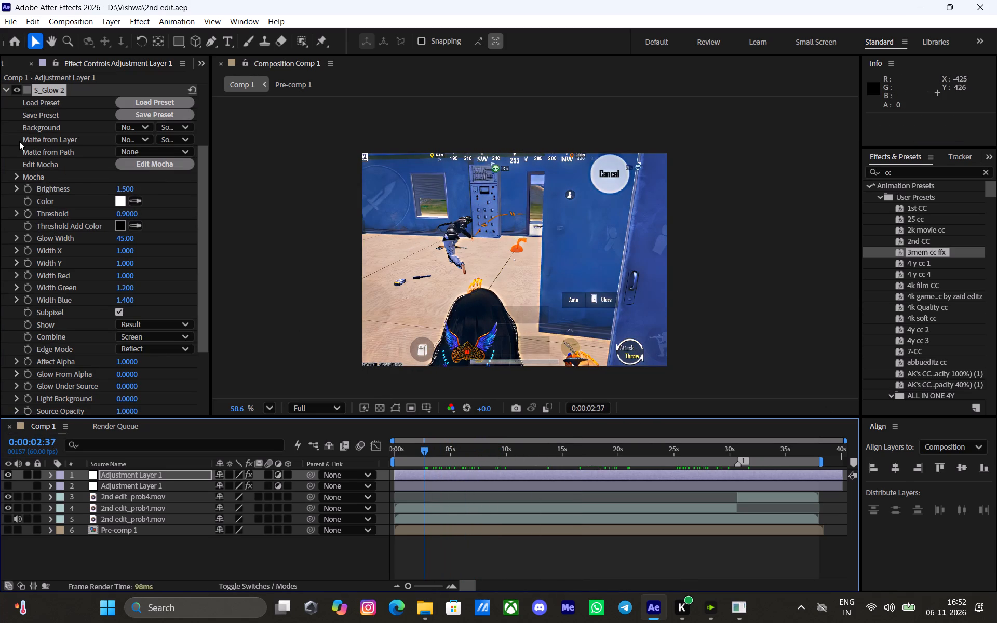
click(1, 85)
click(2, 88)
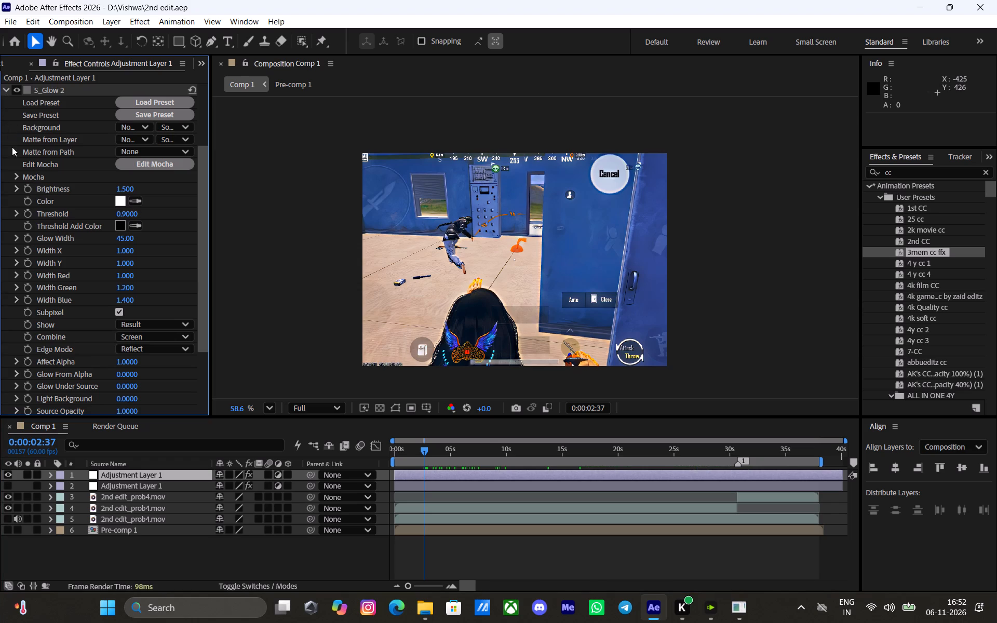
click(7, 90)
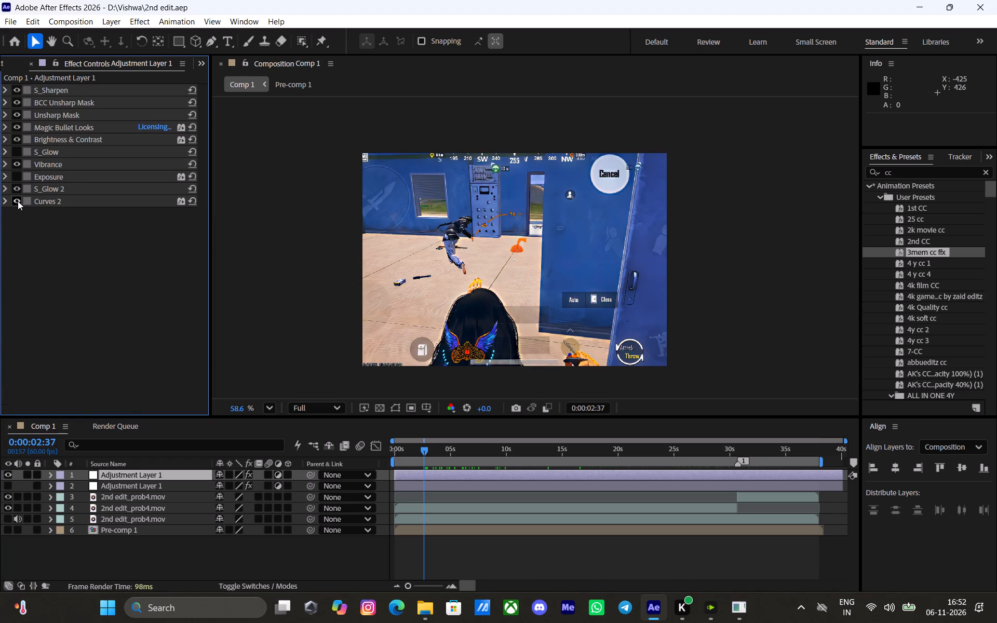
click(18, 201)
click(16, 201)
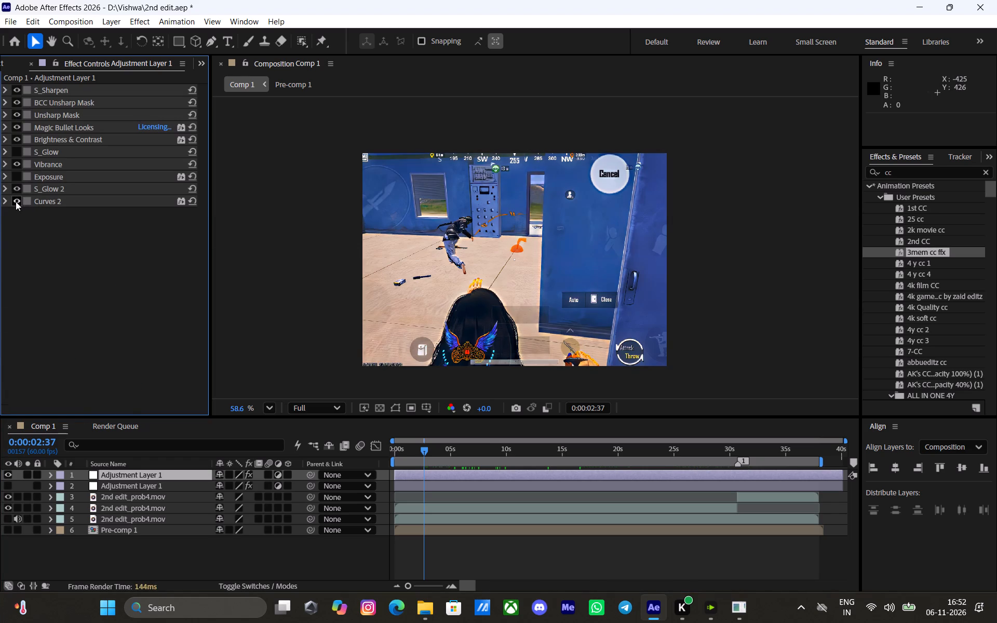
click(16, 201)
Review the grade with Curves 2 off at several points from about 11 to 28 seconds.
click(519, 454)
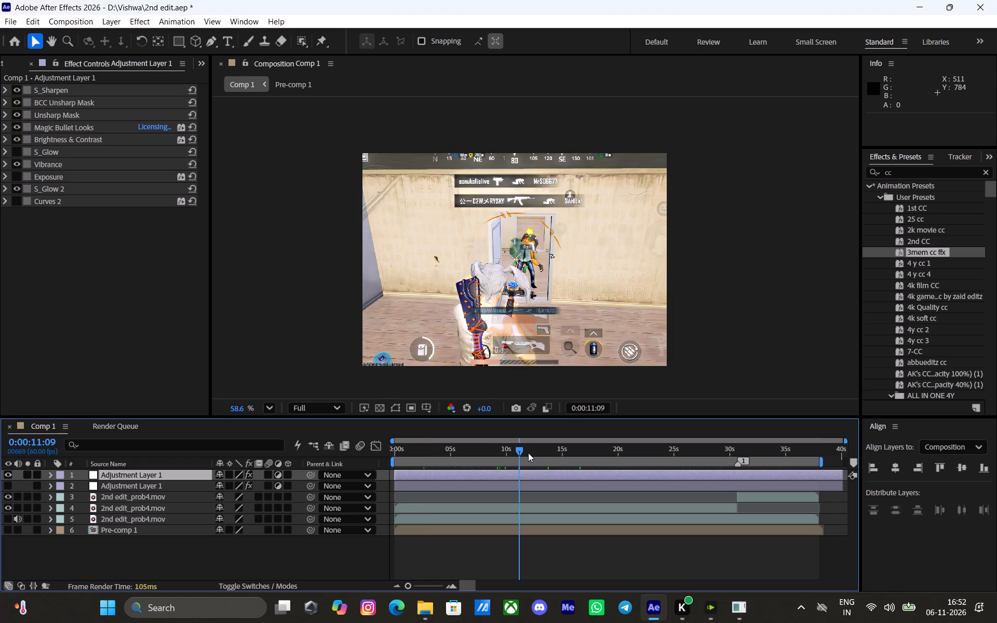
click(545, 453)
click(535, 452)
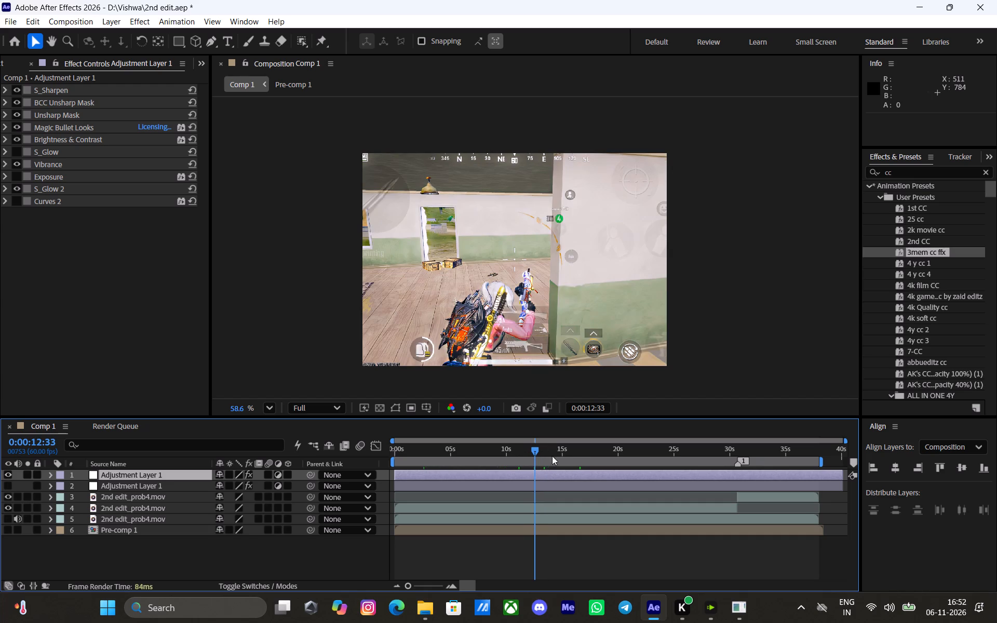
click(576, 453)
click(593, 453)
click(619, 453)
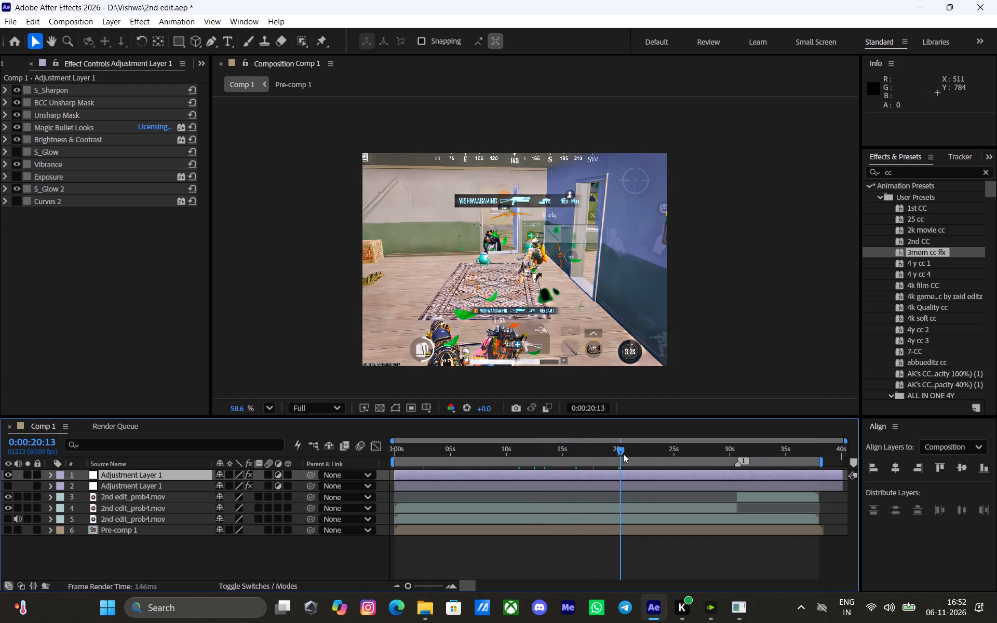
drag(641, 454, 646, 454)
click(663, 452)
click(689, 452)
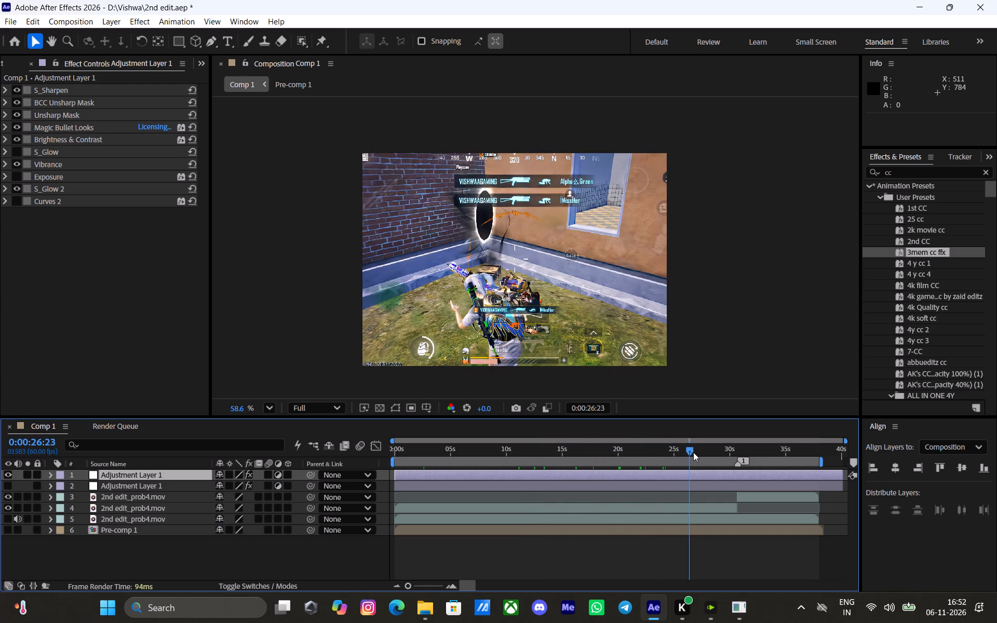
click(705, 452)
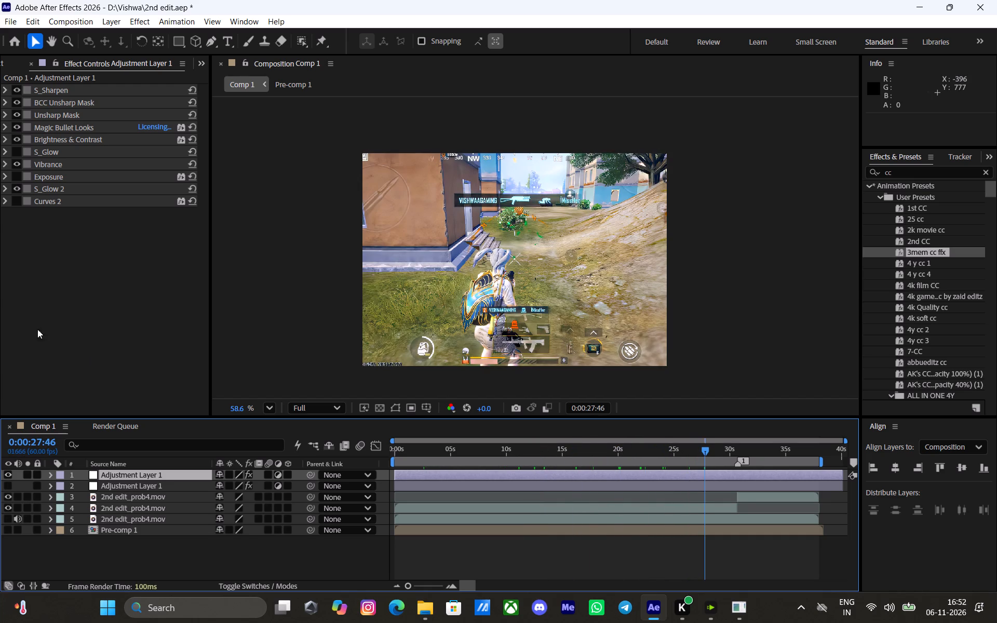
Compare the frame with and without Curves 2, leave it on, and ease its RGB curve's midpoint to just below the diagonal.
click(16, 202)
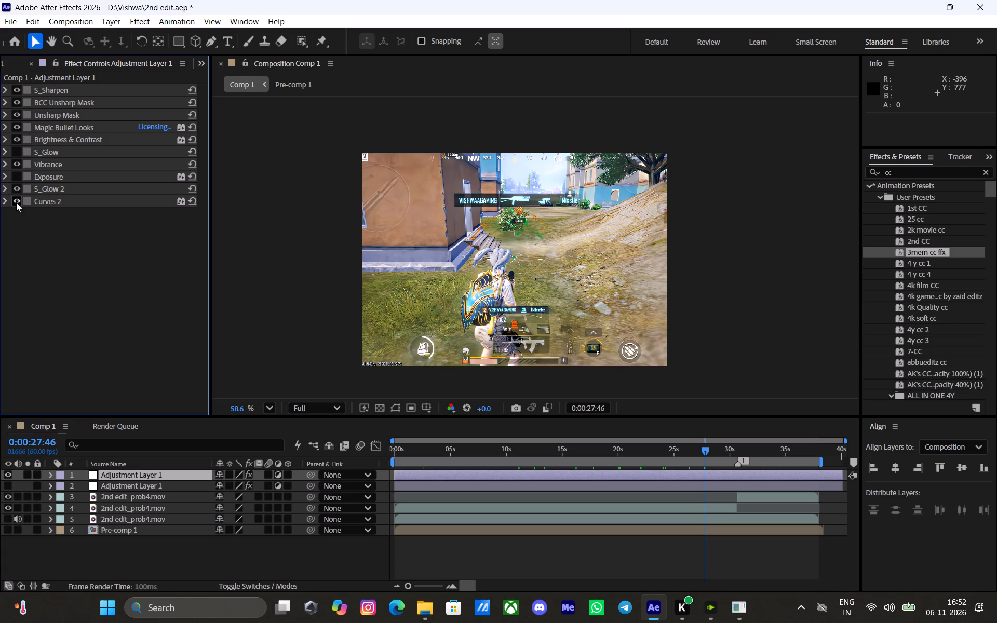
click(16, 202)
click(16, 202)
click(5, 202)
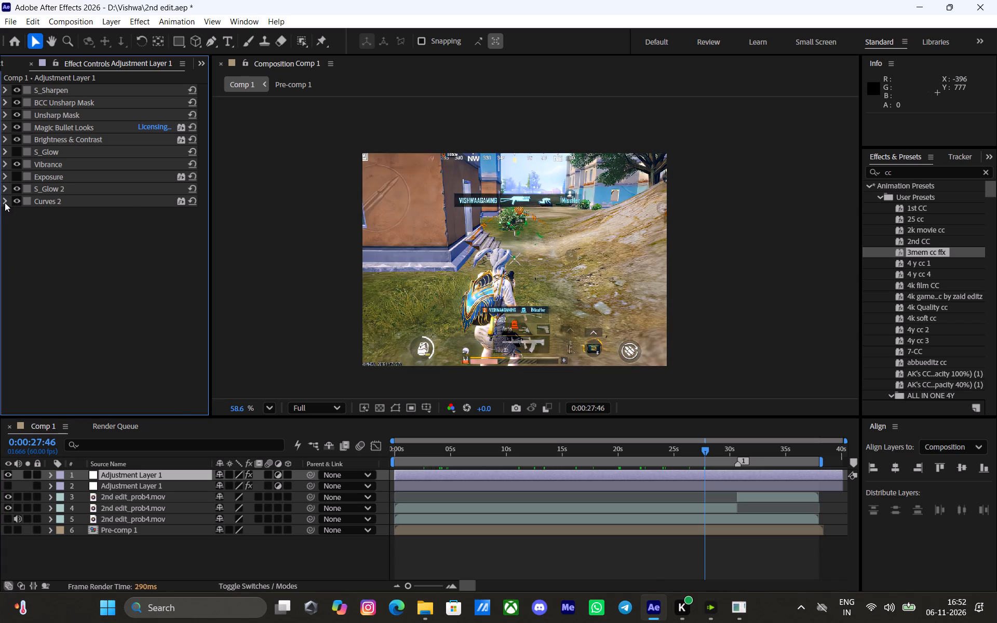
drag(117, 294, 123, 302)
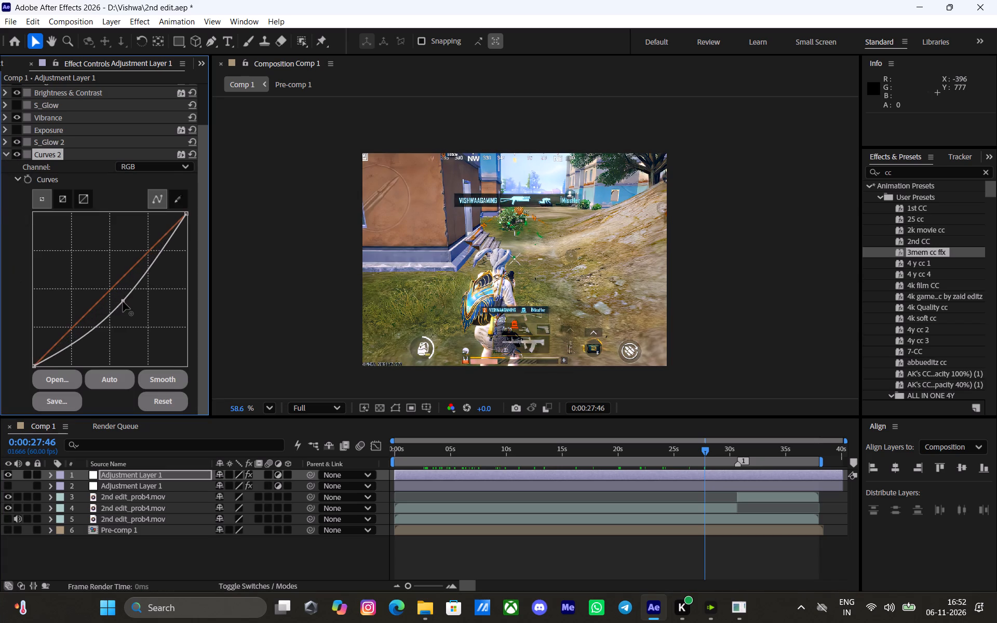
drag(123, 302, 108, 293)
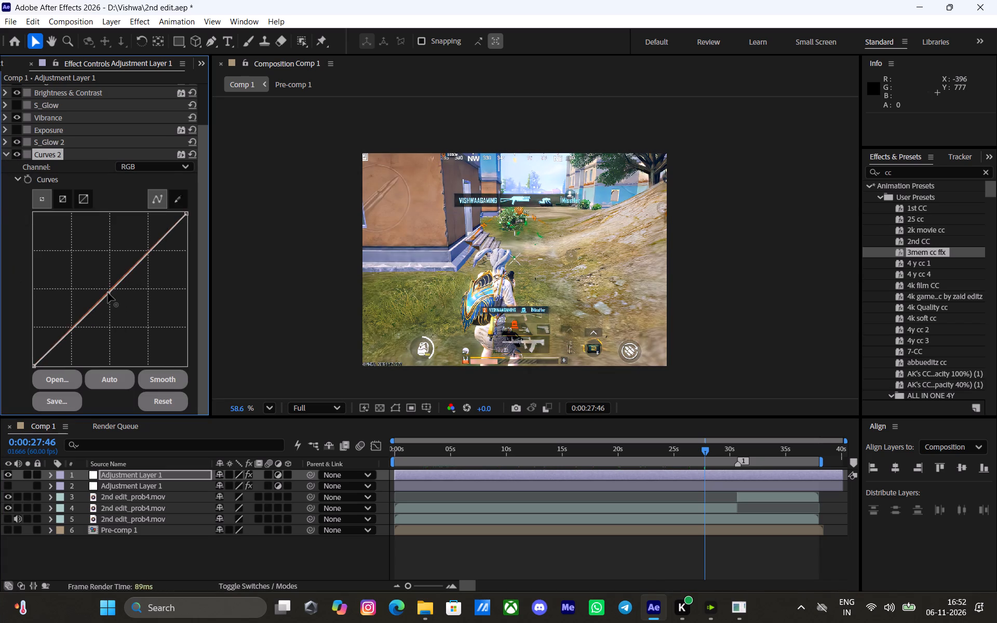
drag(108, 293, 116, 299)
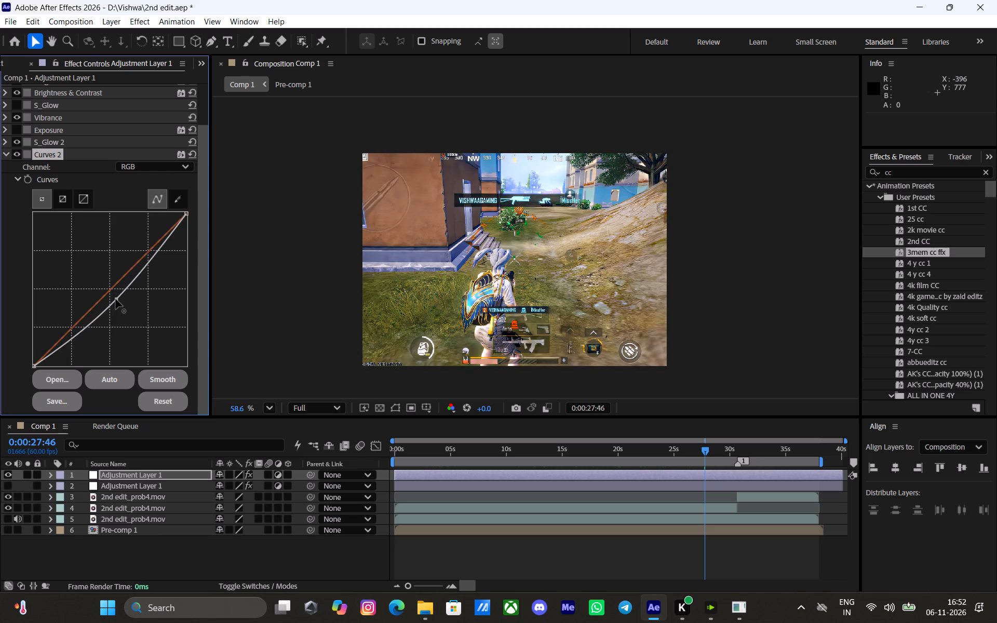
drag(116, 299, 112, 294)
click(6, 155)
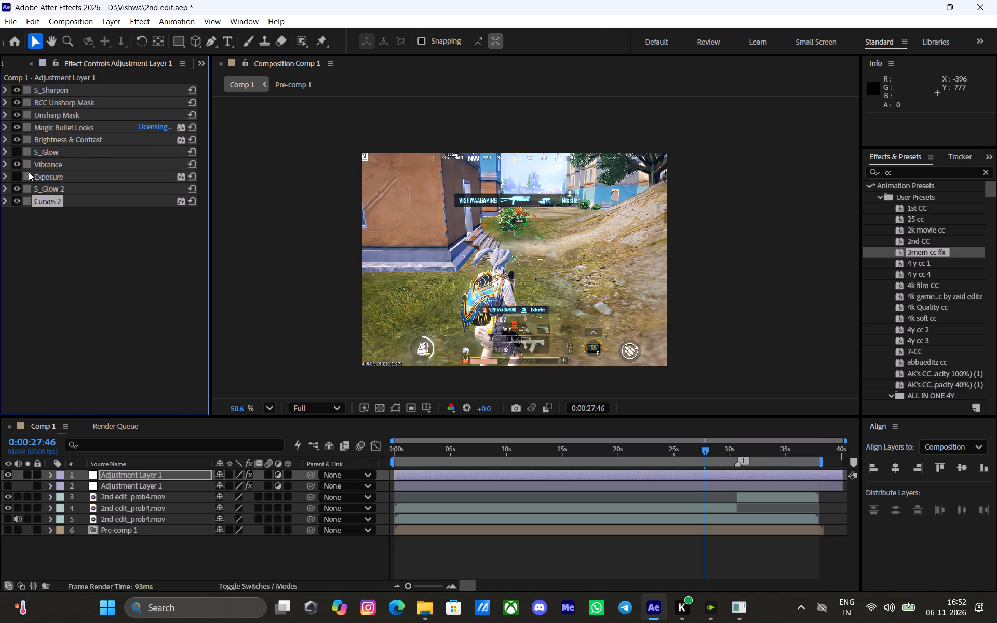
Set the Exposure effect's master Exposure to 0.20, compare the frame with and without it, and leave the effect off.
click(16, 174)
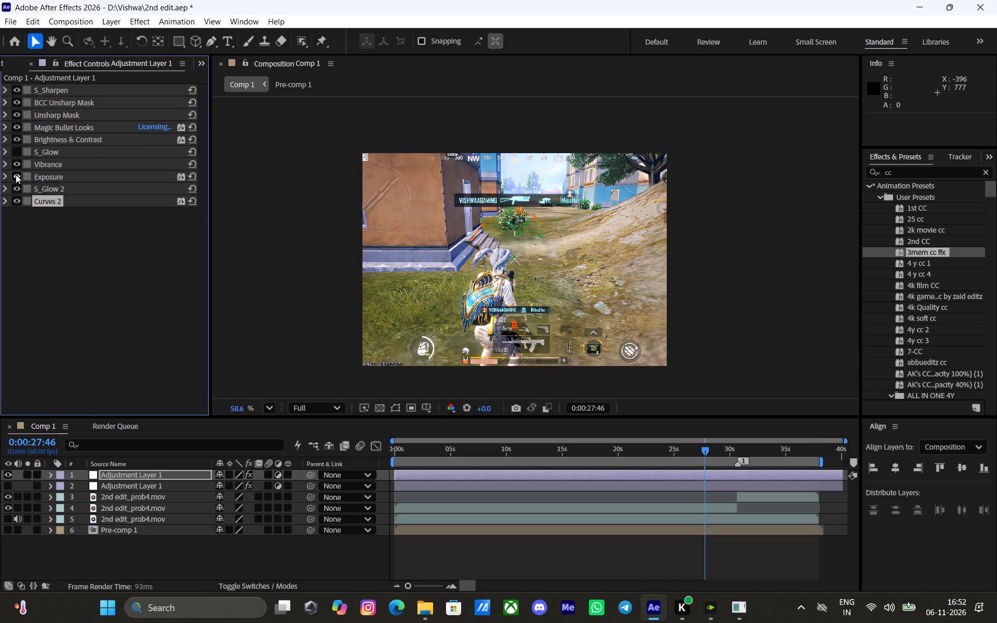
click(16, 174)
click(3, 175)
click(121, 215)
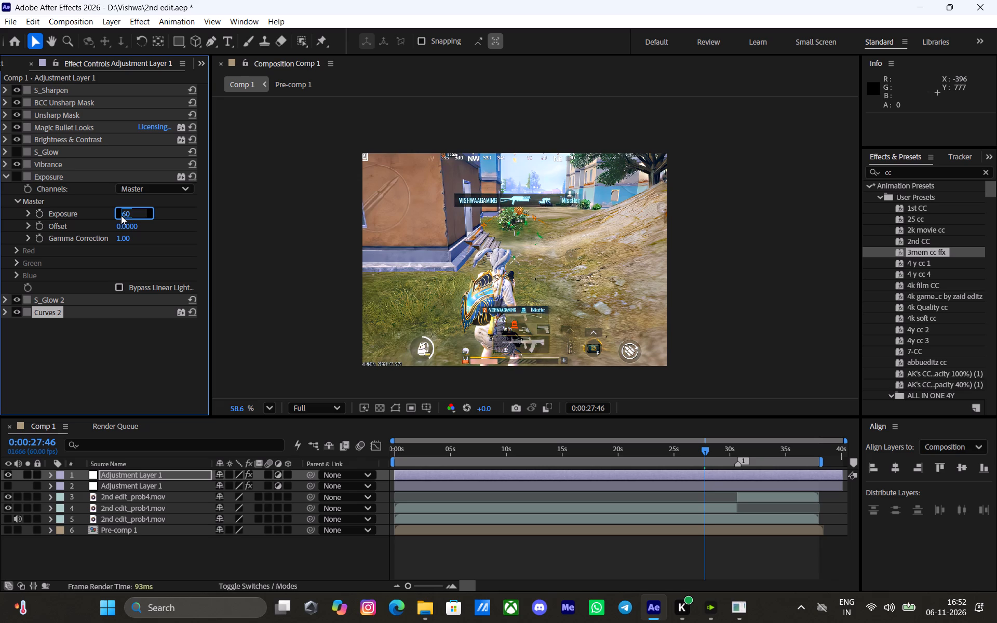
text(.2)
key(Return)
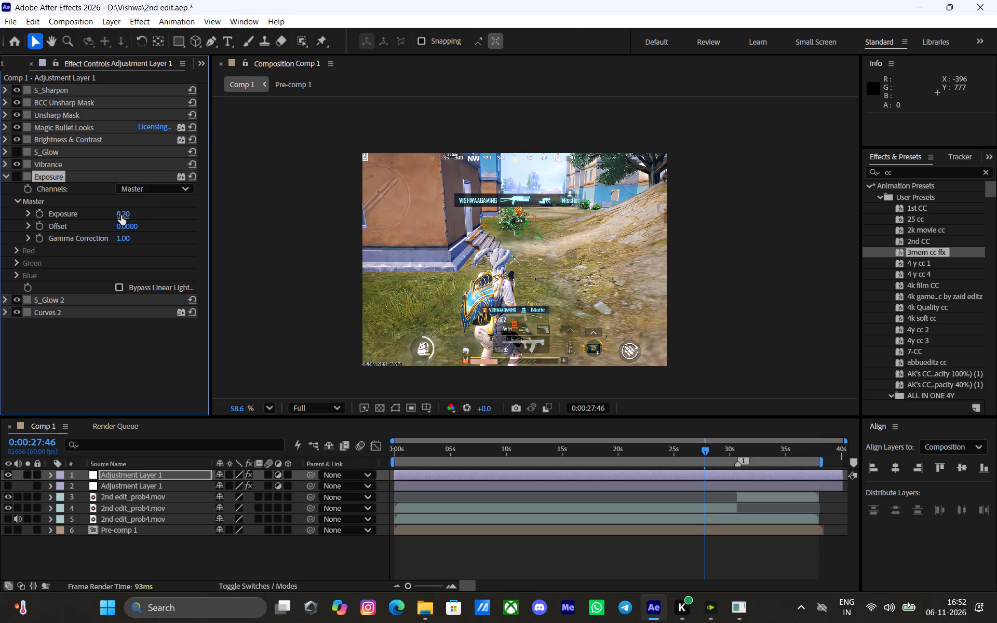
click(16, 174)
click(17, 179)
click(3, 176)
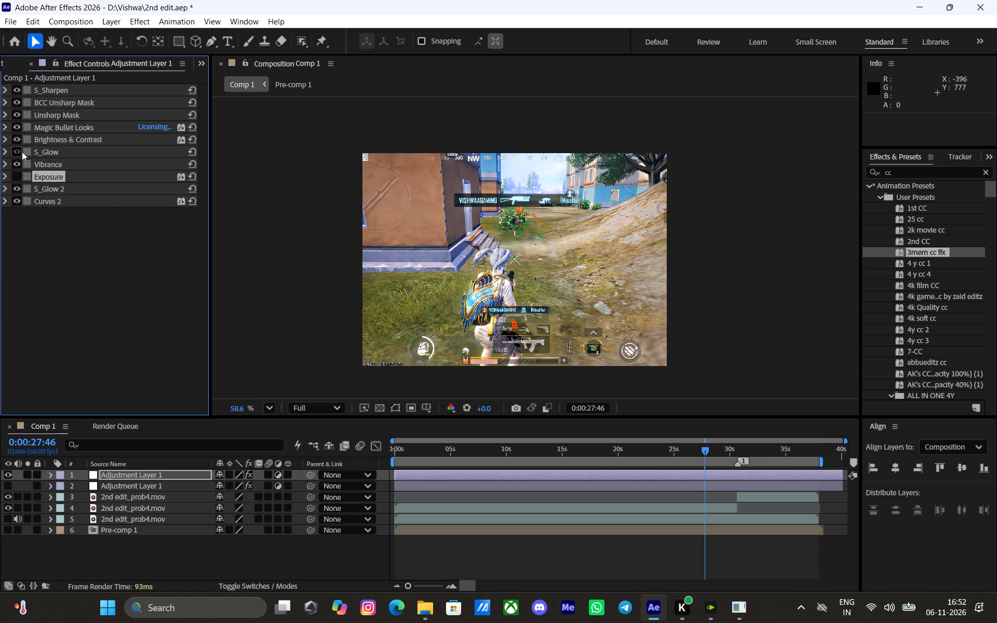
Compare the frame with and without the original S_Glow, delete that effect from Adjustment Layer 1, and save the project.
click(35, 150)
click(17, 155)
click(17, 155)
key(Delete)
key(ctrl+s)
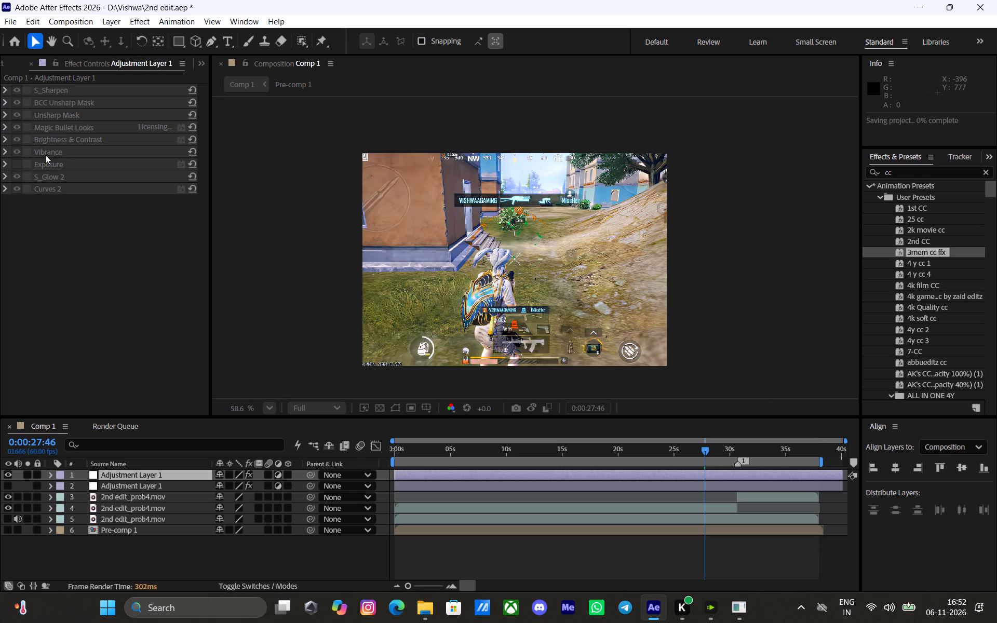
Review the grade from about 19 seconds back to 2 seconds, and again around 22 to 23 seconds.
click(611, 451)
drag(594, 451, 573, 455)
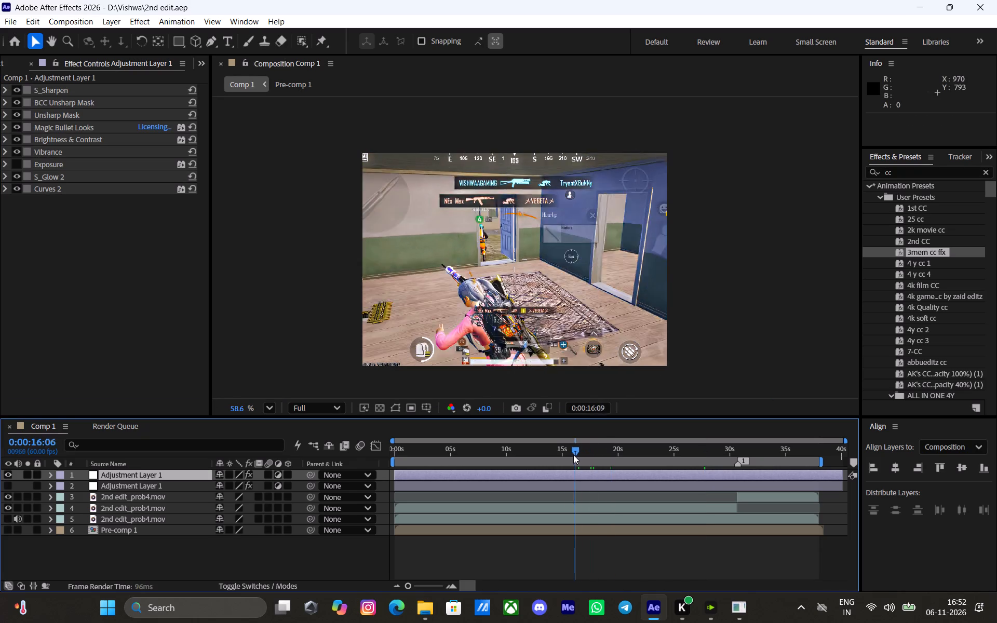
drag(573, 455, 502, 466)
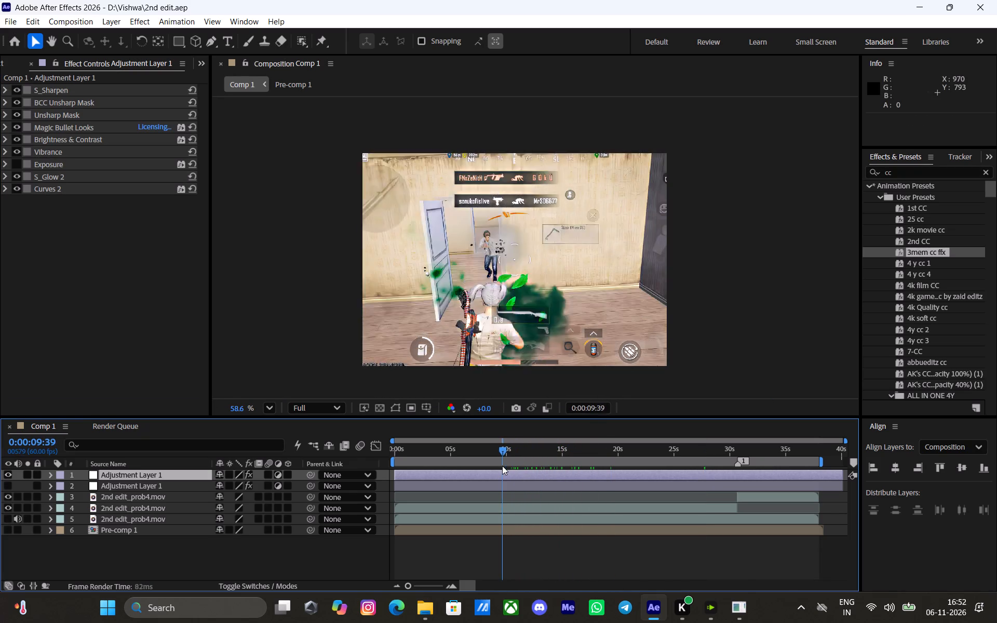
drag(502, 466, 469, 466)
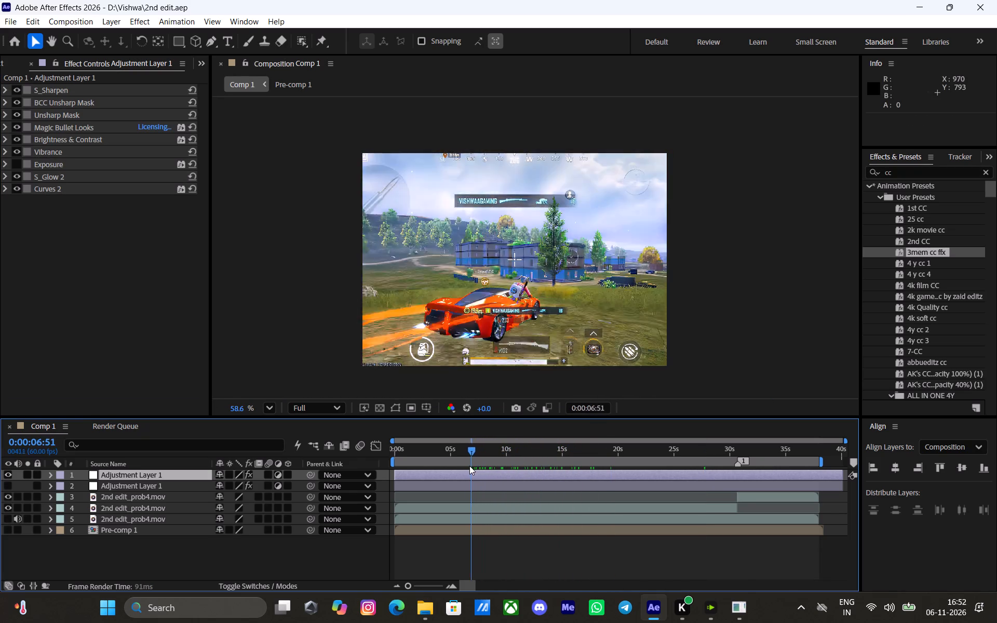
drag(469, 466, 437, 471)
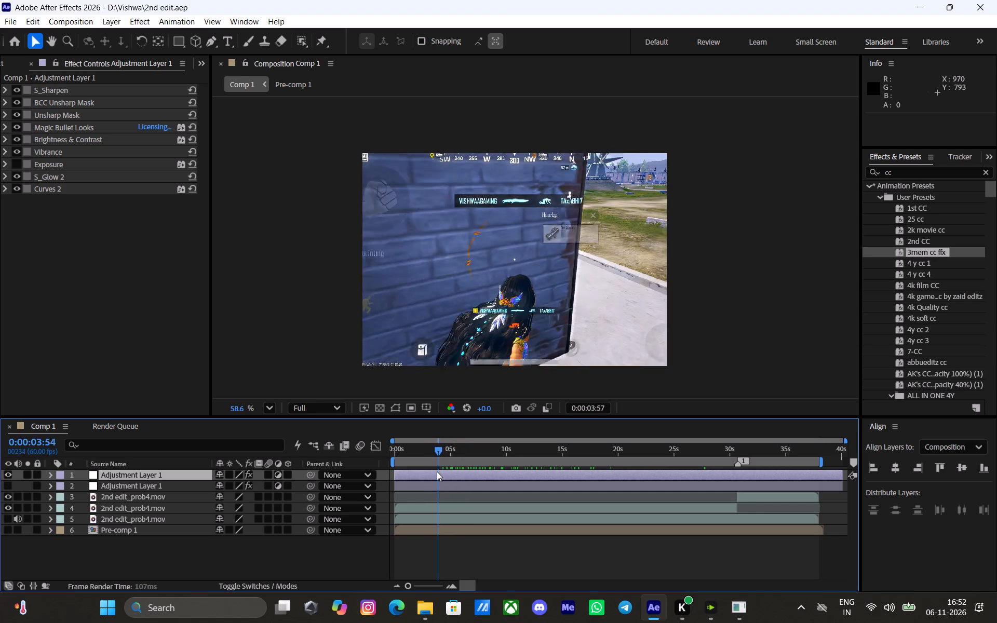
drag(437, 471, 430, 471)
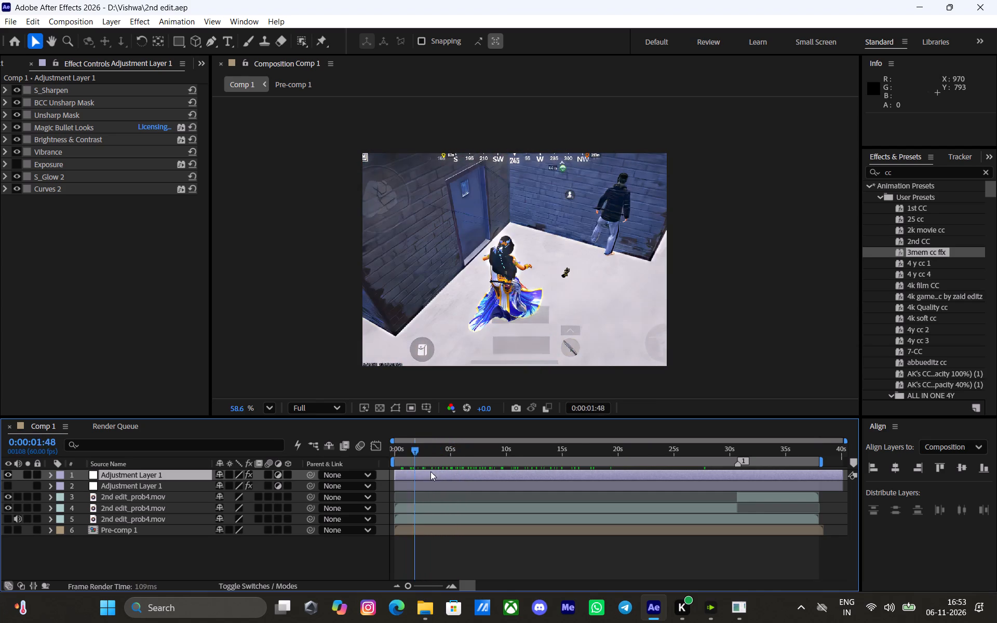
drag(430, 471, 639, 472)
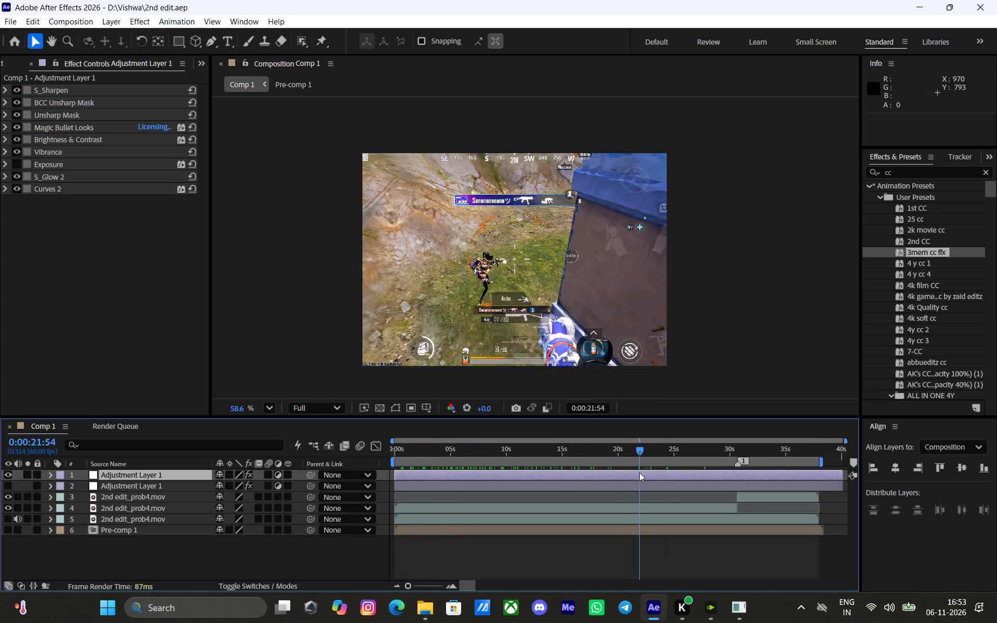
drag(639, 472, 651, 467)
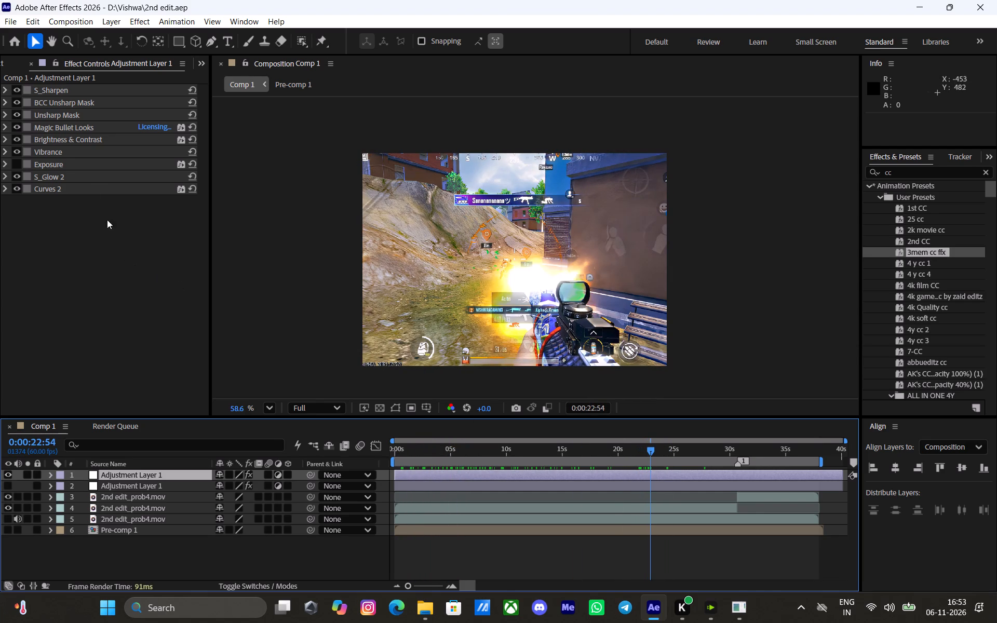
Open the Magic Bullet Looks look on Adjustment Layer 1 for editing.
click(4, 128)
click(63, 214)
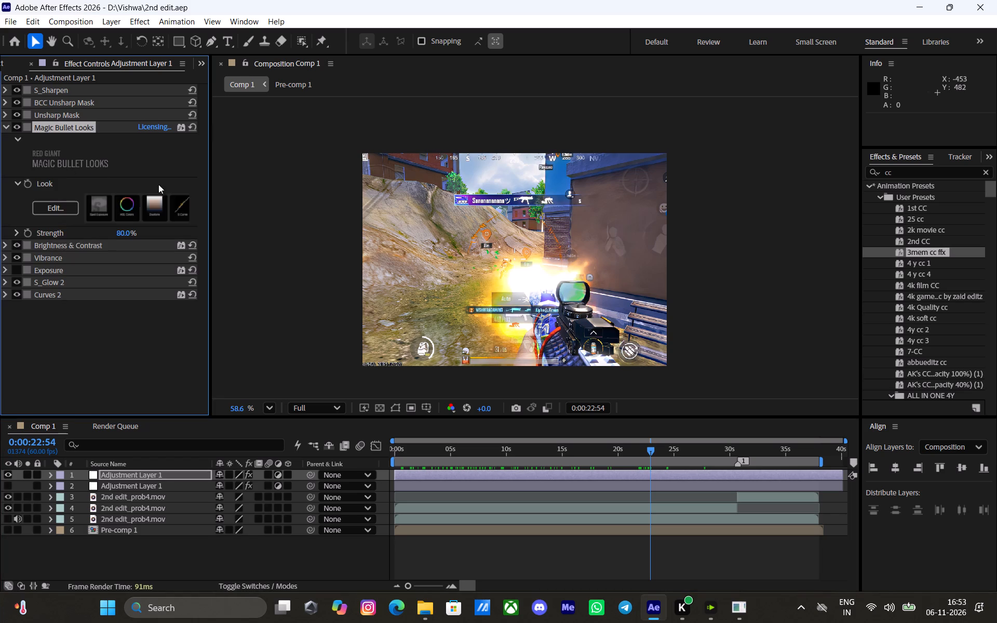
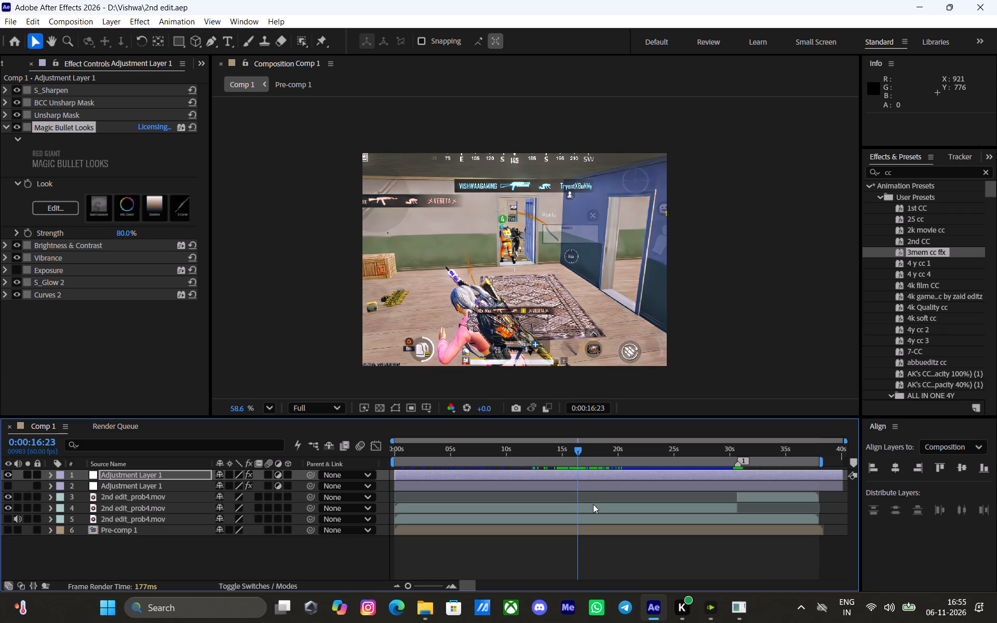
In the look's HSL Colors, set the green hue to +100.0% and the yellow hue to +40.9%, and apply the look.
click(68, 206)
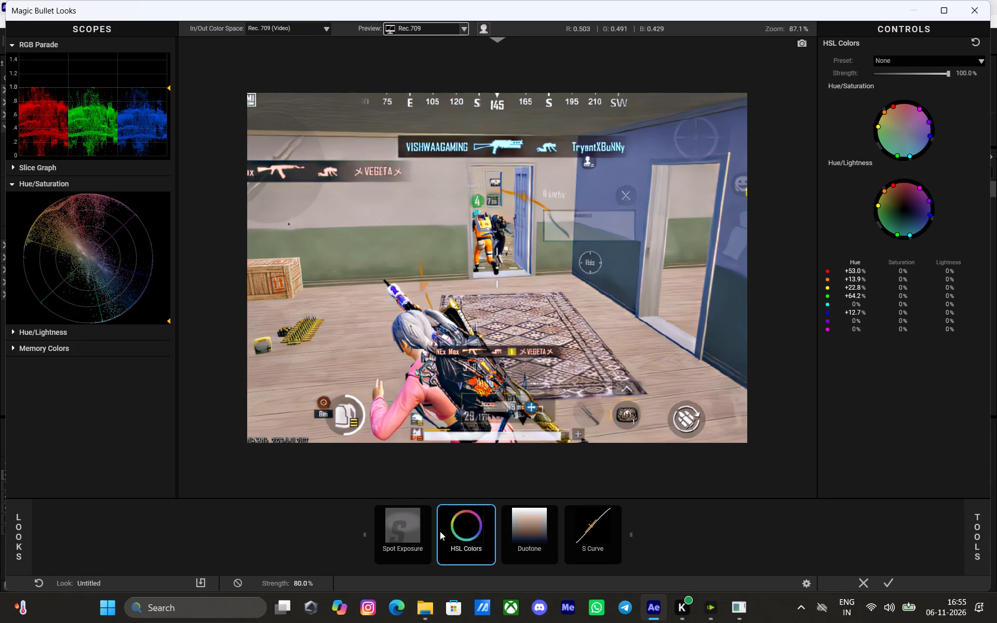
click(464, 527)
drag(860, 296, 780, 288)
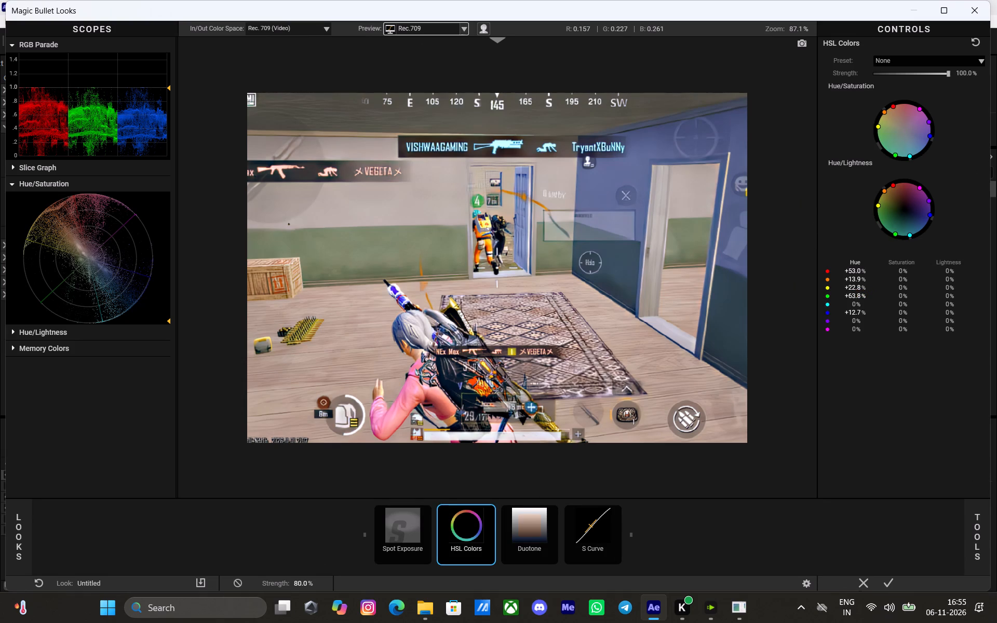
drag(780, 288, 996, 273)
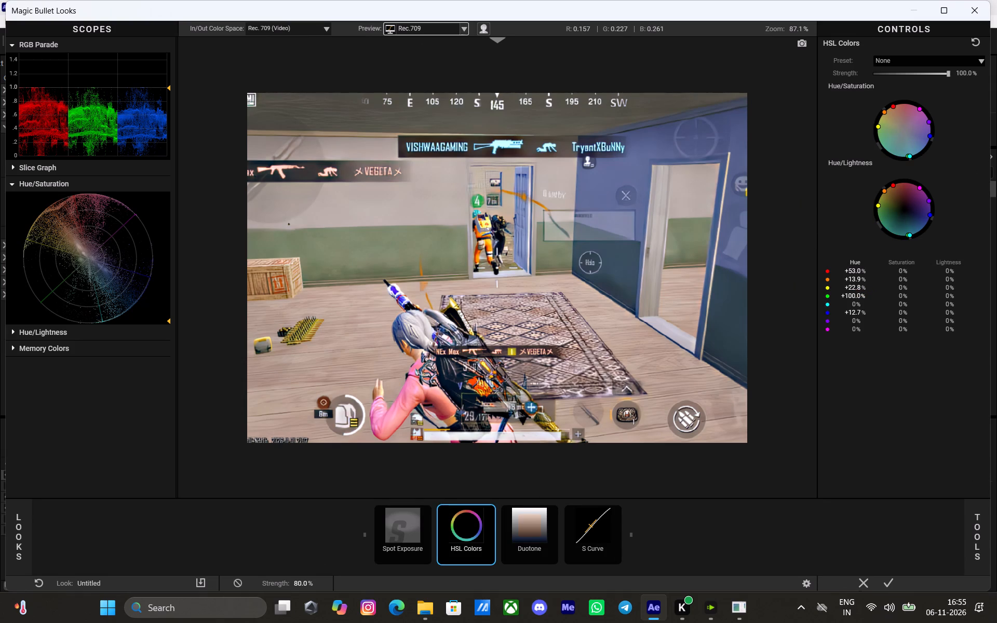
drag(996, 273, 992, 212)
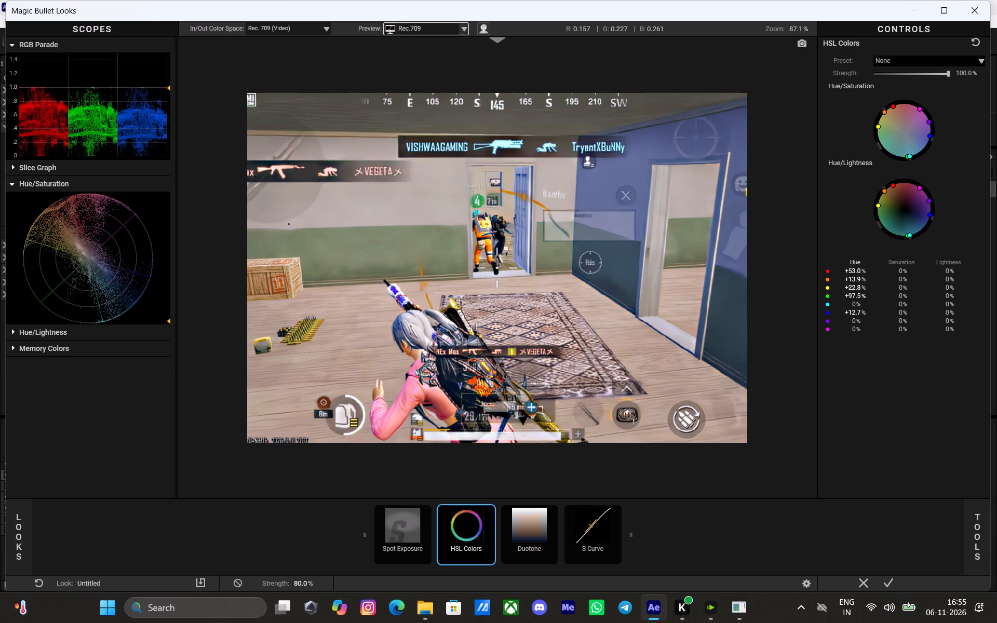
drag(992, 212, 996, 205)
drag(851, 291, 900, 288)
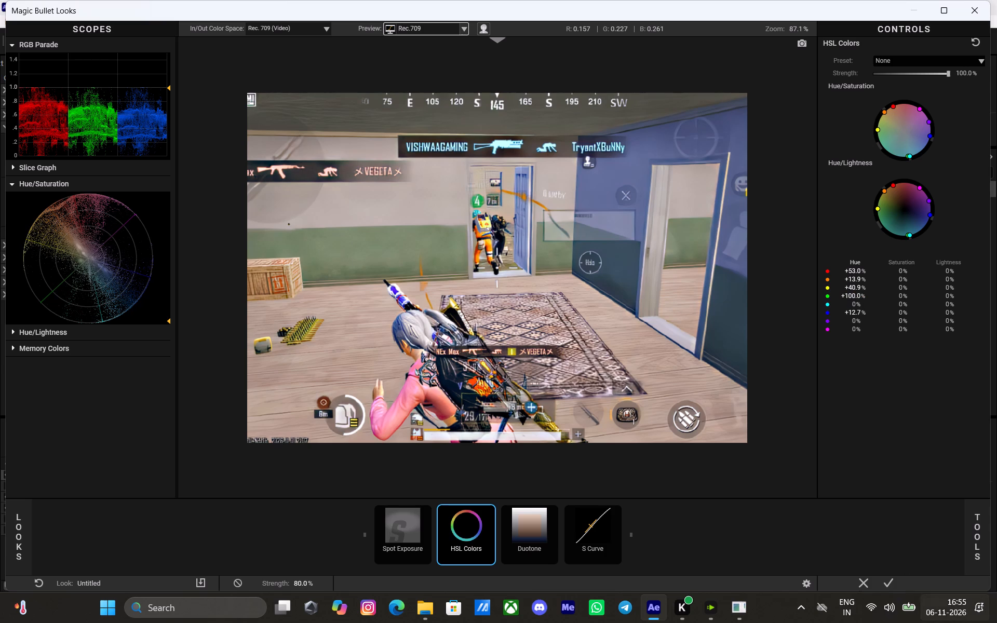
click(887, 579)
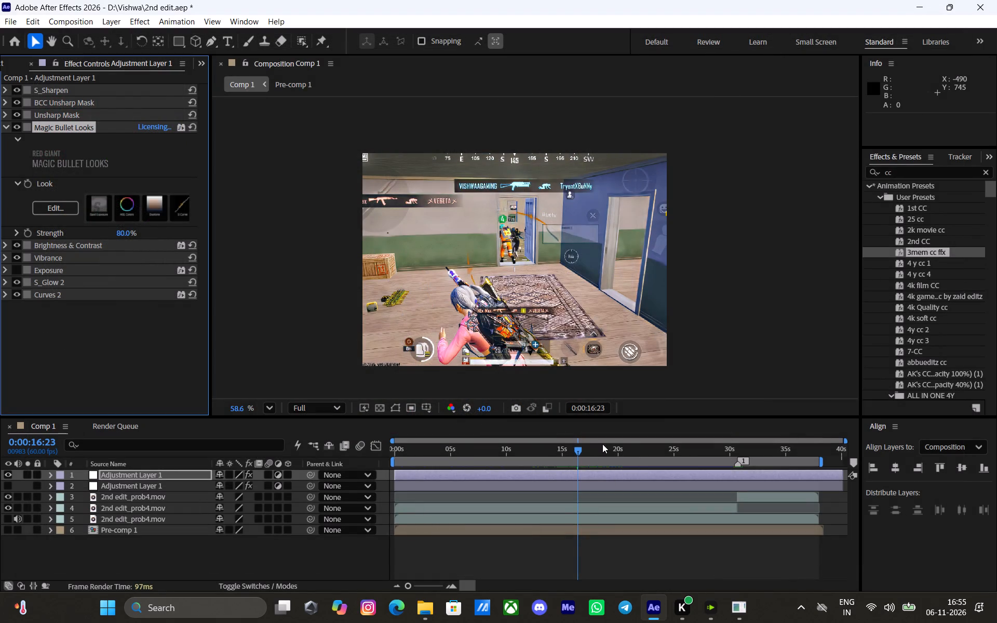
Review the grade on the frames from about 22 to 29 seconds.
drag(608, 445, 647, 448)
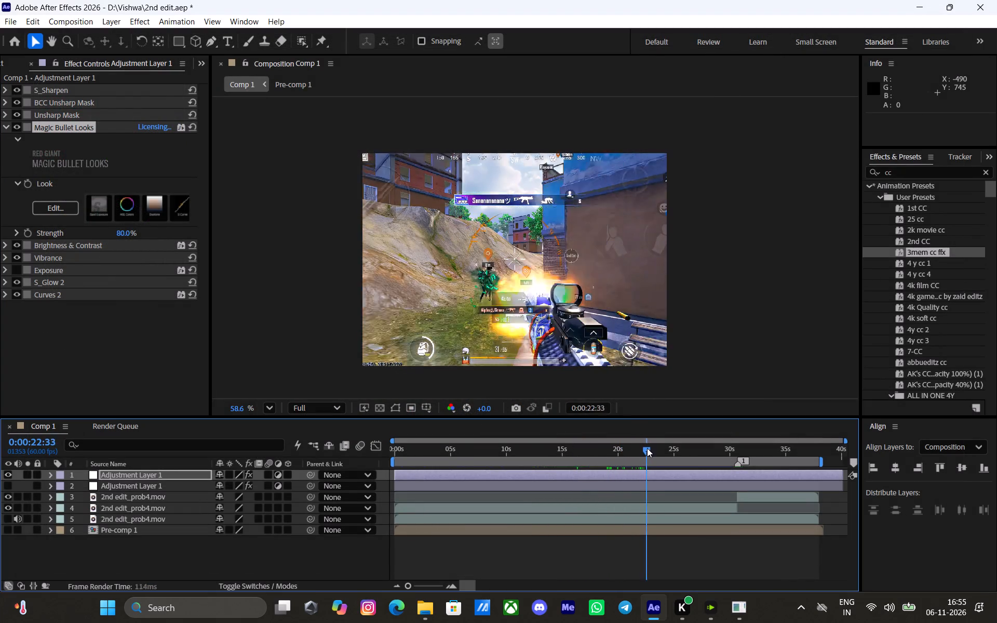
drag(647, 448, 680, 432)
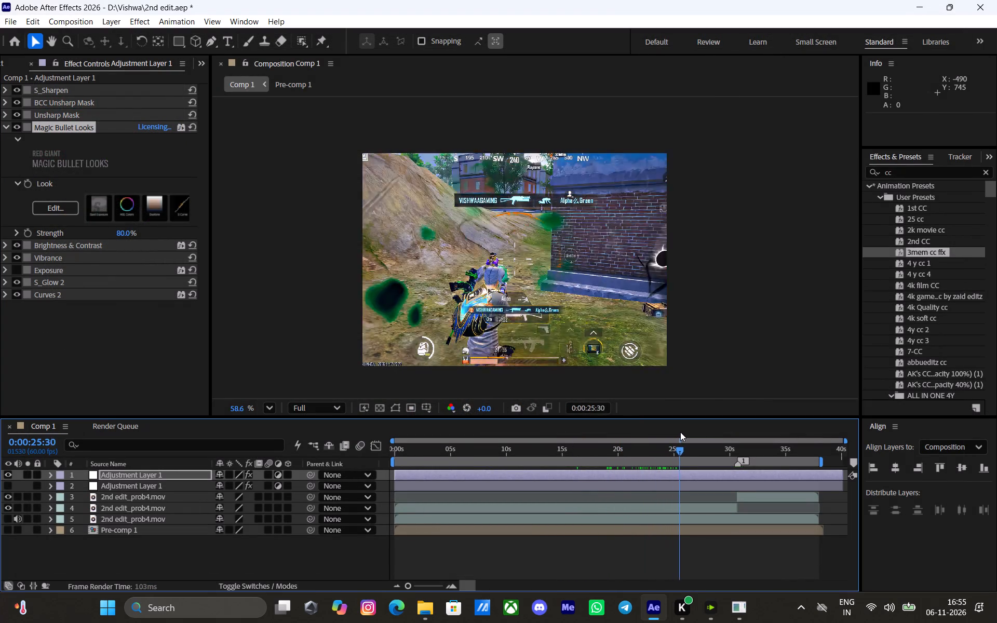
drag(680, 432, 699, 428)
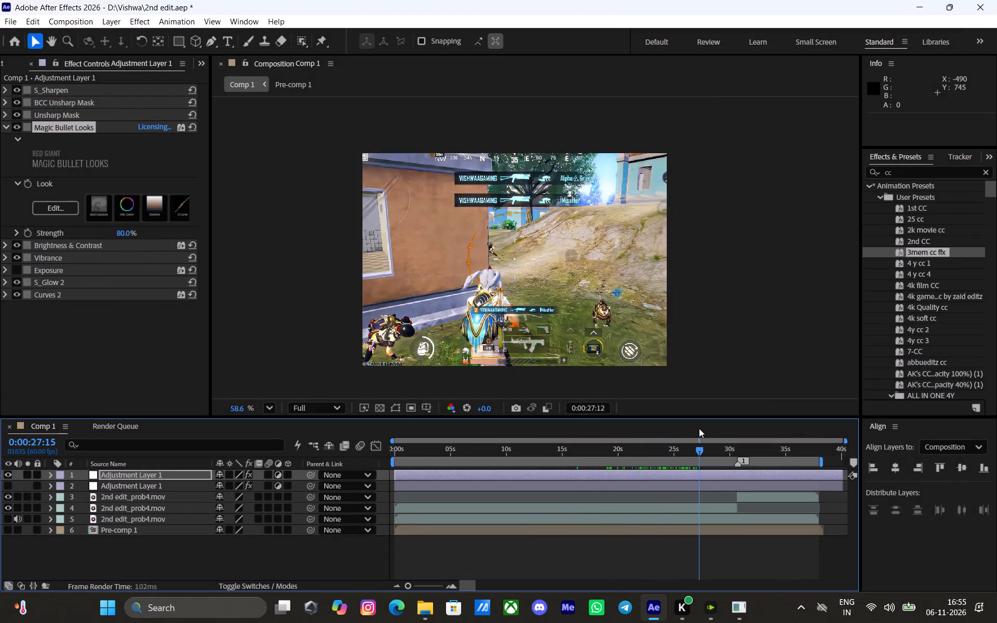
drag(699, 428, 716, 426)
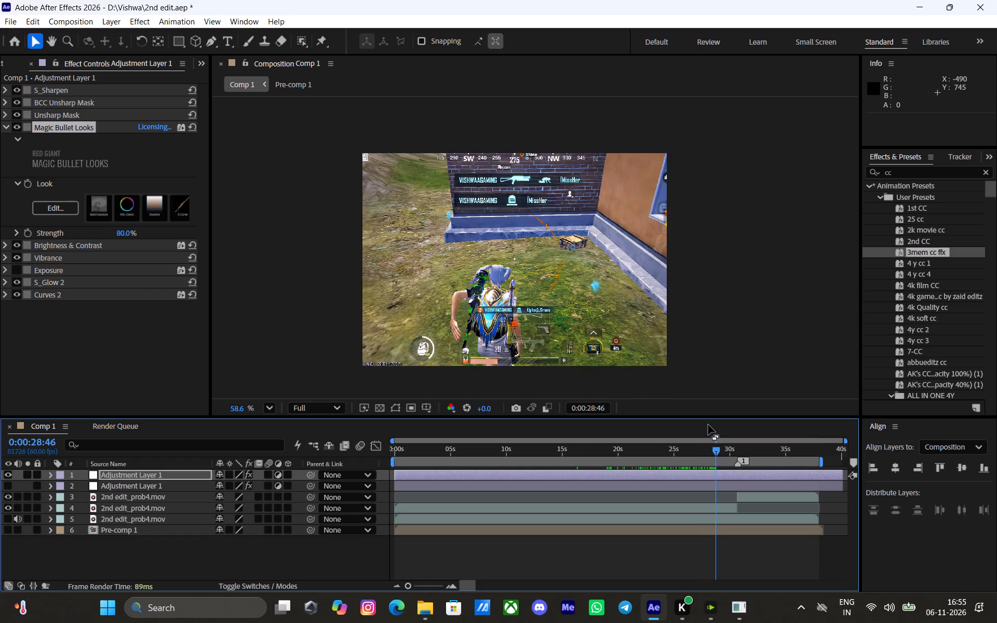
Undo the last look edit and the S_Glow deletion on Adjustment Layer 1, and collapse the restored S_Glow settings.
key(ctrl+z)
key(ctrl+z)
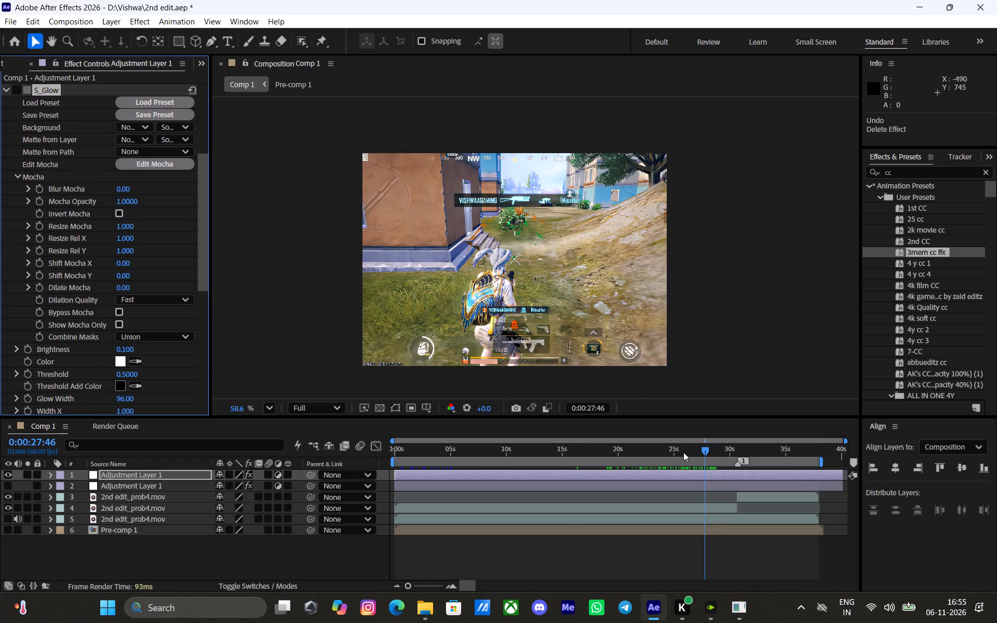
drag(642, 449, 586, 454)
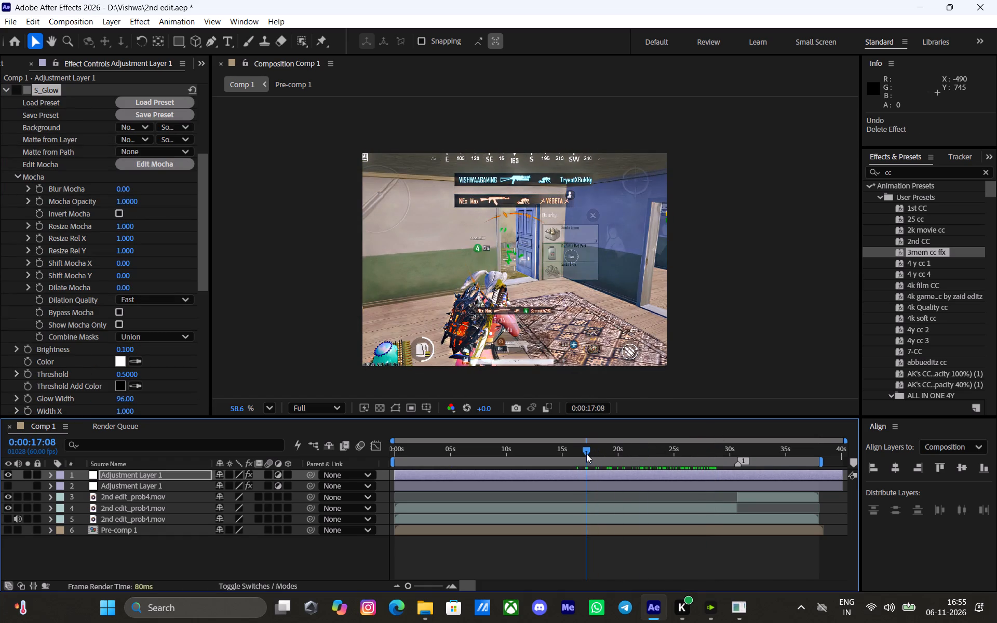
click(3, 92)
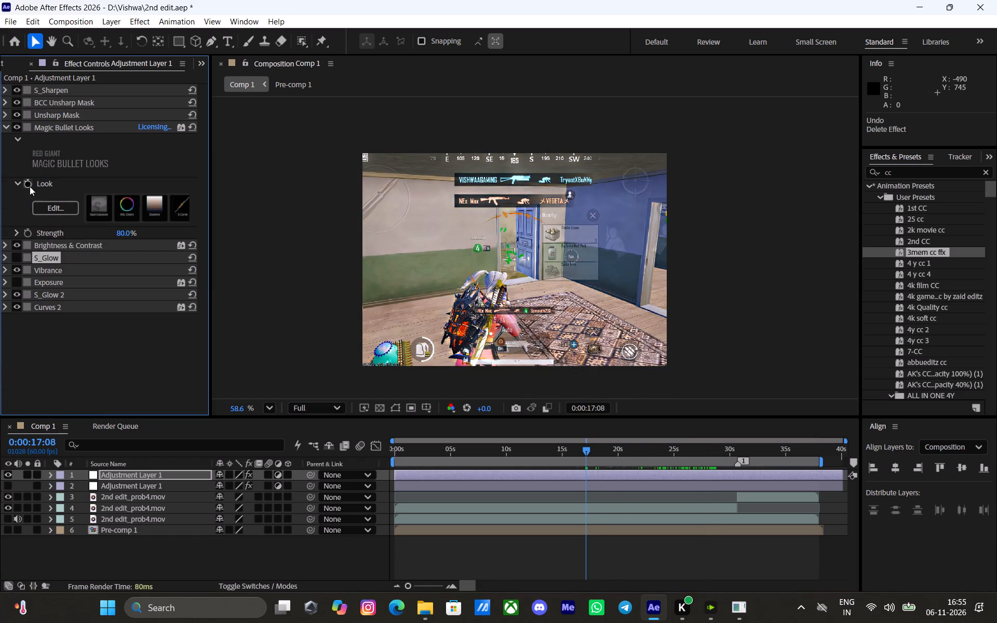
Reopen the Magic Bullet Looks look and set HSL Colors green hue to +33.3% and blue hue to +34.1%.
click(41, 204)
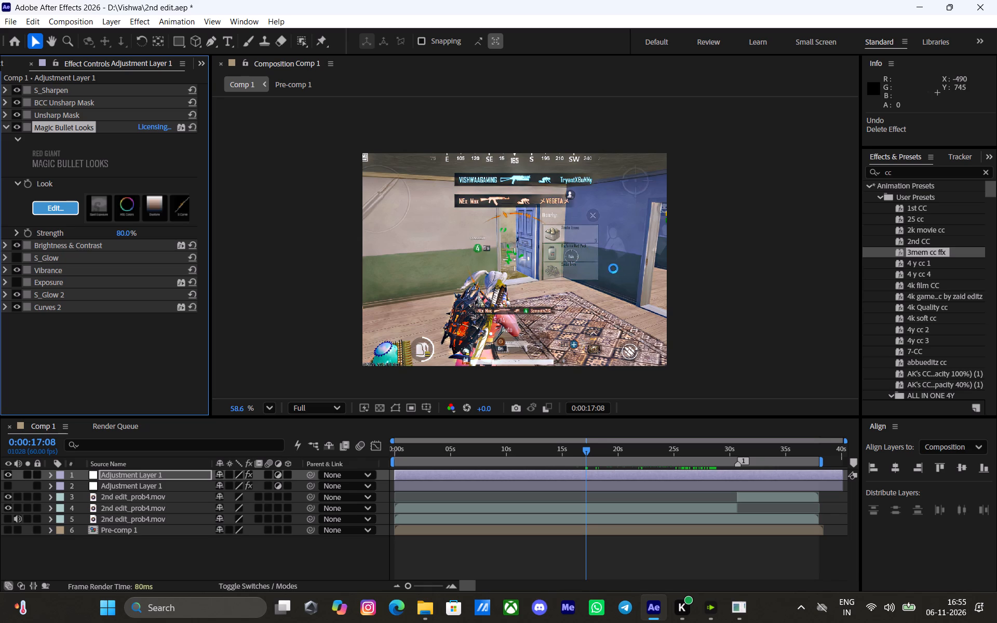
scroll(629, 273, down, 4)
scroll(629, 273, up, 2)
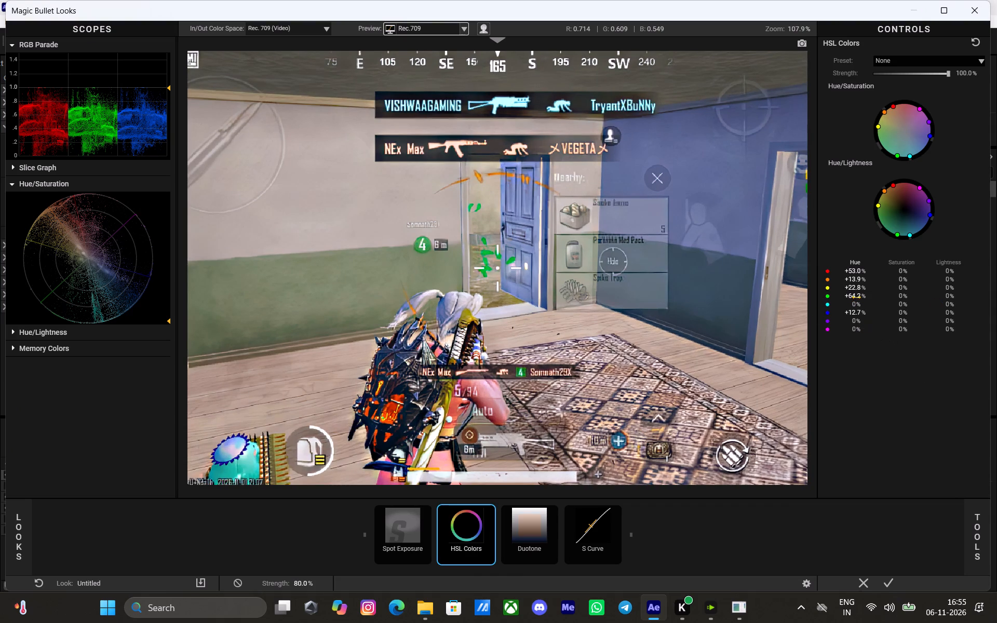
key(ctrl+z)
key(ctrl+z)
key(ctrl+z)
drag(854, 297, 811, 320)
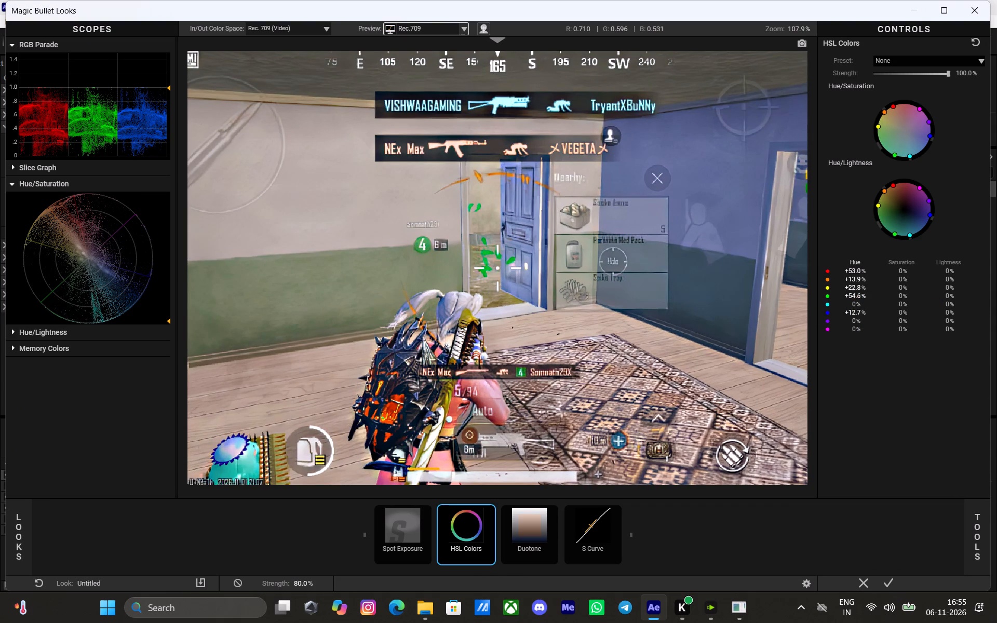
drag(811, 320, 754, 330)
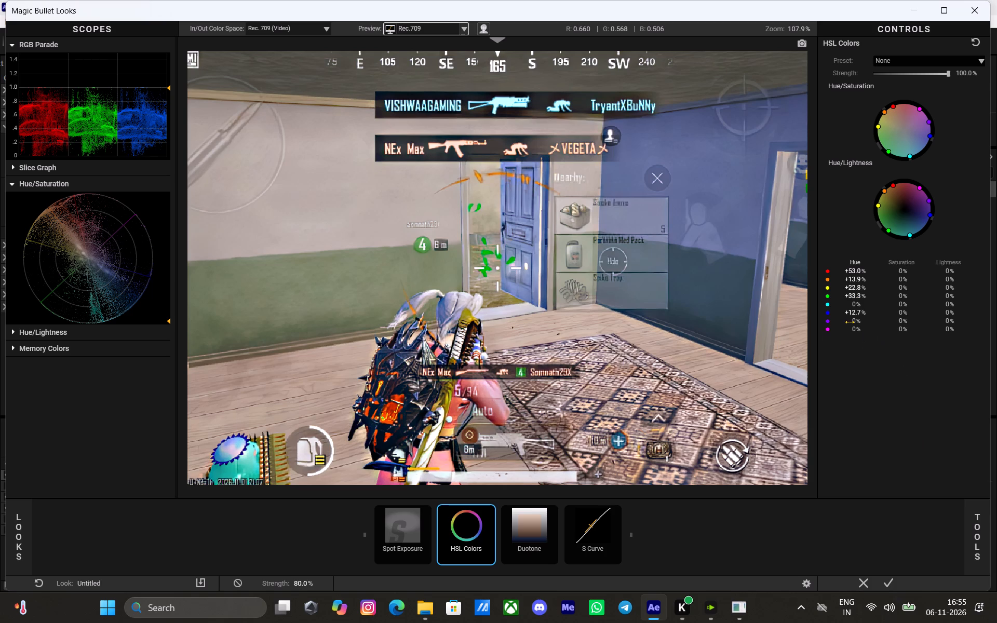
drag(854, 315, 813, 314)
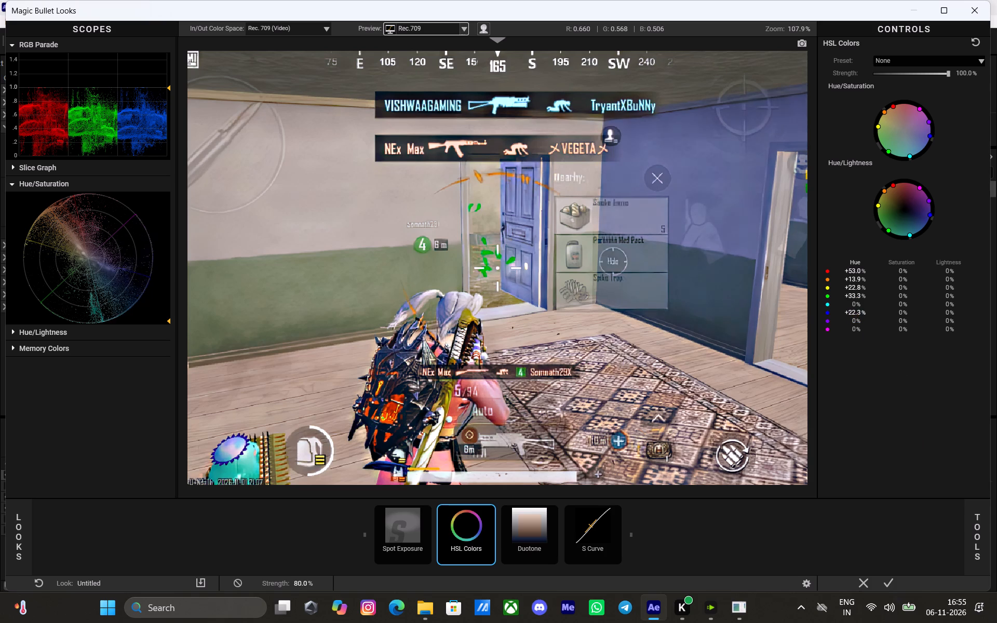
drag(813, 314, 993, 297)
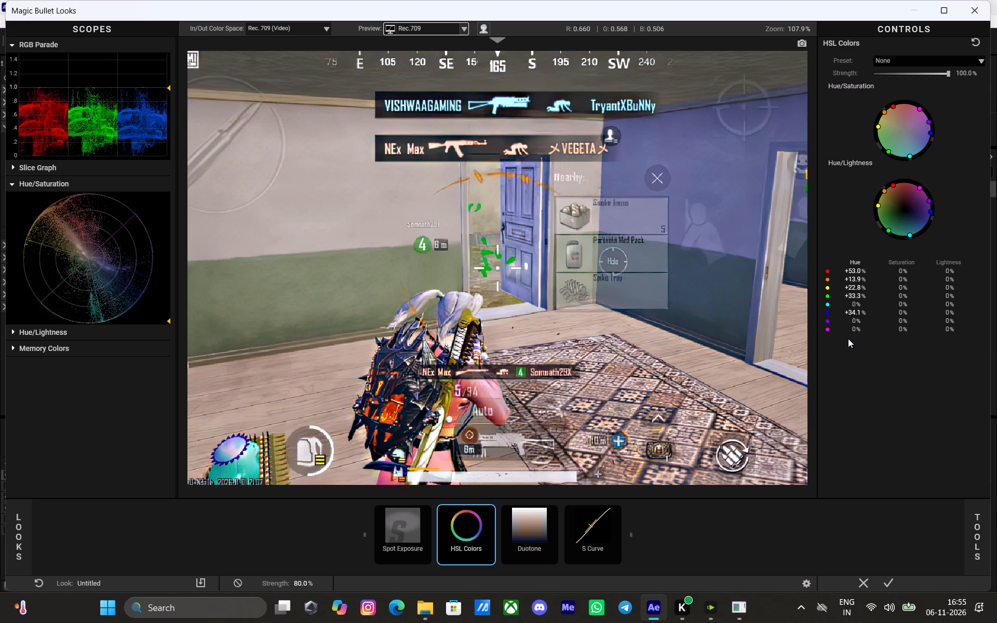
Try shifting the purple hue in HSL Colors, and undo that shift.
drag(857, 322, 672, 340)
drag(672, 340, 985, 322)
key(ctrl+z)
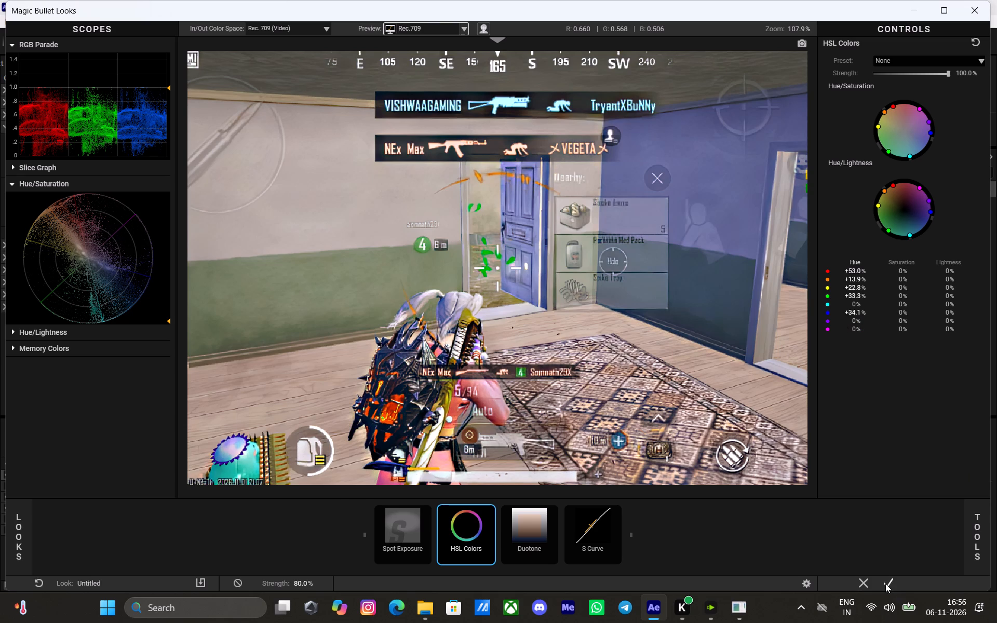
Apply the edited look to Adjustment Layer 1 and save the project.
click(885, 584)
key(ctrl+s)
Scrub through the first 17 seconds of Comp 1 to examine the edited look on the different gameplay clips.
drag(578, 448, 532, 455)
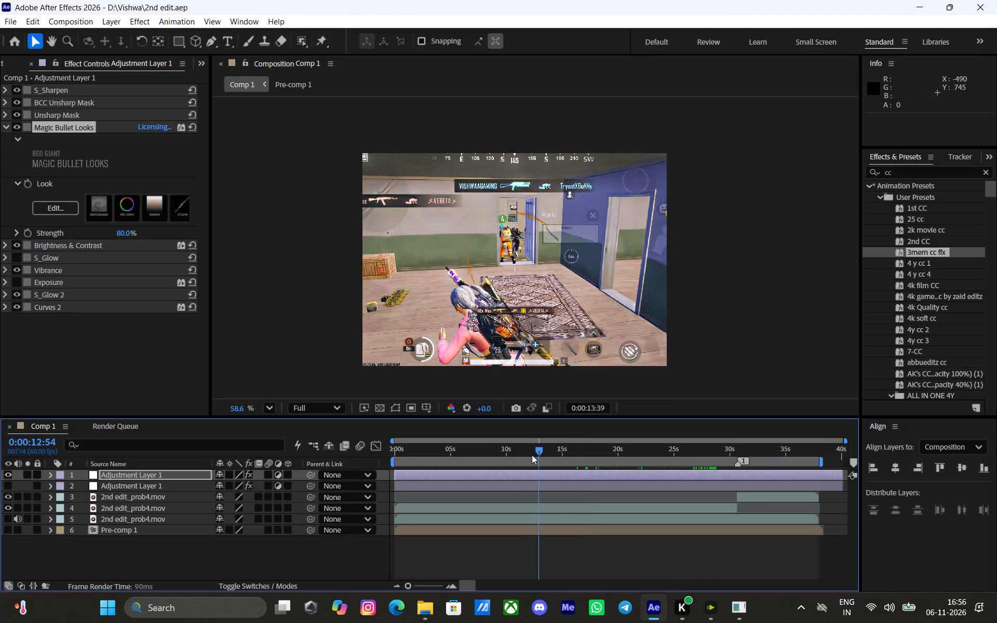
drag(532, 455, 463, 459)
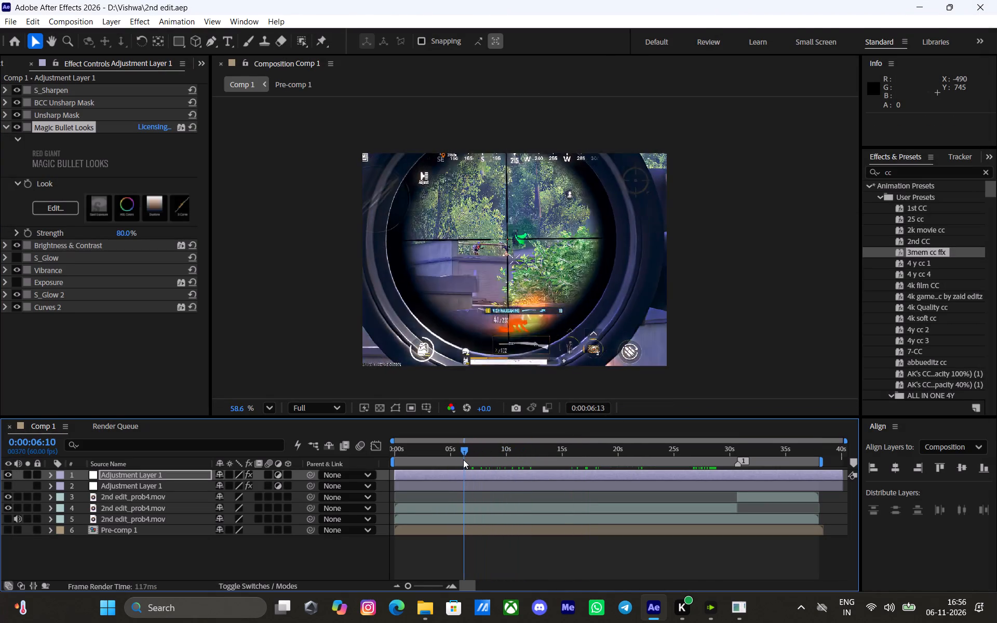
drag(463, 459, 419, 459)
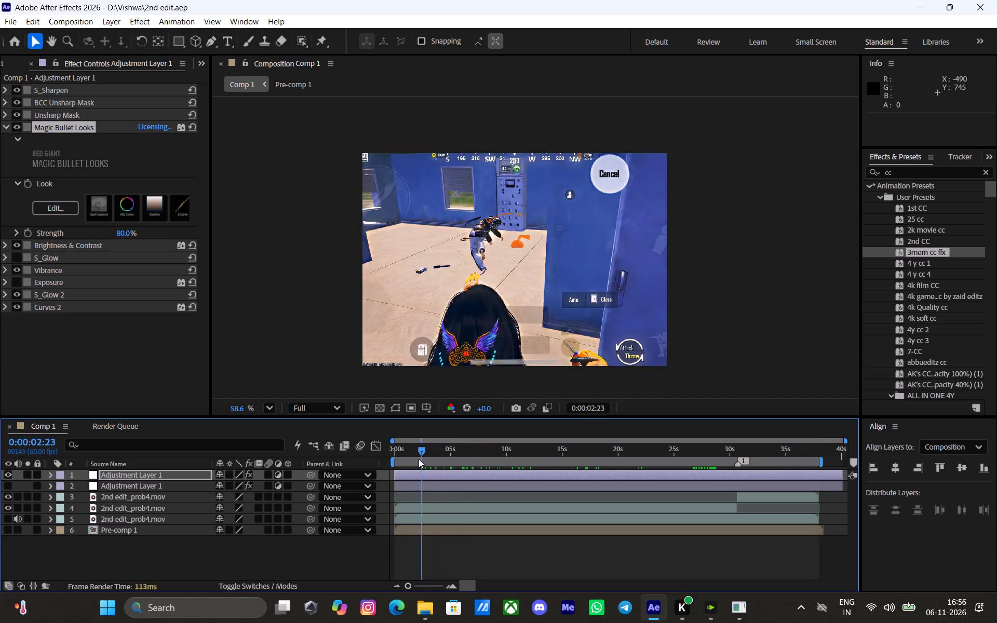
drag(419, 459, 376, 459)
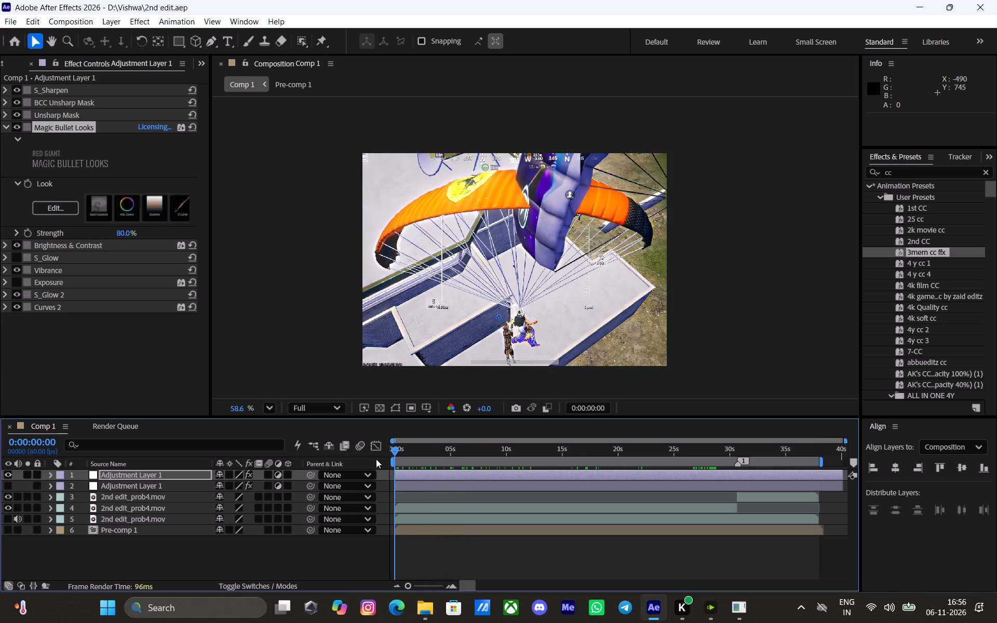
drag(376, 459, 450, 446)
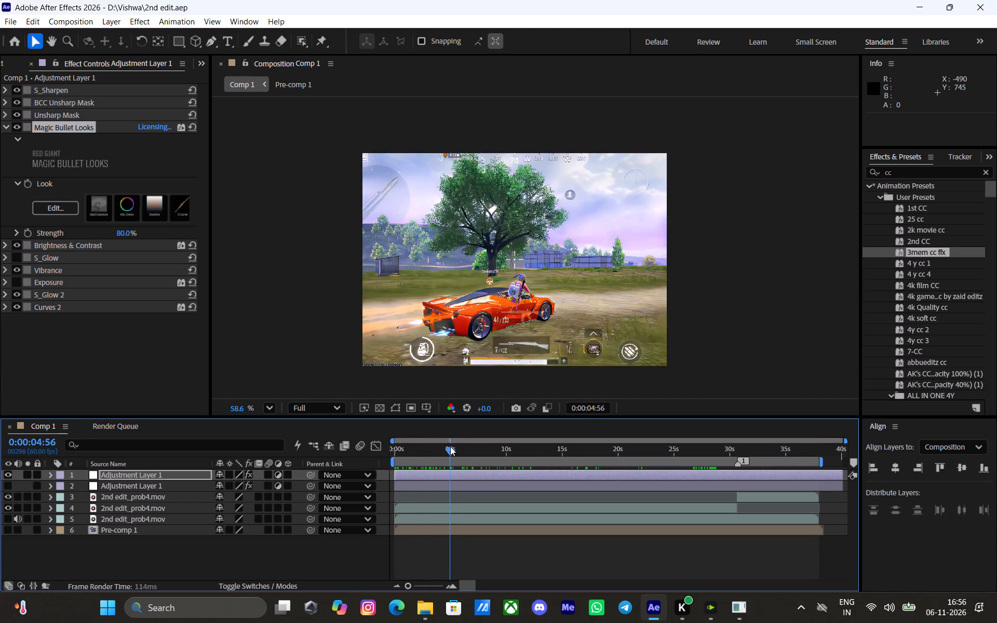
drag(450, 446, 473, 428)
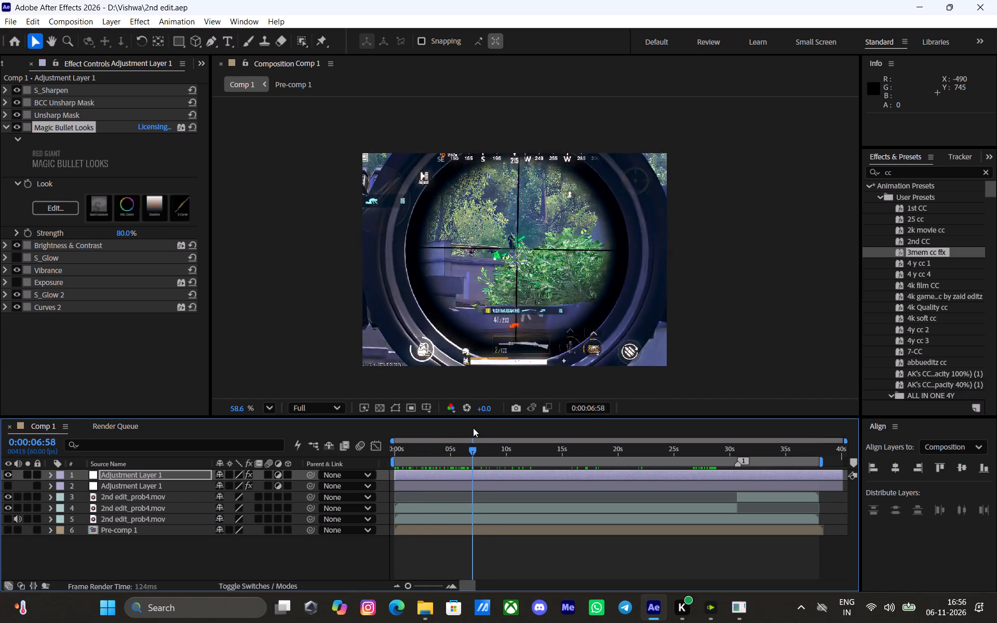
drag(473, 428, 485, 421)
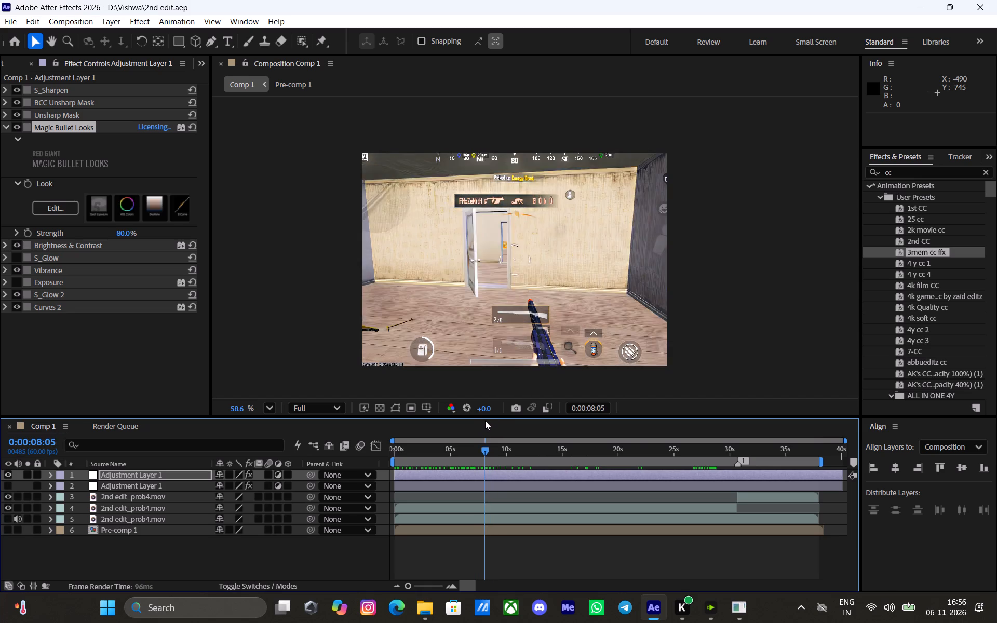
drag(485, 421, 480, 421)
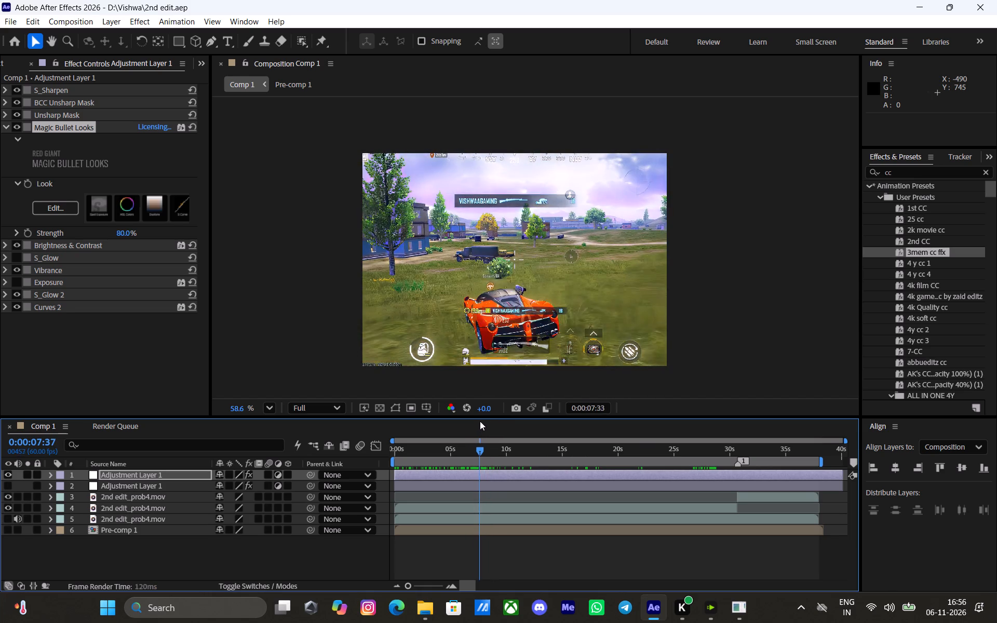
drag(480, 421, 493, 411)
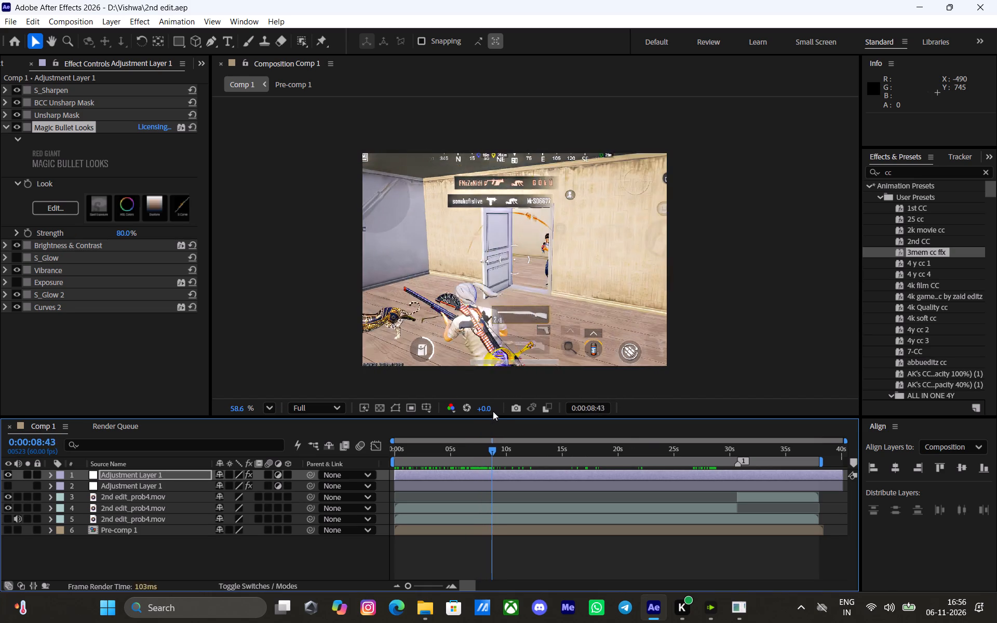
drag(493, 411, 506, 403)
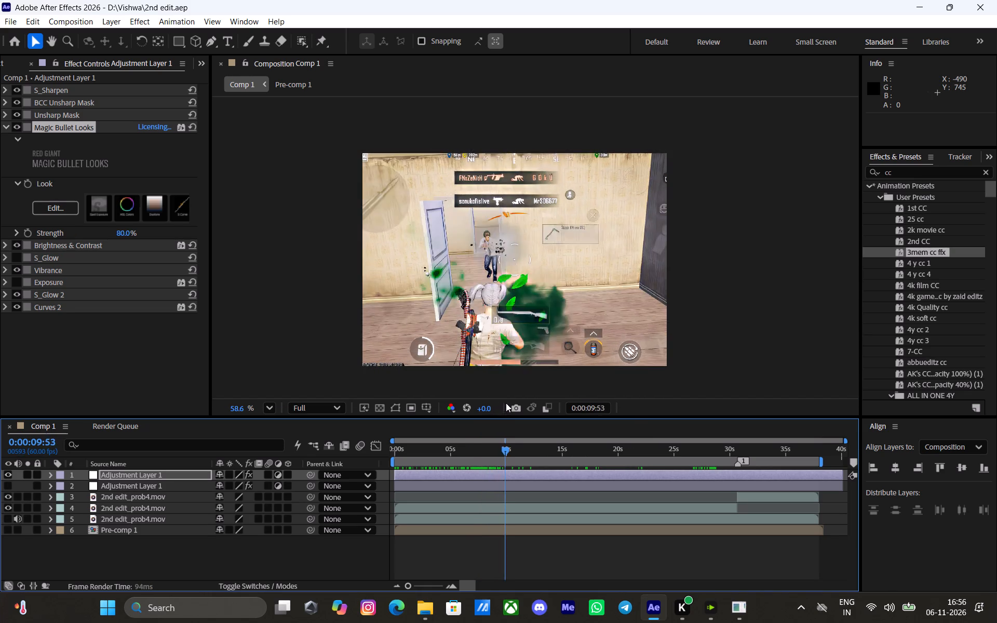
drag(506, 403, 526, 394)
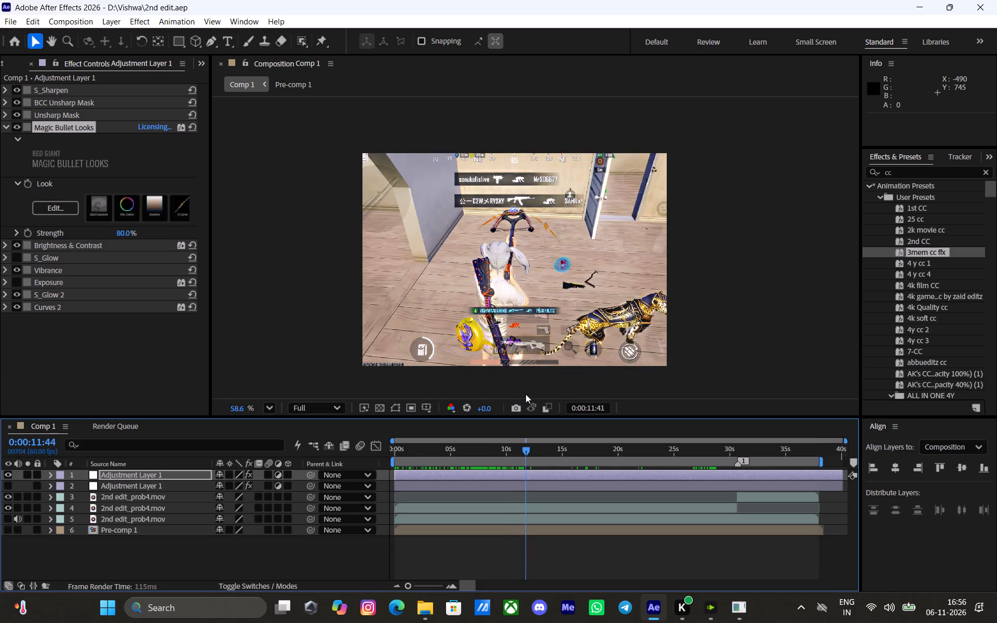
drag(526, 394, 544, 386)
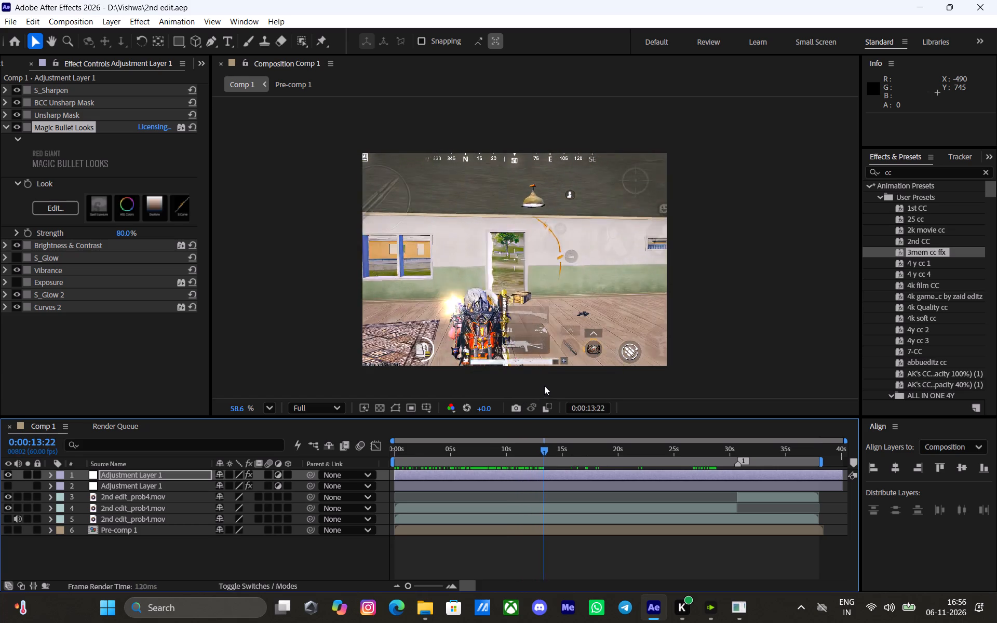
drag(544, 386, 561, 376)
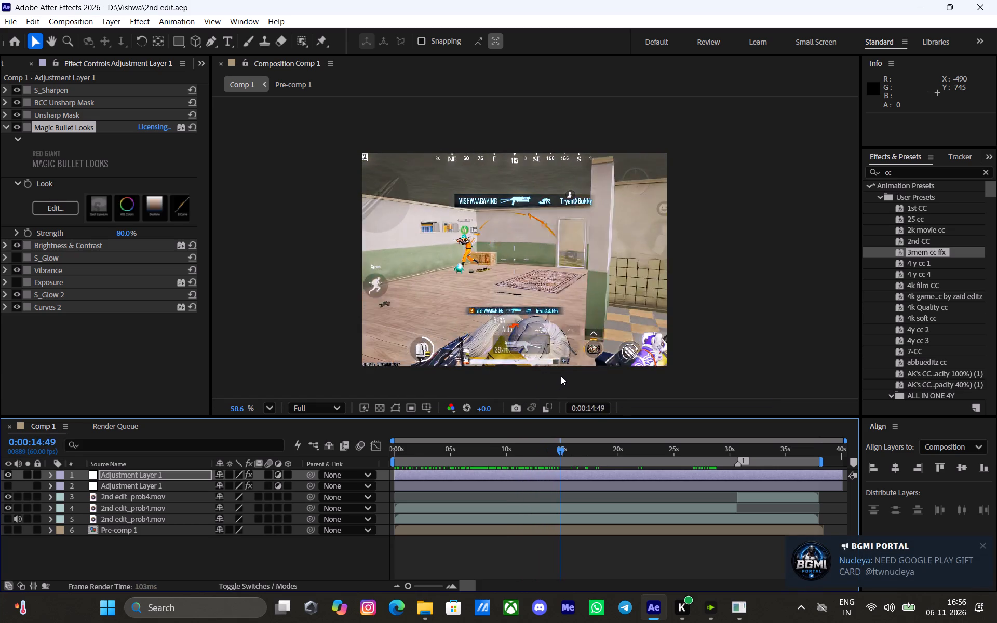
drag(561, 376, 581, 369)
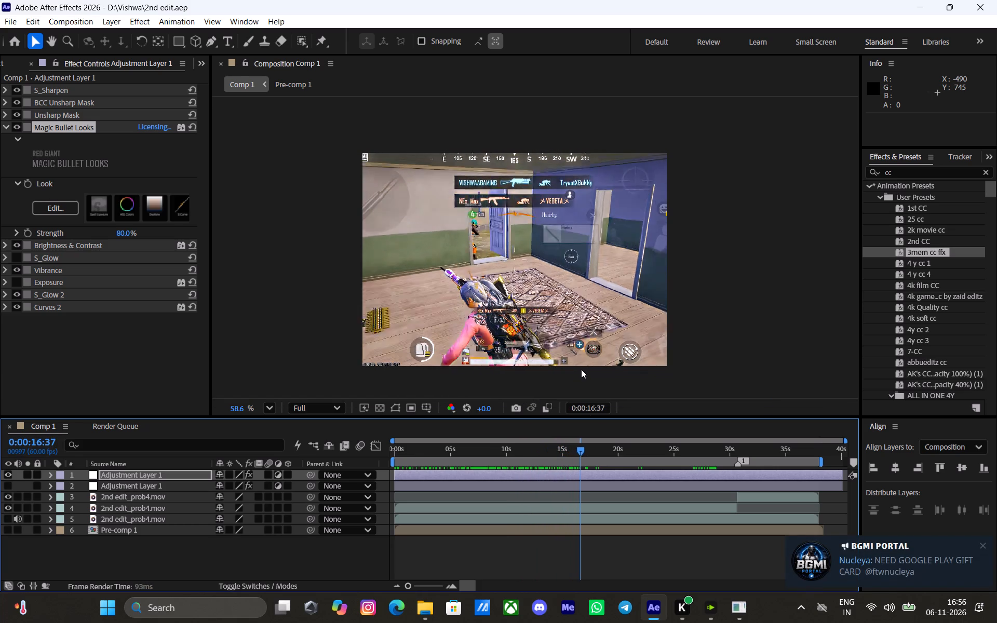
drag(581, 369, 582, 369)
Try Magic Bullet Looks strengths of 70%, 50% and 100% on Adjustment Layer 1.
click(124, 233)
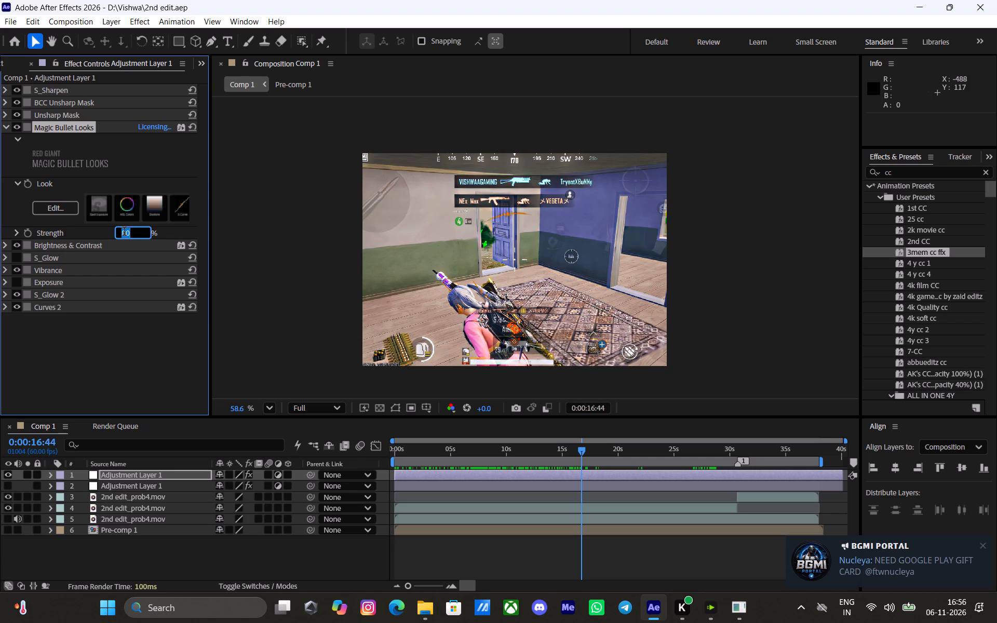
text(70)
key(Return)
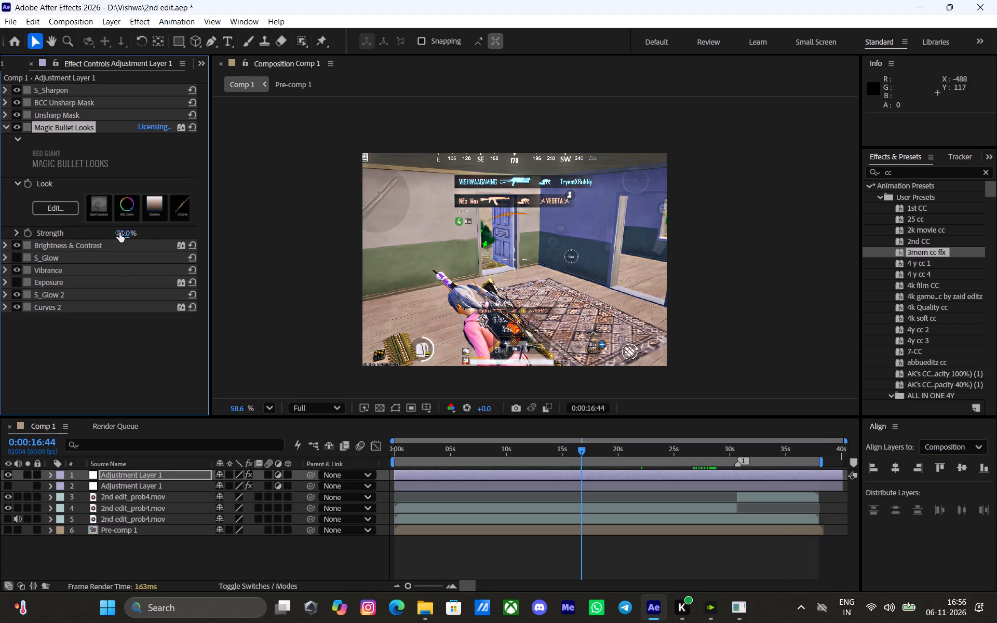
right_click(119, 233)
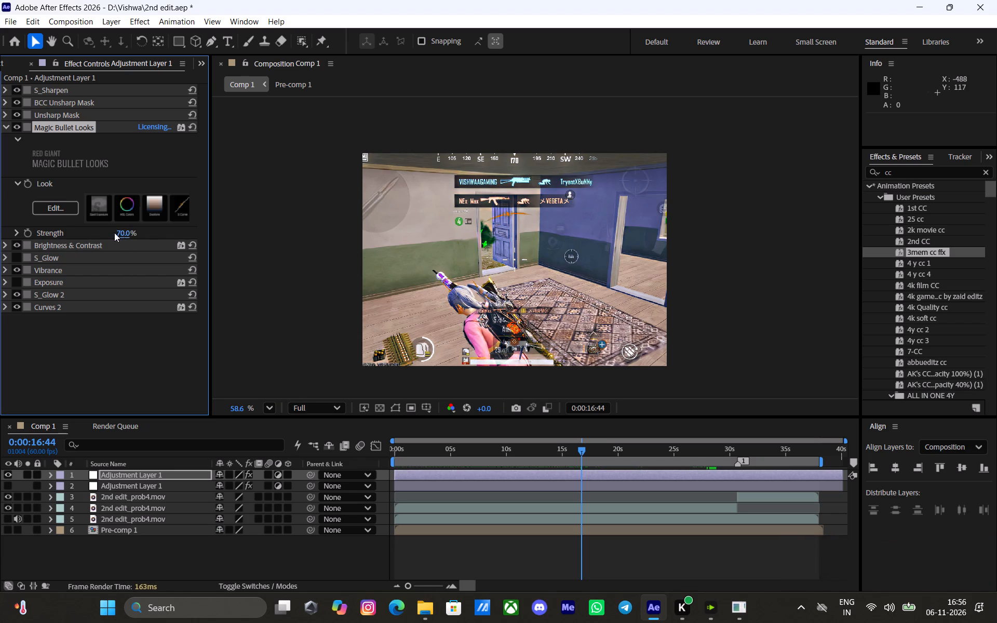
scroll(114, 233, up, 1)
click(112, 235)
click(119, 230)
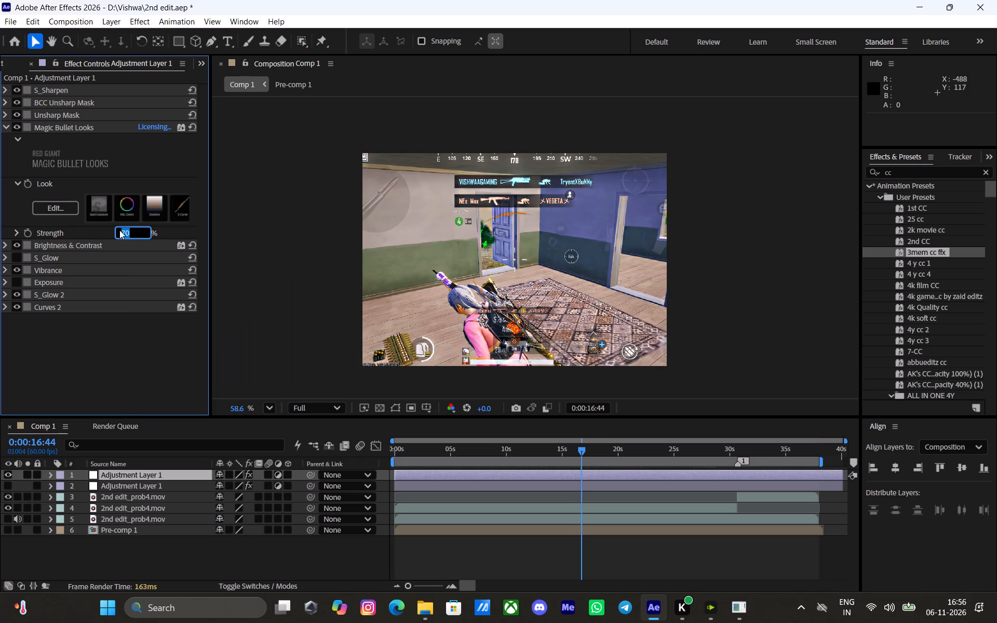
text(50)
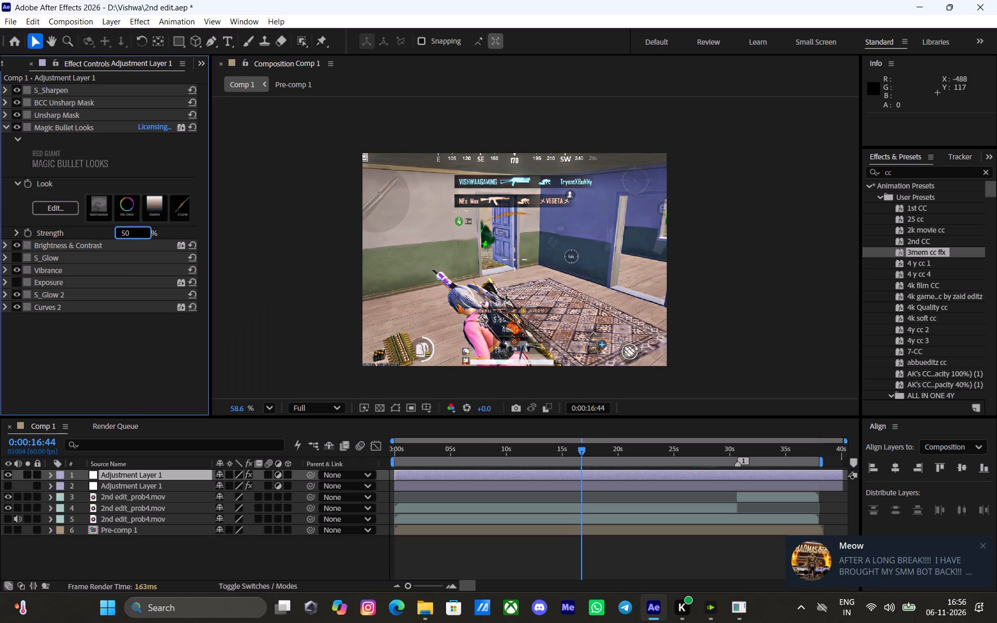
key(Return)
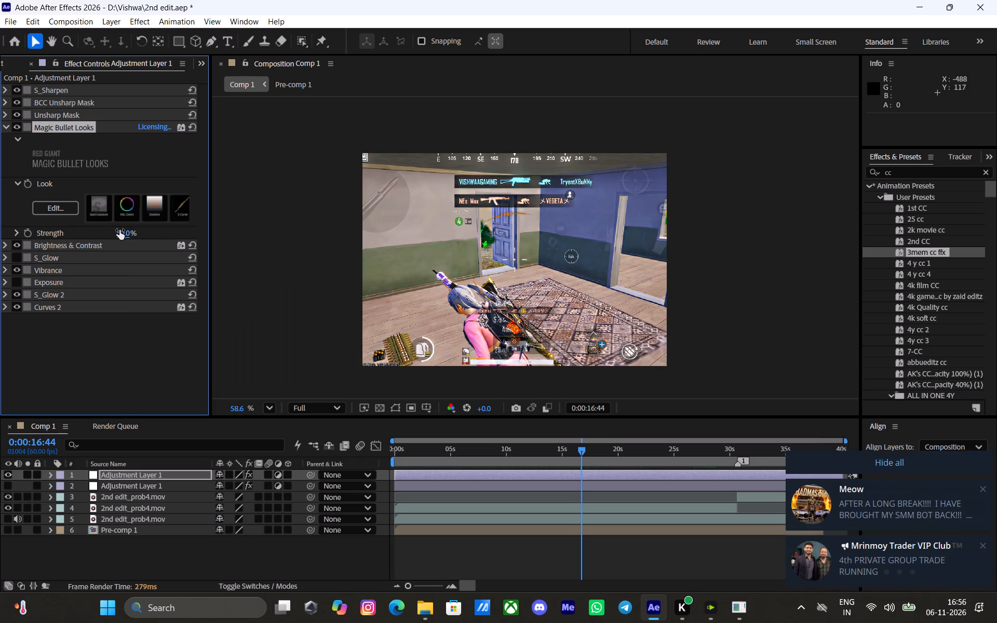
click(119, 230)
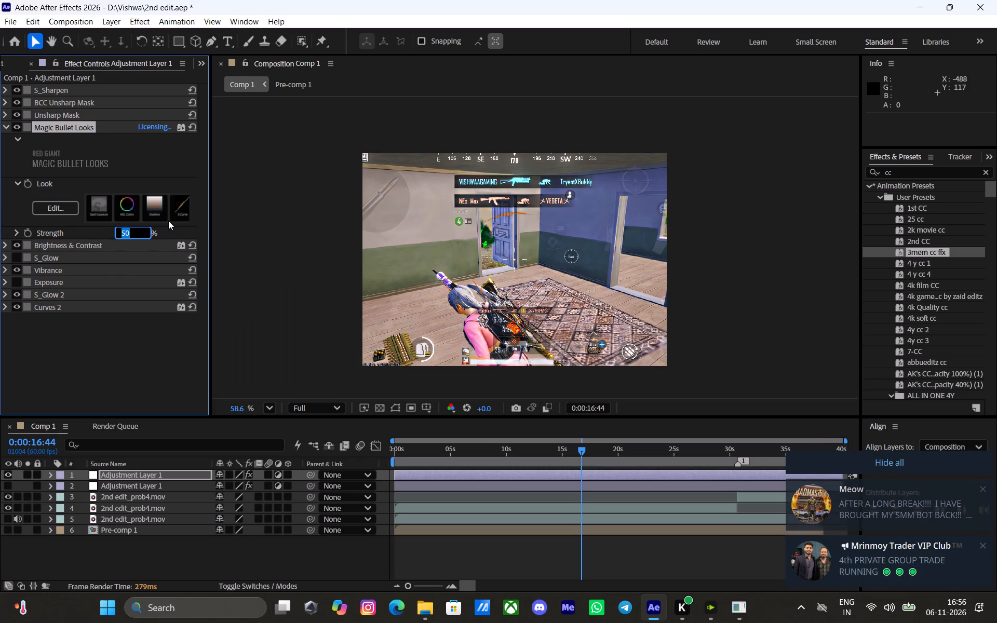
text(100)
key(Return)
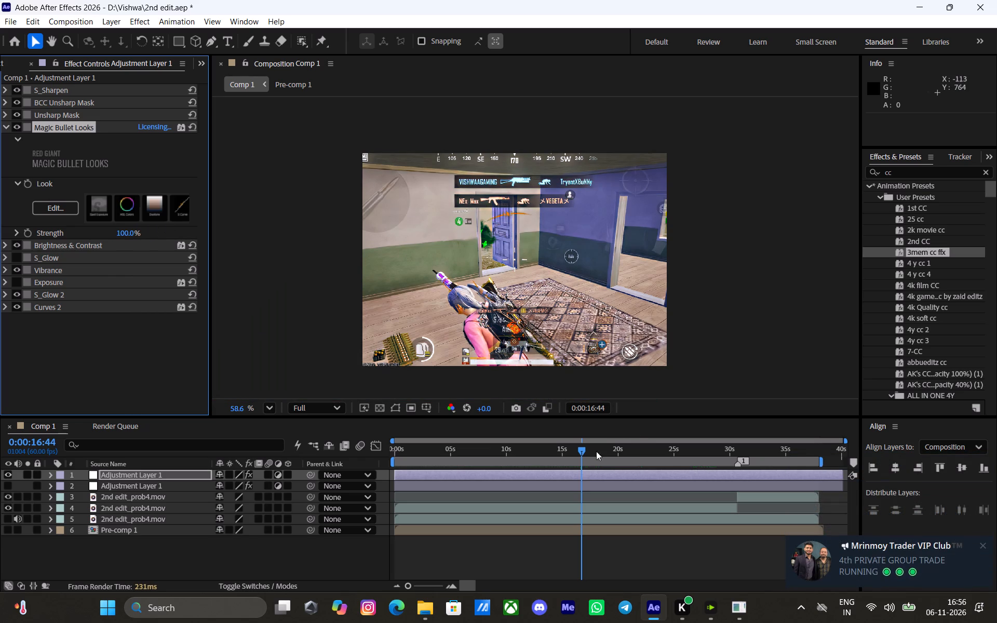
Examine the grade at the new look strength on frames between about 29 and 5 seconds of Comp 1.
click(657, 451)
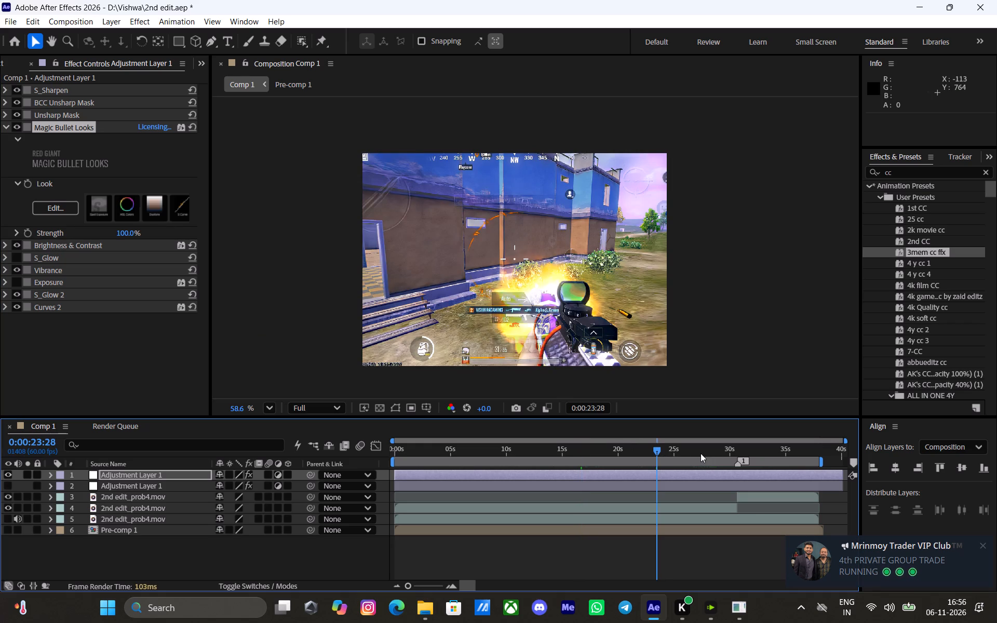
click(695, 453)
drag(706, 450, 712, 450)
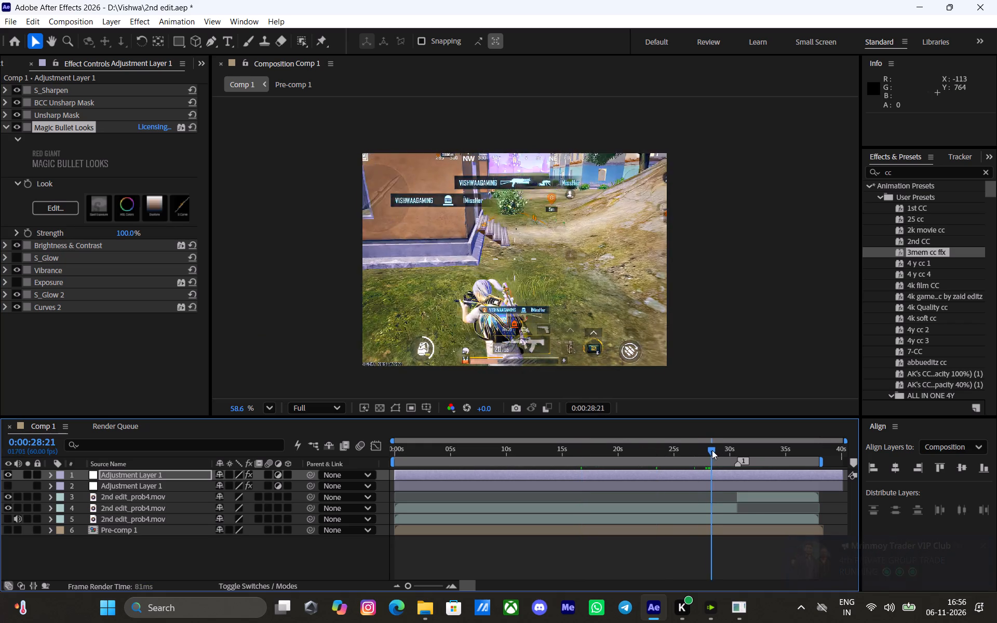
drag(712, 450, 720, 443)
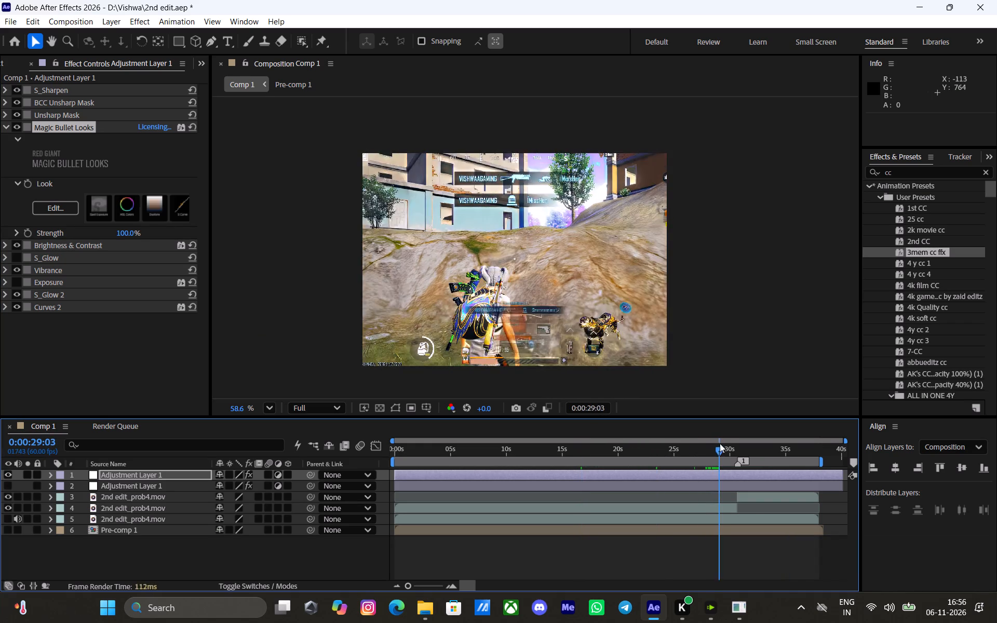
drag(720, 443, 718, 438)
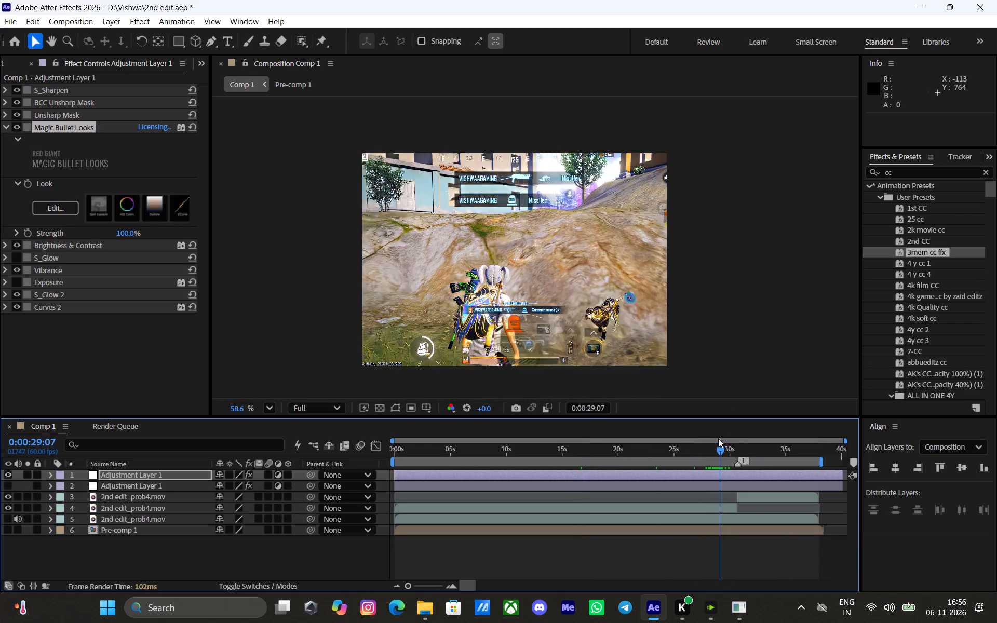
drag(718, 438, 683, 461)
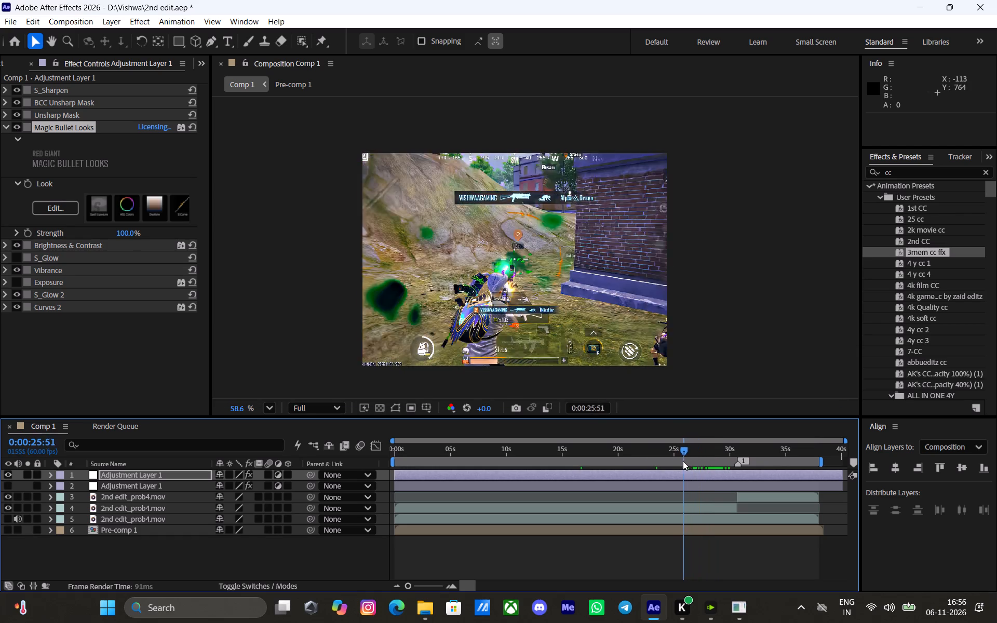
drag(683, 461, 519, 477)
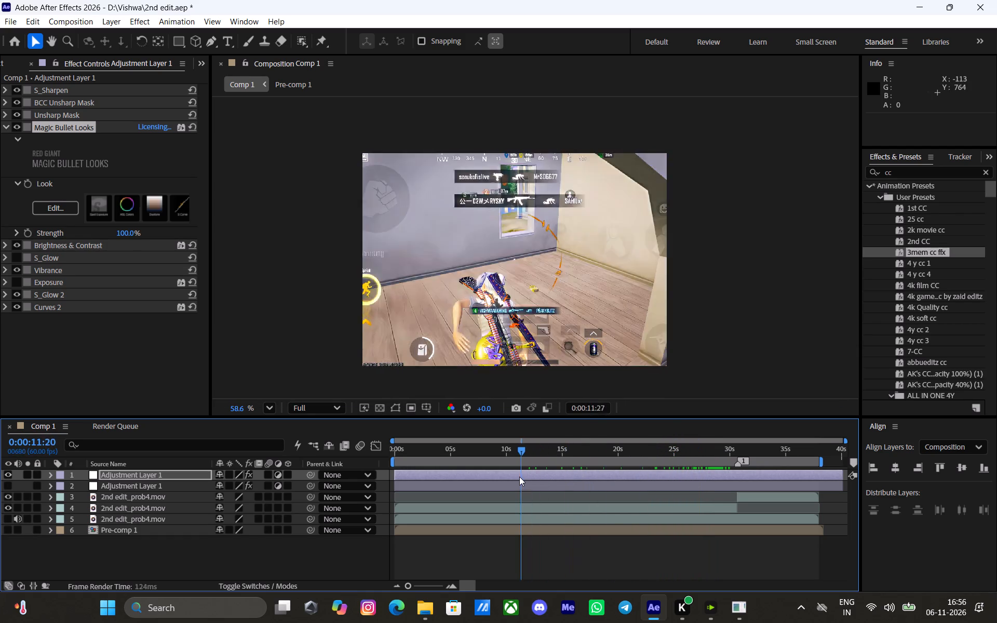
drag(519, 477, 444, 470)
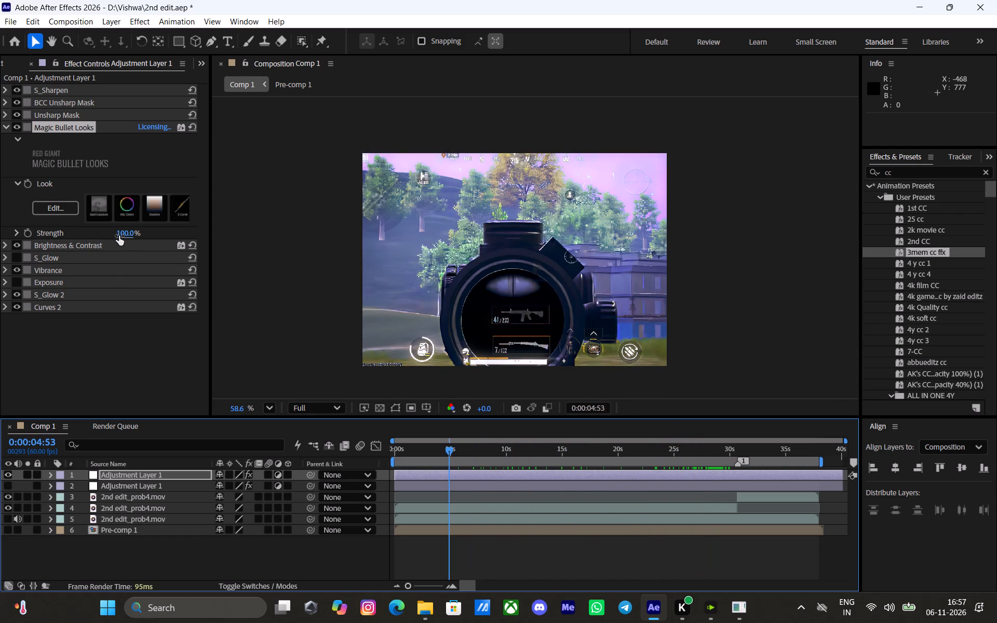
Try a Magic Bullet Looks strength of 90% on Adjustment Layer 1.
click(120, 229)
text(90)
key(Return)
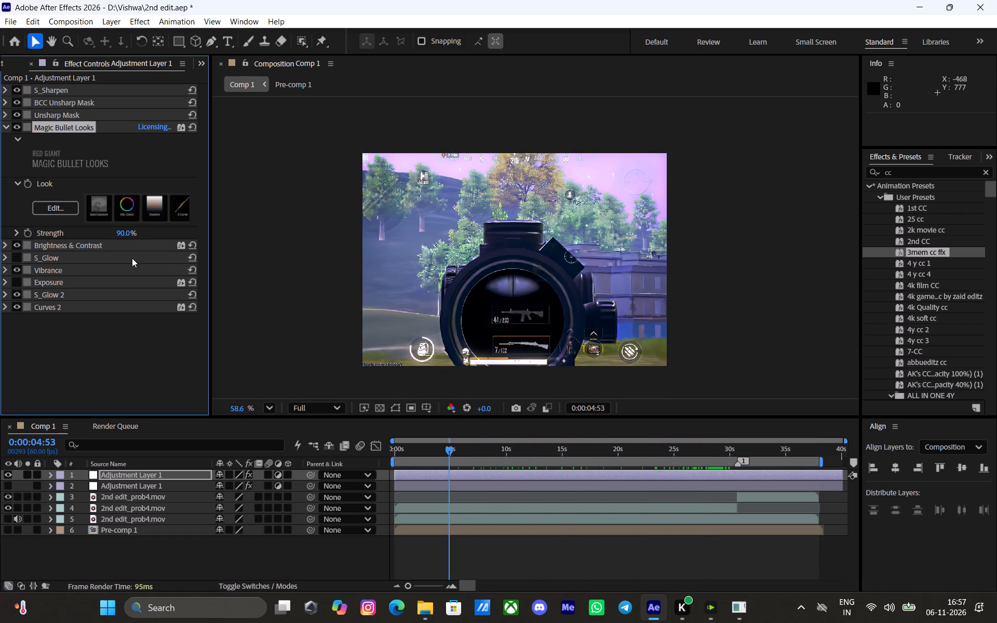
Examine the grade at the reduced look strength on frames from about 2 to 28 seconds of Comp 1.
click(430, 456)
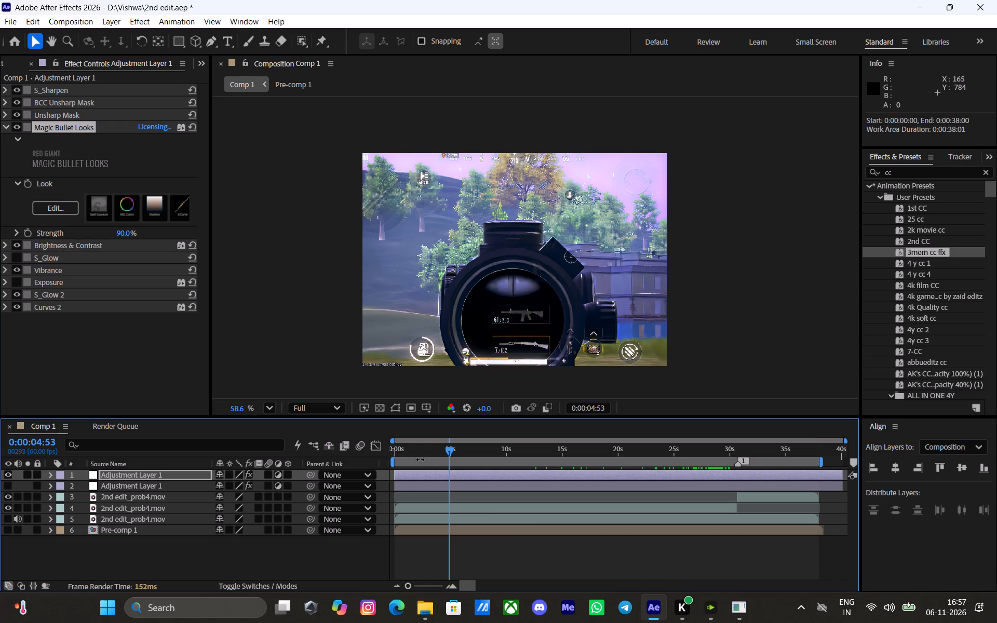
click(424, 451)
click(531, 457)
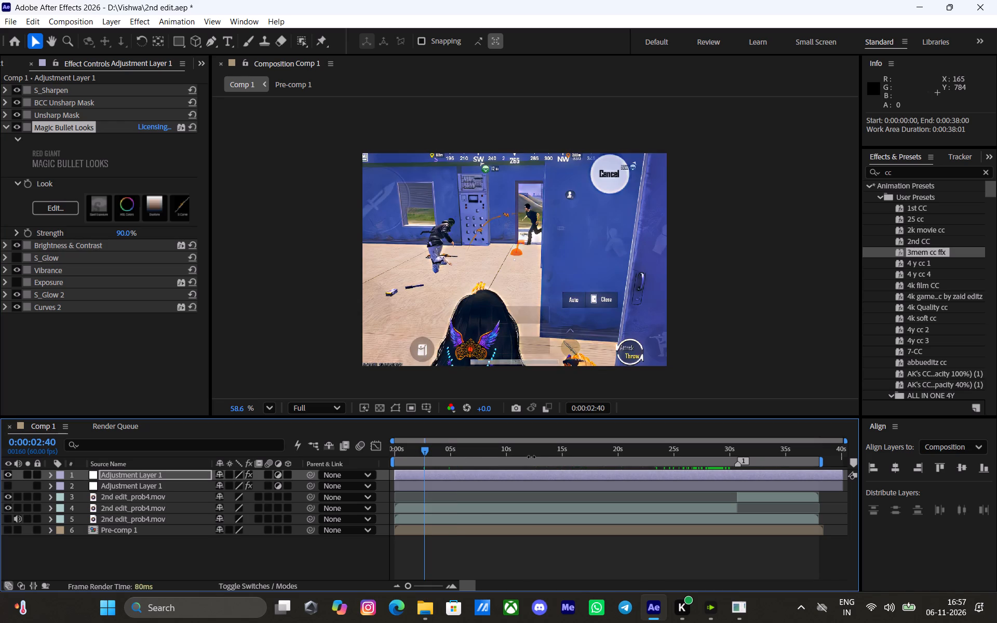
click(522, 452)
click(547, 451)
click(565, 450)
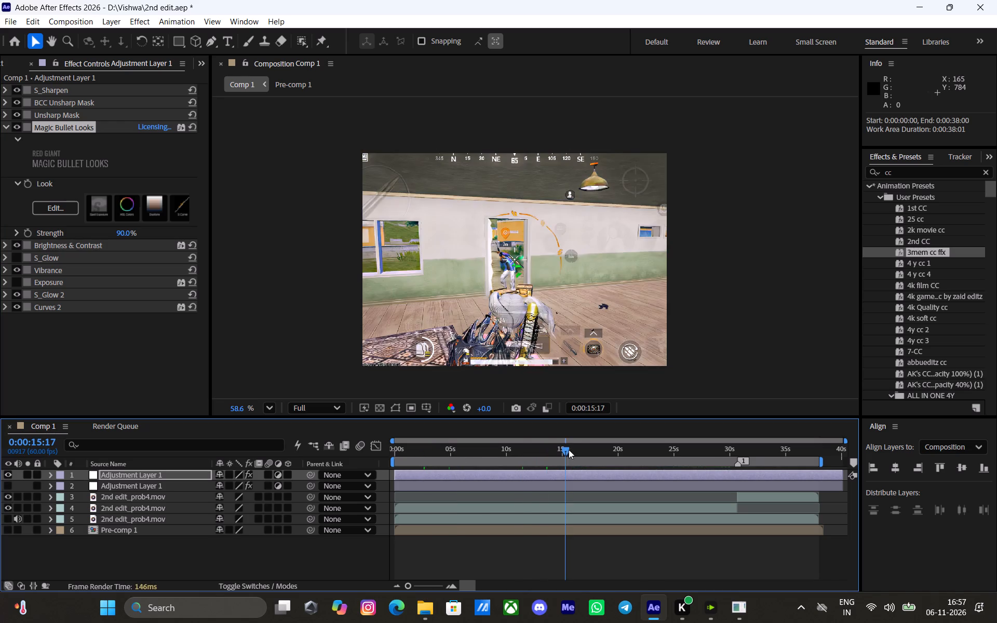
click(581, 448)
click(599, 447)
click(628, 449)
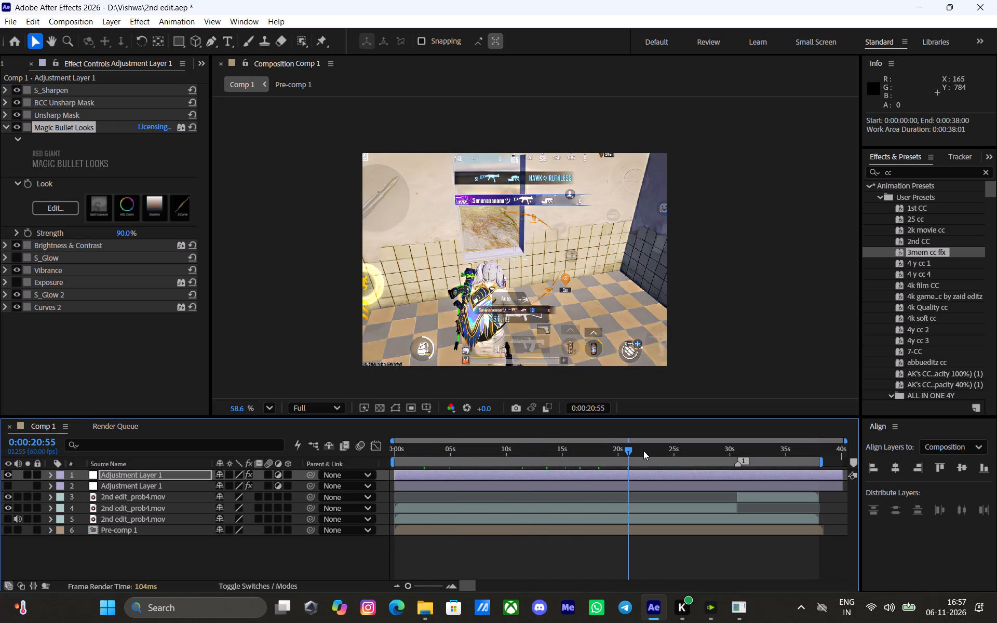
click(643, 451)
drag(633, 452, 617, 454)
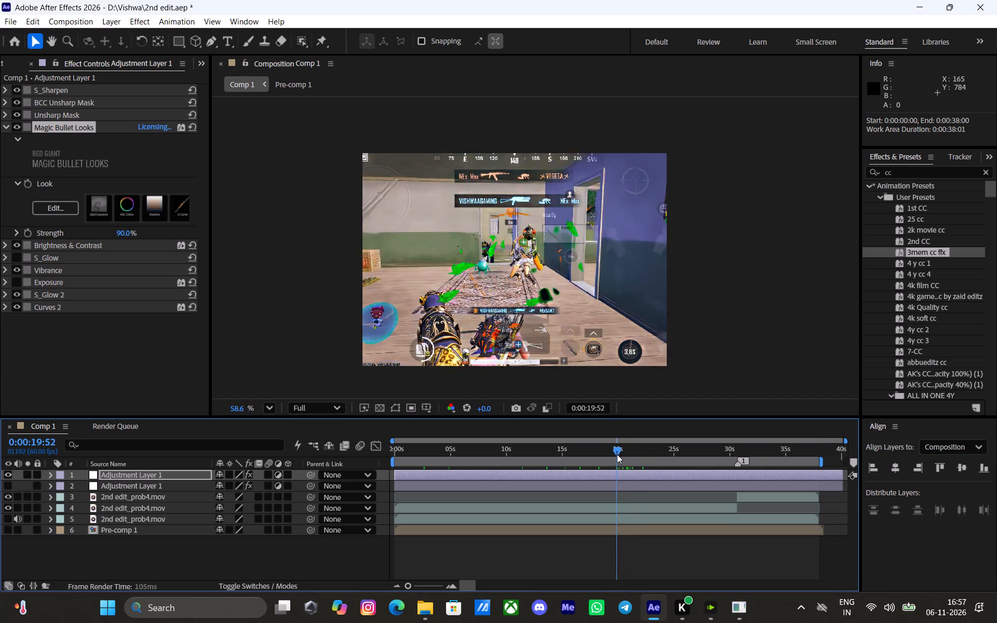
drag(617, 454, 651, 452)
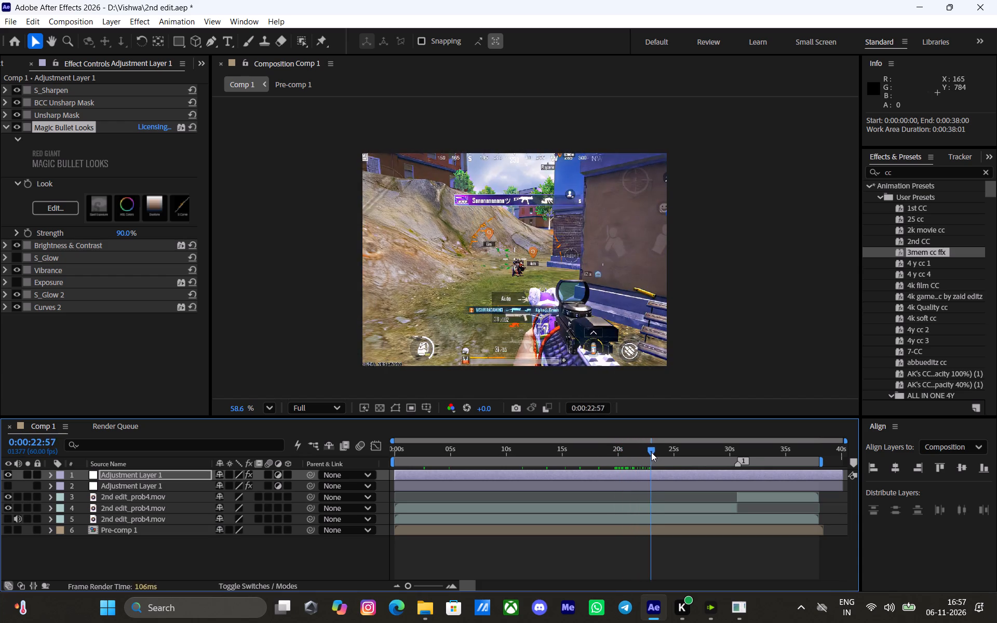
drag(651, 452, 690, 447)
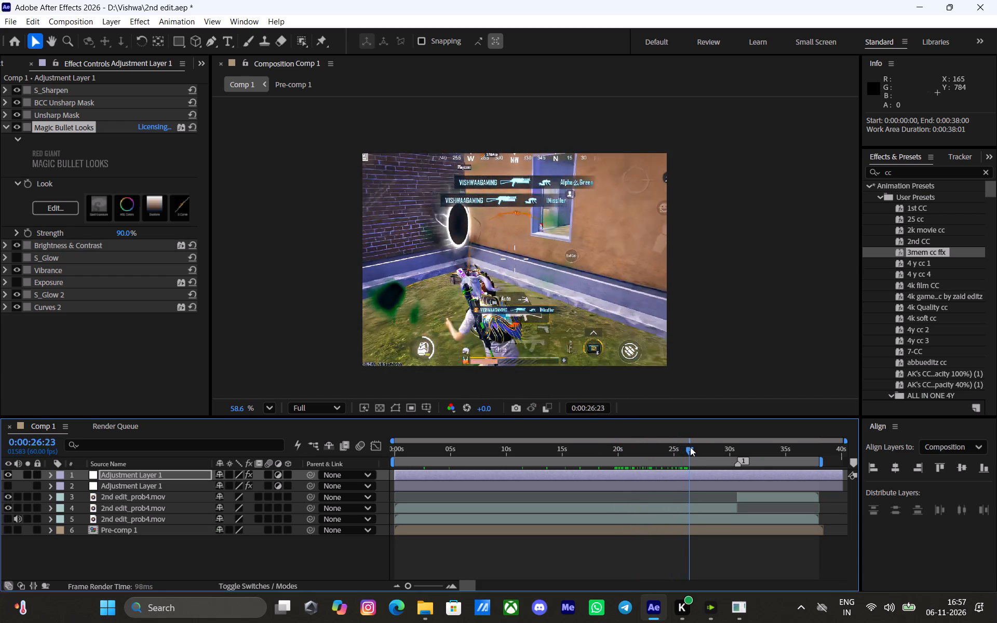
drag(690, 447, 713, 437)
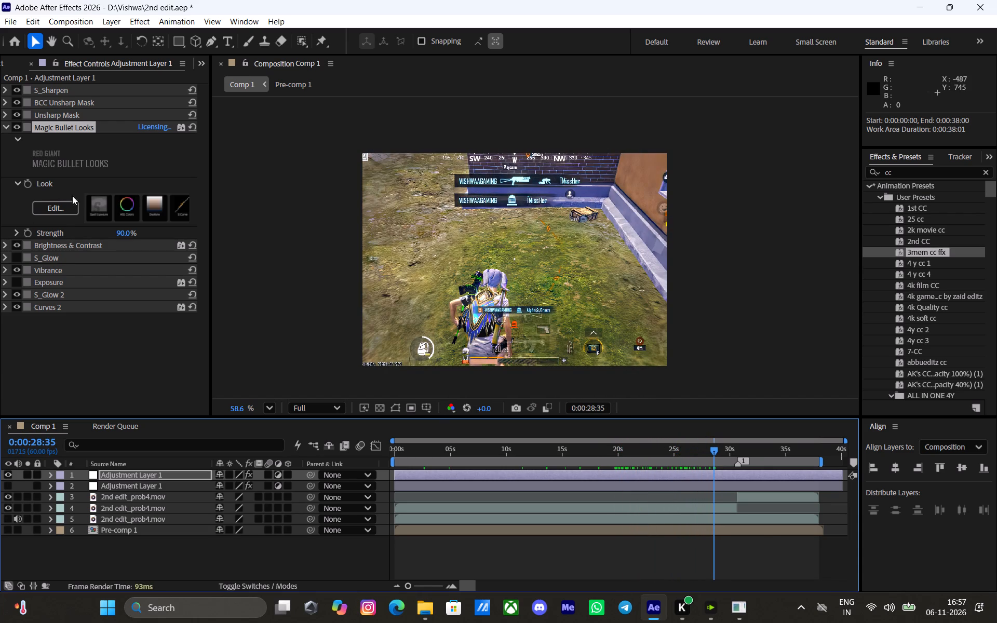
Set the Magic Bullet Looks strength on Adjustment Layer 1 to 80% and check a frame near 32 seconds.
click(126, 232)
text(80)
key(Return)
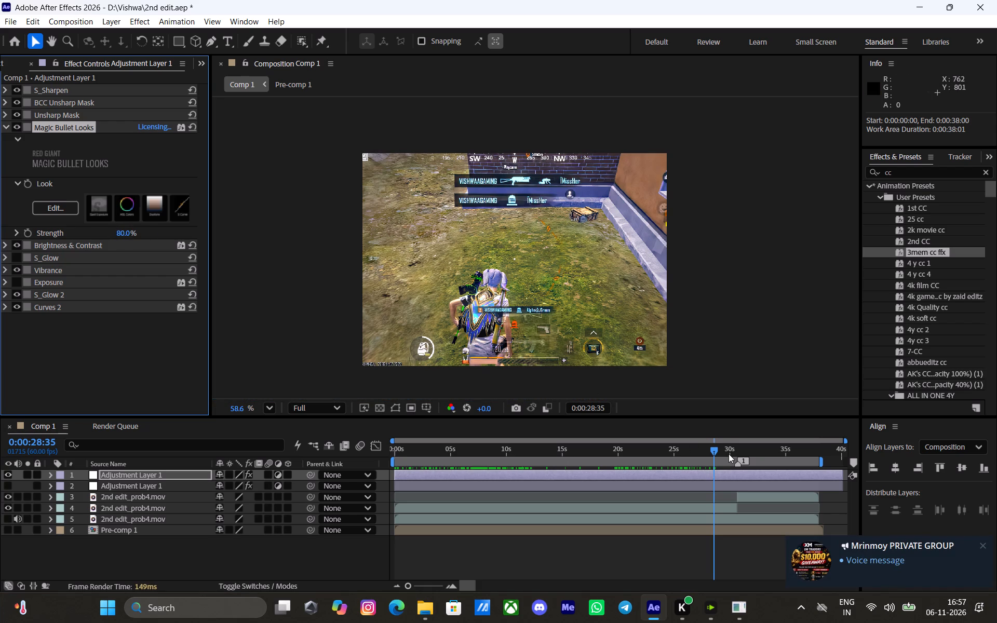
drag(729, 453, 762, 446)
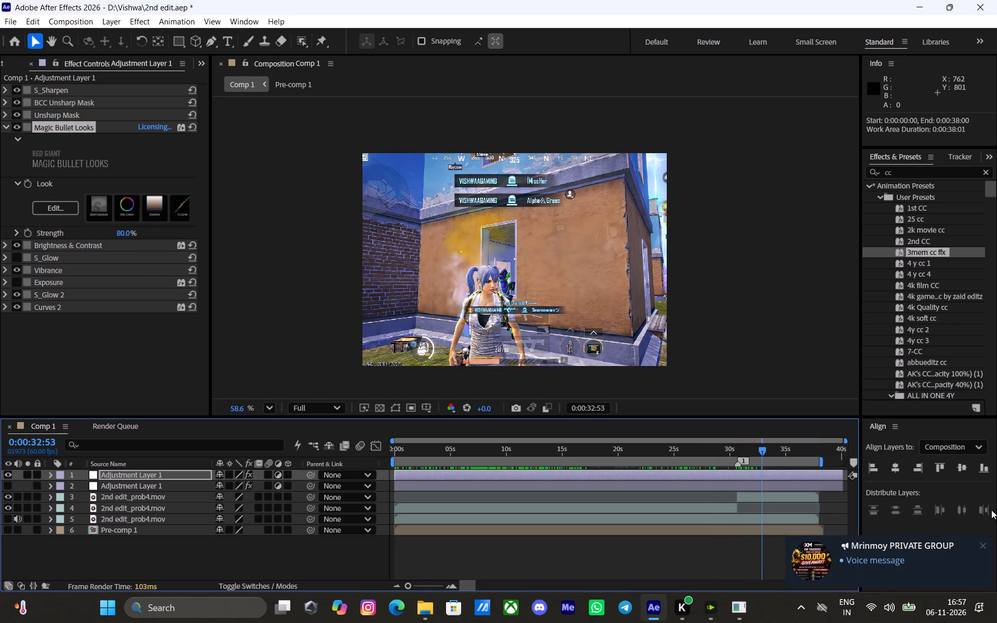
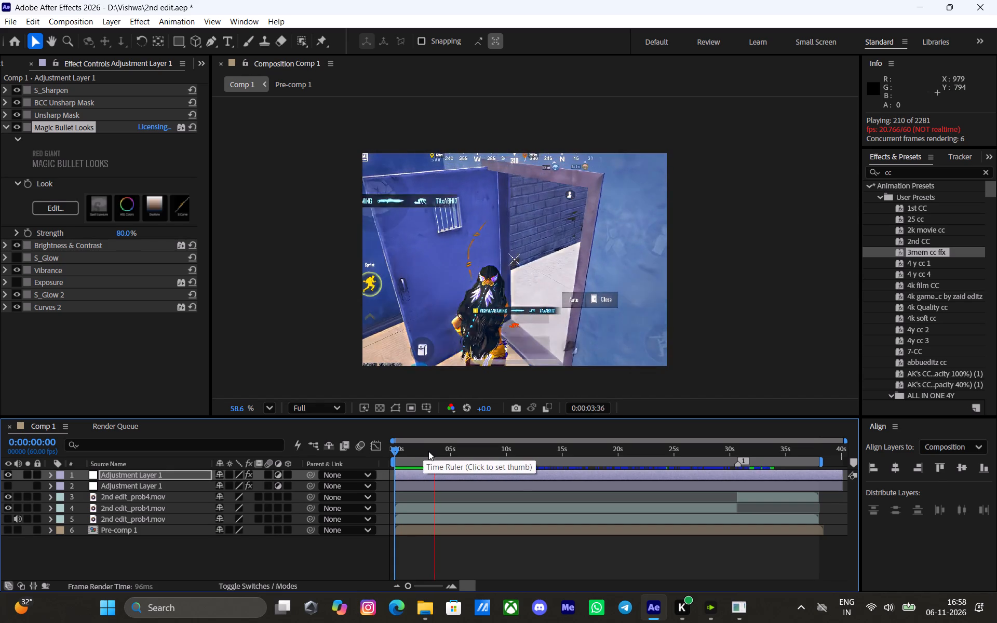
Preview Comp 1 from the start and from about 11 and 16 seconds to examine the grade at 80% look strength.
drag(409, 450, 356, 446)
key(space)
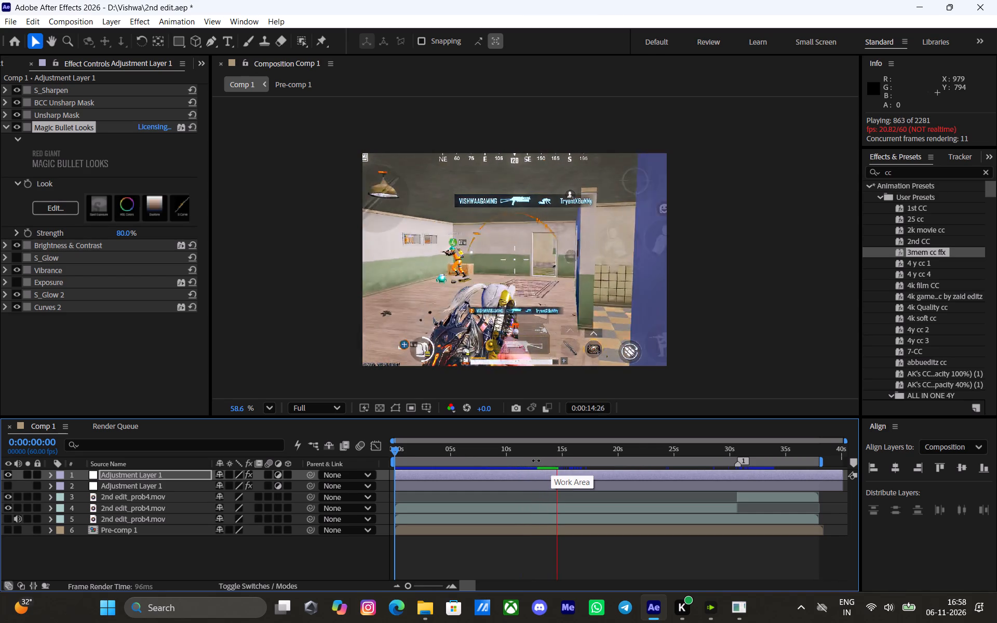
drag(528, 452, 516, 454)
key(space)
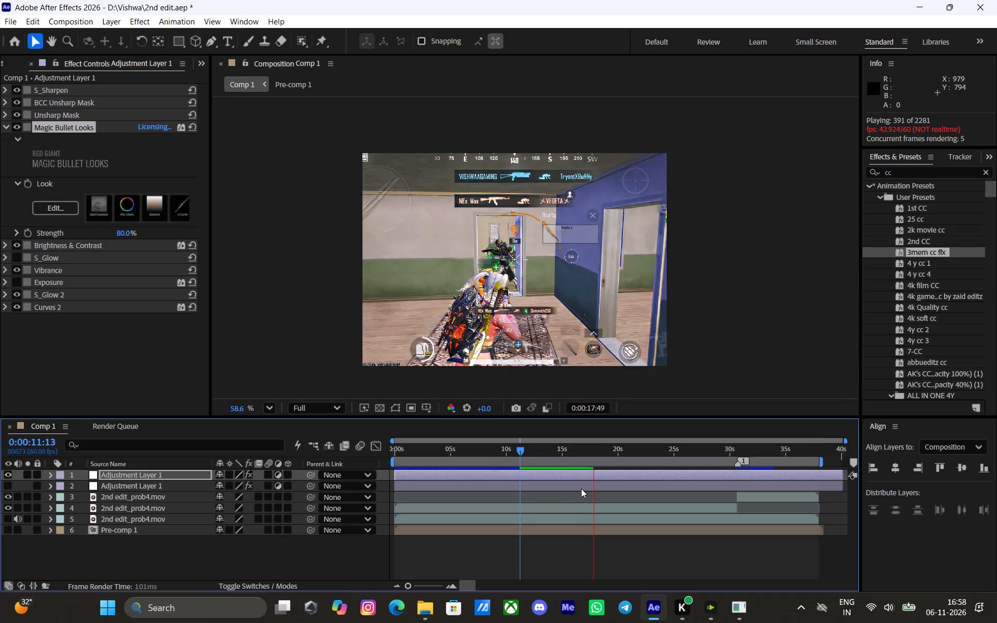
click(574, 455)
key(space)
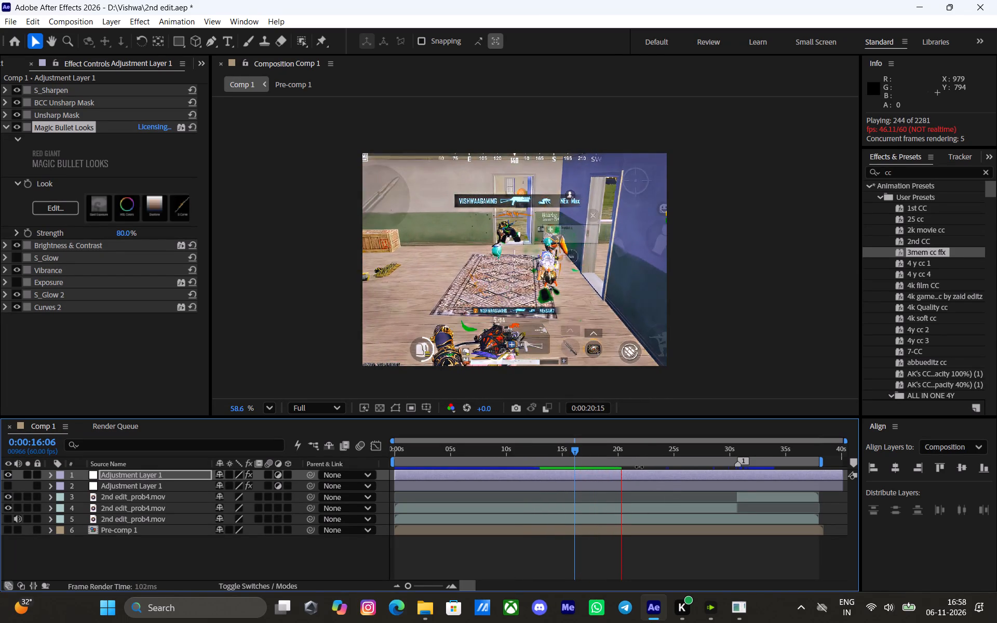
drag(619, 454, 685, 469)
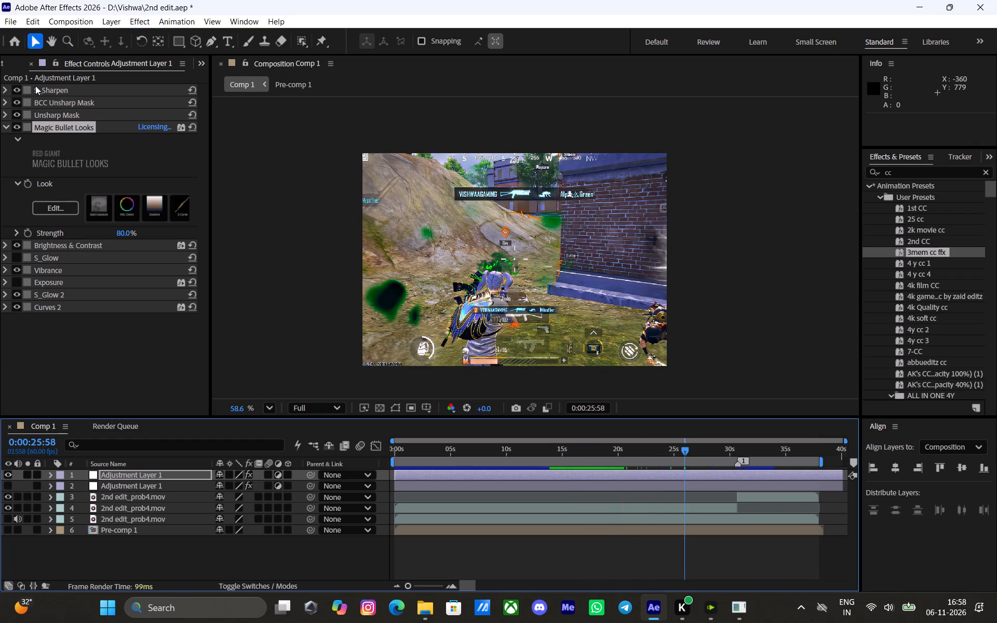
Collapse the Magic Bullet Looks settings on Adjustment Layer 1.
click(0, 128)
click(7, 128)
click(26, 198)
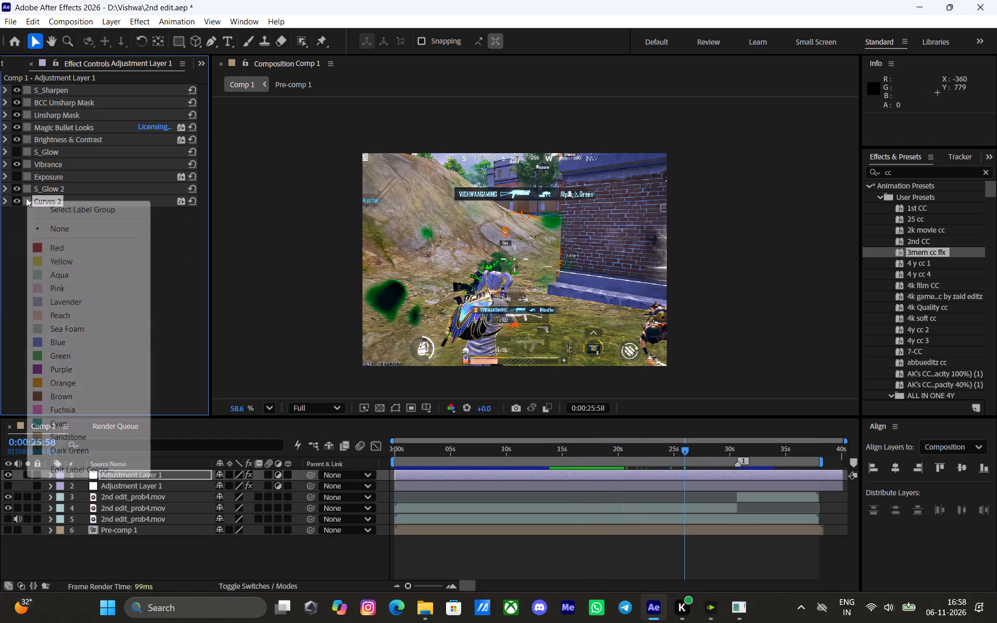
click(7, 237)
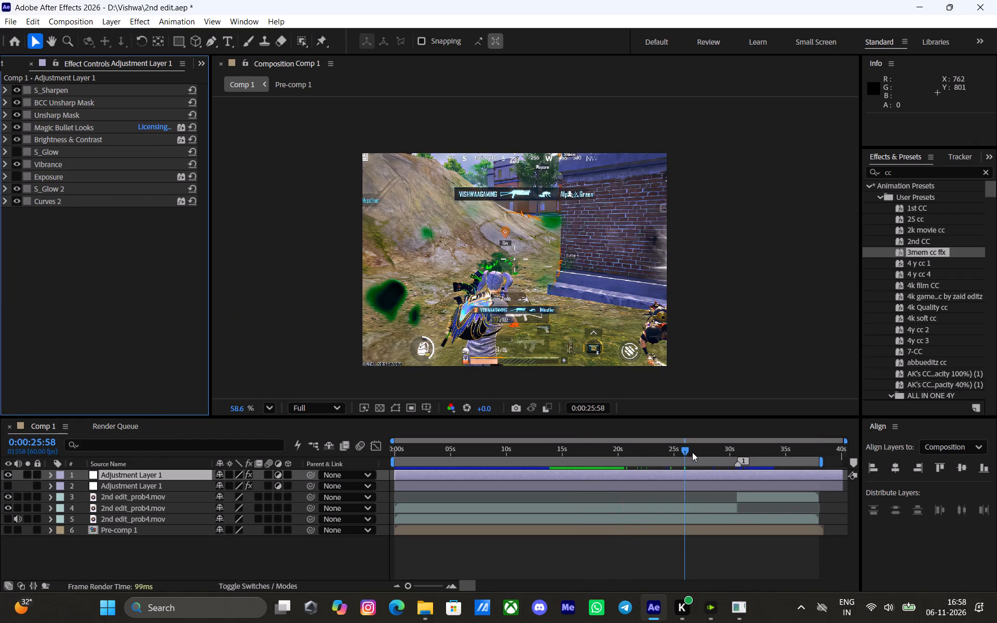
Compare the frame at 0:00:30:48 with and without the grade by toggling Adjustment Layer 1's visibility, leaving it visible.
drag(692, 452, 733, 448)
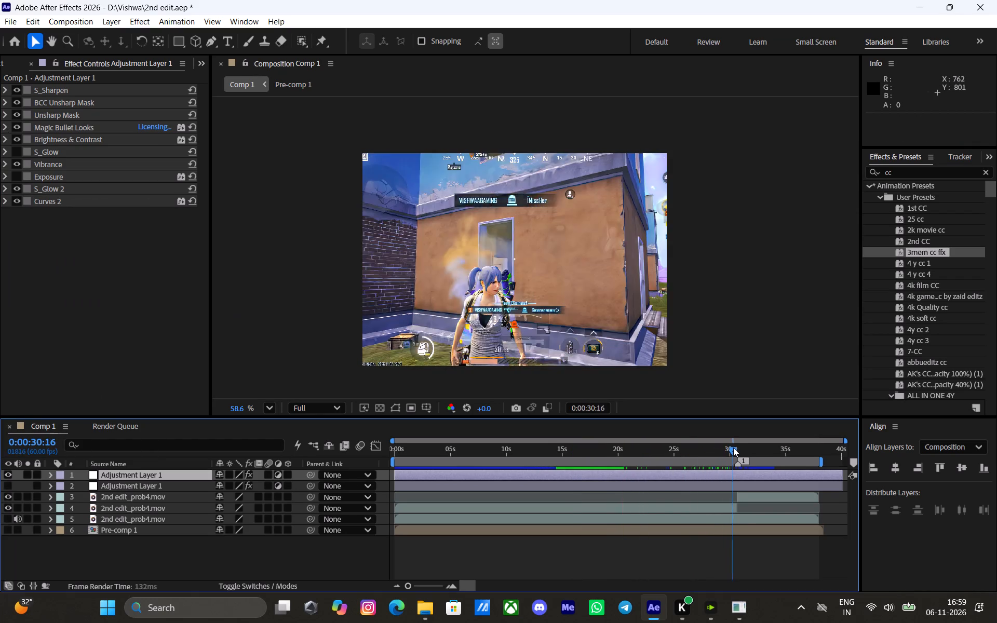
drag(733, 448, 738, 455)
click(4, 478)
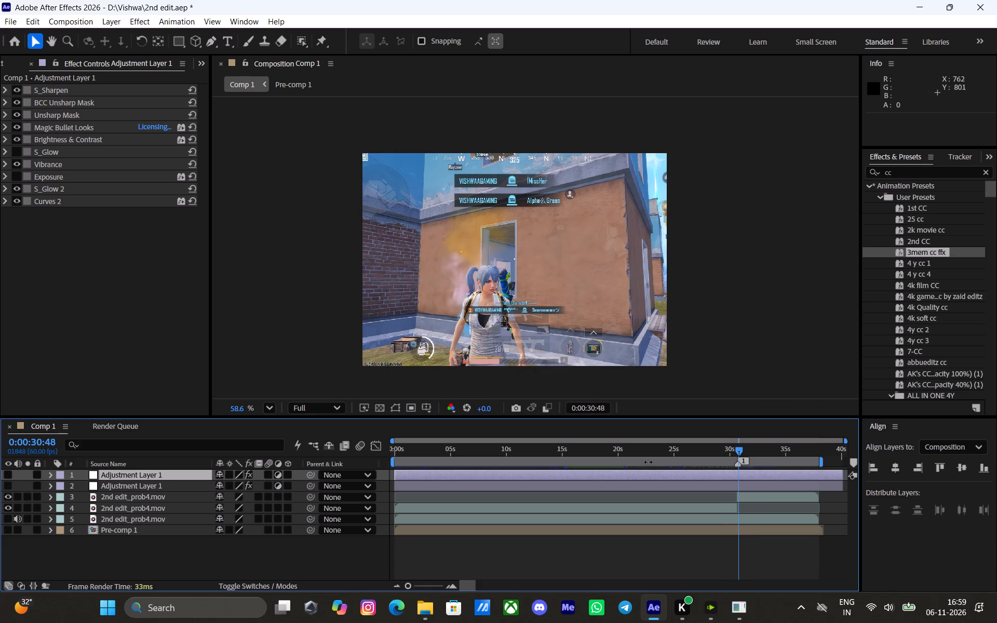
click(7, 475)
click(8, 475)
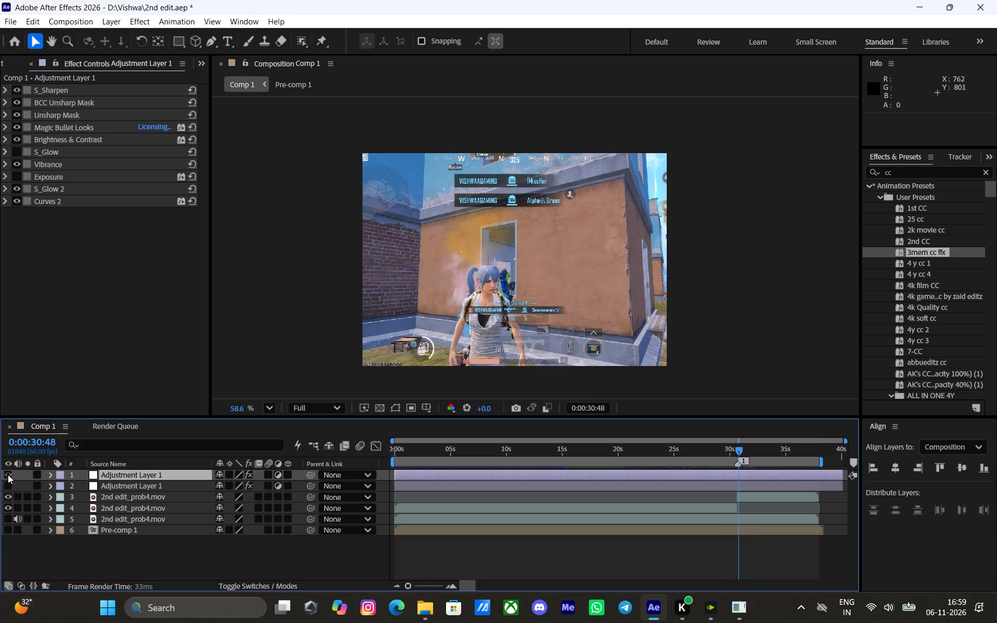
click(10, 477)
click(9, 476)
click(9, 476)
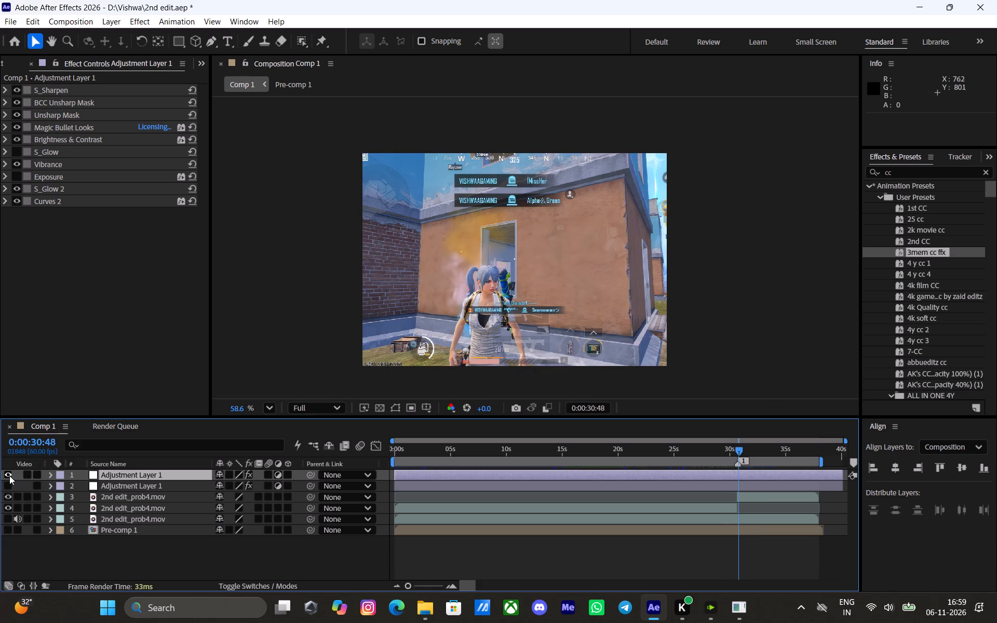
click(8, 476)
click(8, 476)
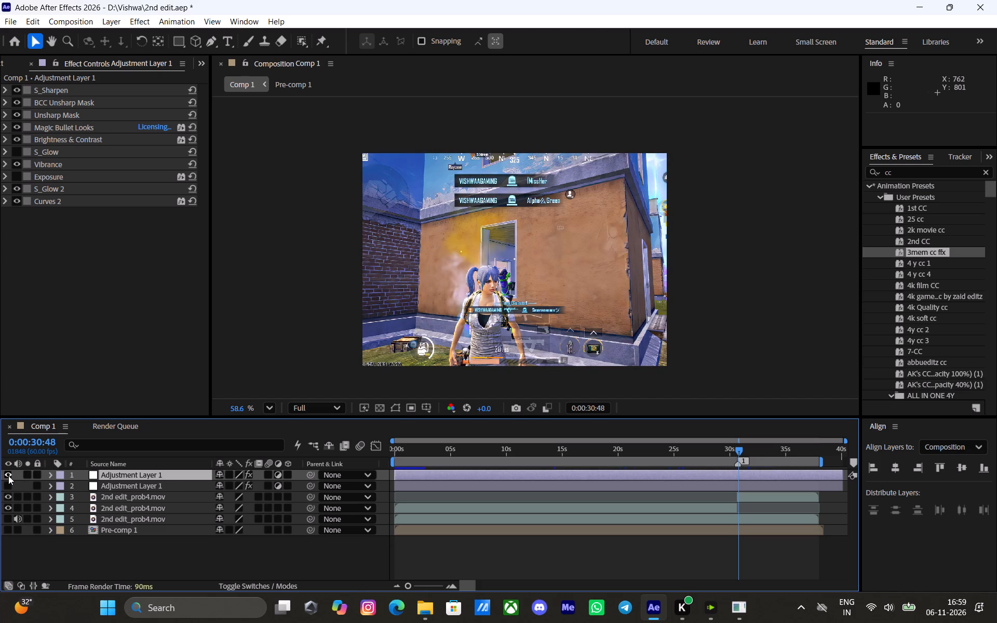
click(8, 476)
click(8, 476)
click(8, 476)
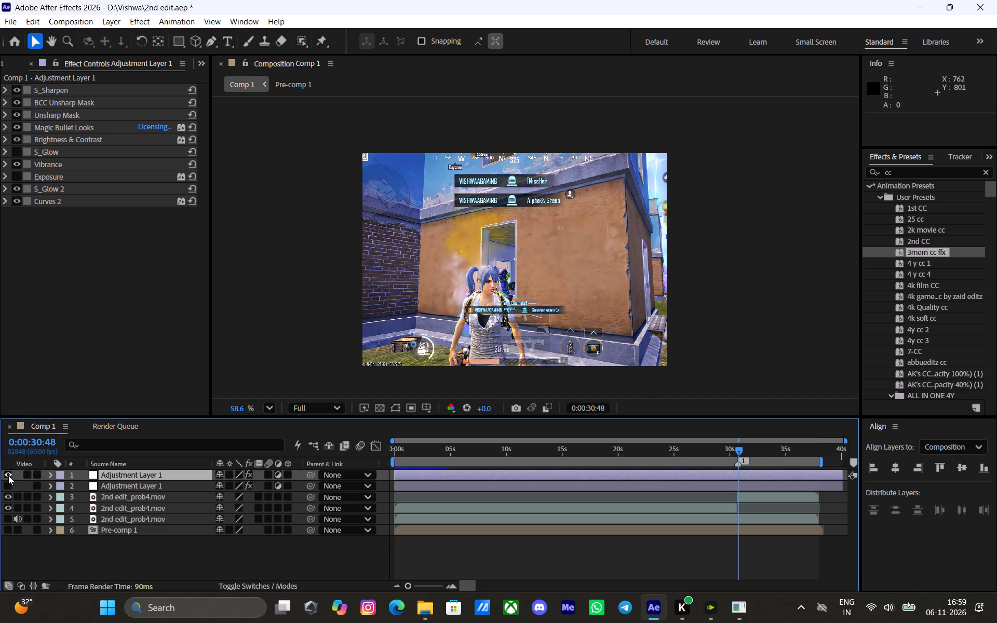
click(8, 476)
Delete the hidden second Adjustment Layer 1 below the active grade layer and save the project.
click(686, 490)
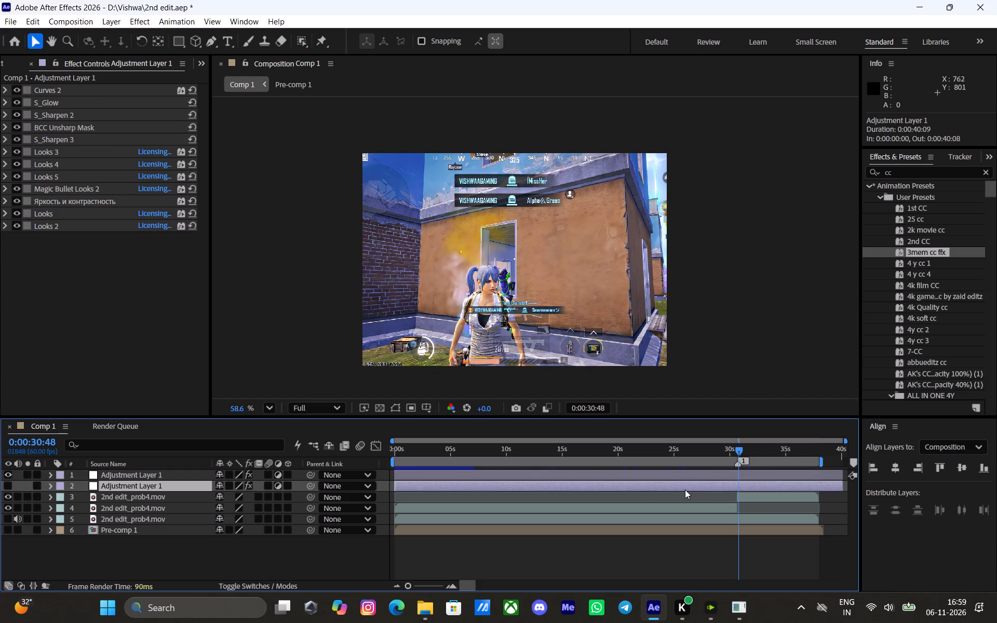
key(Delete)
key(ctrl+s)
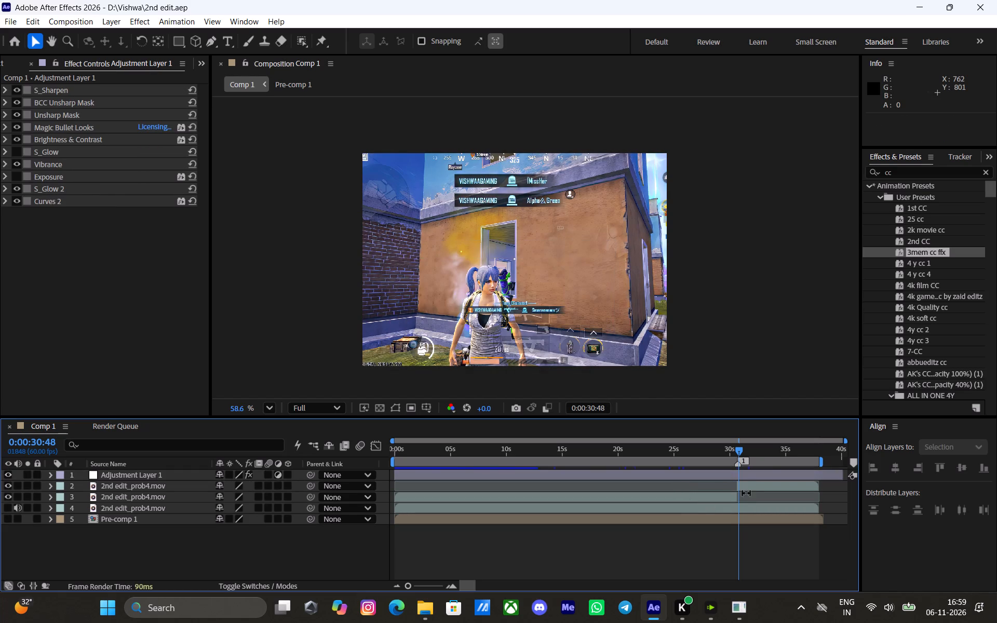
Move the current time to the in point of the last 2nd edit_prob4.mov segment, 0:00:30:41, and save the project.
click(744, 486)
key(i)
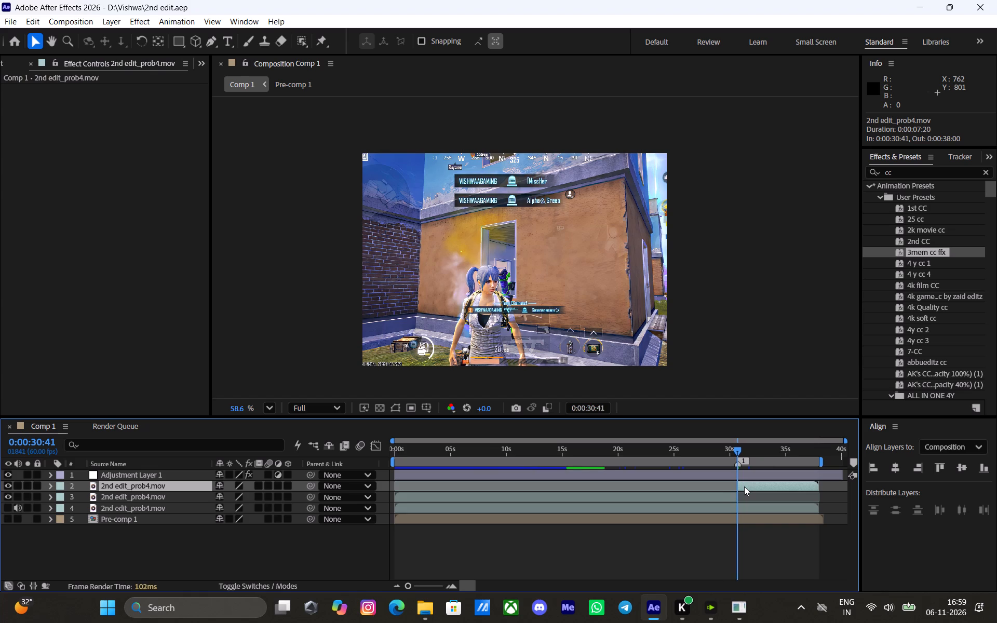
key(ctrl+s)
Purge the cache, deleting all disk cache files for all versions.
click(30, 24)
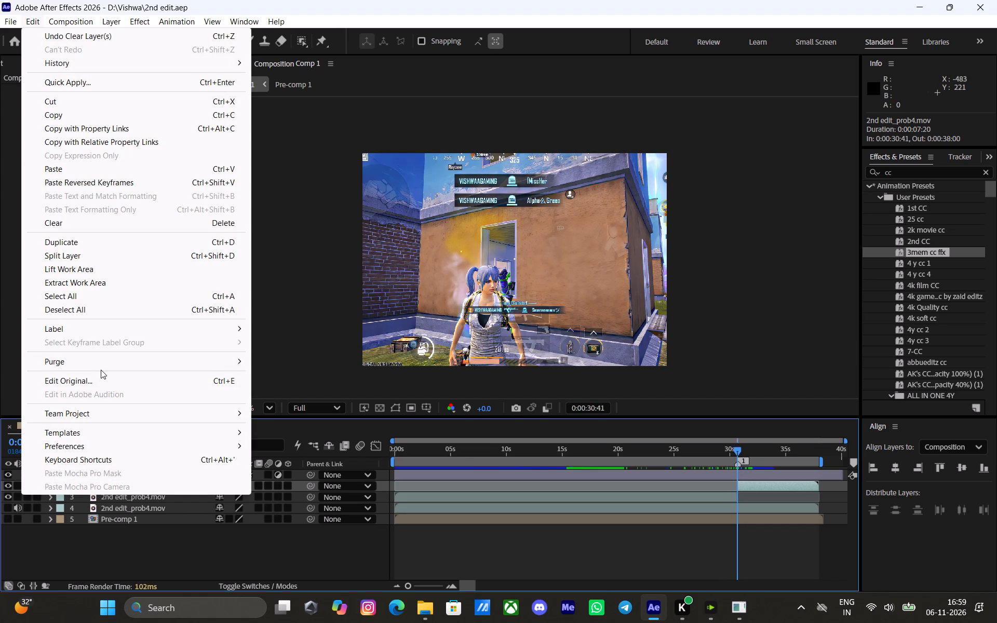
click(101, 365)
click(328, 364)
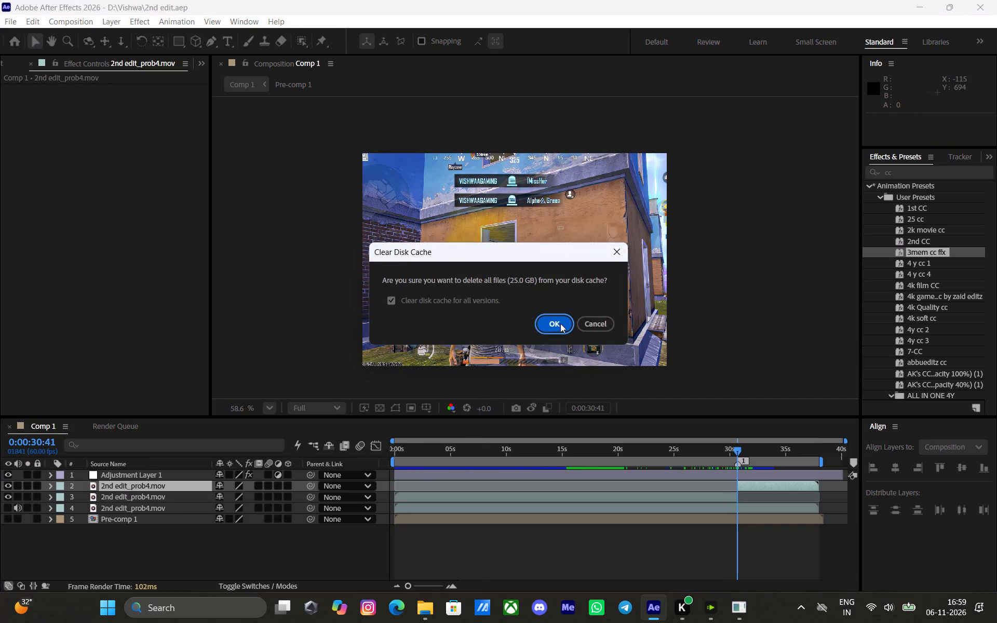
click(559, 322)
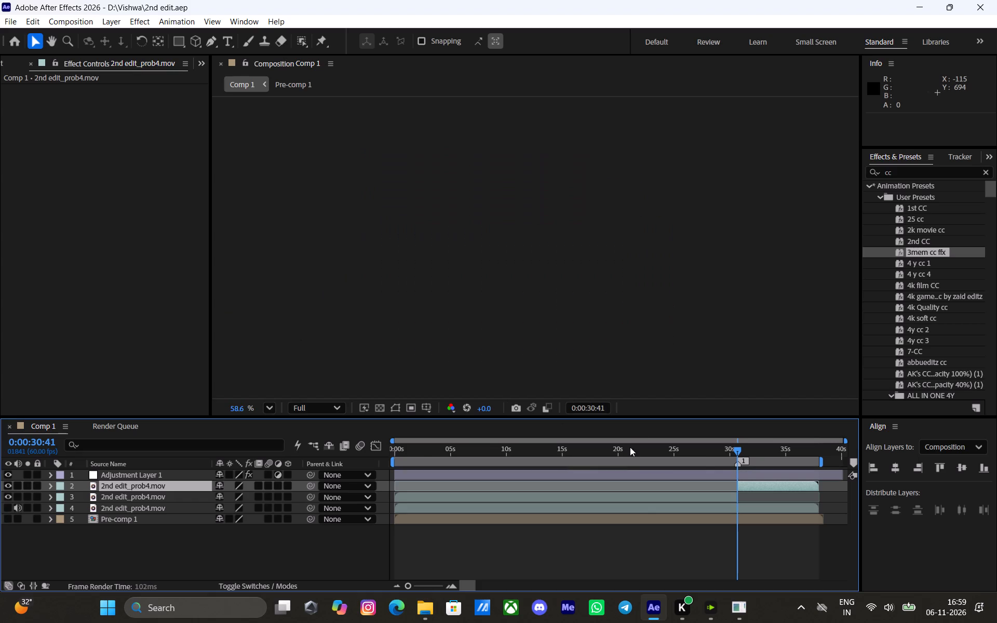
Add a new adjustment layer above the last clip segment, trimmed to about 3 seconds and starting at 0:00:30:39.
click(749, 537)
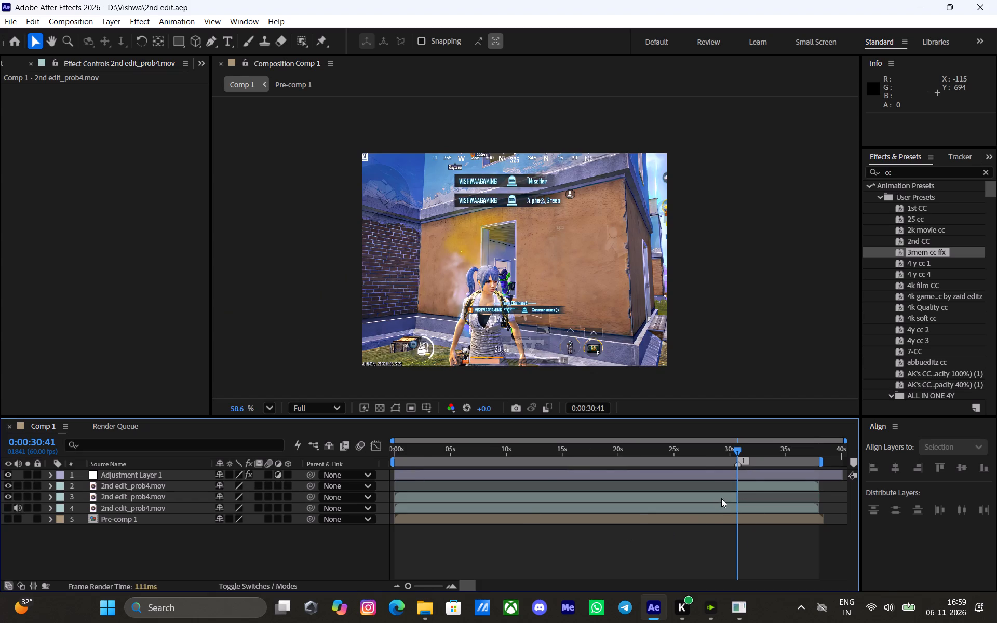
click(756, 486)
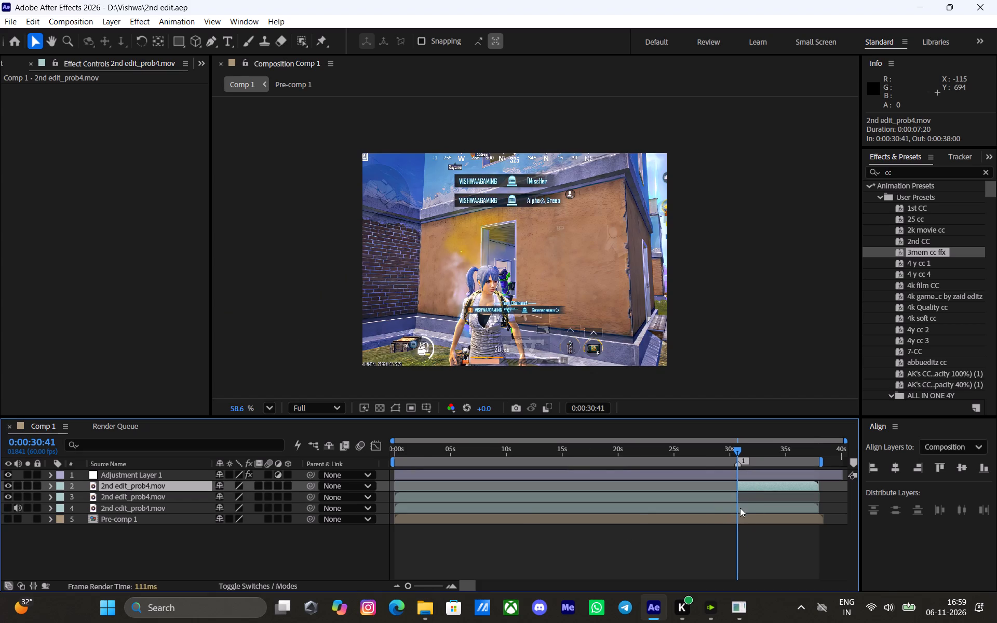
right_click(298, 541)
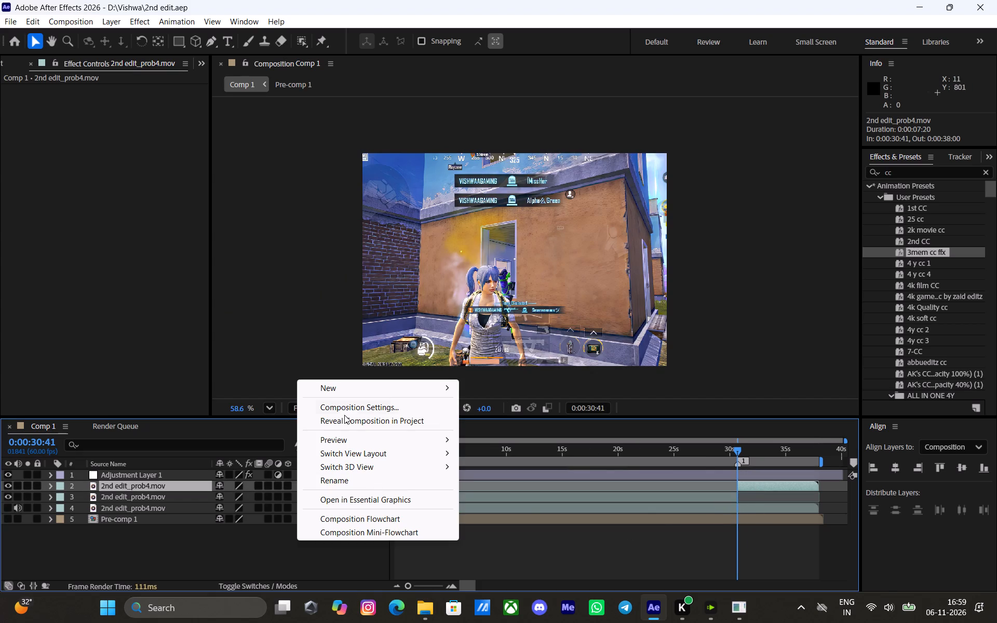
click(343, 385)
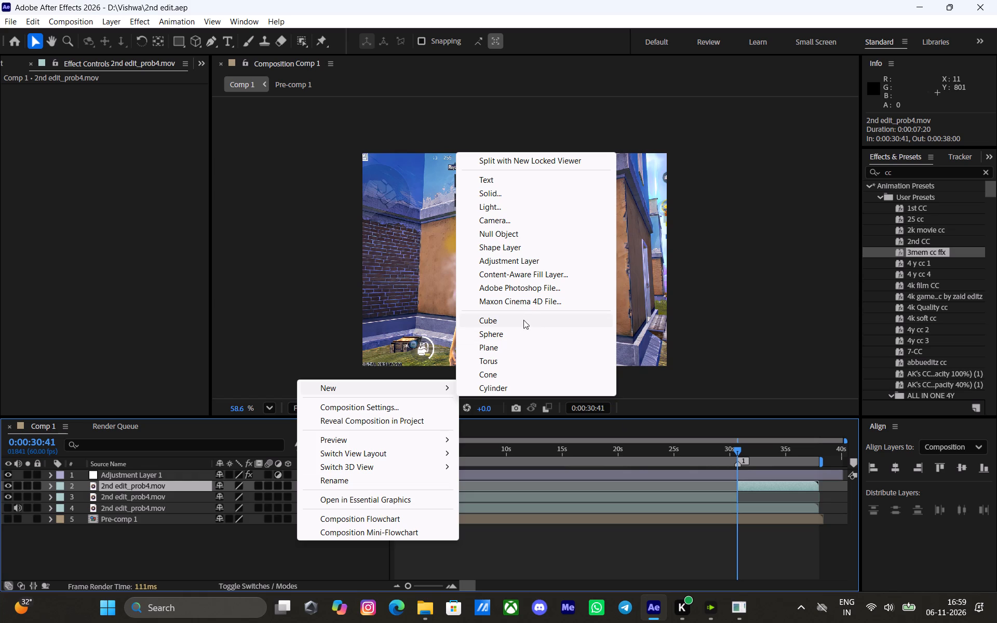
click(515, 264)
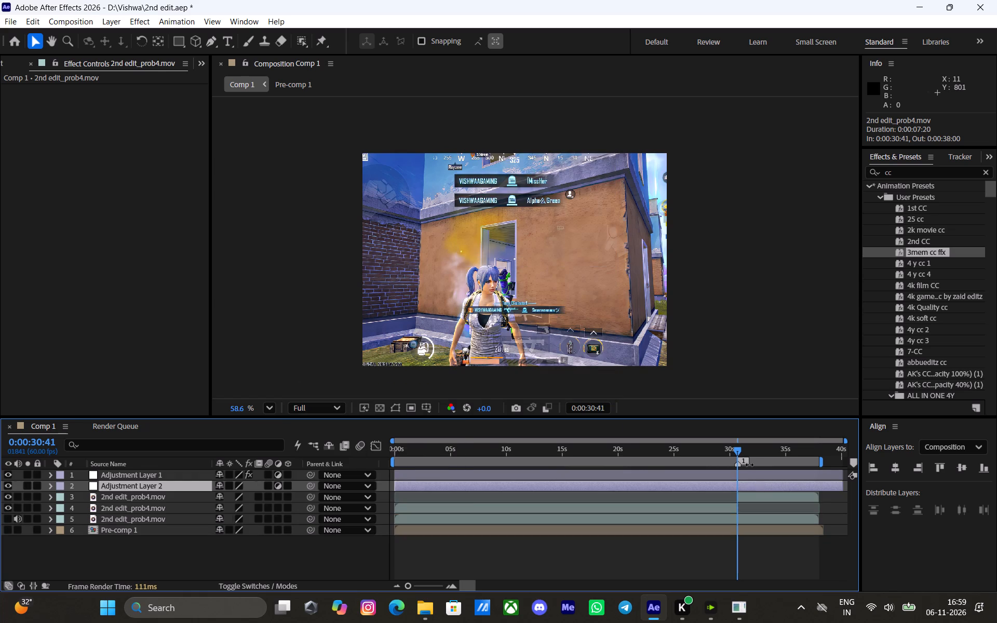
key(alt+bracketleft)
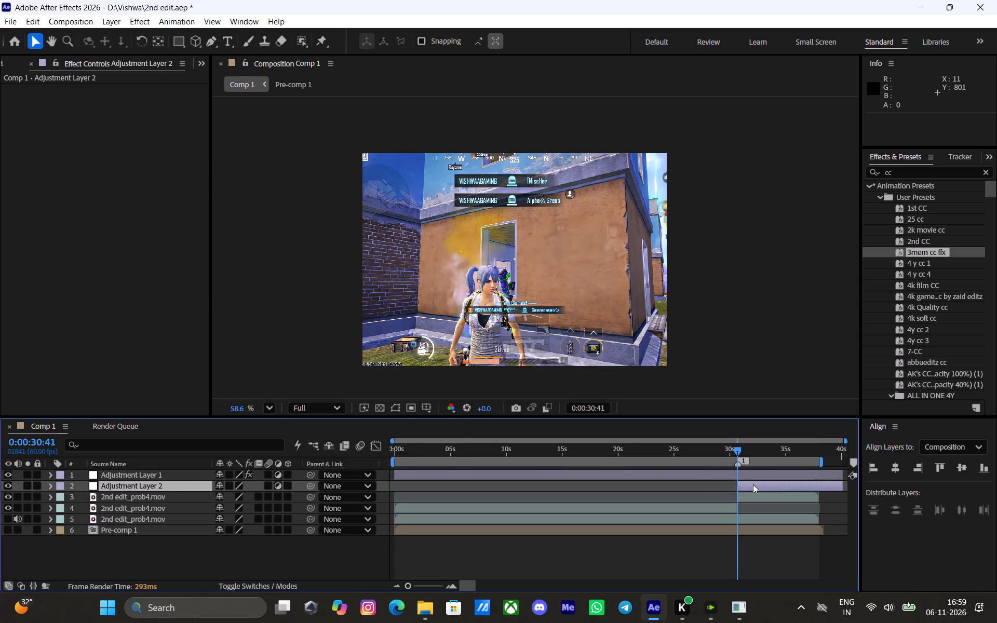
drag(753, 484, 716, 495)
key(alt+bracketright)
key(bracketleft)
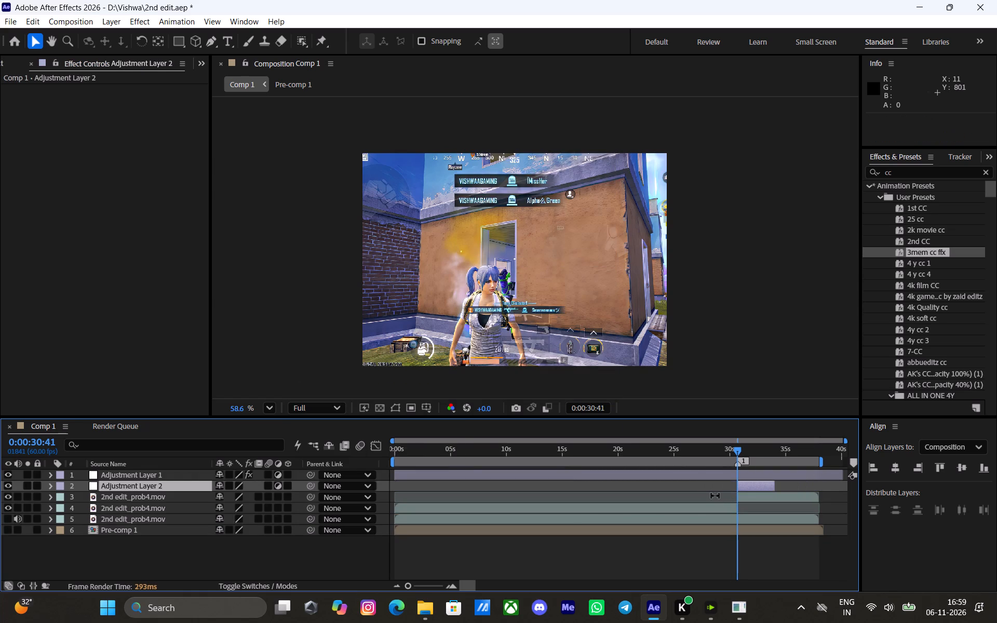
key(ctrl+Left)
key(ctrl+Left)
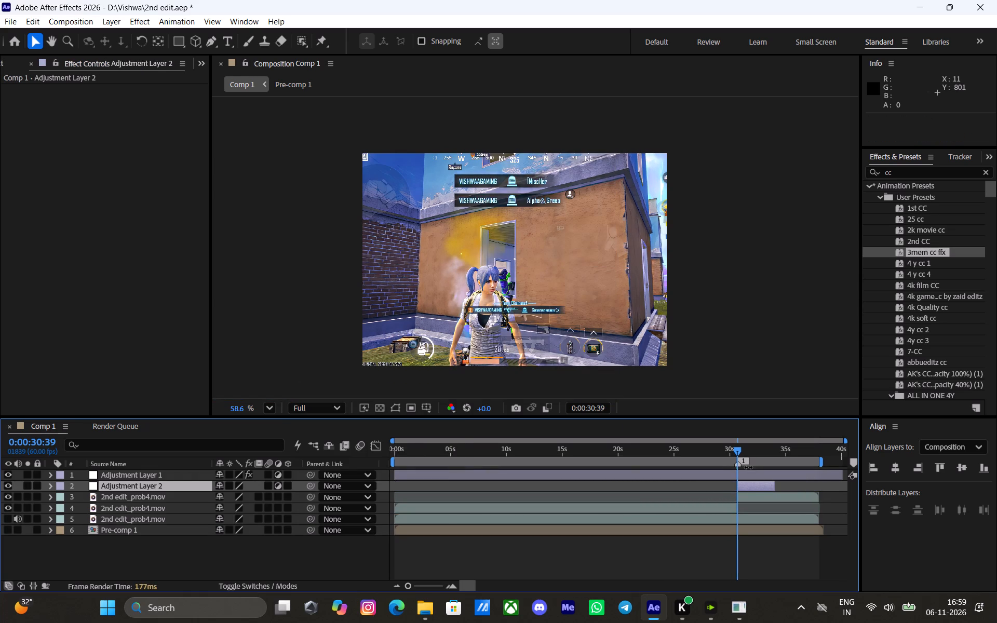
key(bracketleft)
Search the effects and presets for "zaid".
drag(914, 170, 806, 182)
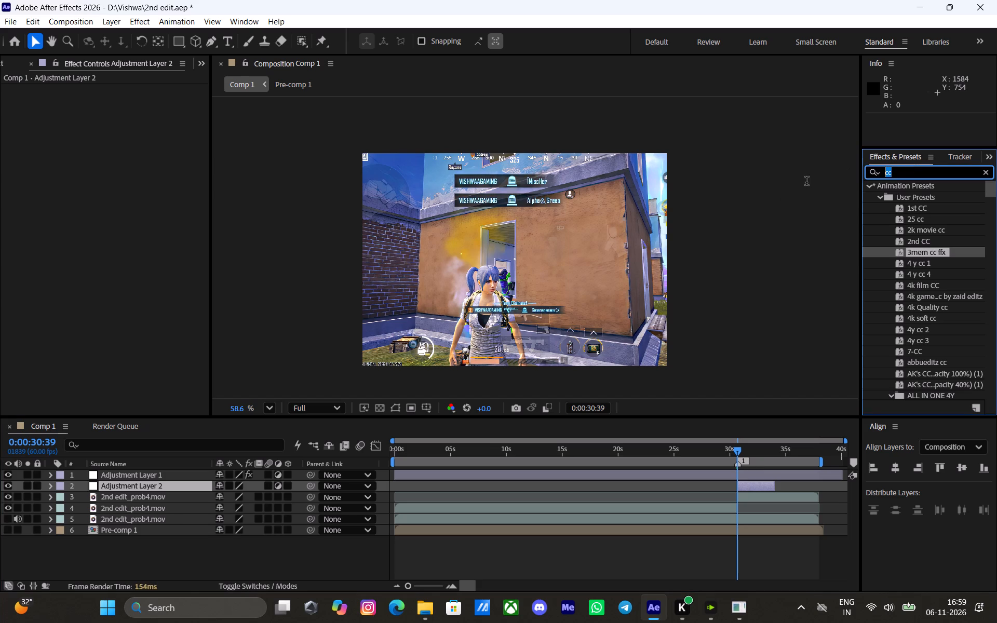
drag(806, 182, 798, 184)
text(zaid)
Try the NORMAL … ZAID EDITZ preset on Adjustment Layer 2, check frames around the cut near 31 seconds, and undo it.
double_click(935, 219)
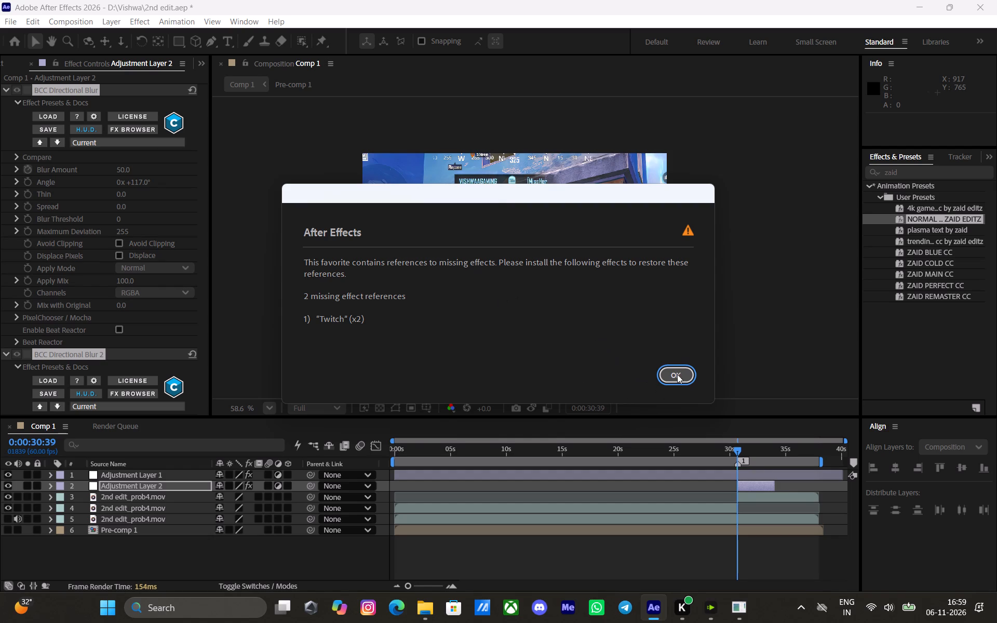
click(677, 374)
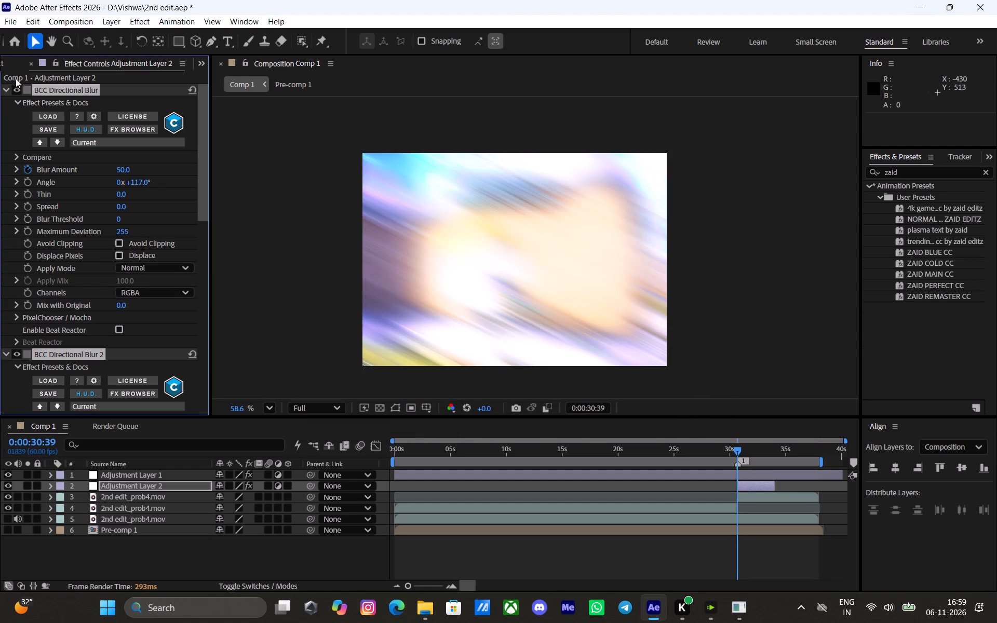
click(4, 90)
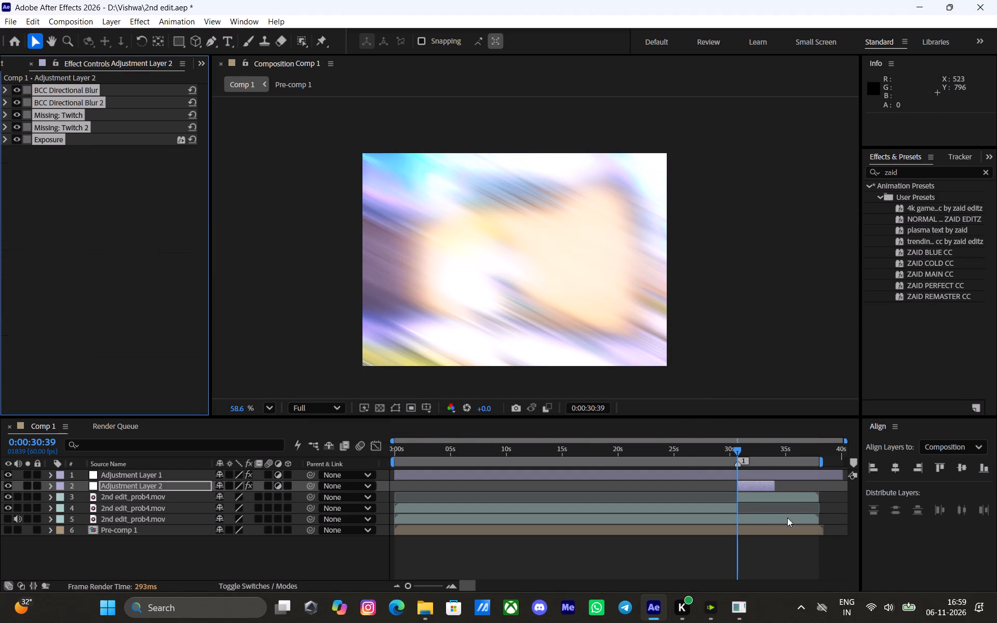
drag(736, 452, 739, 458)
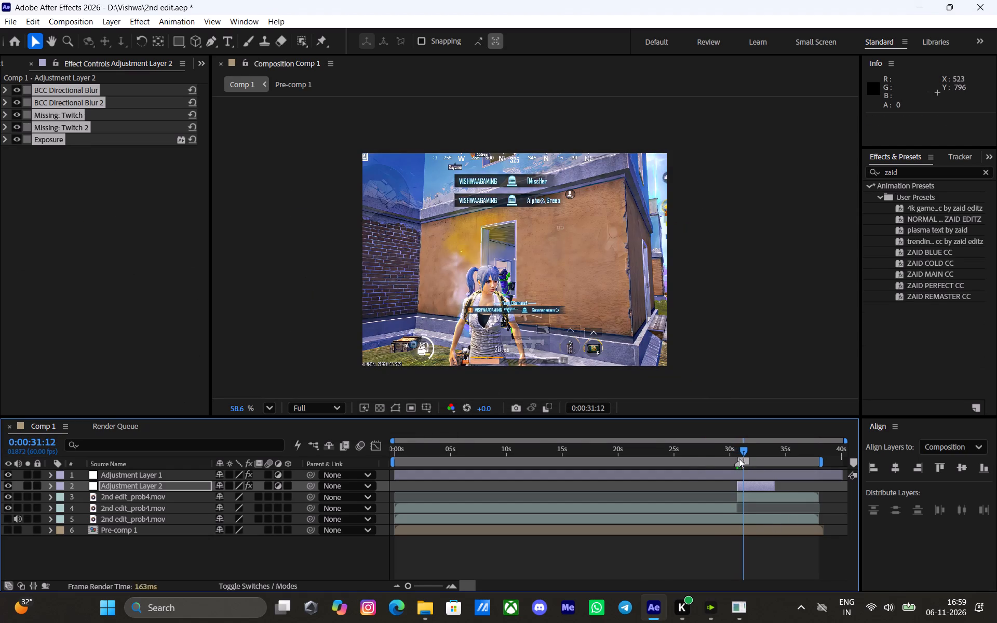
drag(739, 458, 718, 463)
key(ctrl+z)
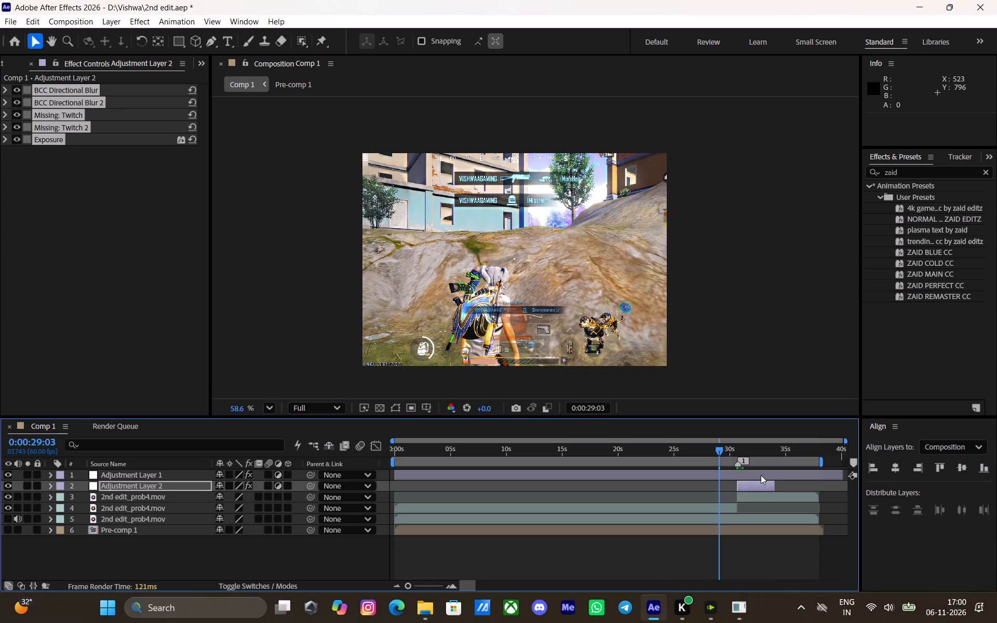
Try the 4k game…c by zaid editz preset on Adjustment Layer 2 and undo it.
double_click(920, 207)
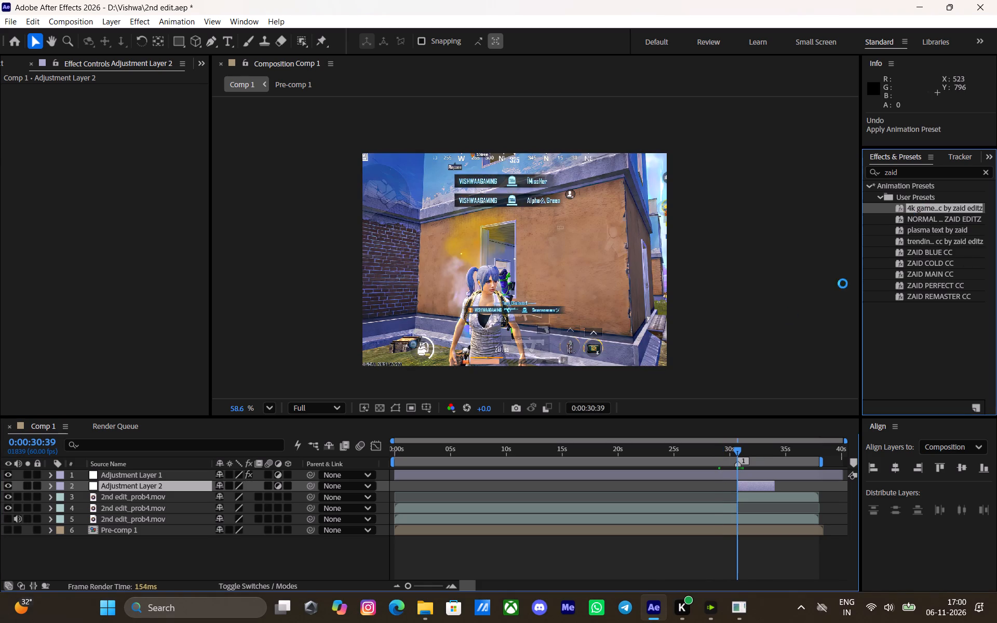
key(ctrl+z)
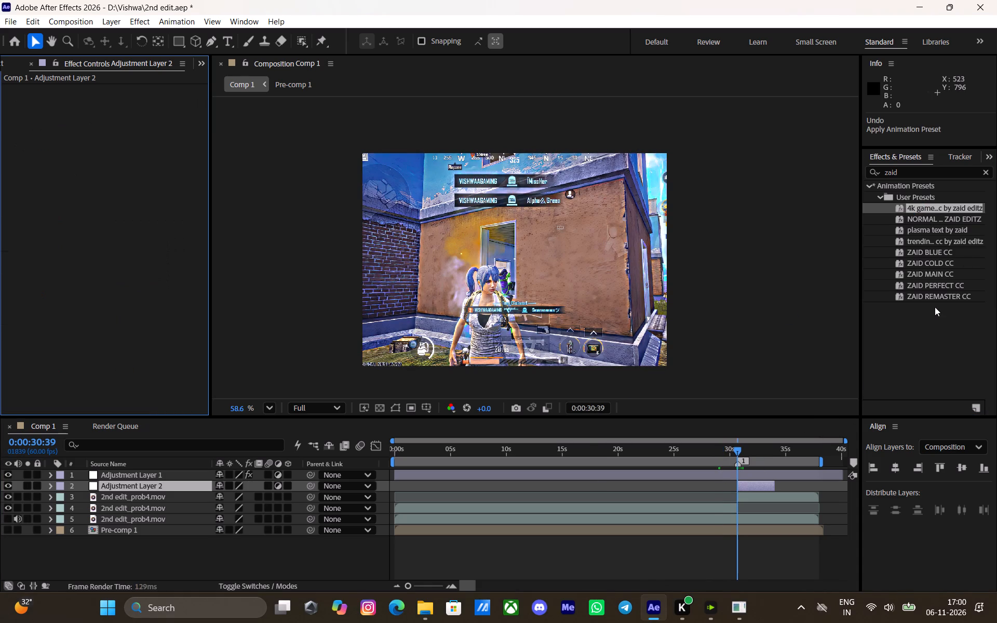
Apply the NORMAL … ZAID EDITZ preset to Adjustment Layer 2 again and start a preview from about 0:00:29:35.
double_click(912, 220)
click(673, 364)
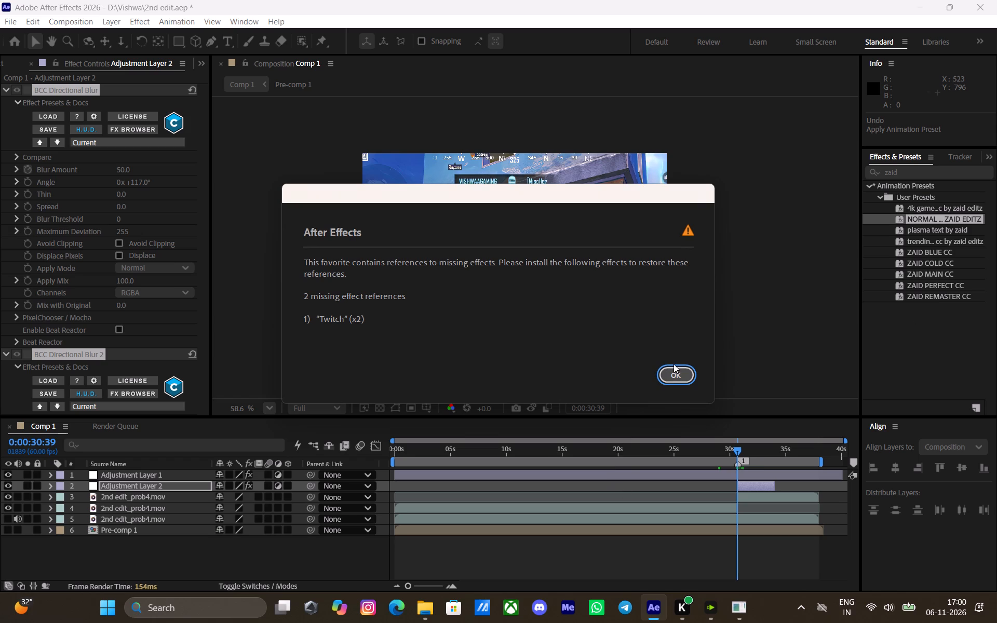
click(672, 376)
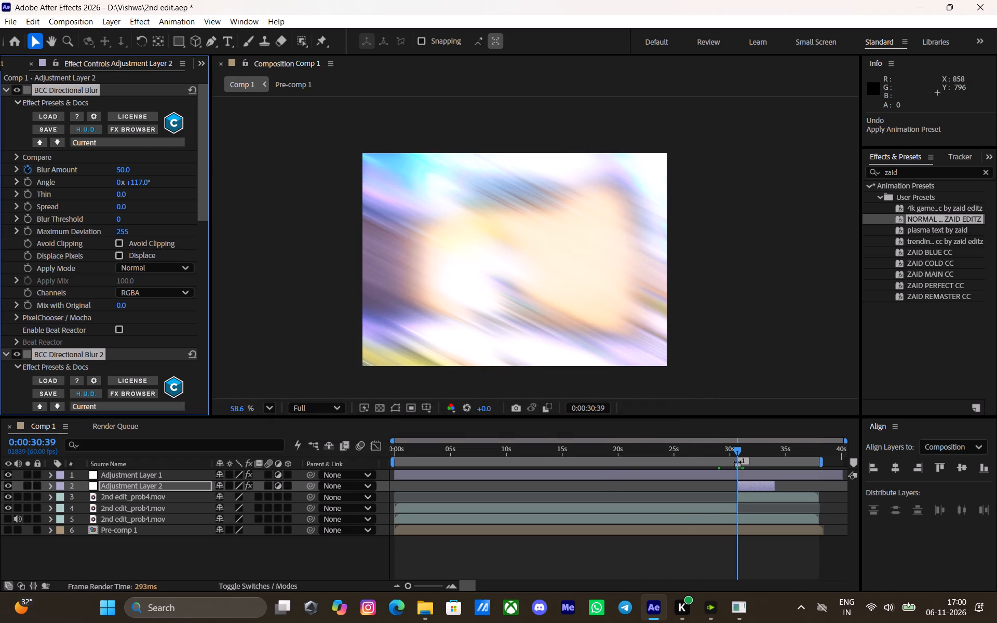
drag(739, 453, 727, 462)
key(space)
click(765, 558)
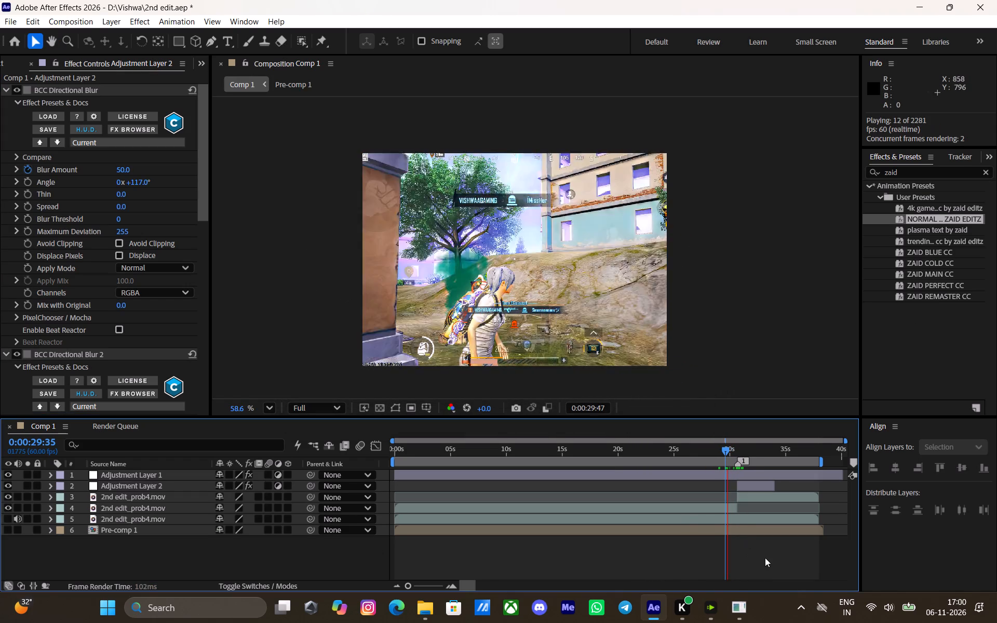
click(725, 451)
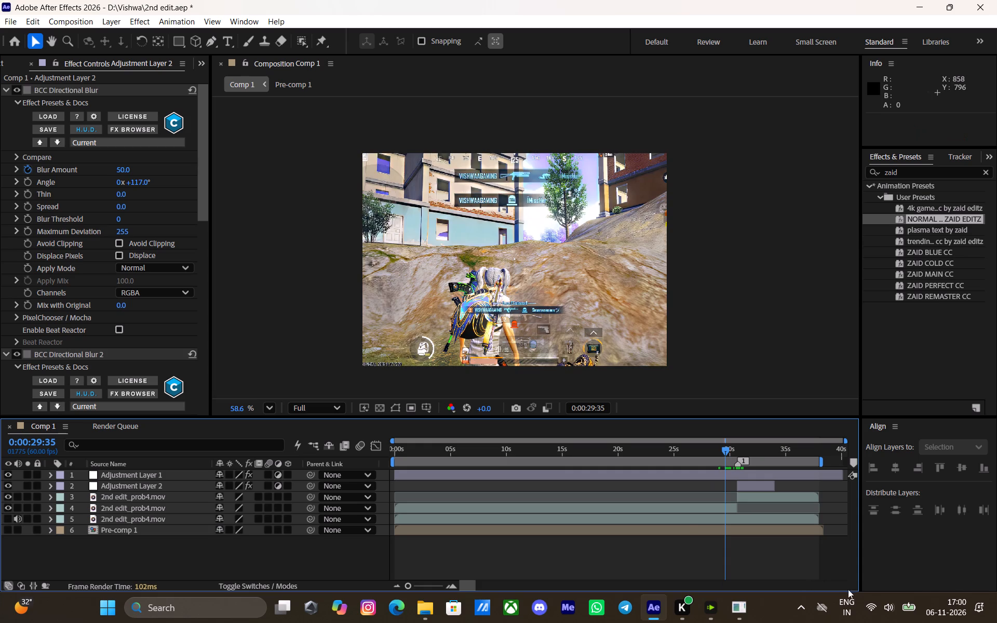
Turn the system volume down to 0.
click(884, 607)
drag(819, 529, 774, 528)
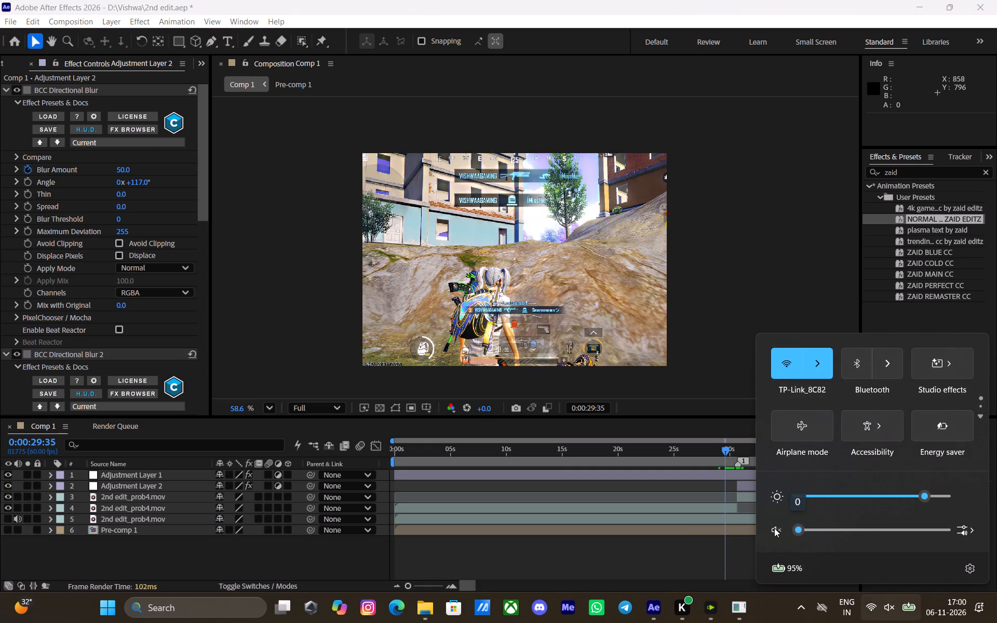
click(709, 554)
Play the cut near 0:00:30:39 repeatedly, starting around 0:00:29:48 to 0:00:30:16, to examine the preset's blur transition on Adjustment Layer 2.
drag(728, 455, 731, 465)
click(706, 570)
key(space)
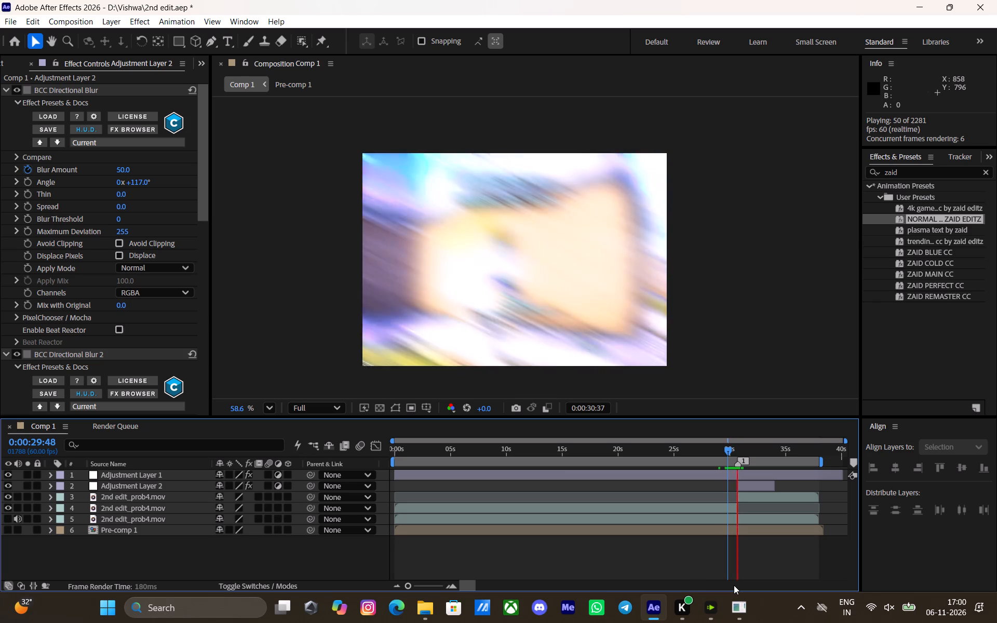
click(729, 450)
key(space)
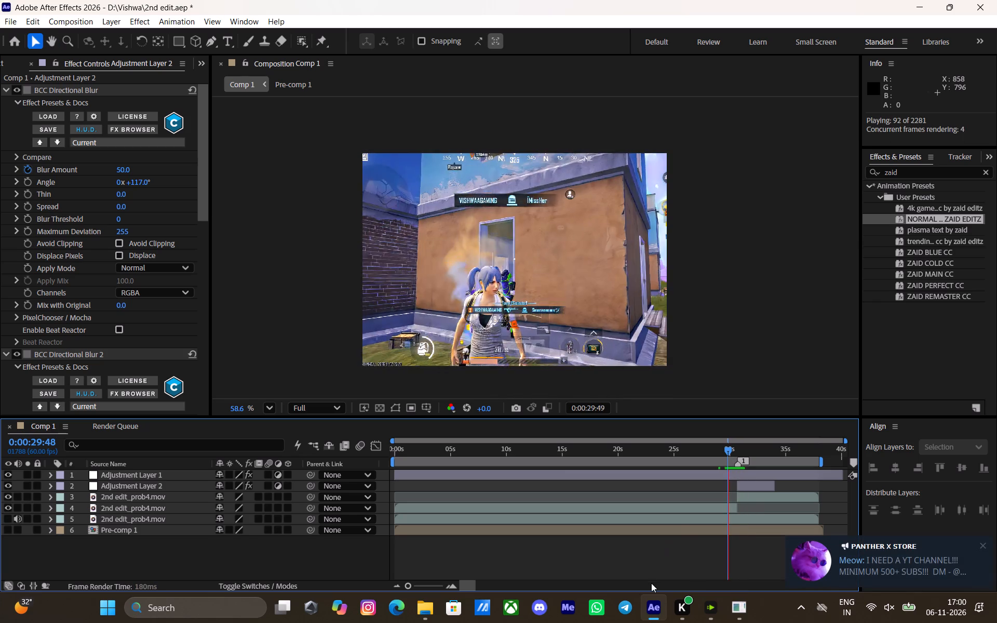
click(726, 448)
key(space)
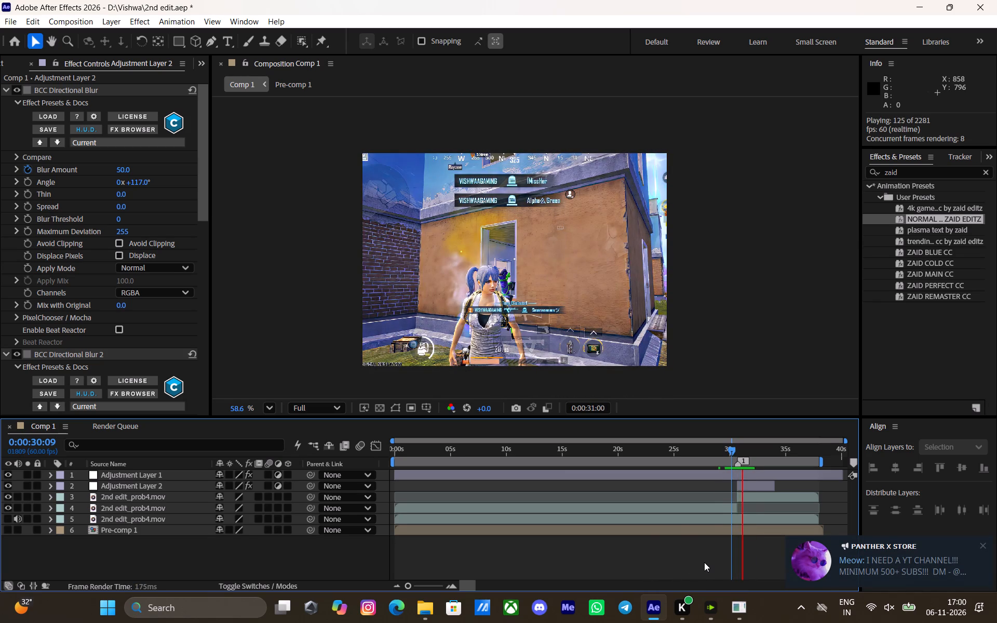
click(732, 450)
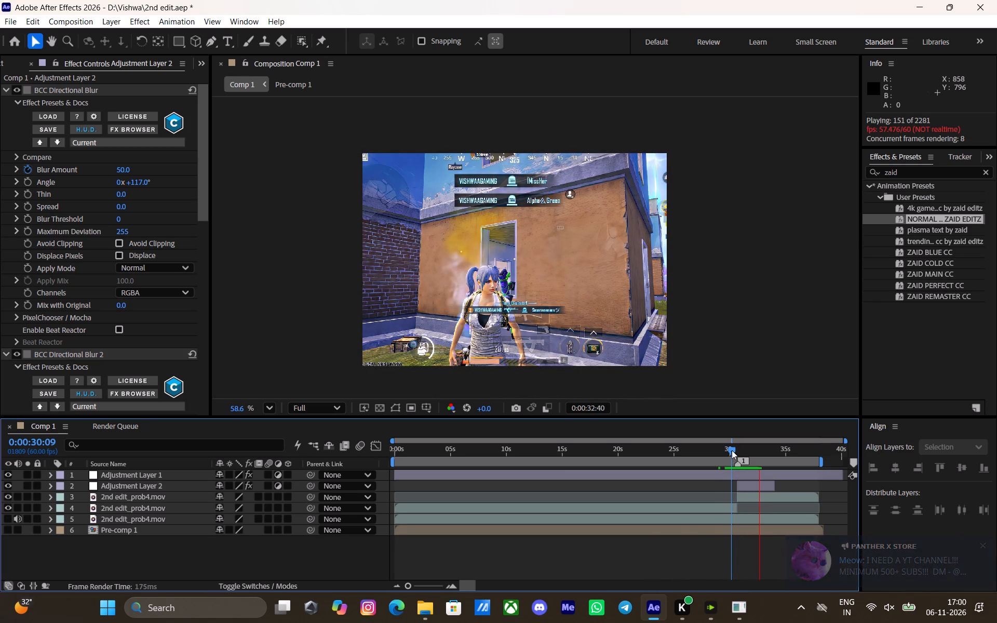
key(space)
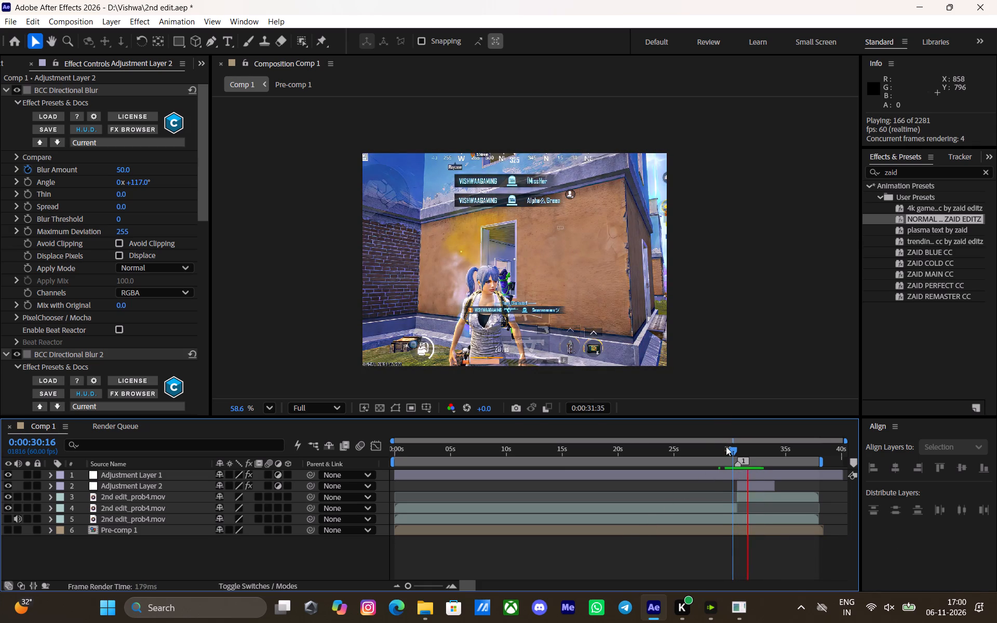
drag(727, 448, 725, 456)
key(space)
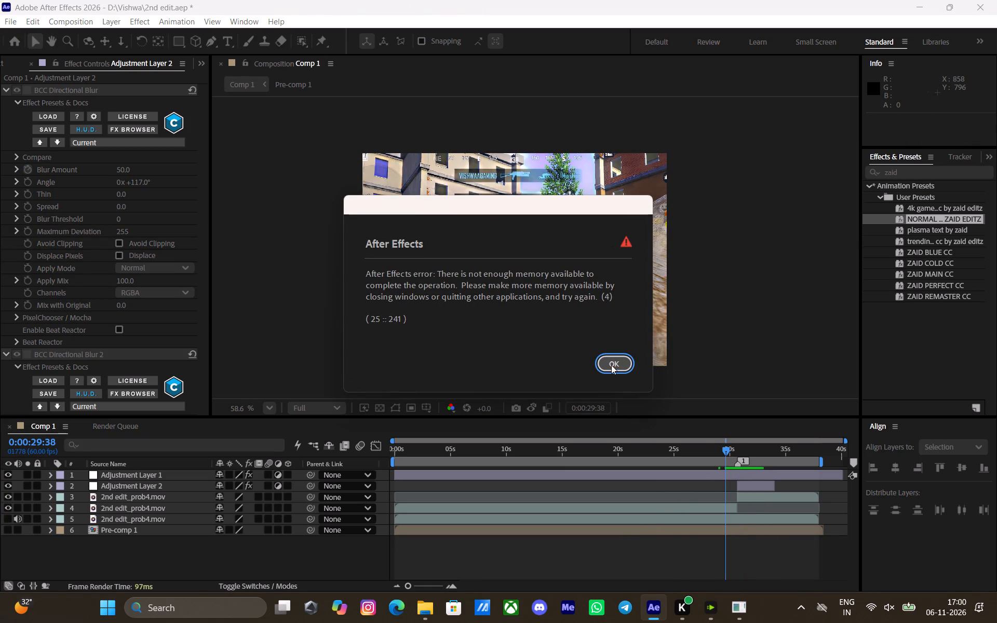
click(611, 360)
click(611, 360)
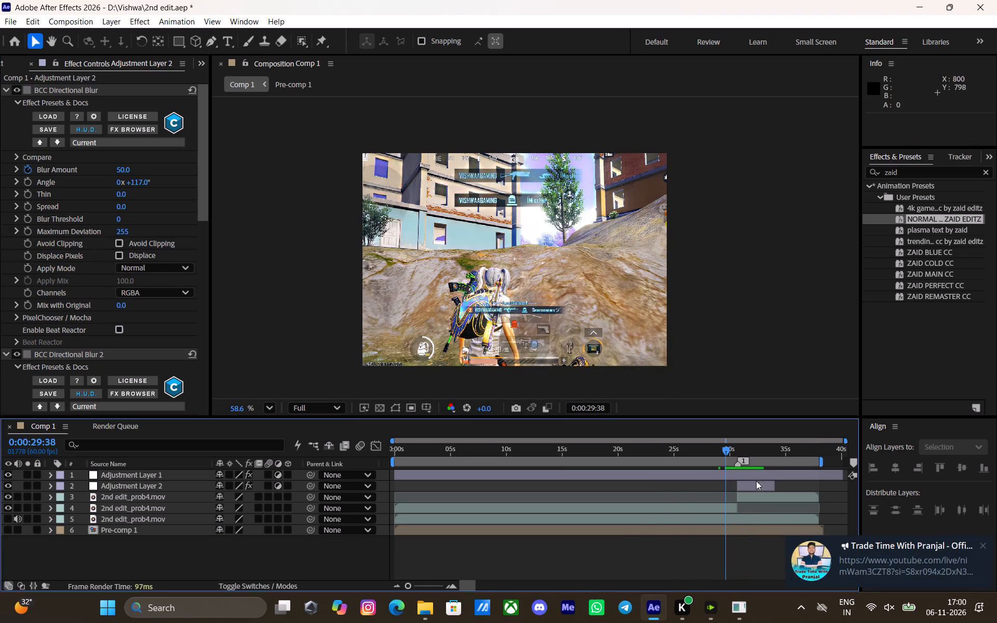
Replay the same cut from start points between 0:00:29:28 and 0:00:30:20 to judge the transition effect again.
click(731, 450)
key(space)
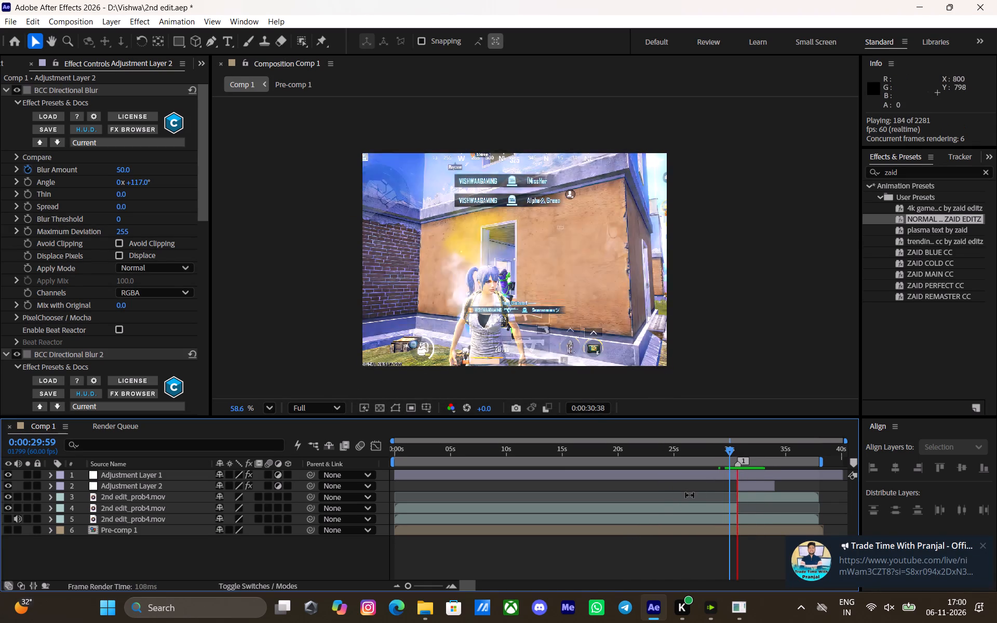
drag(729, 450, 733, 456)
key(space)
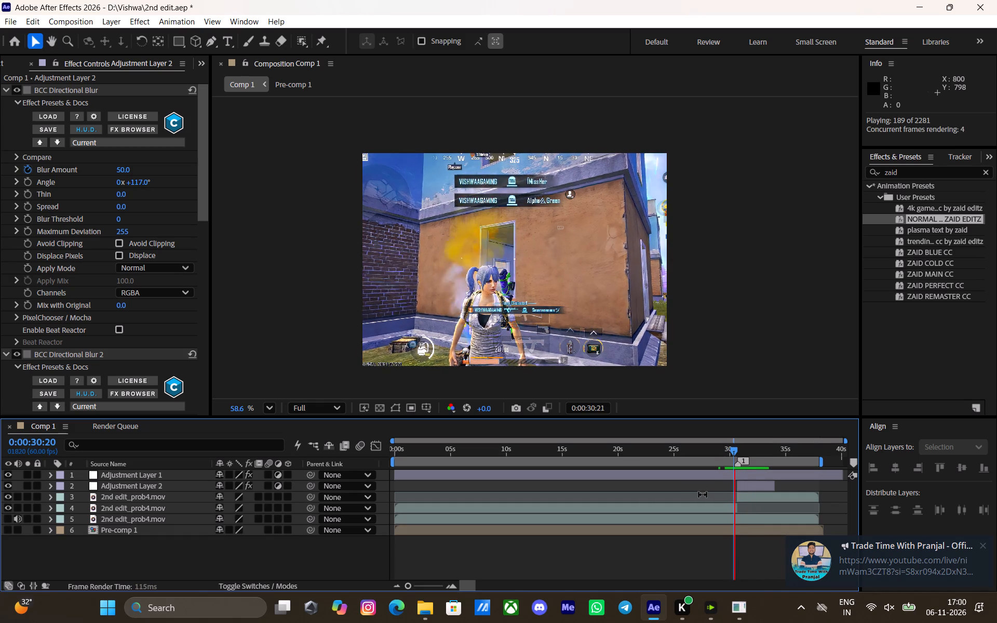
drag(730, 449, 728, 457)
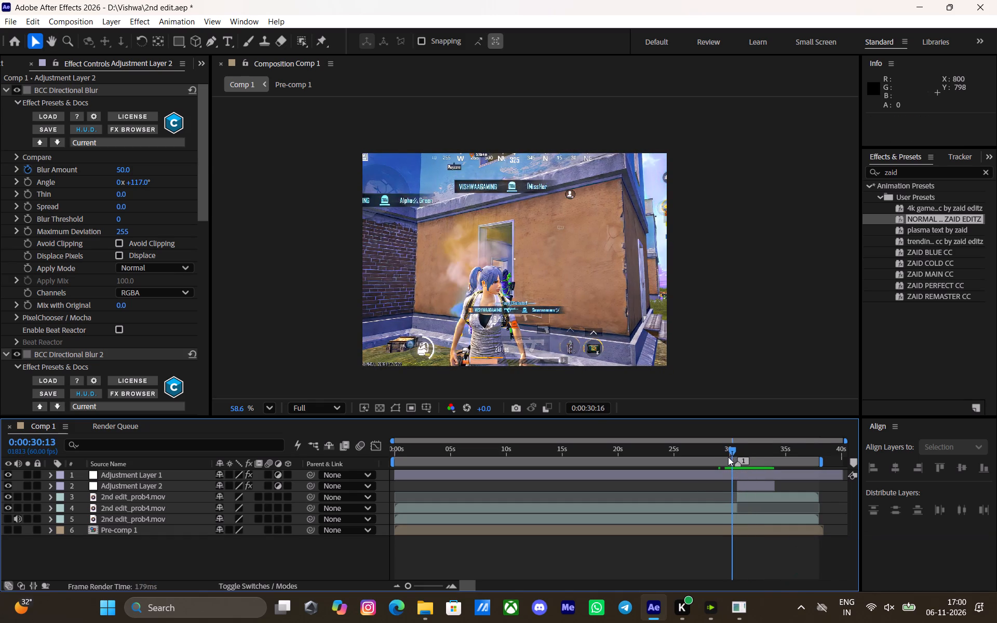
drag(728, 457, 722, 461)
key(space)
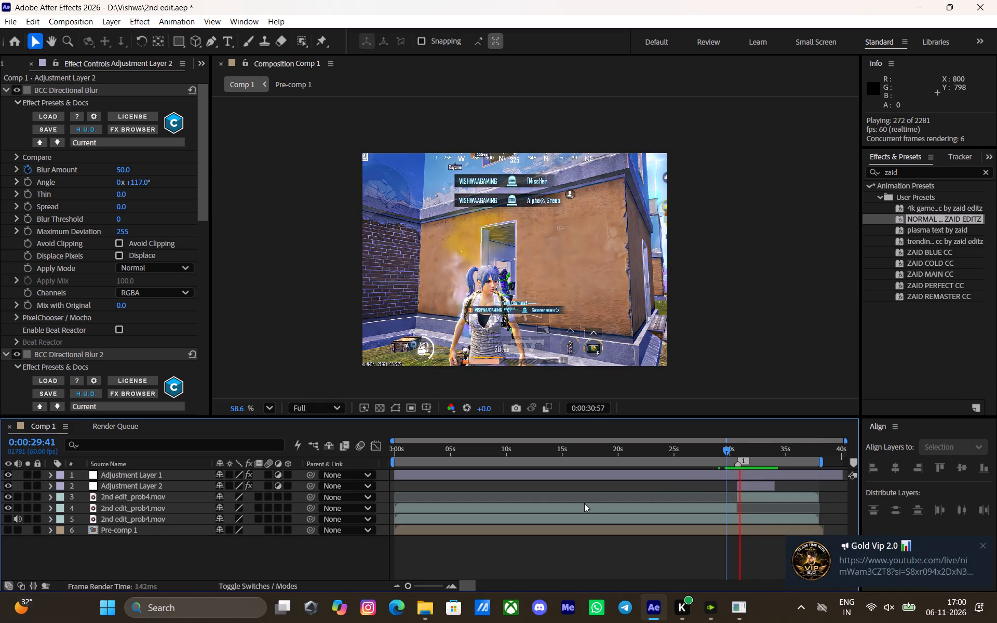
click(728, 450)
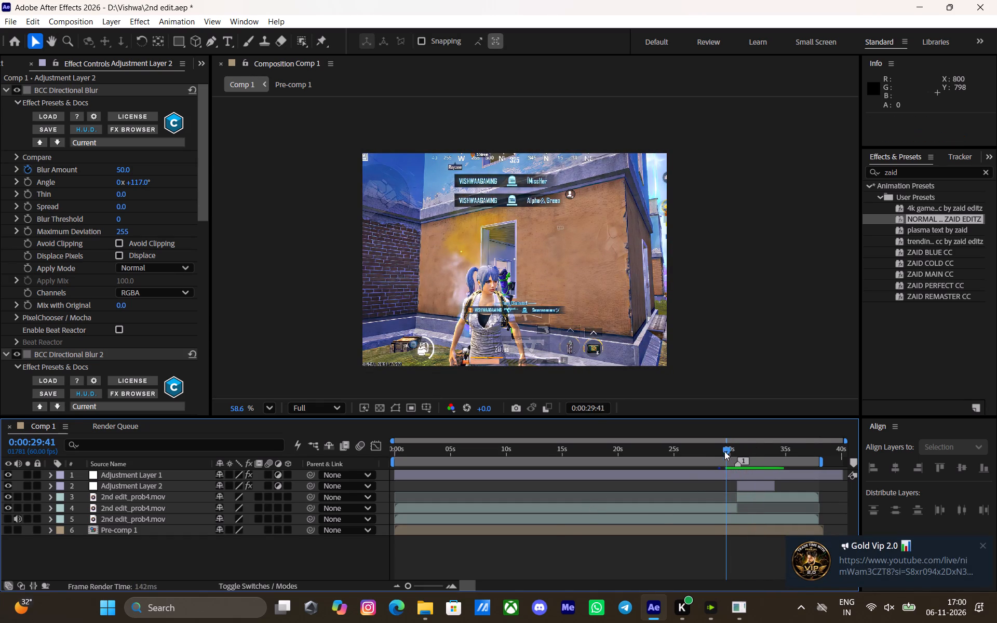
key(space)
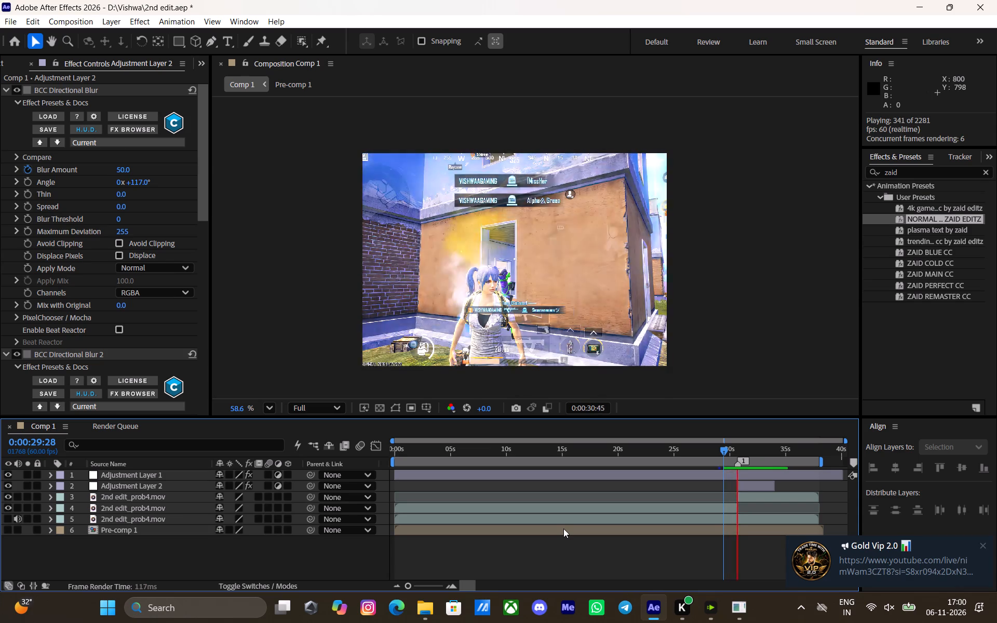
click(730, 449)
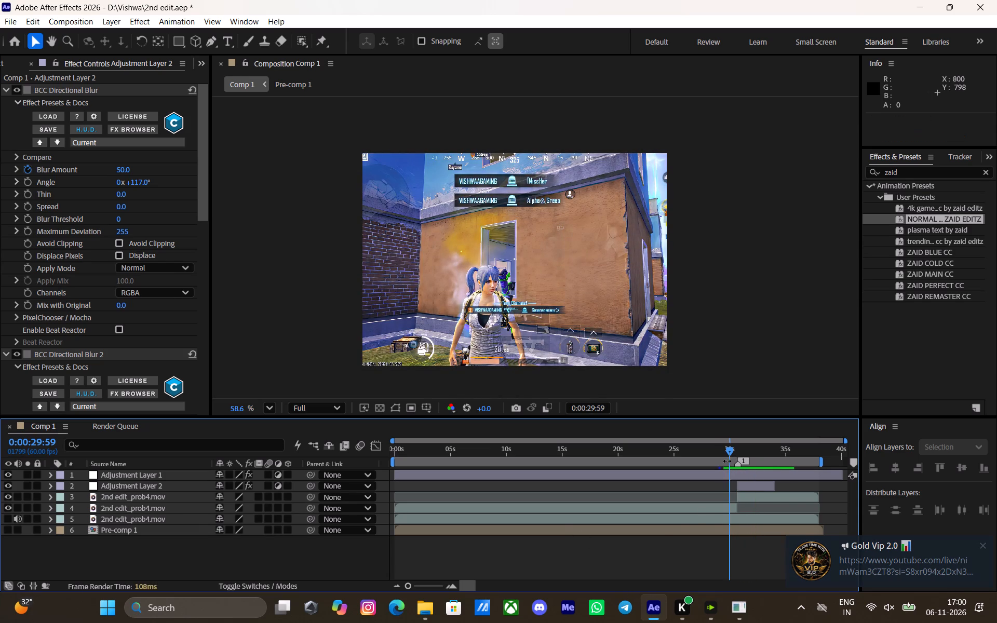
Delete Adjustment Layer 2 from Comp 1, comparing with undo and redo, and save the project.
click(760, 481)
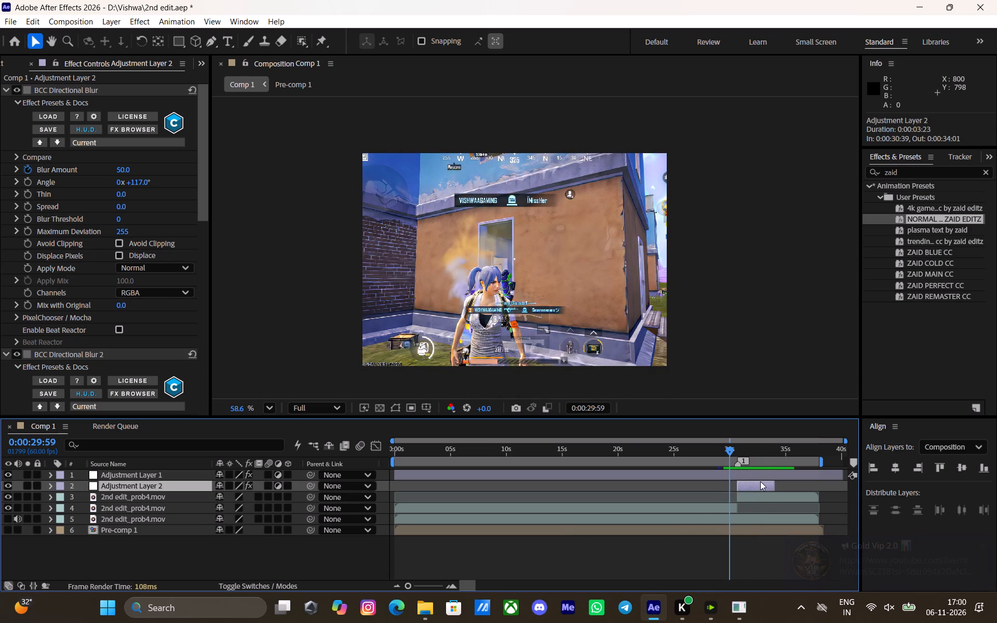
key(Delete)
key(ctrl+z)
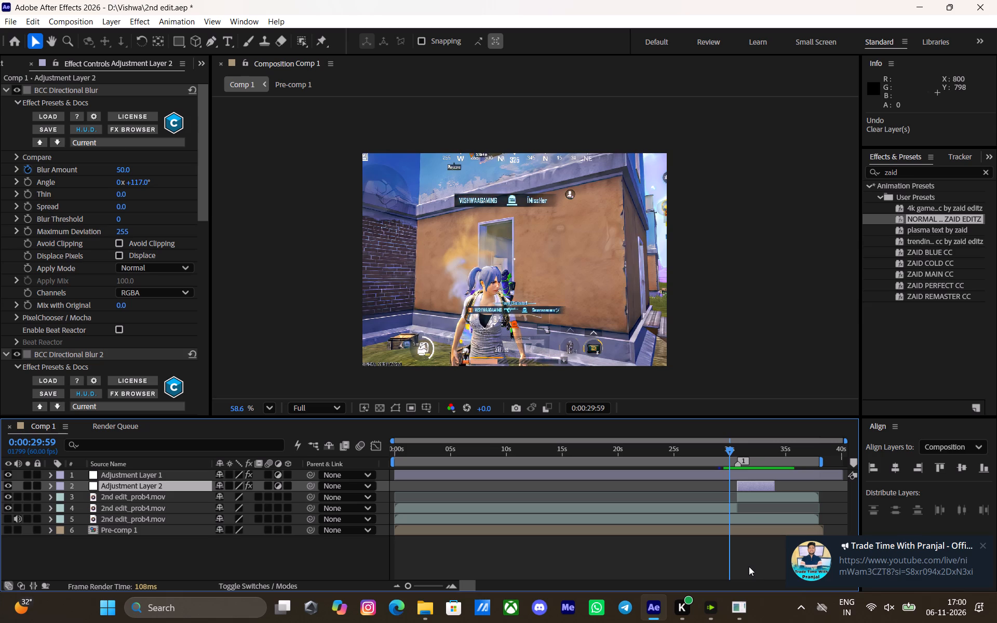
key(ctrl+z)
key(ctrl+shift+z)
key(ctrl+shift+z)
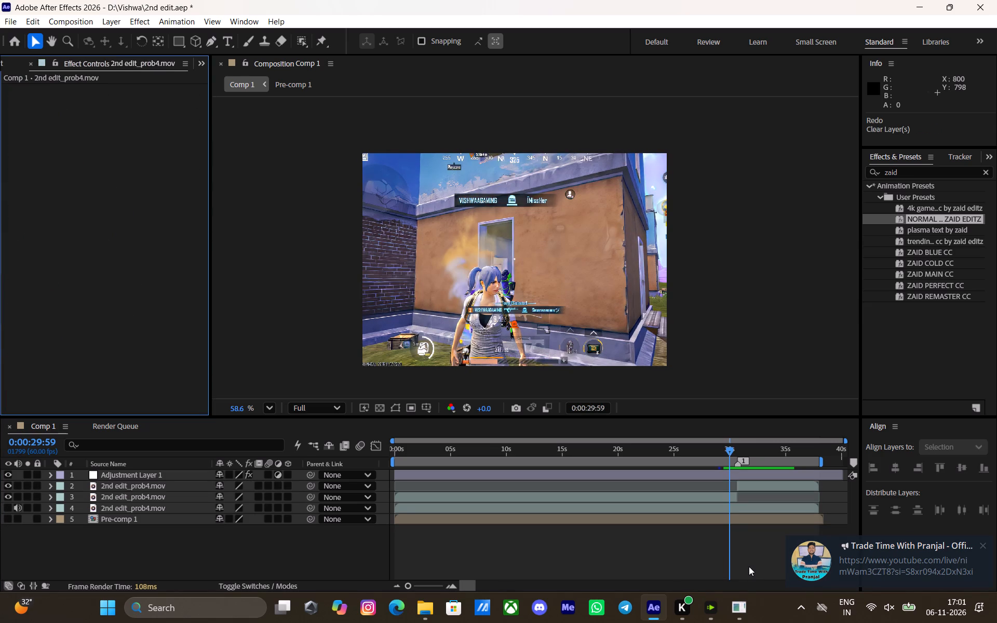
key(ctrl+shift+z)
key(ctrl+s)
Purge the cached preview data to free up memory.
click(31, 21)
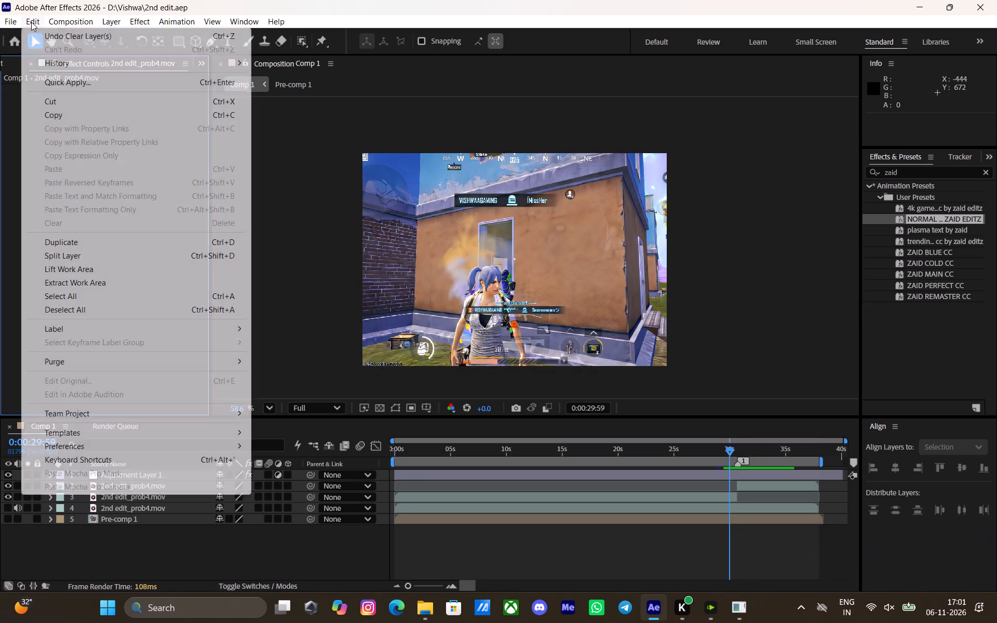
click(98, 359)
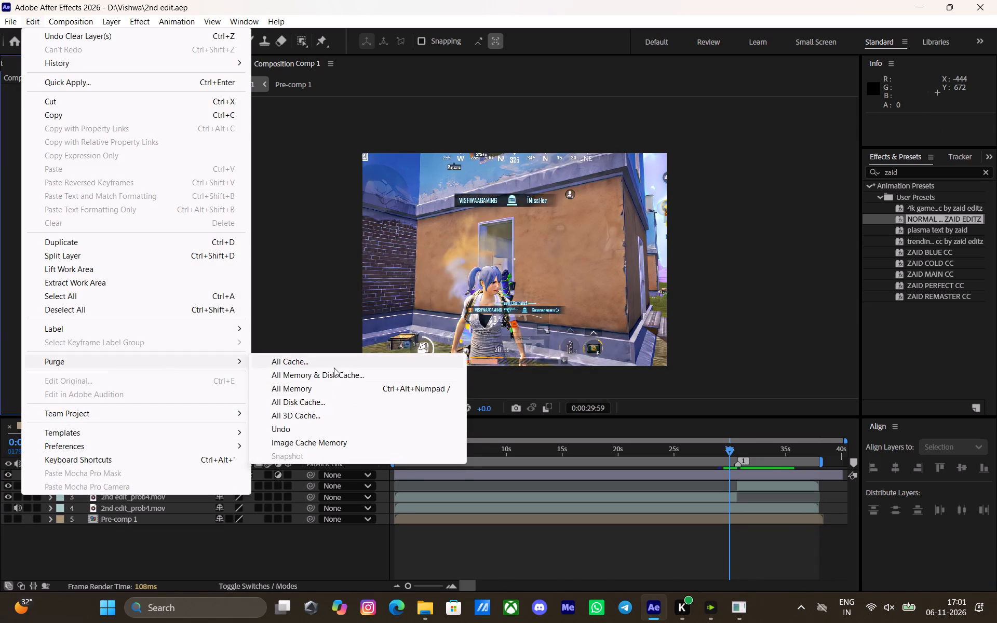
click(334, 368)
click(548, 319)
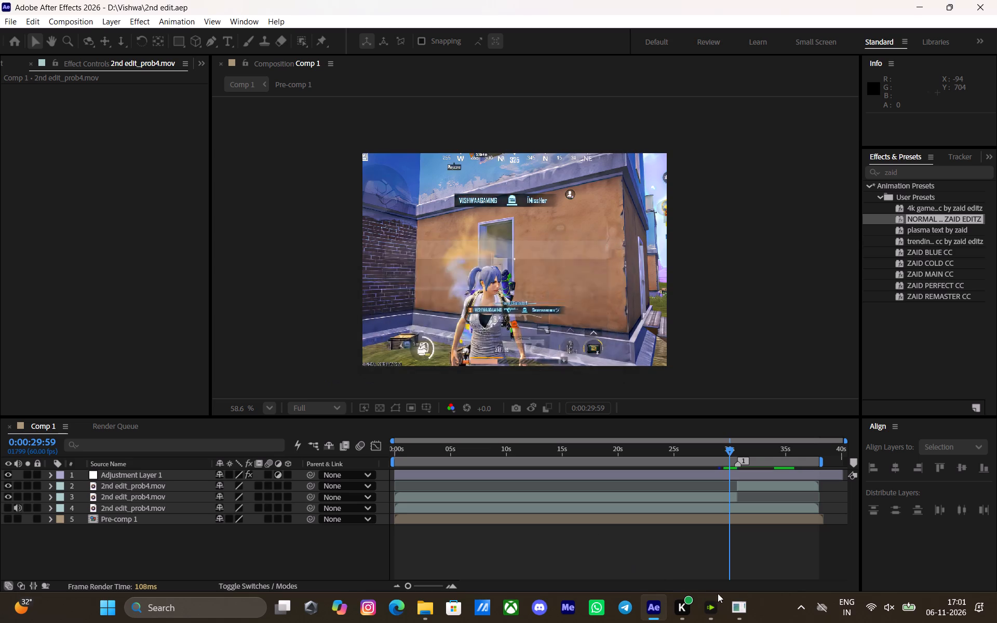
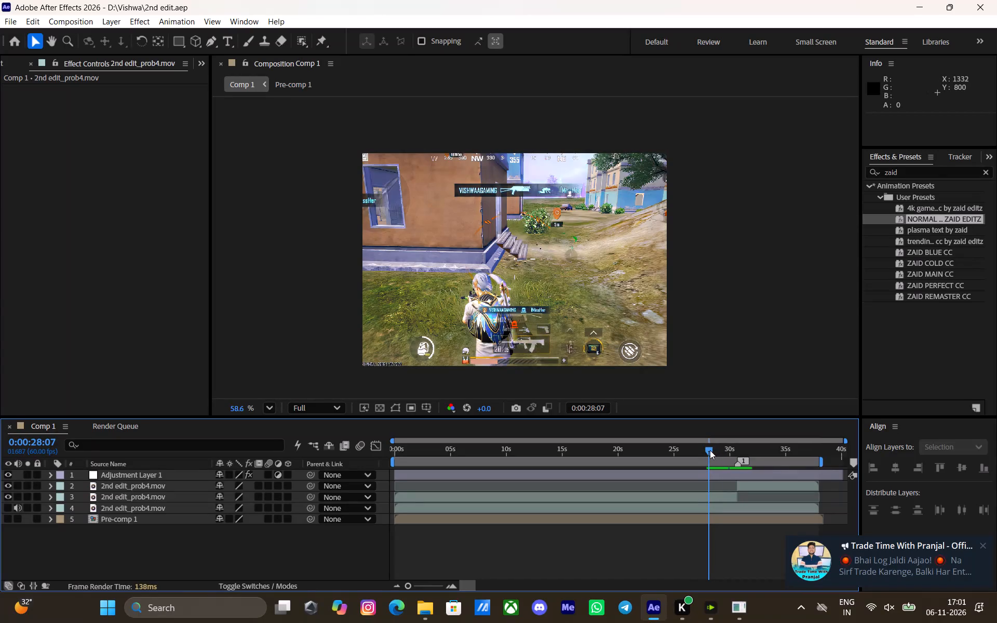
Play Comp 1 from 0:00:28:07 and again from 0:00:29:00 to review the cut between the clips without the transition layer.
key(space)
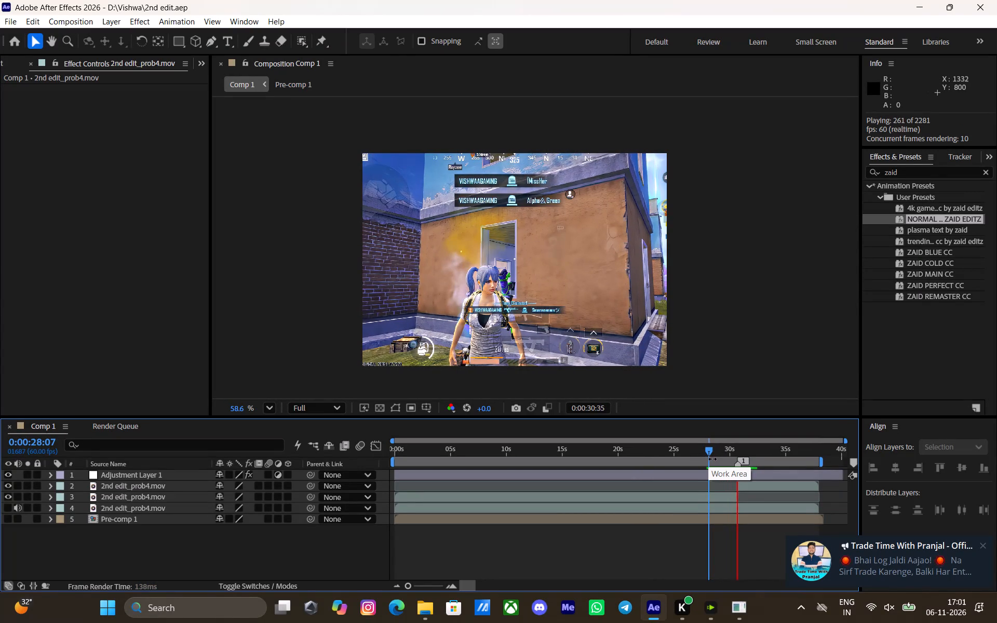
click(719, 452)
key(space)
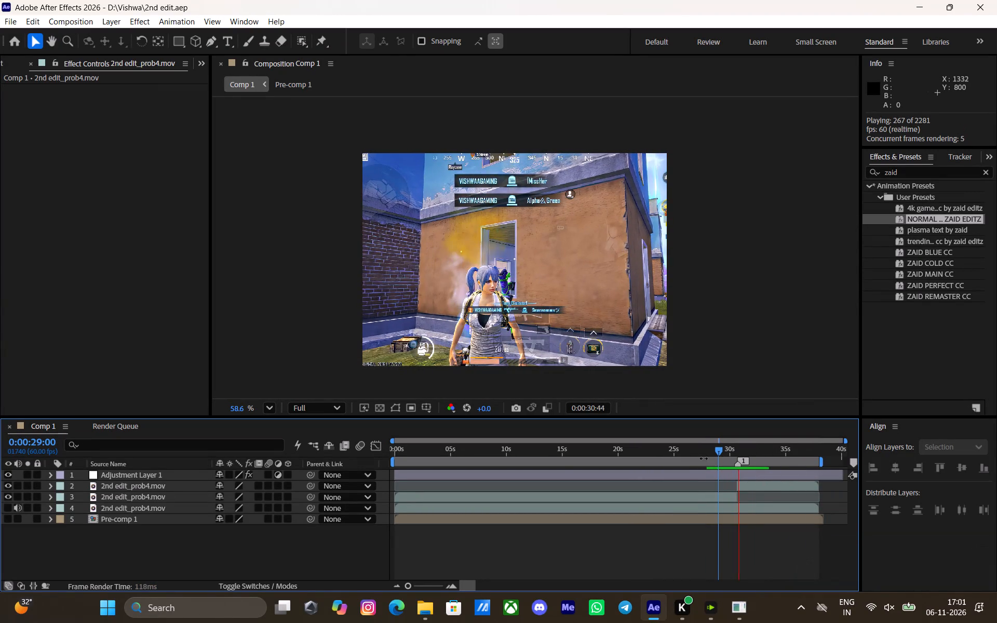
Scrub through the earlier clips in Comp 1 and play from 0:00:13:01 to review the footage.
drag(681, 453, 412, 459)
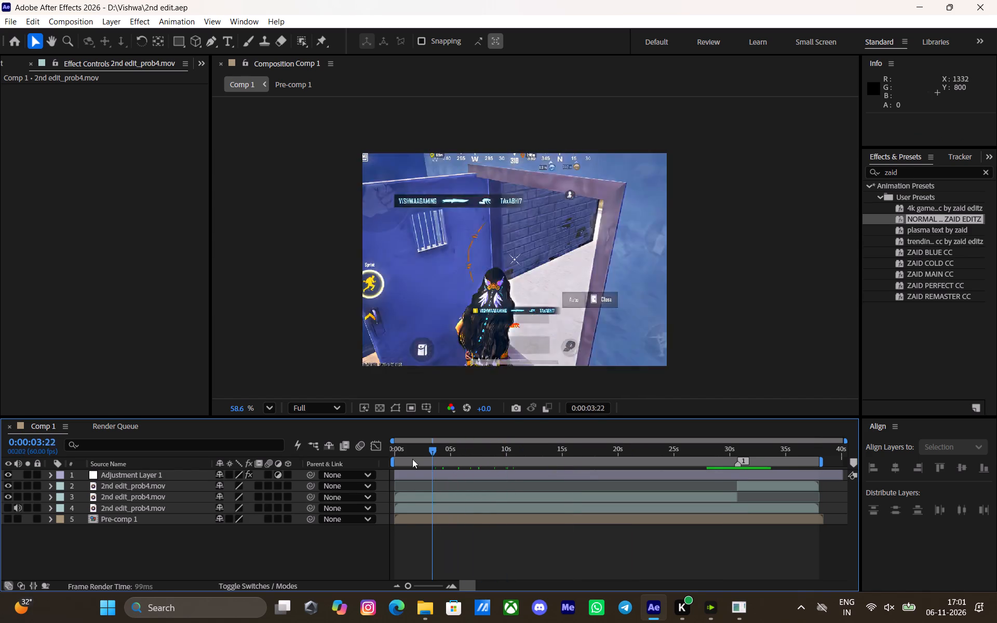
drag(412, 459, 443, 444)
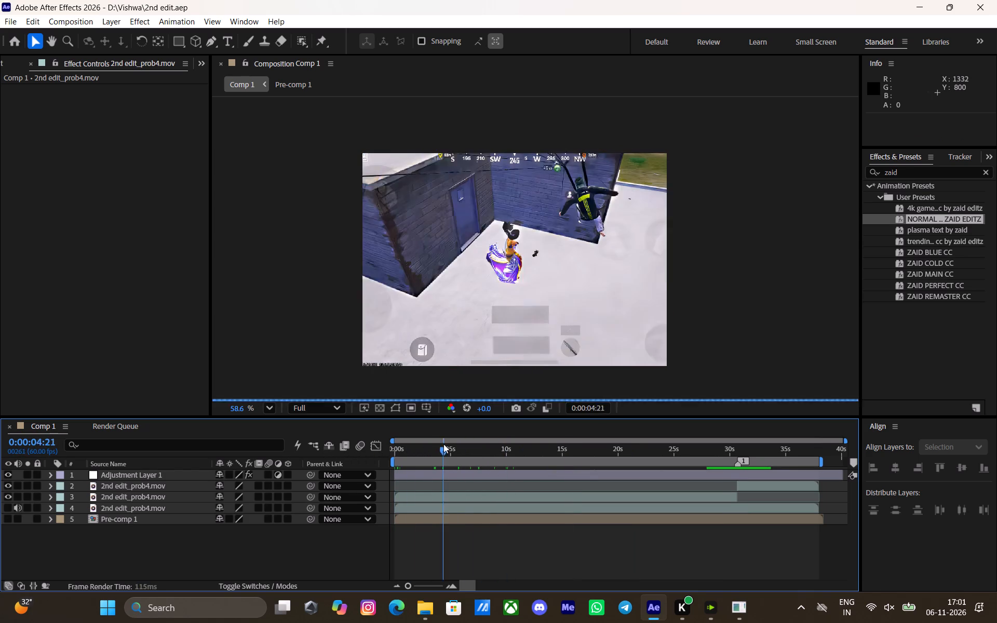
drag(443, 444, 540, 444)
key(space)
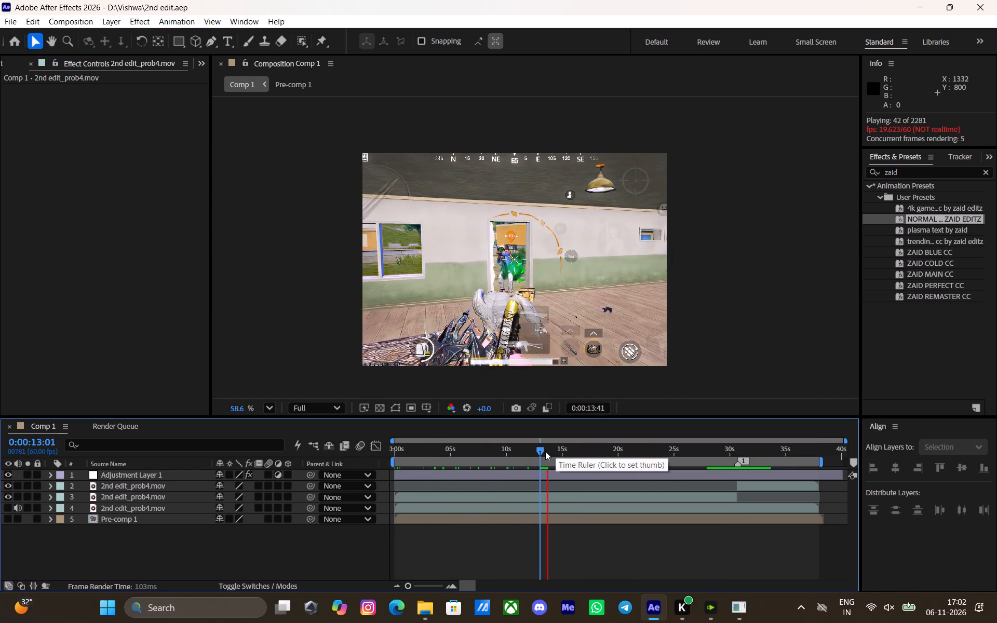
click(545, 451)
Save the 2nd edit project.
key(ctrl+s)
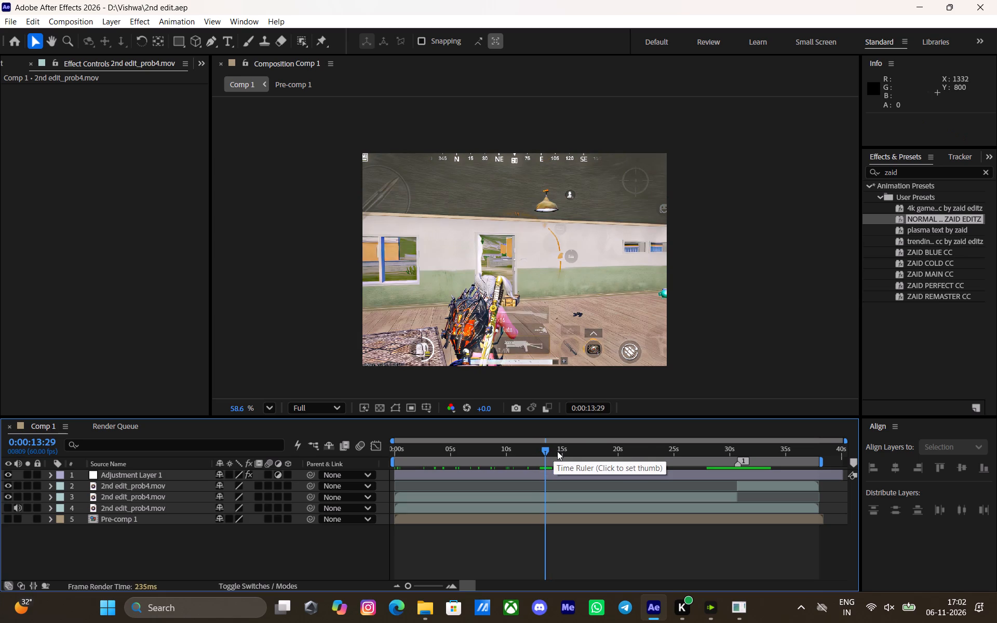
Bring up the waiting Boris FX Version Update notice and dismiss it without downloading the update.
click(740, 607)
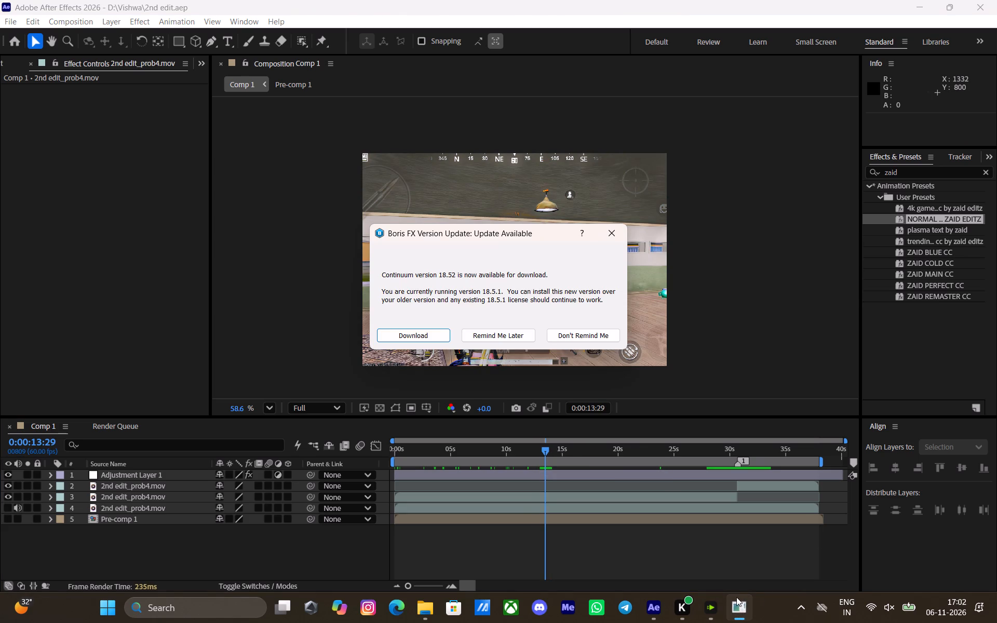
click(608, 238)
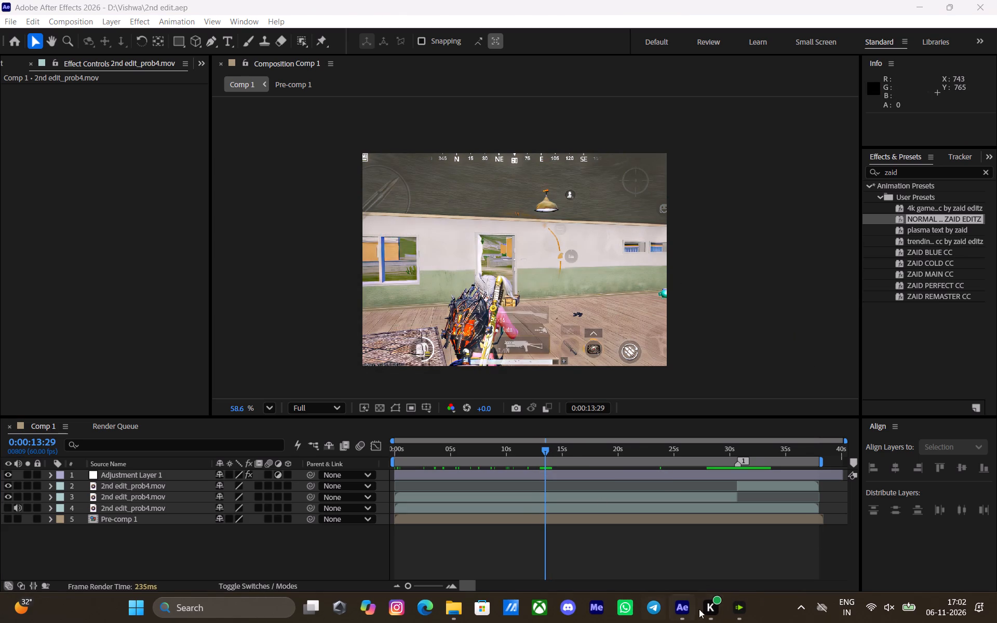
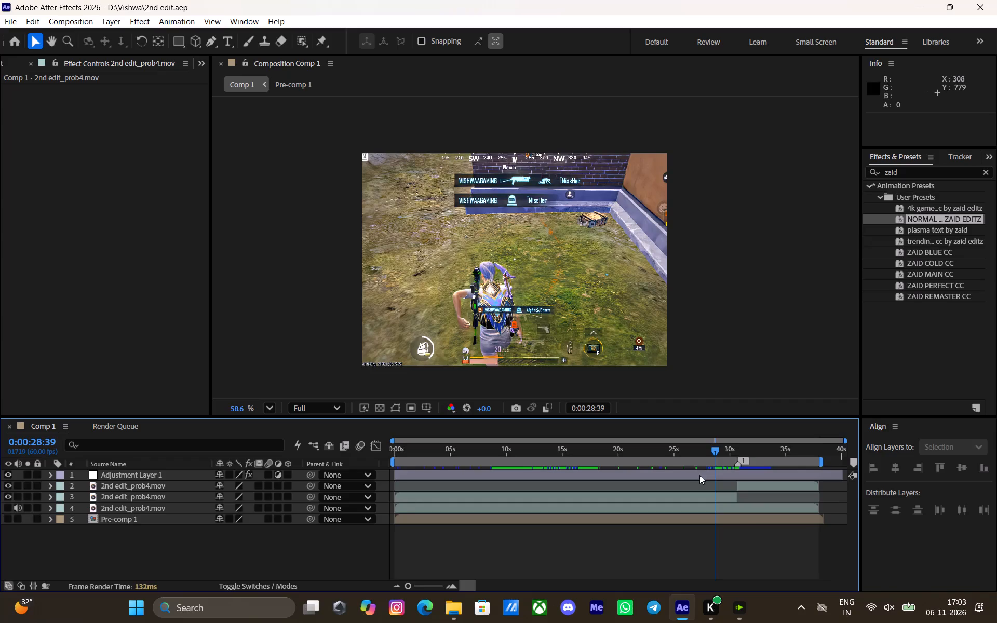
Switch to File Explorer, check the drives under This PC, and close the window.
click(443, 600)
click(432, 576)
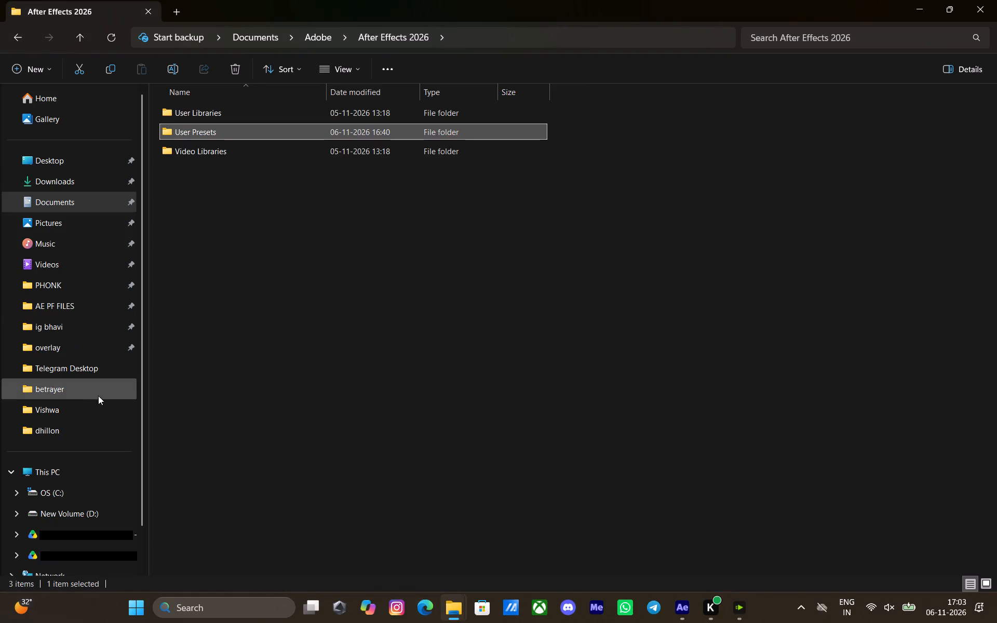
click(102, 478)
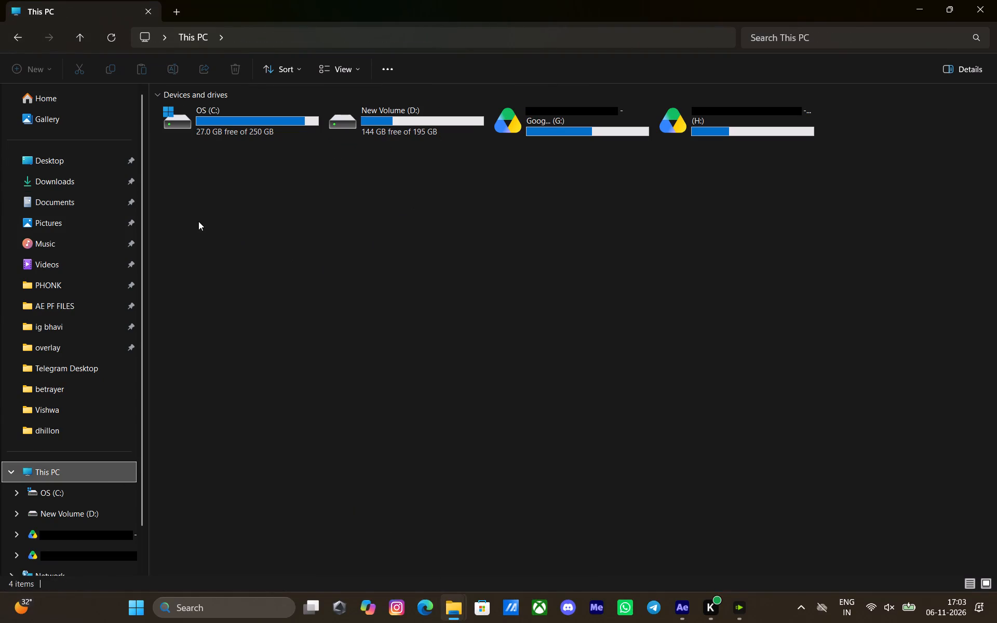
drag(199, 218, 409, 264)
click(380, 294)
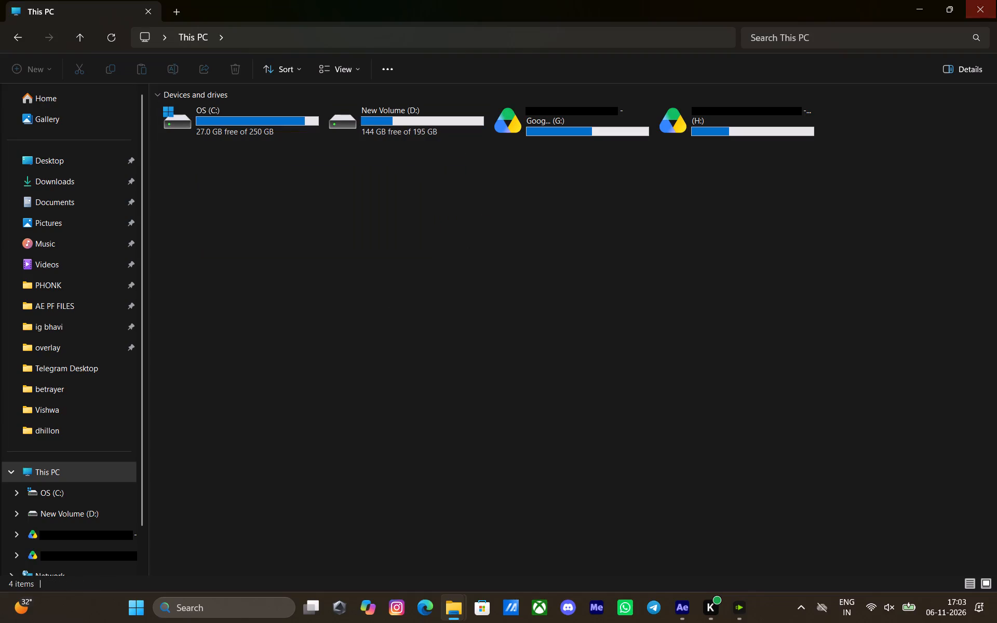
click(996, 0)
Play Comp 1 from 0:00:08:01 and again from 0:00:13:29 to review the graded footage, stopping at 0:00:15:48.
drag(710, 450, 484, 485)
key(space)
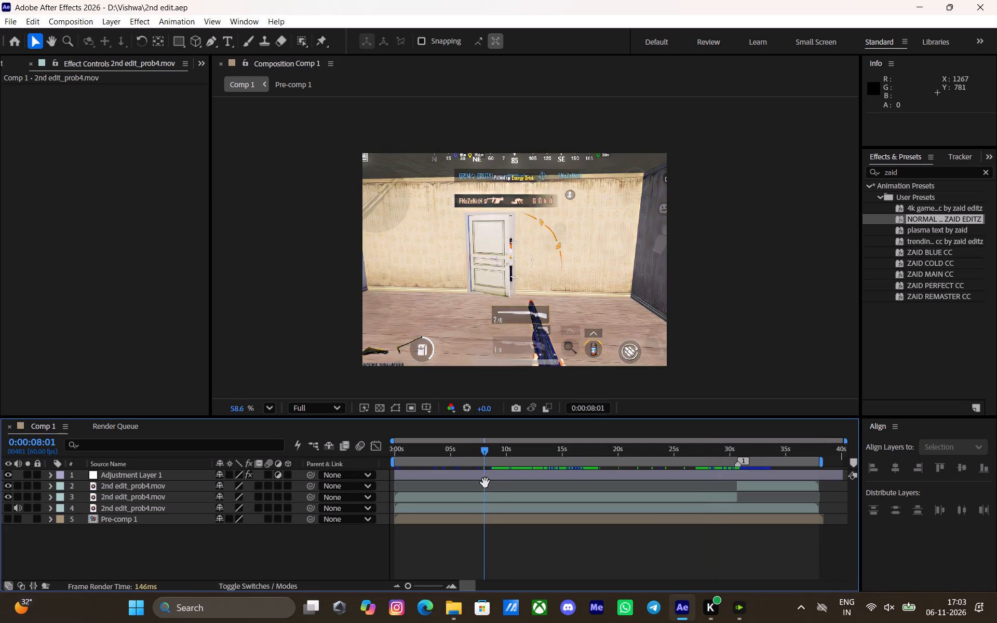
click(539, 536)
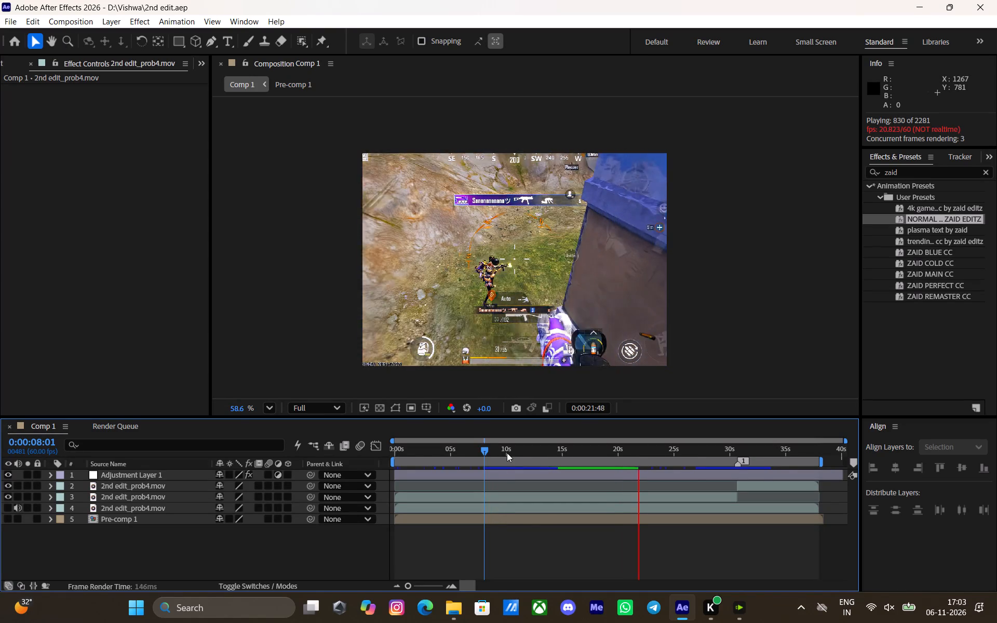
click(546, 450)
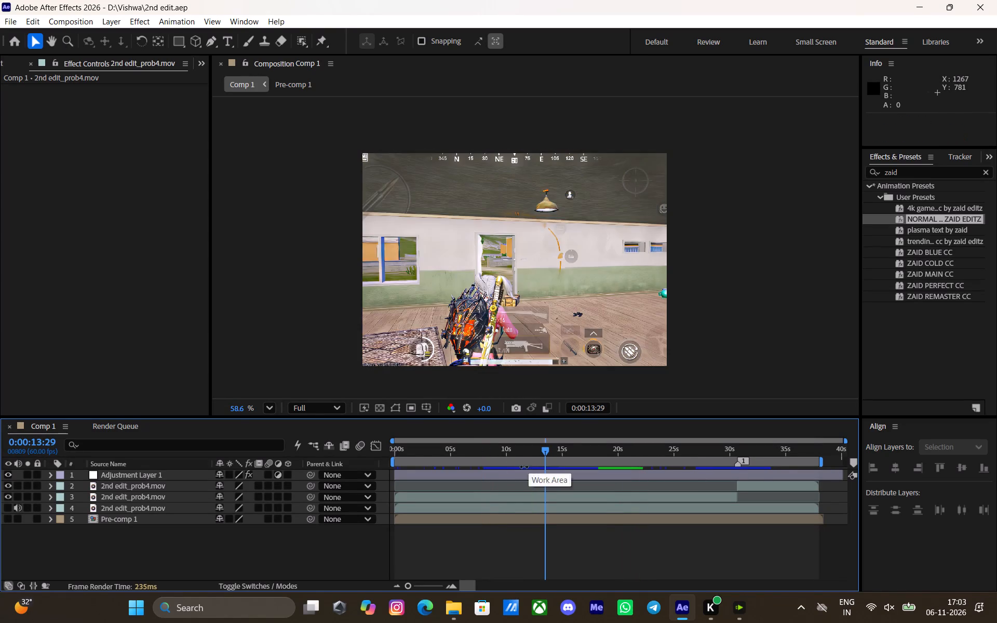
key(space)
click(538, 541)
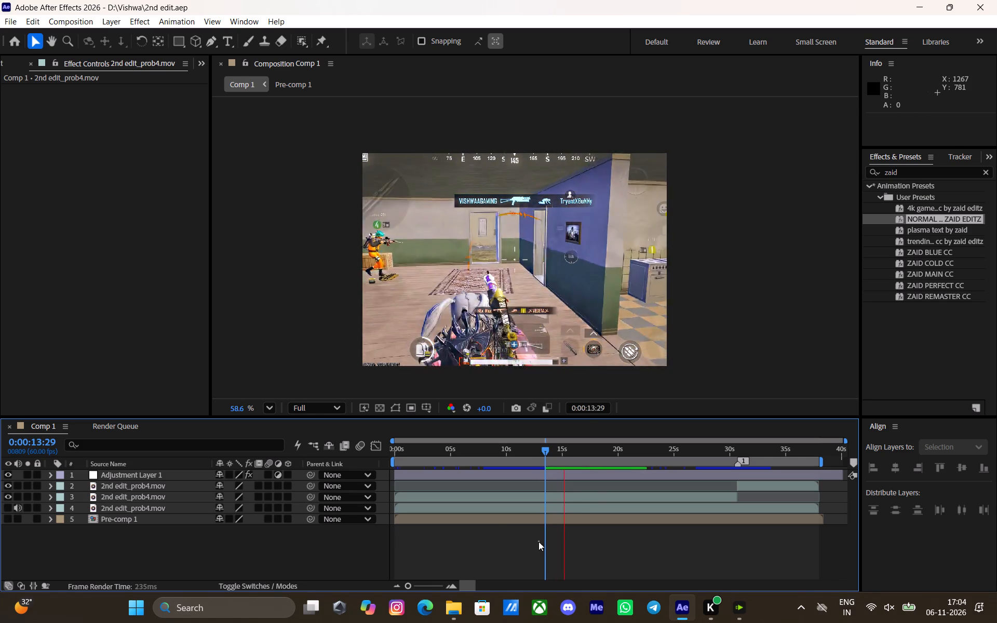
key(space)
Examine the S_Sharpen and BCC Unsharp Mask settings on Adjustment Layer 1.
click(542, 476)
click(5, 91)
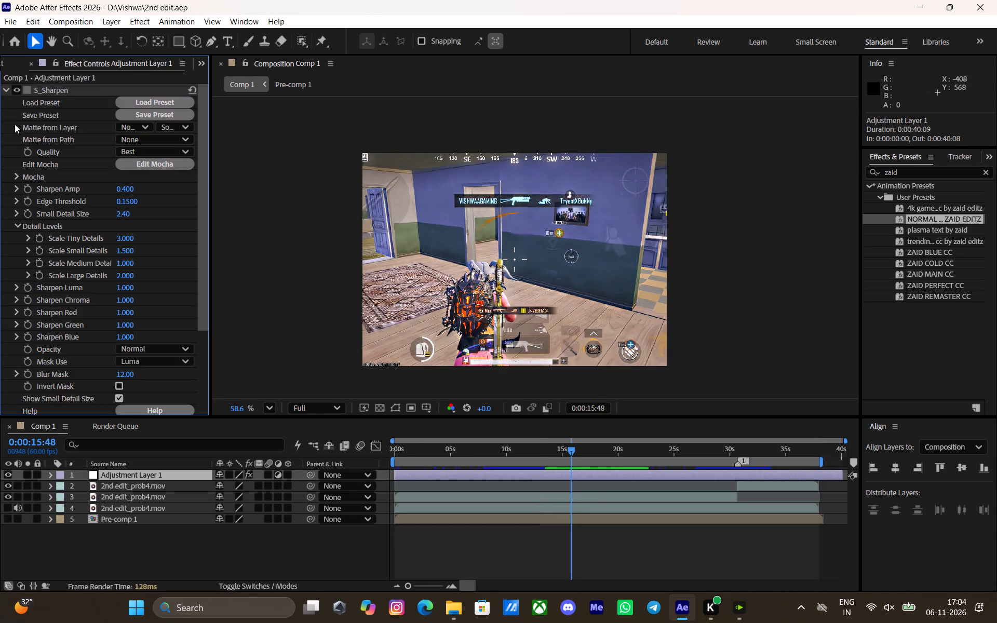
scroll(6, 116, down, 5)
scroll(19, 159, down, 3)
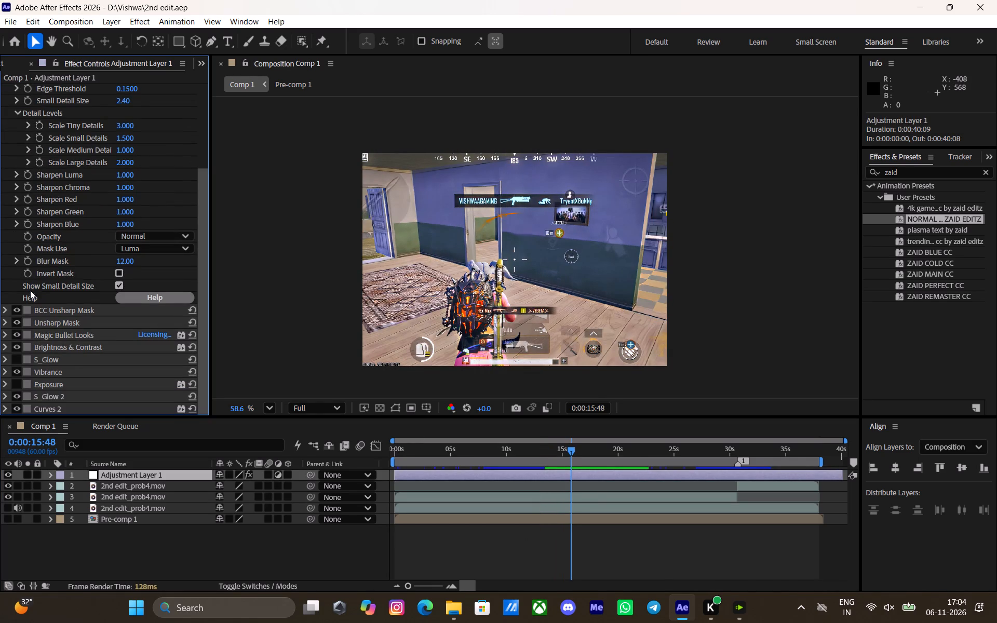
click(2, 310)
scroll(47, 258, down, 3)
click(3, 310)
scroll(59, 259, down, 3)
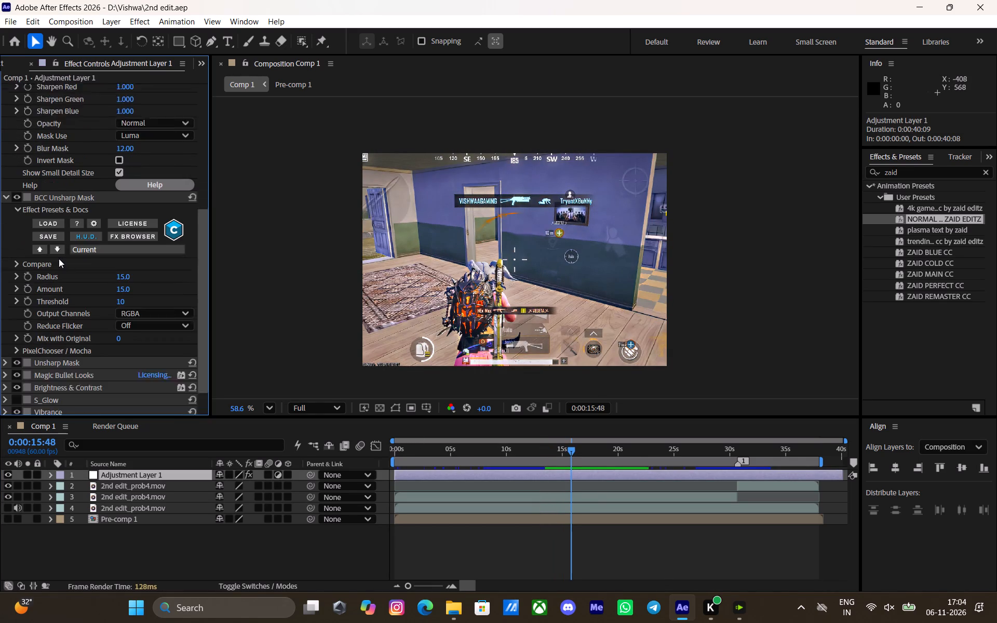
scroll(59, 259, down, 8)
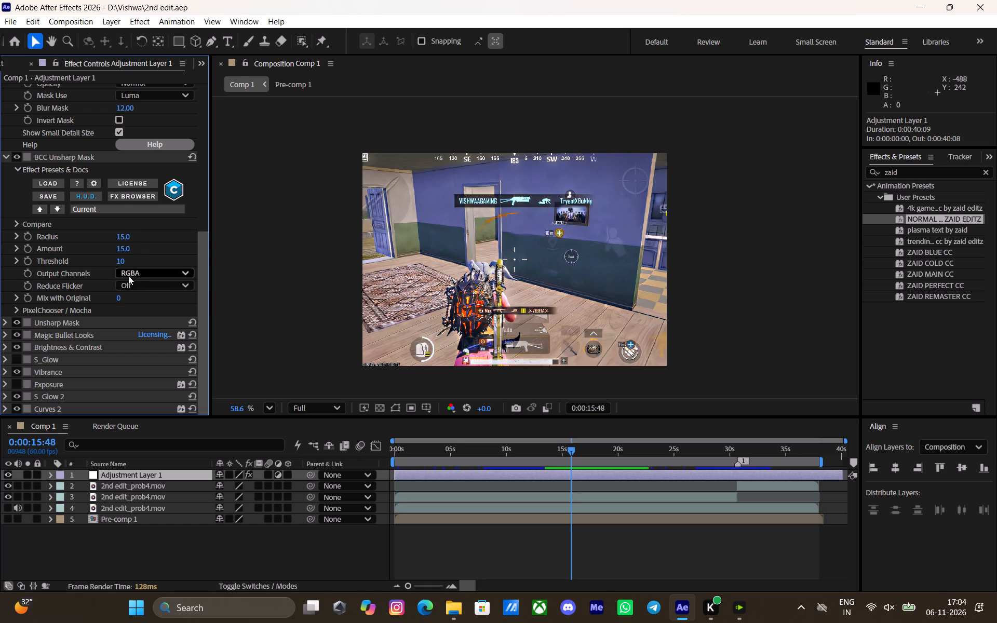
click(147, 267)
click(147, 276)
click(149, 271)
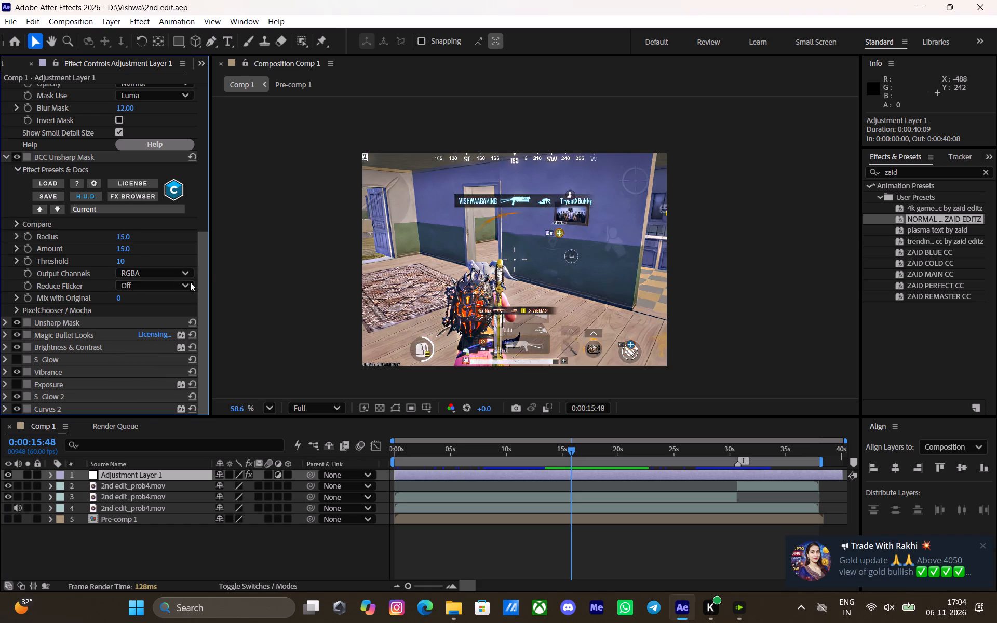
Examine the Unsharp Mask, Magic Bullet Looks, Brightness & Contrast and S_Glow settings on Adjustment Layer 1.
click(4, 322)
scroll(88, 289, down, 5)
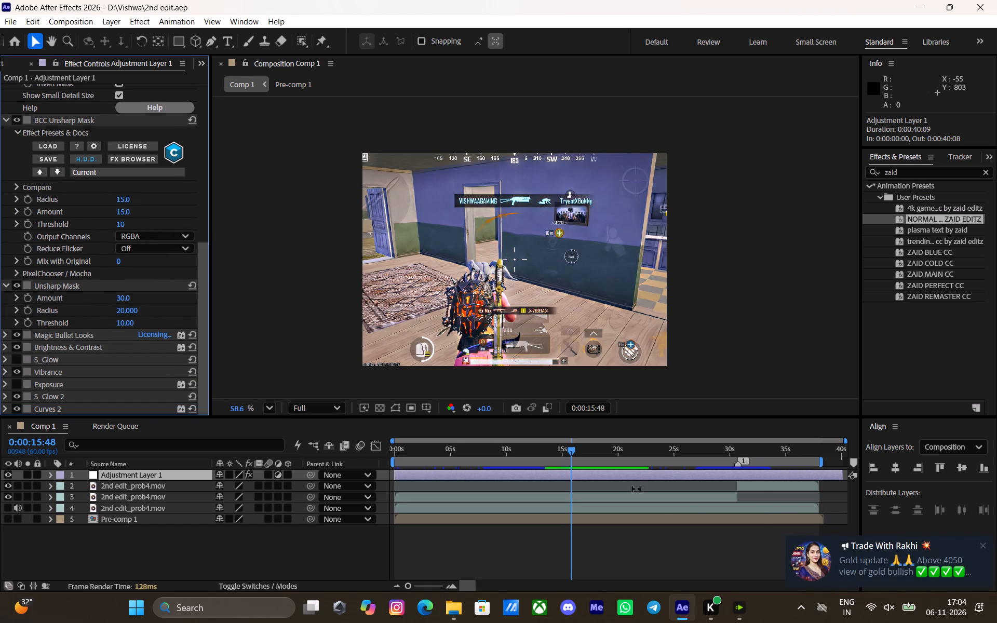
click(6, 336)
scroll(76, 329, down, 4)
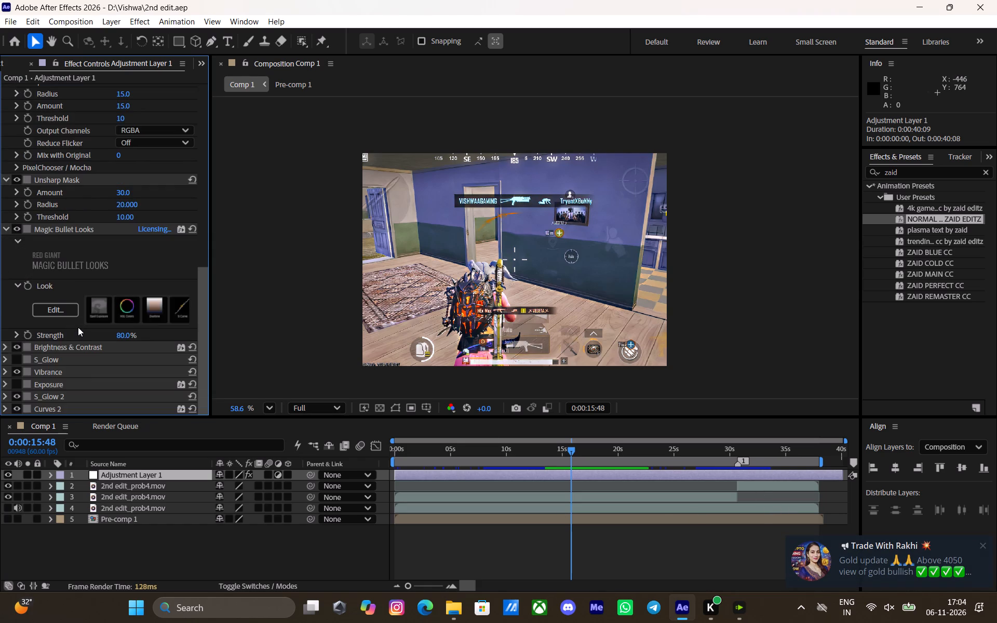
scroll(78, 327, up, 7)
scroll(78, 327, down, 12)
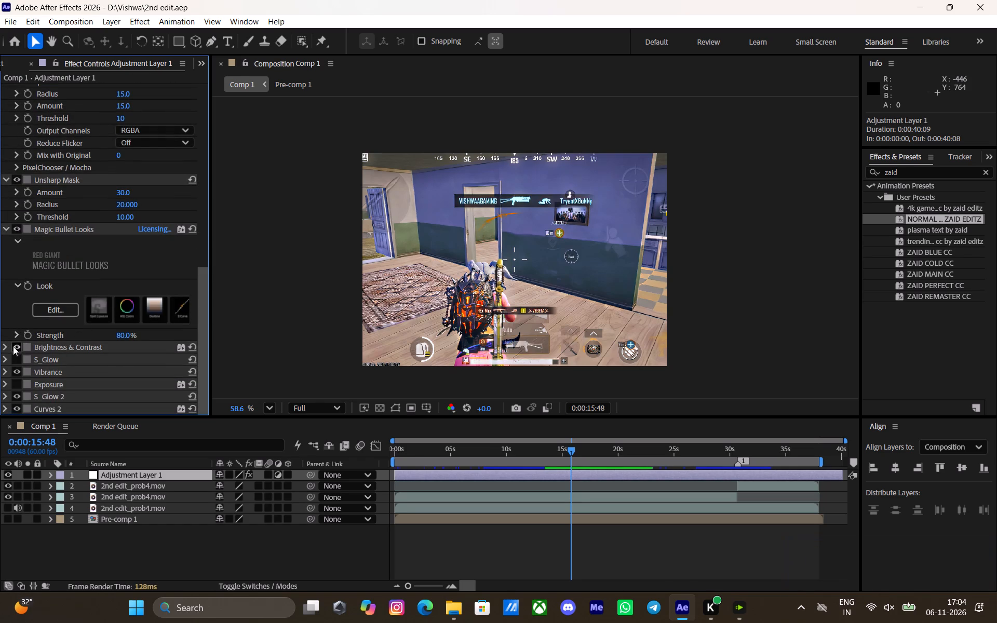
click(5, 346)
scroll(53, 296, down, 7)
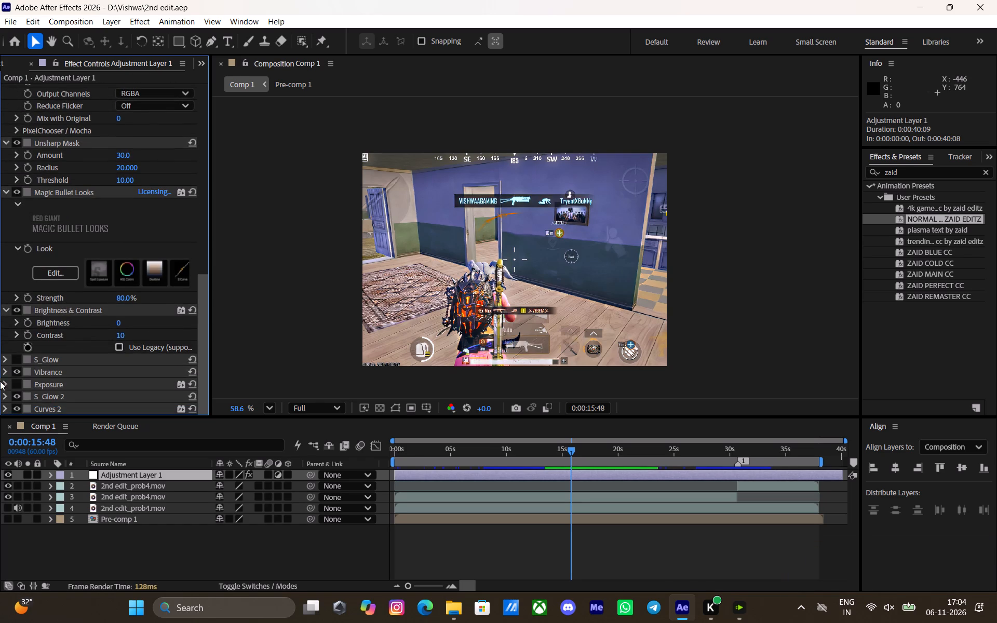
click(5, 362)
scroll(132, 297, down, 12)
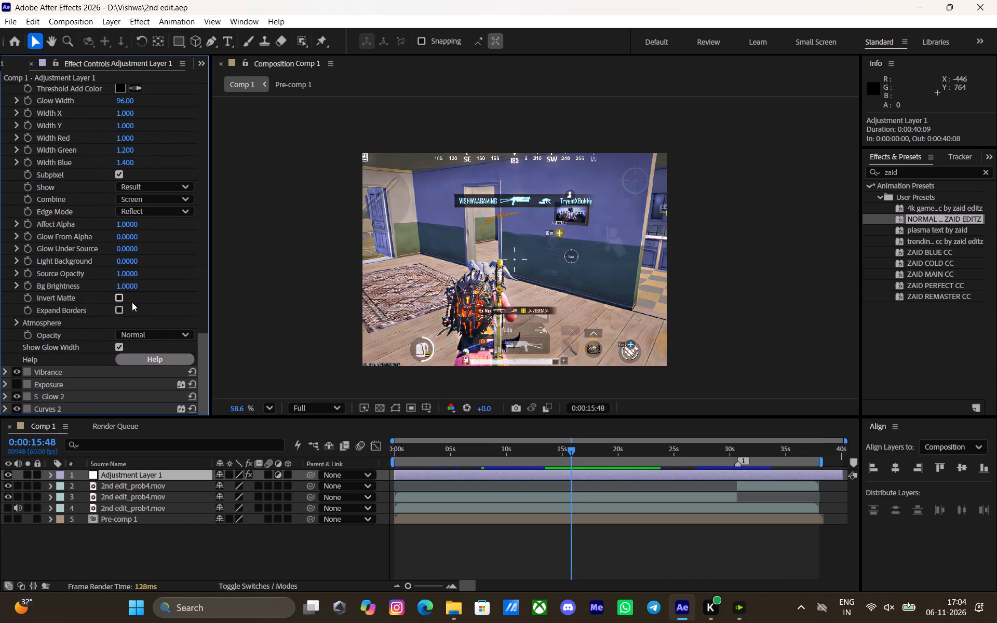
scroll(132, 302, down, 6)
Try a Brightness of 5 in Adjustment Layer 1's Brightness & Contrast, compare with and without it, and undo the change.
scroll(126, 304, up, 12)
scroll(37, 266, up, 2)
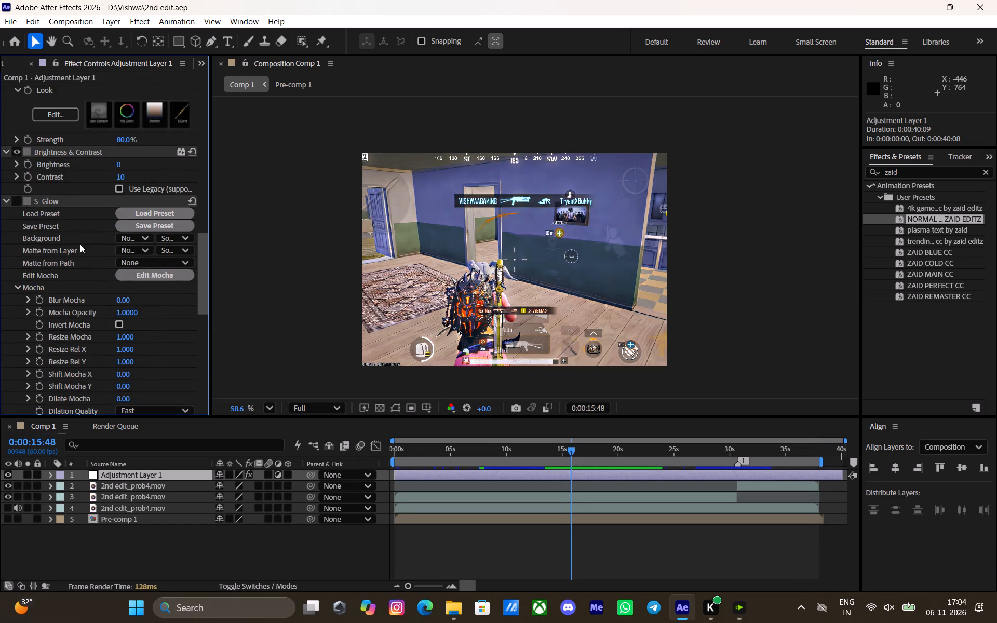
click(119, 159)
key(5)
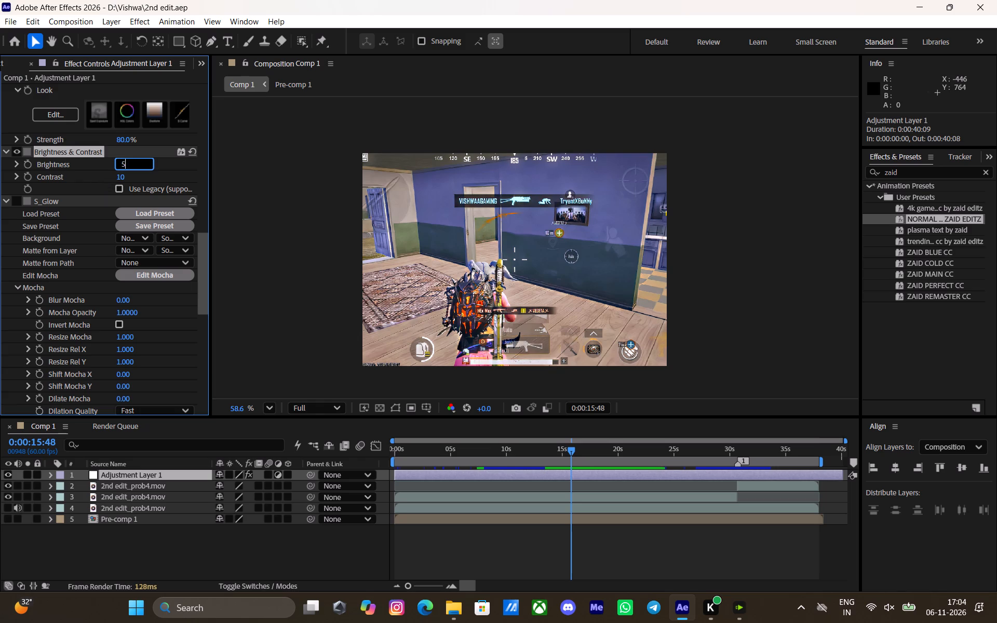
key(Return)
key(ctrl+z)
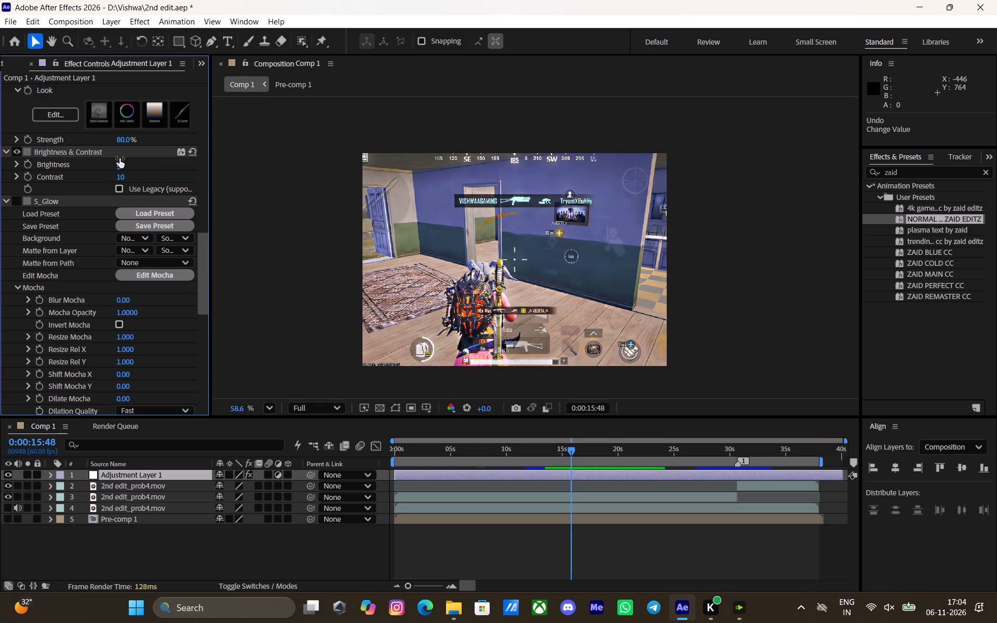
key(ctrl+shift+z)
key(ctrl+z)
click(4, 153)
Examine the Vibrance, Exposure, S_Glow 2 and Curves 2 settings on Adjustment Layer 1, ending back at S_Sharpen.
scroll(38, 214, down, 16)
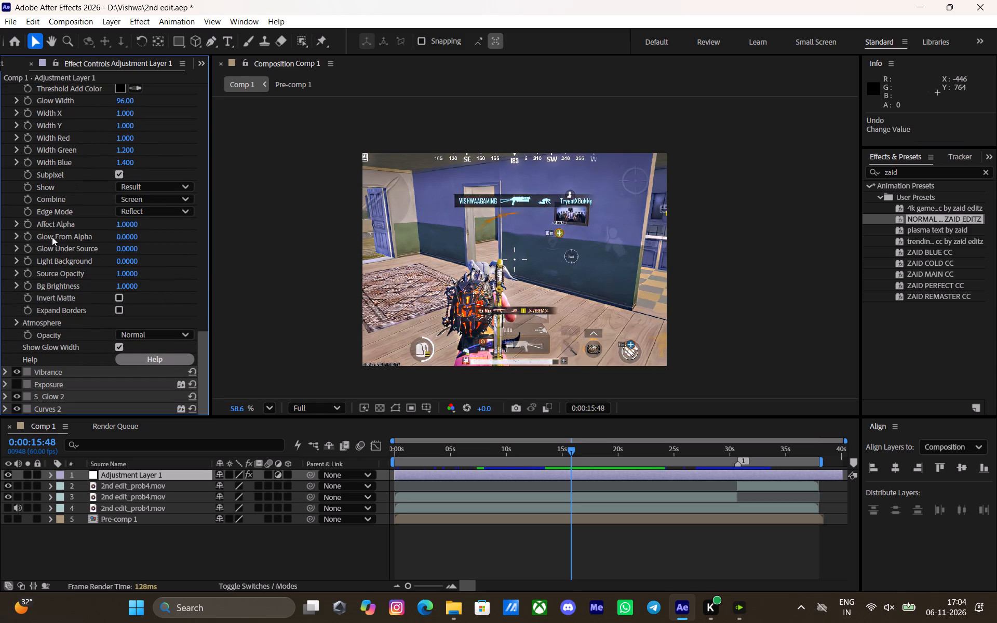
scroll(52, 237, down, 5)
click(3, 368)
scroll(63, 287, down, 5)
click(3, 374)
scroll(53, 317, down, 6)
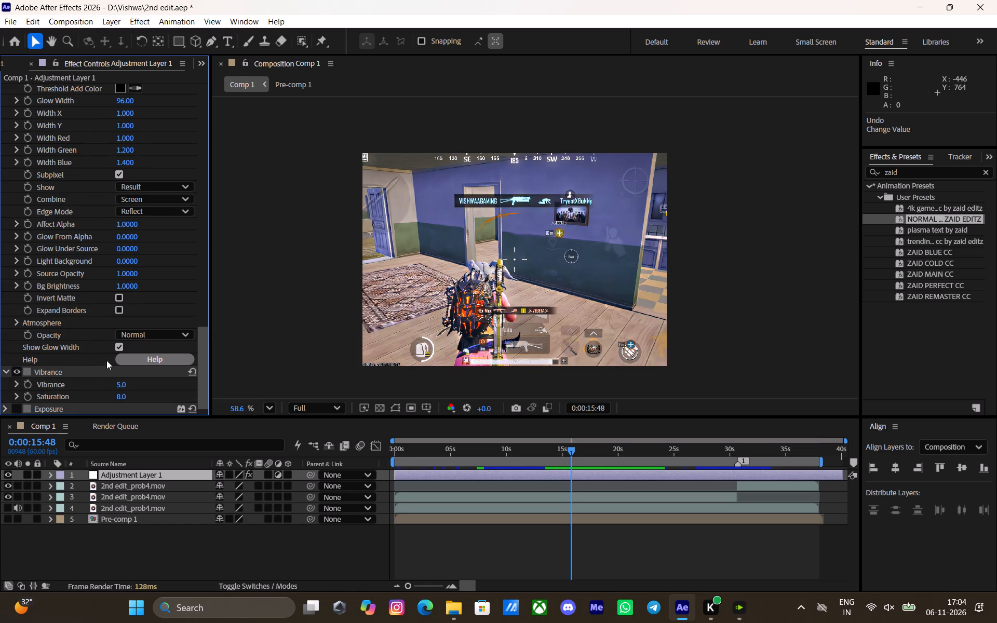
click(3, 386)
scroll(47, 321, down, 12)
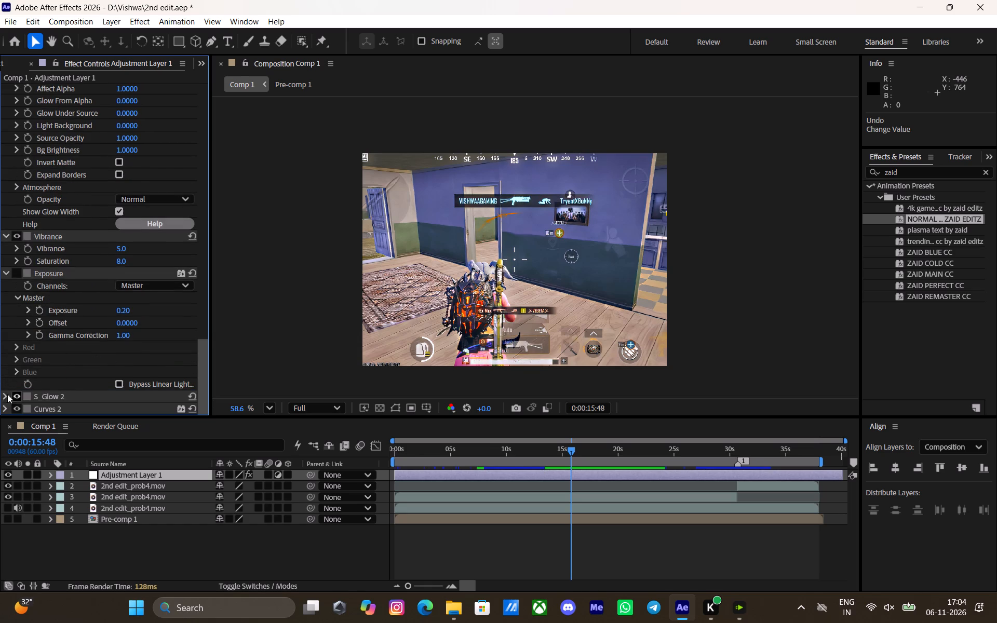
click(3, 397)
scroll(100, 336, down, 9)
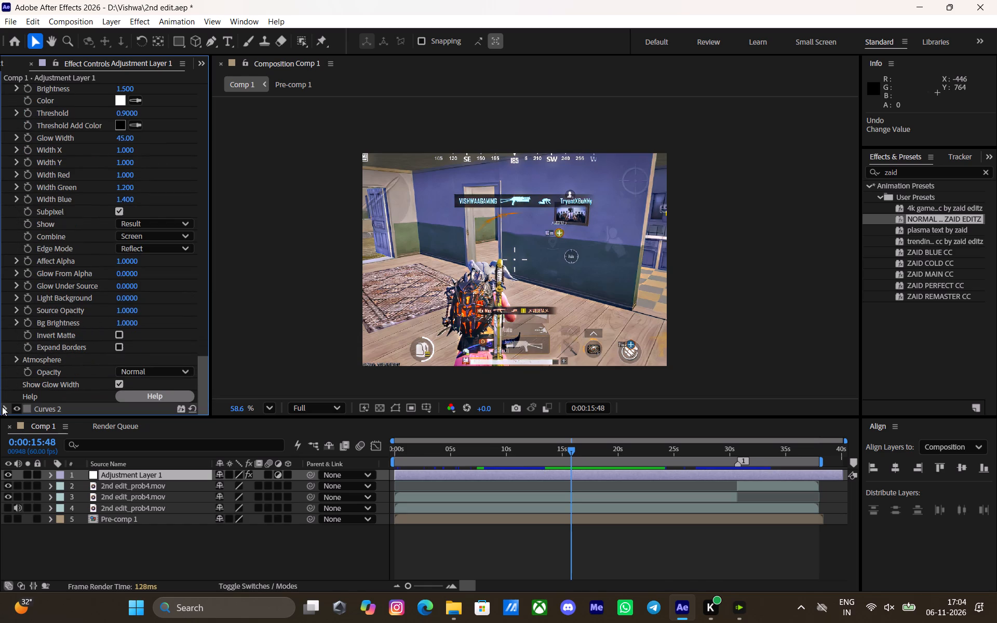
click(2, 408)
scroll(52, 346, down, 7)
scroll(71, 343, up, 20)
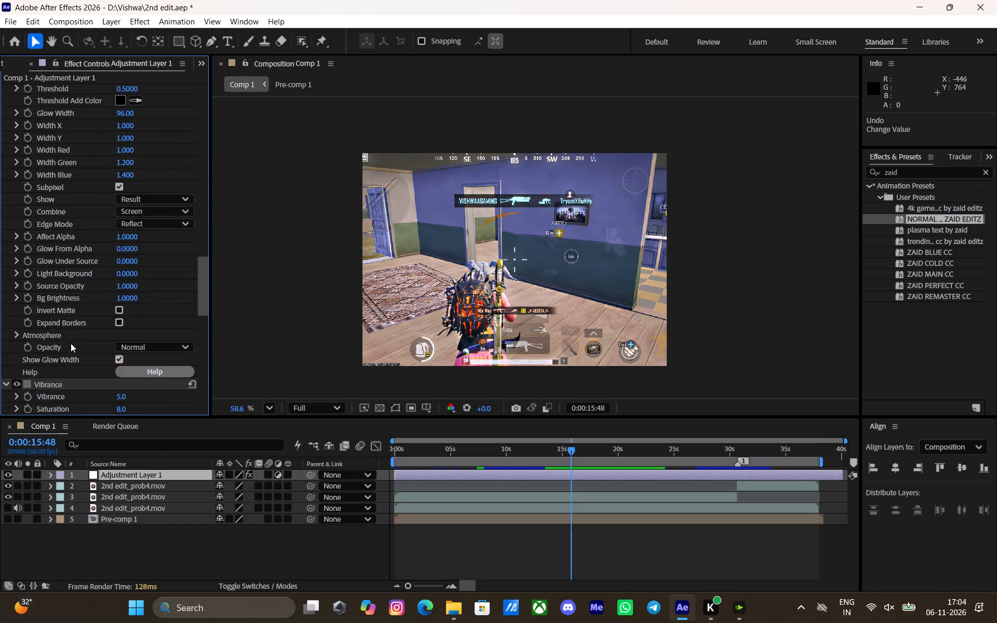
scroll(71, 343, up, 12)
scroll(71, 343, up, 12)
scroll(71, 343, up, 9)
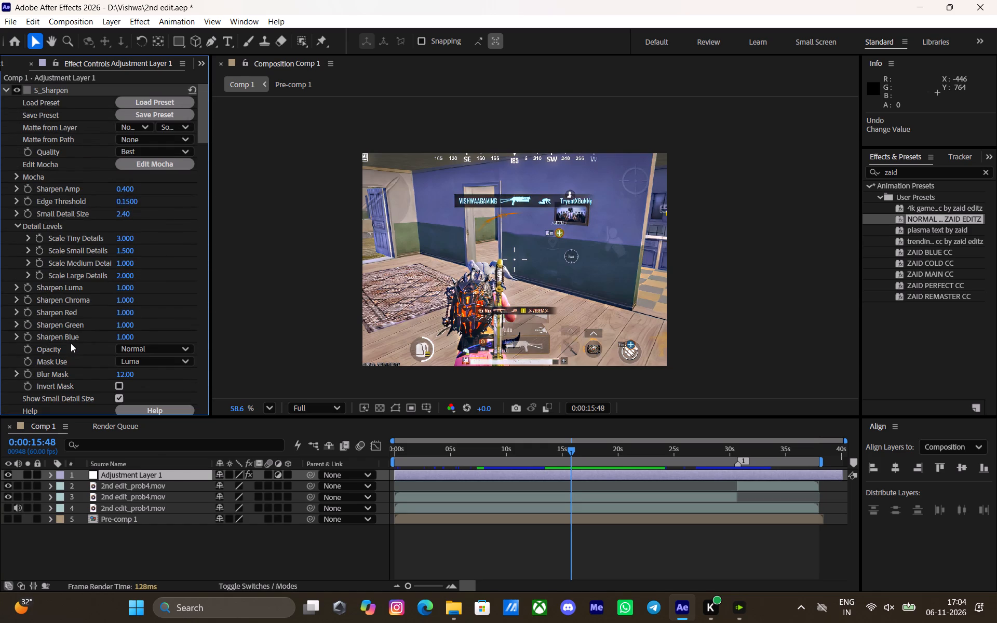
scroll(71, 343, up, 11)
Save the project.
key(ctrl+s)
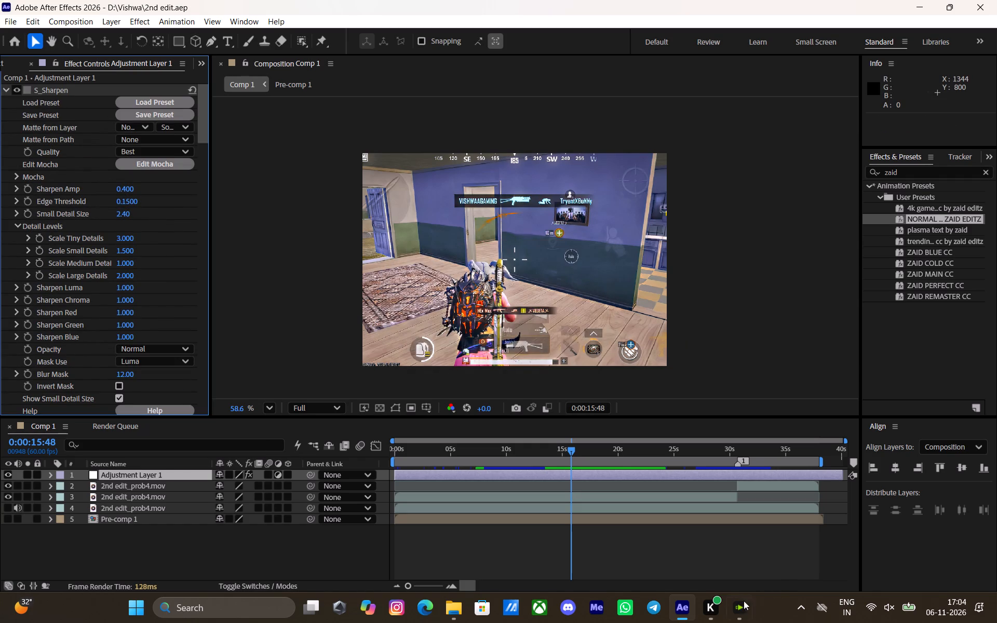
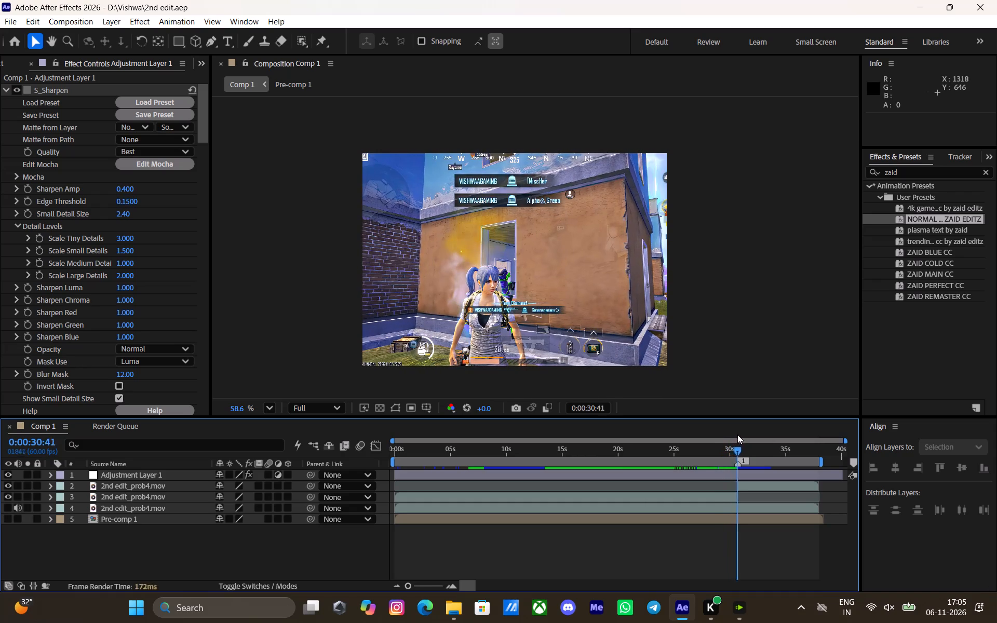
Add a new adjustment layer above the split clip, trimmed and positioned to run from 0:00:30:41 to 0:00:34:00.
click(748, 490)
key(i)
right_click(161, 555)
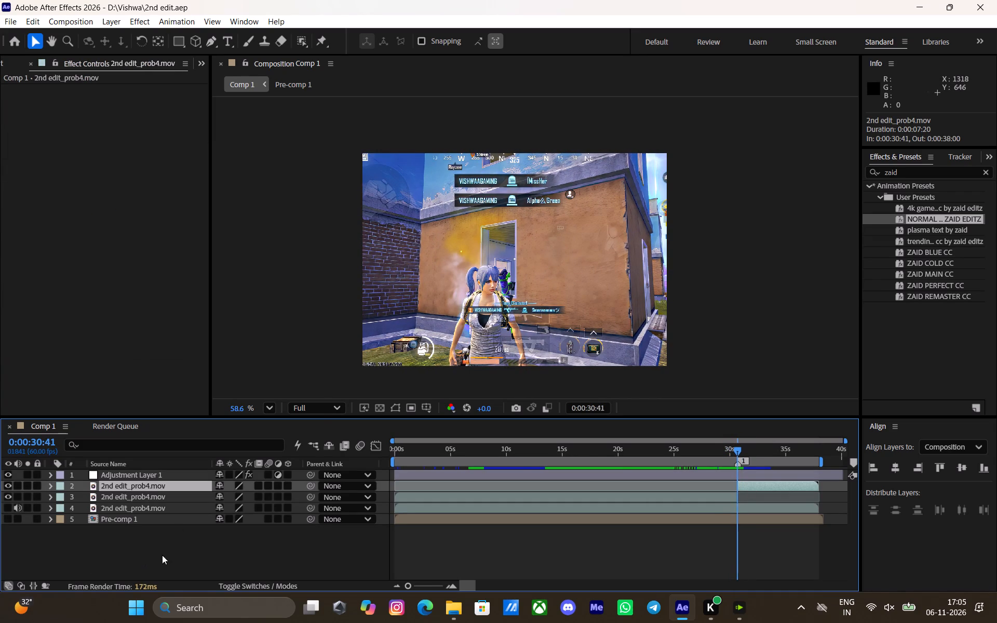
click(200, 407)
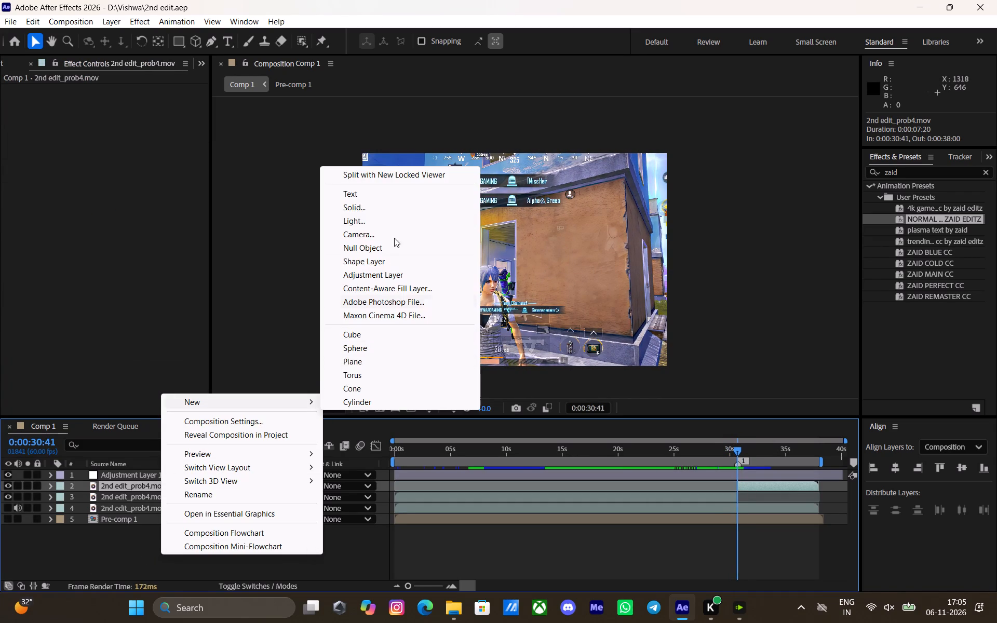
click(396, 276)
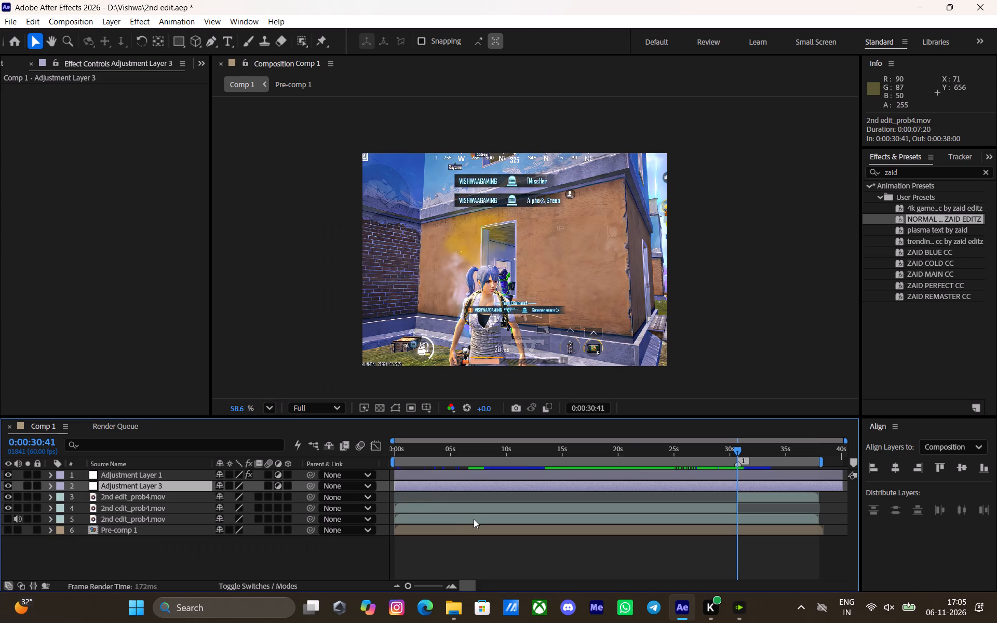
key(alt+bracketleft)
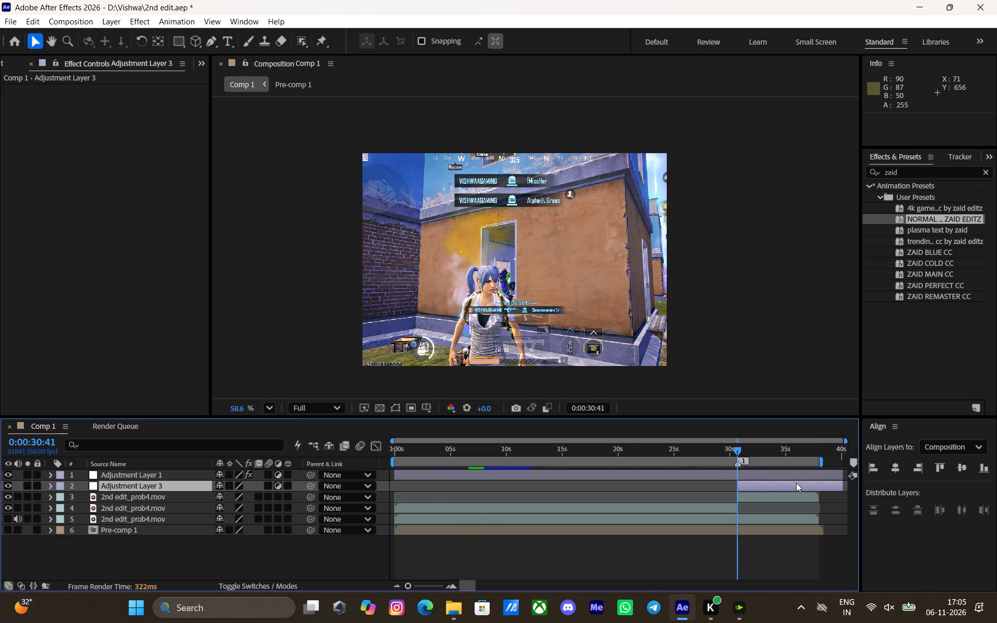
drag(794, 483, 758, 491)
key(alt+bracketright)
key(bracketleft)
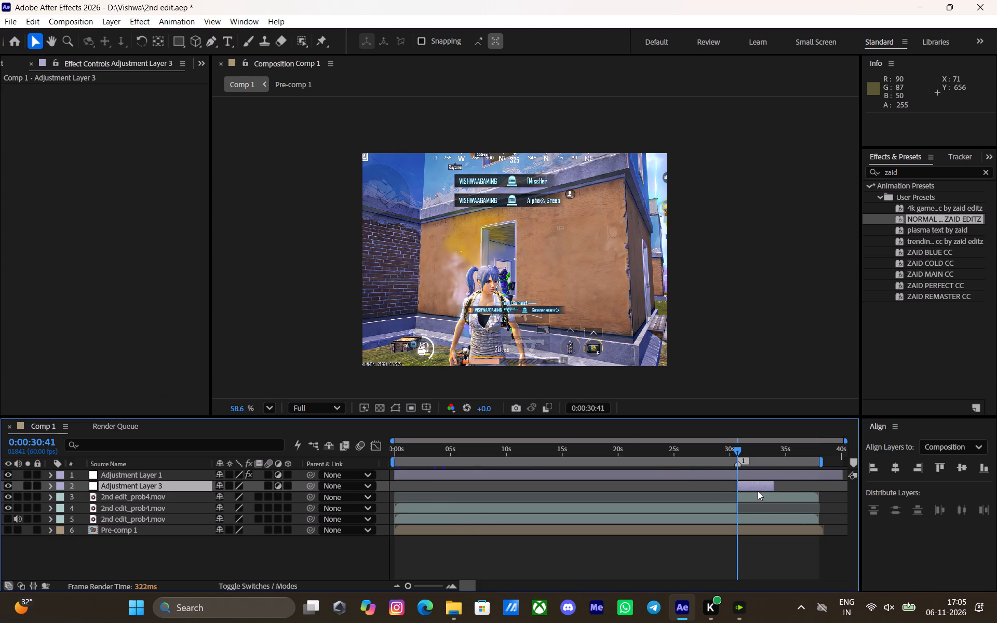
Apply the NORMAL … ZAID EDITZ preset to the new short adjustment layer and dismiss the missing-effects alert.
right_click(758, 491)
click(722, 342)
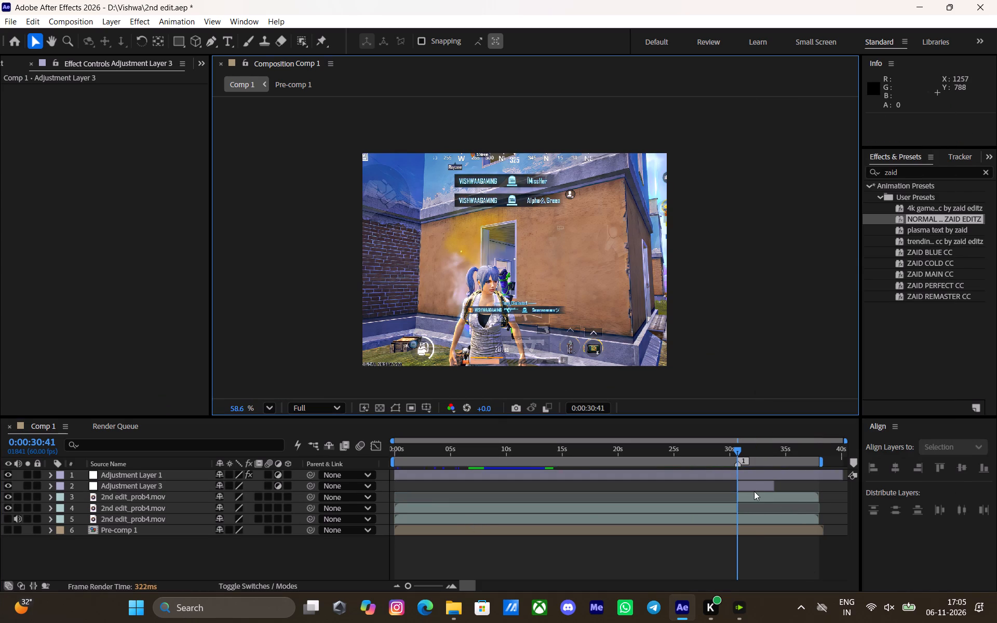
click(754, 491)
click(753, 486)
double_click(942, 219)
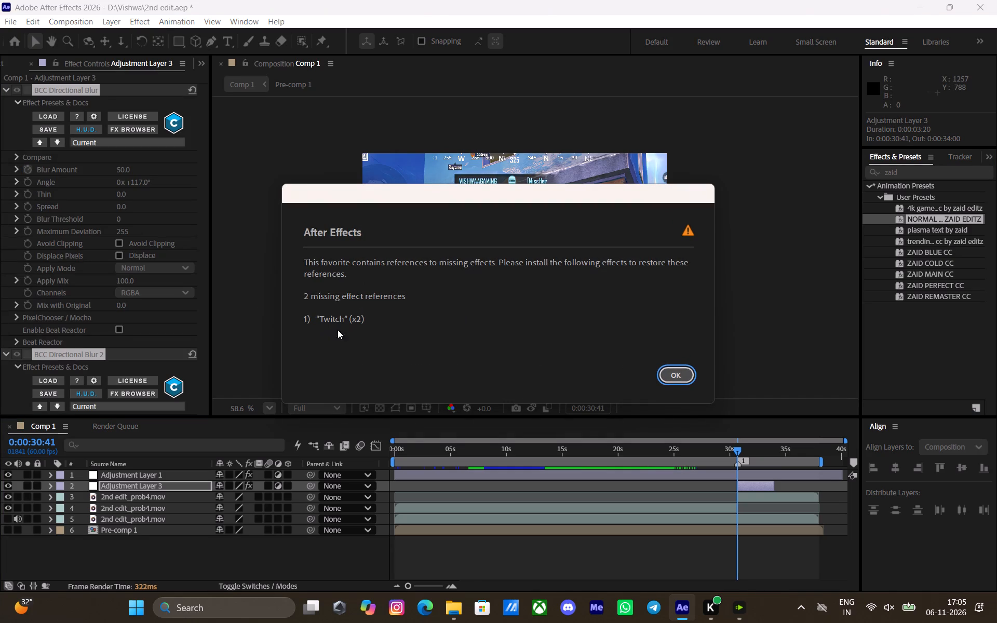
click(350, 300)
drag(341, 301, 370, 305)
drag(370, 305, 375, 305)
drag(380, 304, 388, 306)
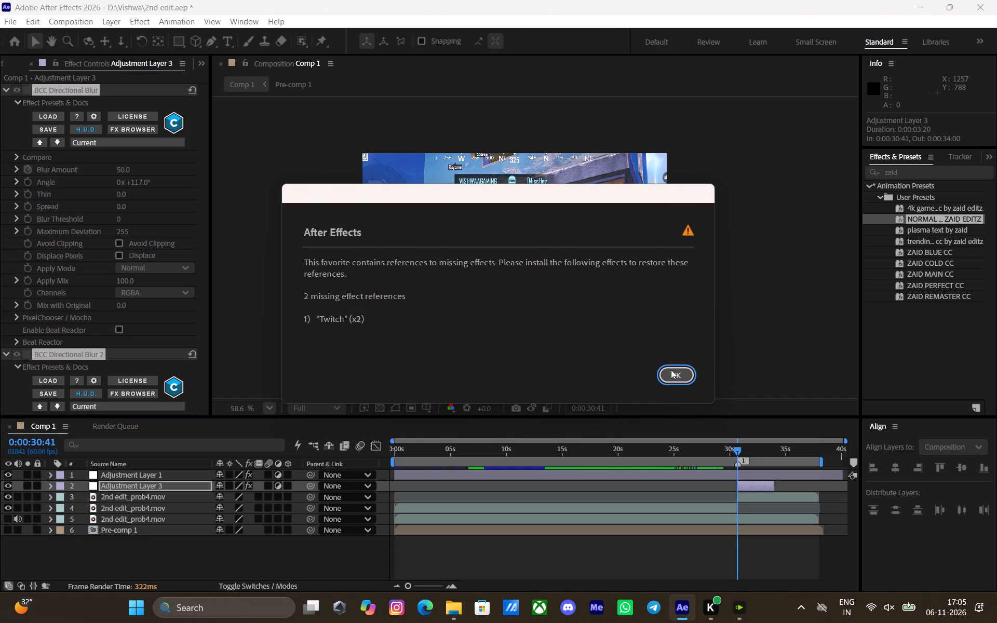
click(679, 371)
click(3, 92)
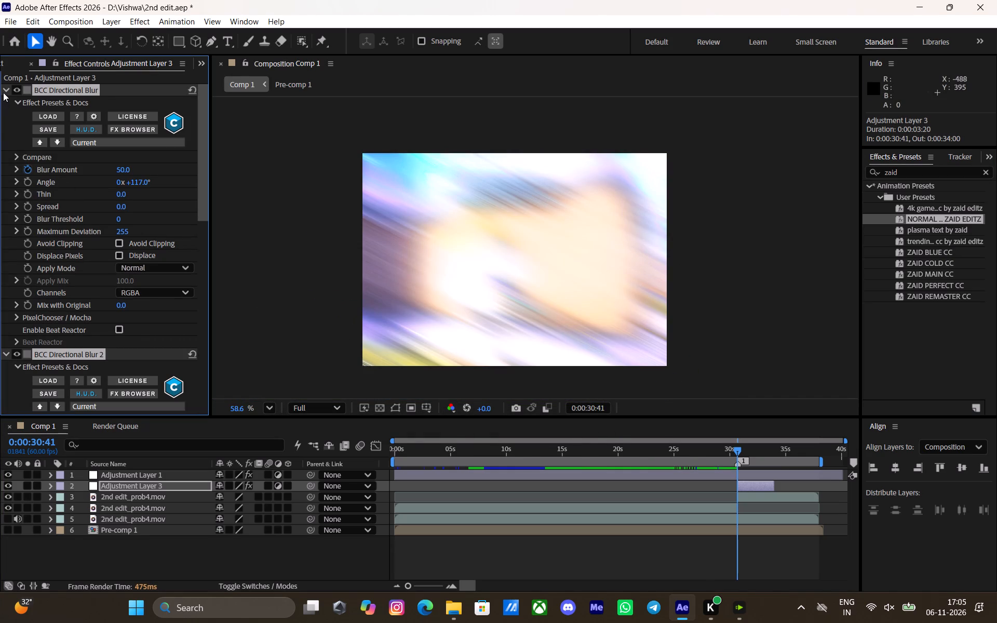
Switch to File Explorer and open the Plug-ins folder in Adobe After Effects 2025's Support Files on drive C.
click(460, 604)
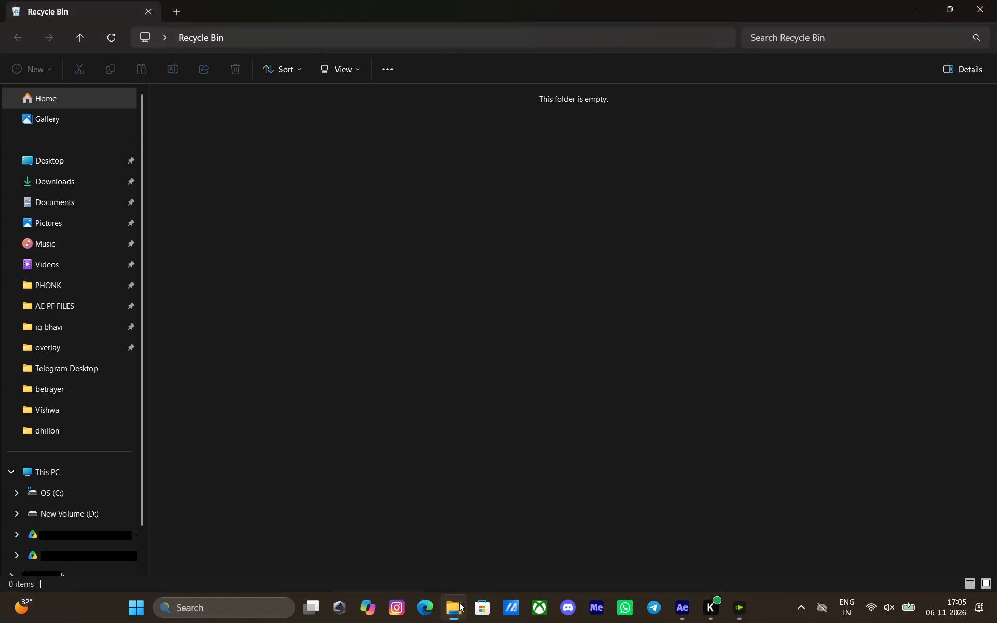
click(110, 214)
click(94, 197)
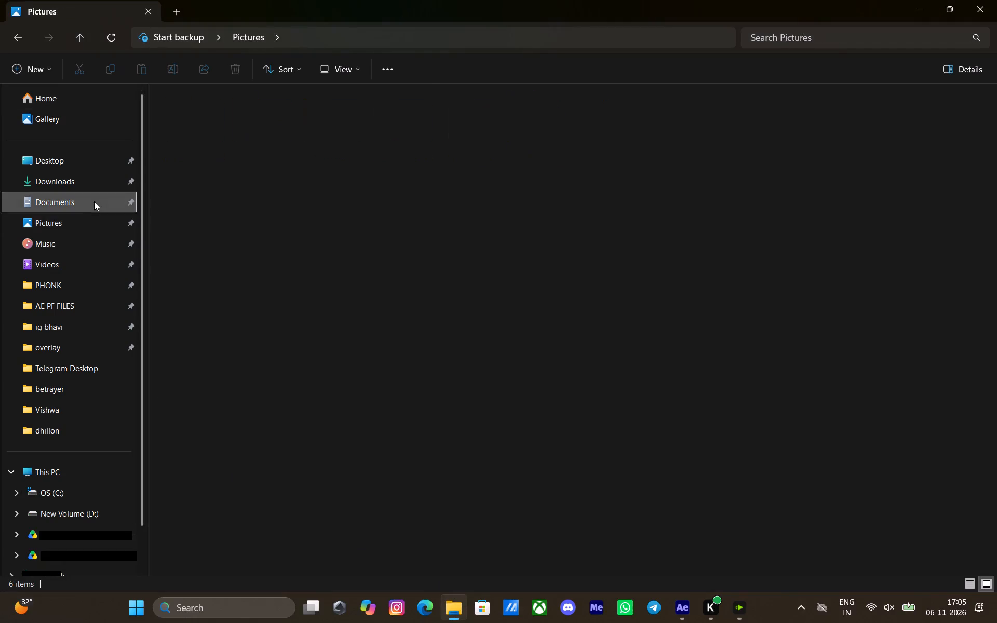
click(105, 478)
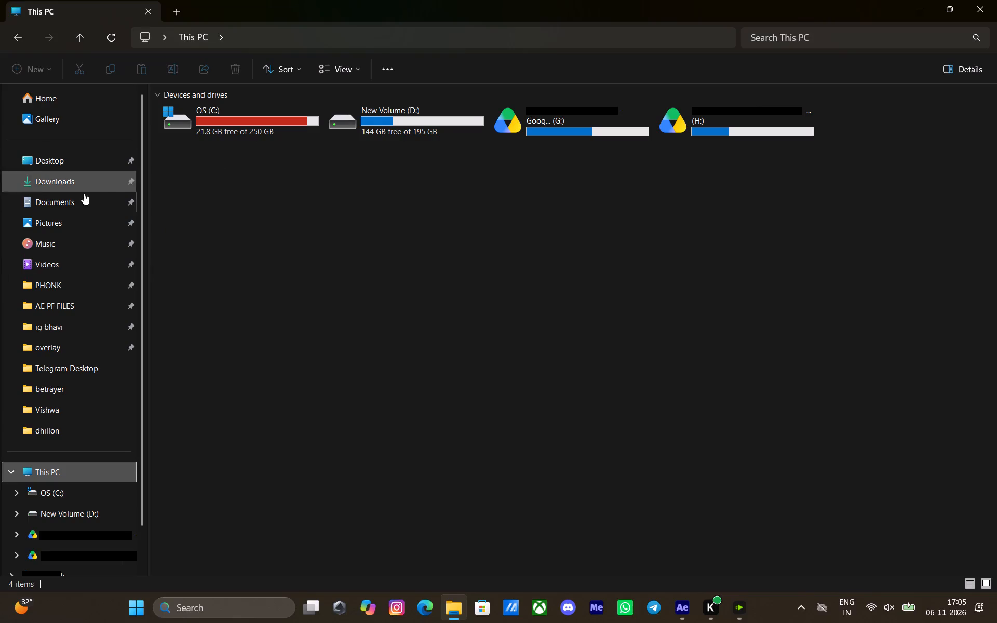
double_click(249, 131)
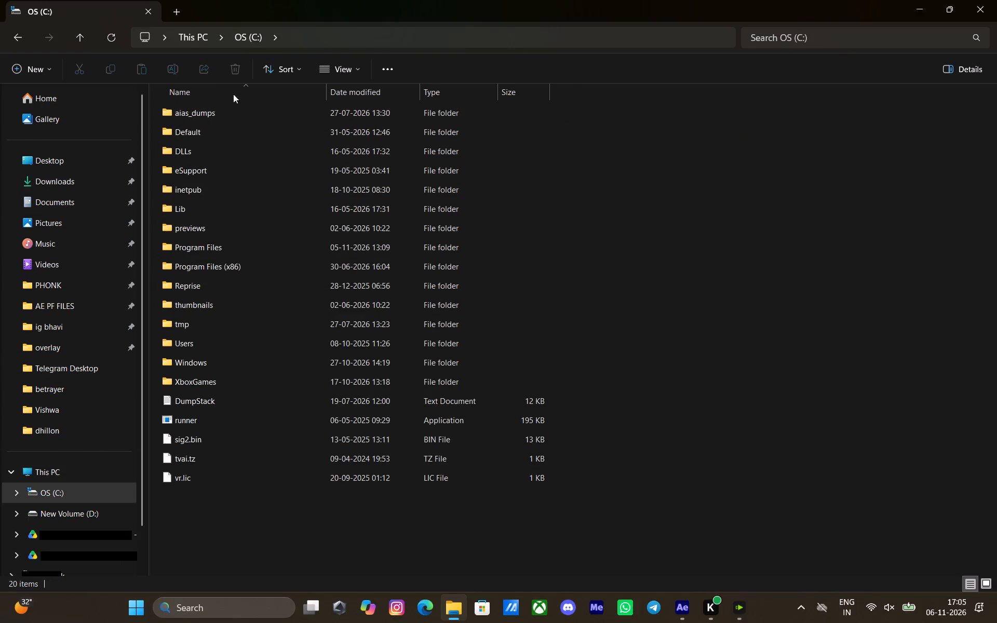
click(216, 235)
double_click(221, 255)
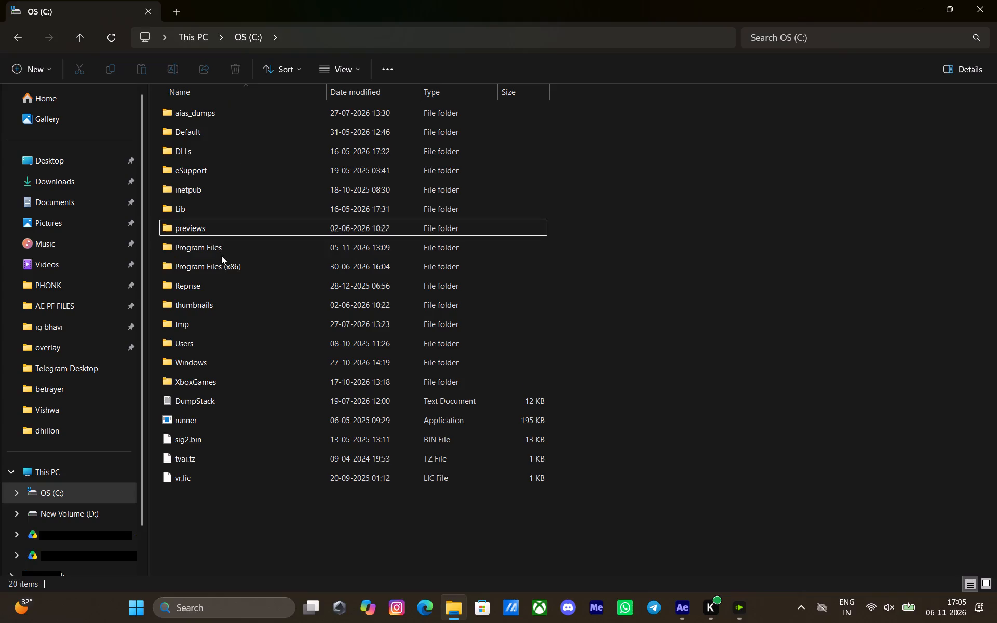
double_click(231, 249)
double_click(244, 117)
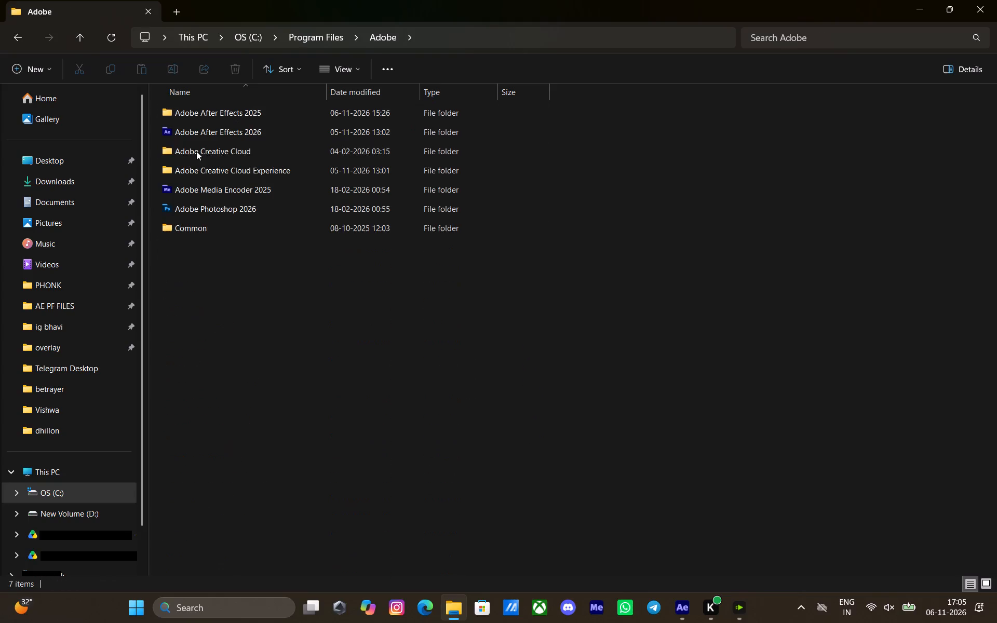
double_click(273, 118)
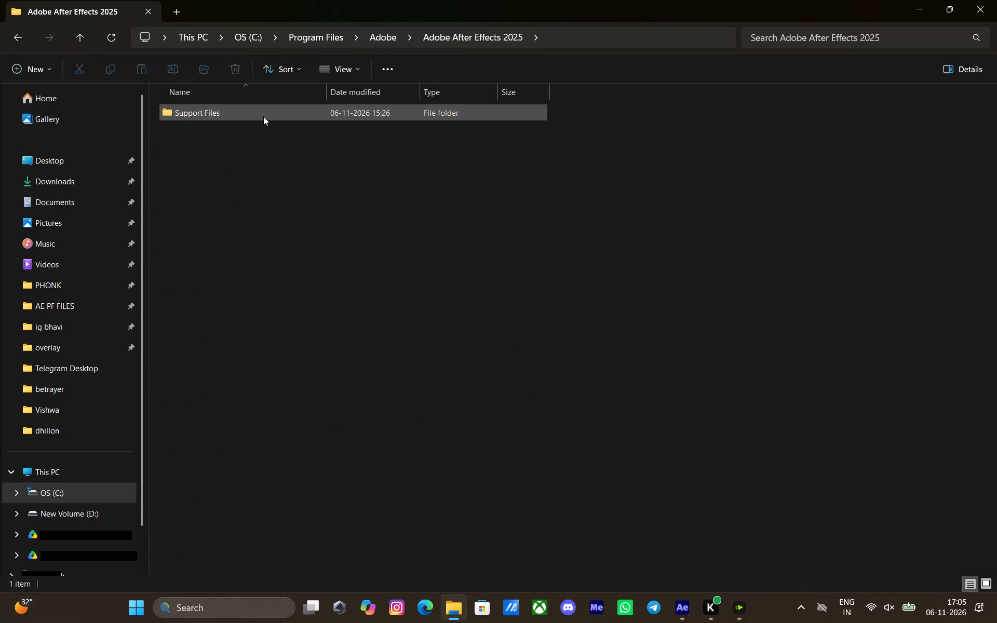
double_click(263, 115)
double_click(266, 112)
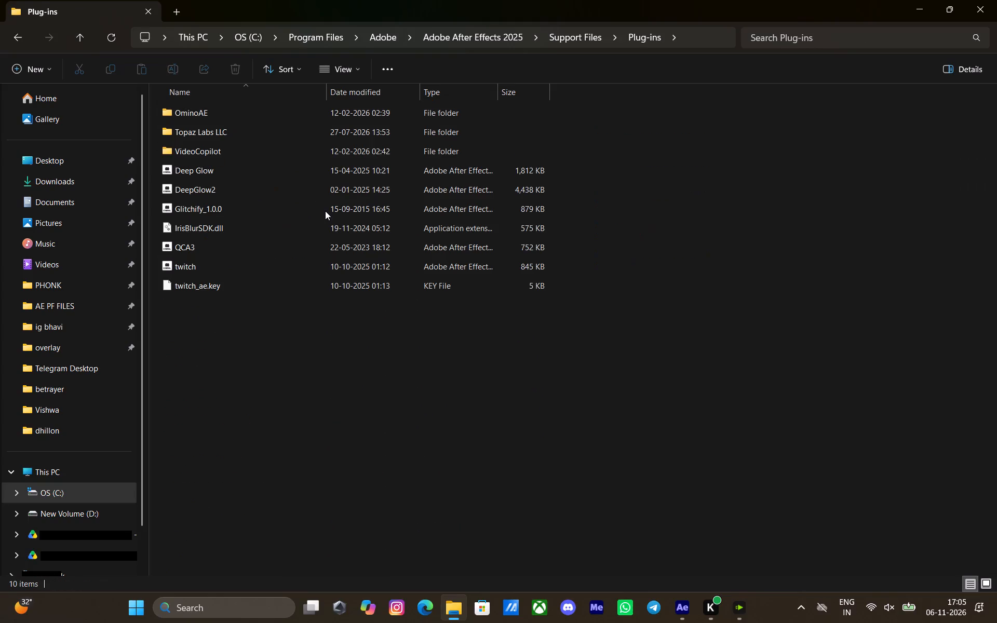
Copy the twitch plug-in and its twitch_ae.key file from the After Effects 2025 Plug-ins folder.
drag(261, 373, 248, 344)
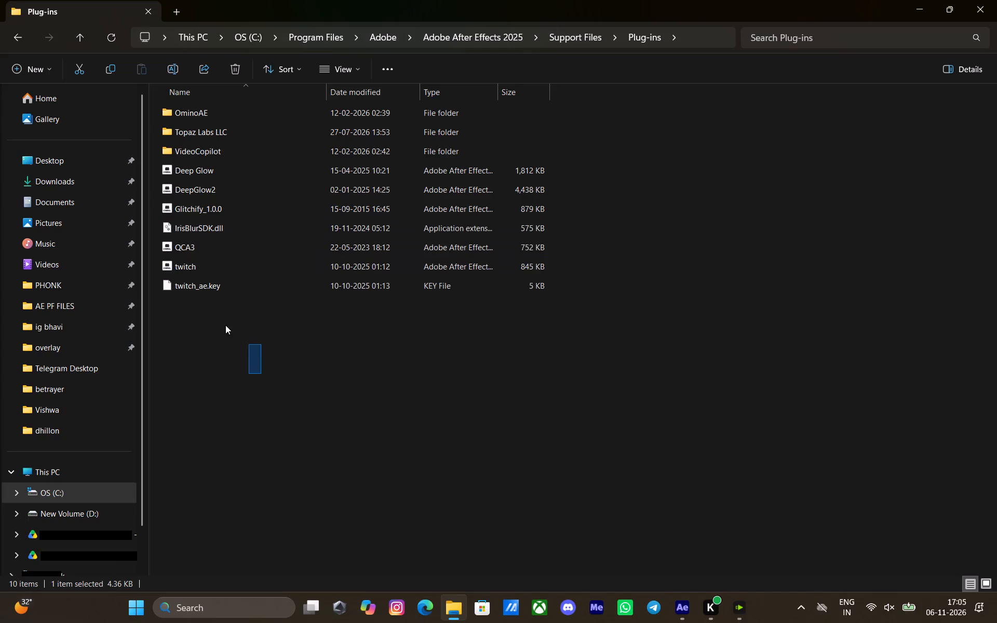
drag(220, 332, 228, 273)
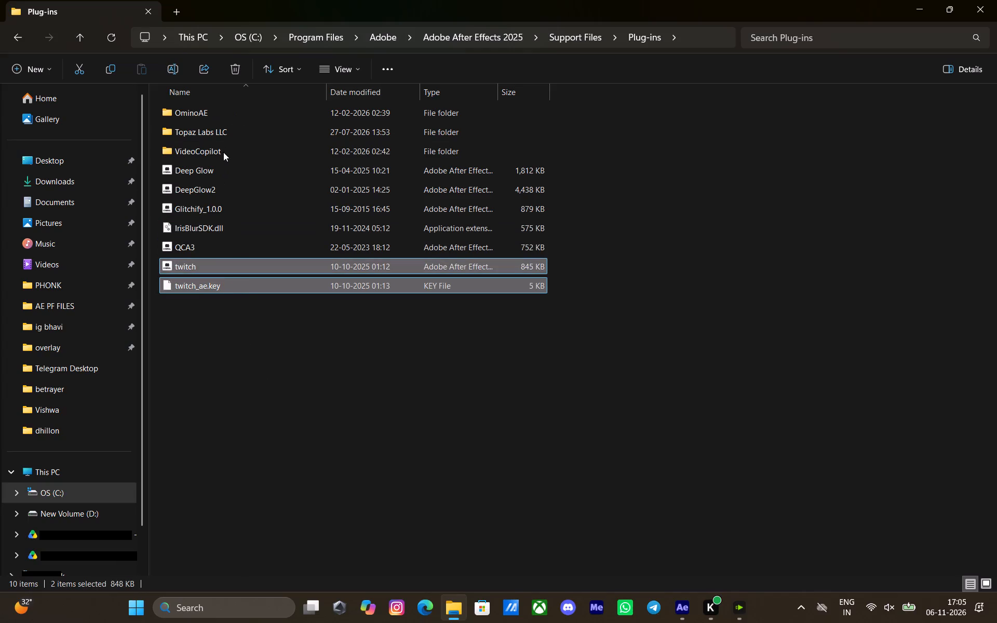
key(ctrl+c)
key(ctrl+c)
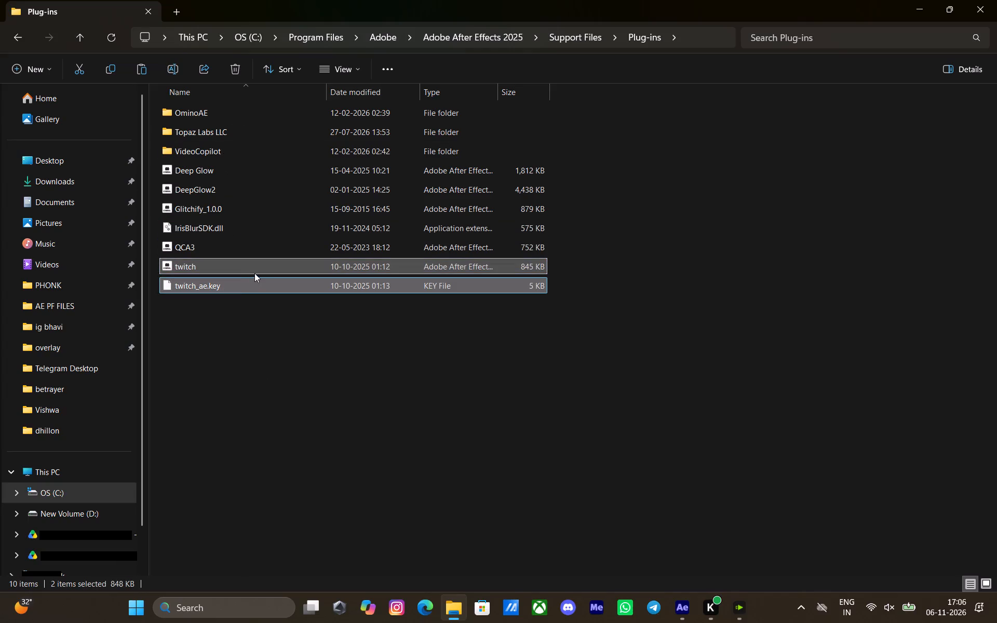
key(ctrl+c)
Copy all the folders and files in the After Effects 2025 Plug-ins folder, from OminoAE to twitch_ae.key.
drag(224, 337, 231, 174)
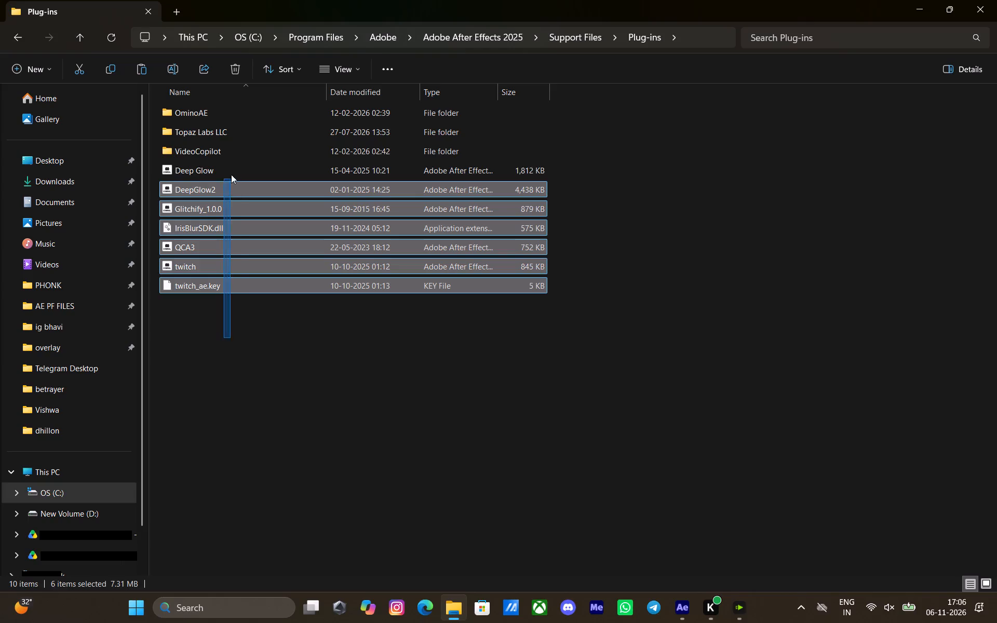
drag(231, 174, 240, 115)
key(ctrl+c)
key(ctrl+c)
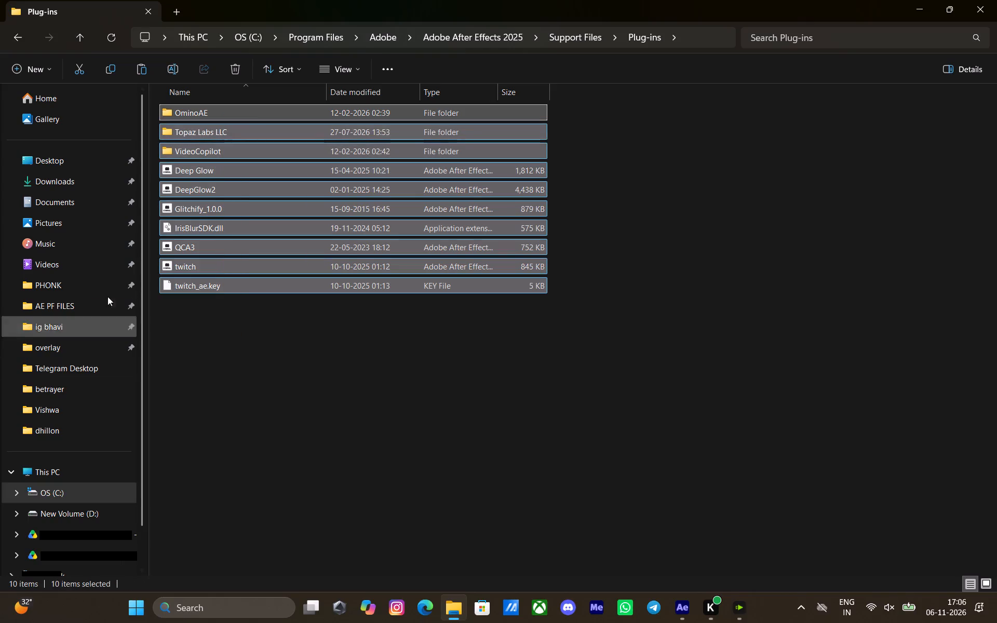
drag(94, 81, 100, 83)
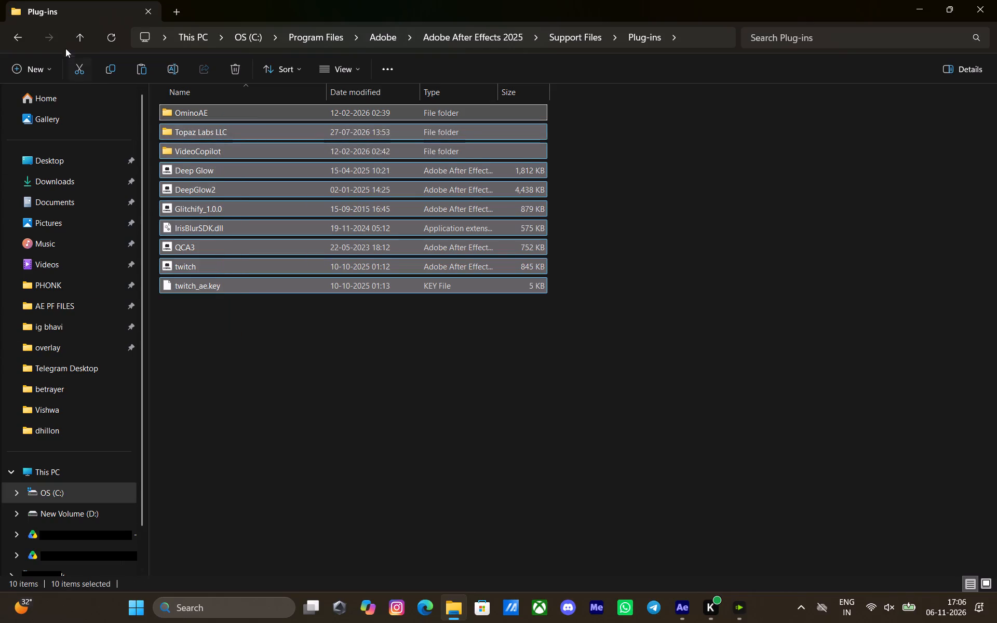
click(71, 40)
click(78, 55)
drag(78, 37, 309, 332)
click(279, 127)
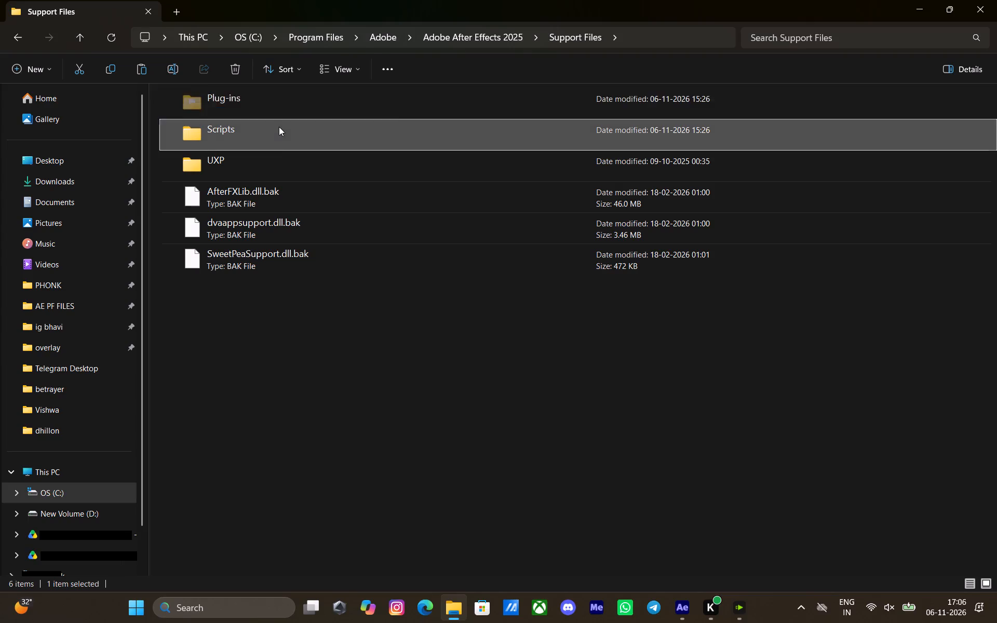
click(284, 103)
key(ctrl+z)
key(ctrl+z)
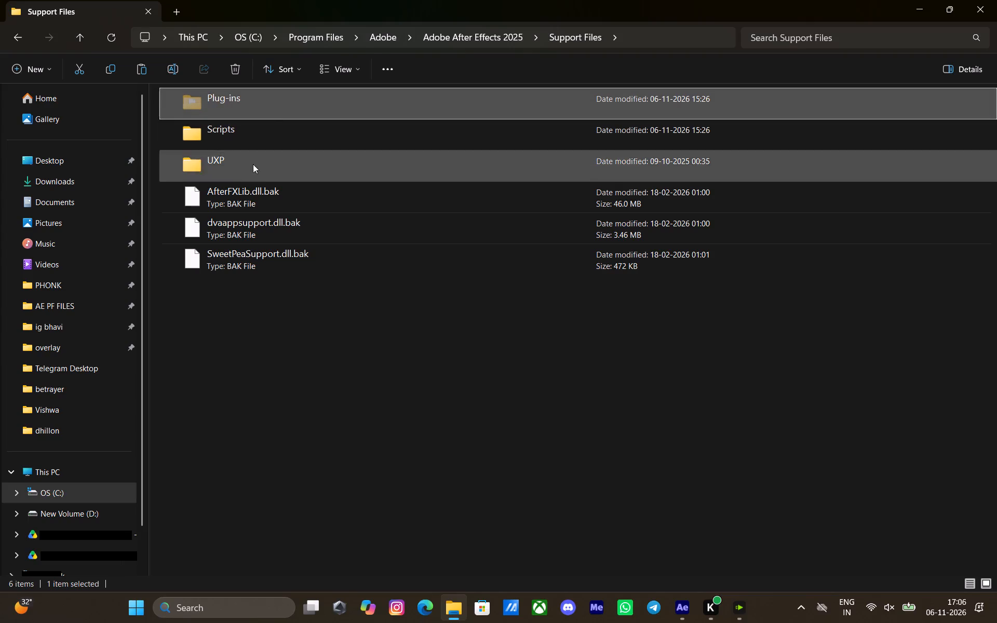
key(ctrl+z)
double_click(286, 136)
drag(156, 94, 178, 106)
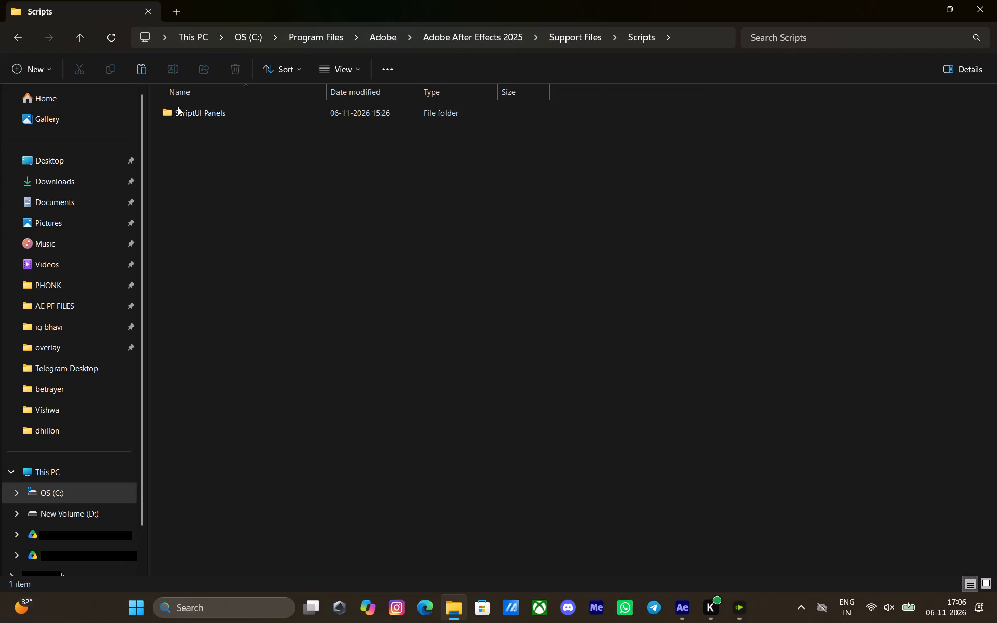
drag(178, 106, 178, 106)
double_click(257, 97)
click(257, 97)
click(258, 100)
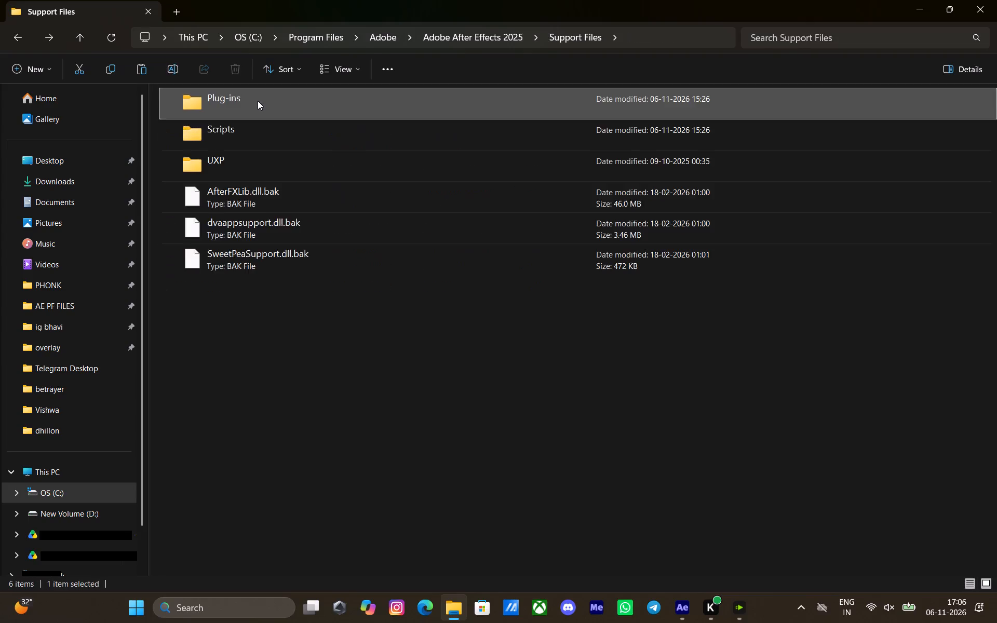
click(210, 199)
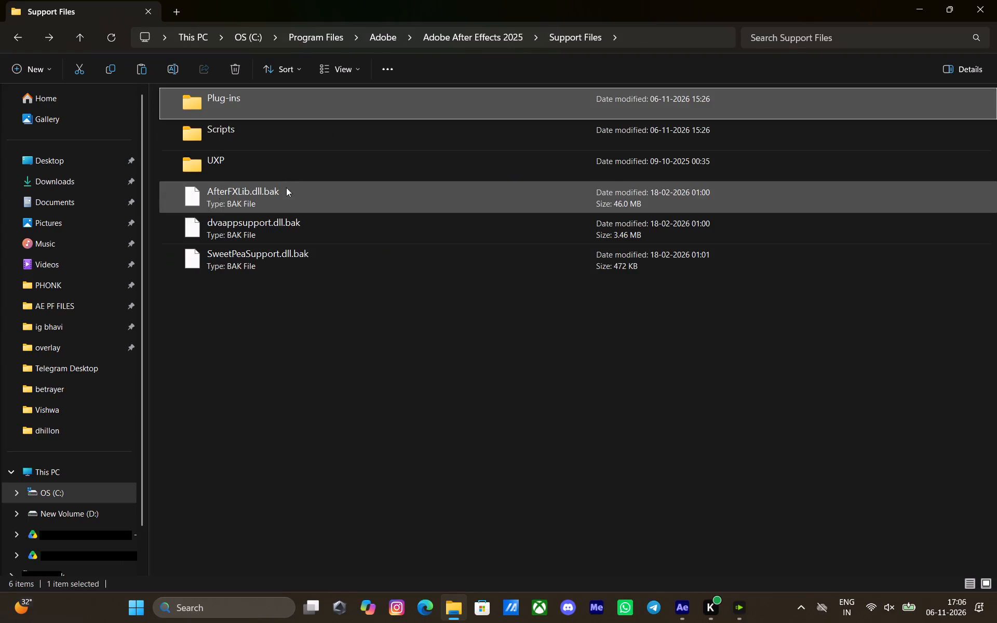
Go back to the Adobe folder and open the Plug-ins folder in Adobe After Effects 2026's Support Files.
click(251, 163)
click(250, 163)
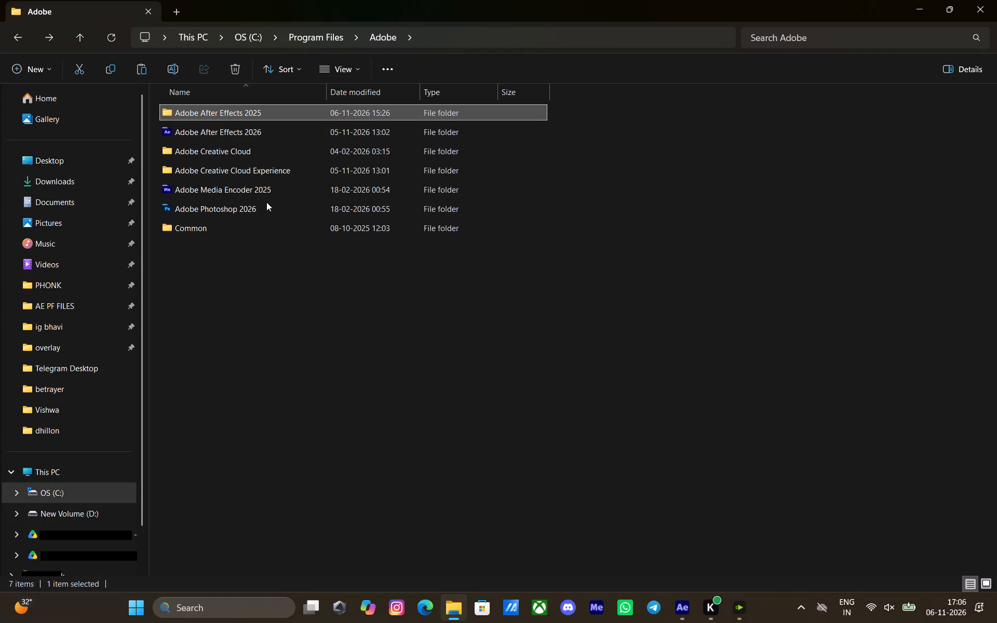
double_click(268, 138)
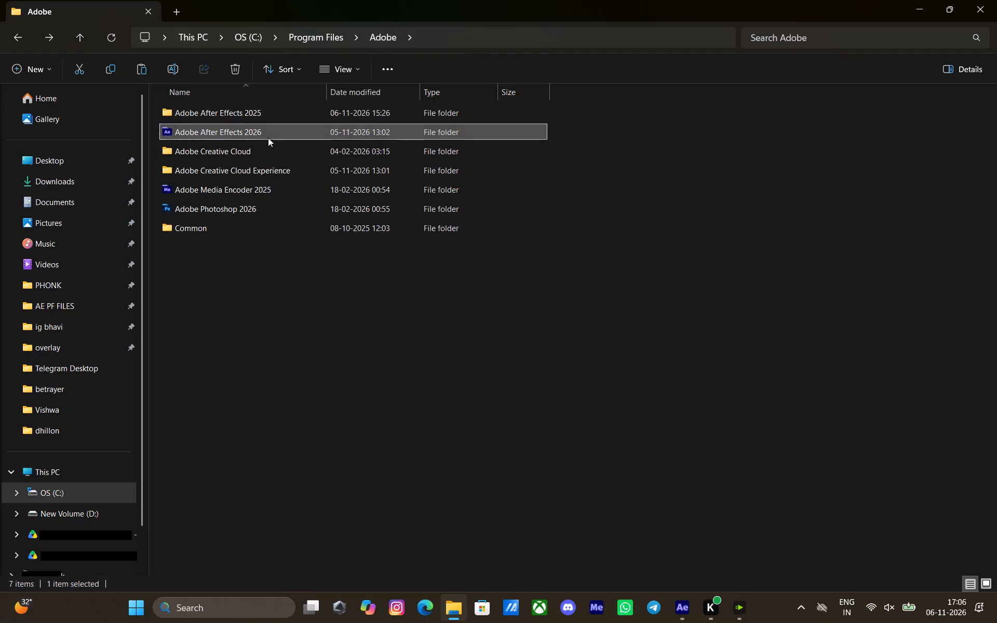
click(261, 124)
double_click(256, 116)
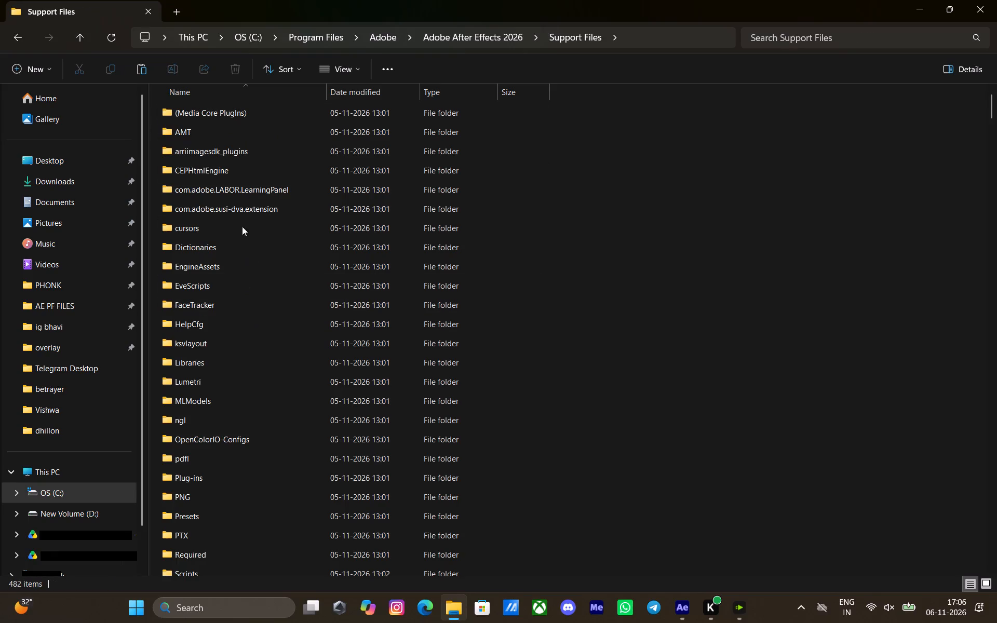
scroll(227, 164, down, 8)
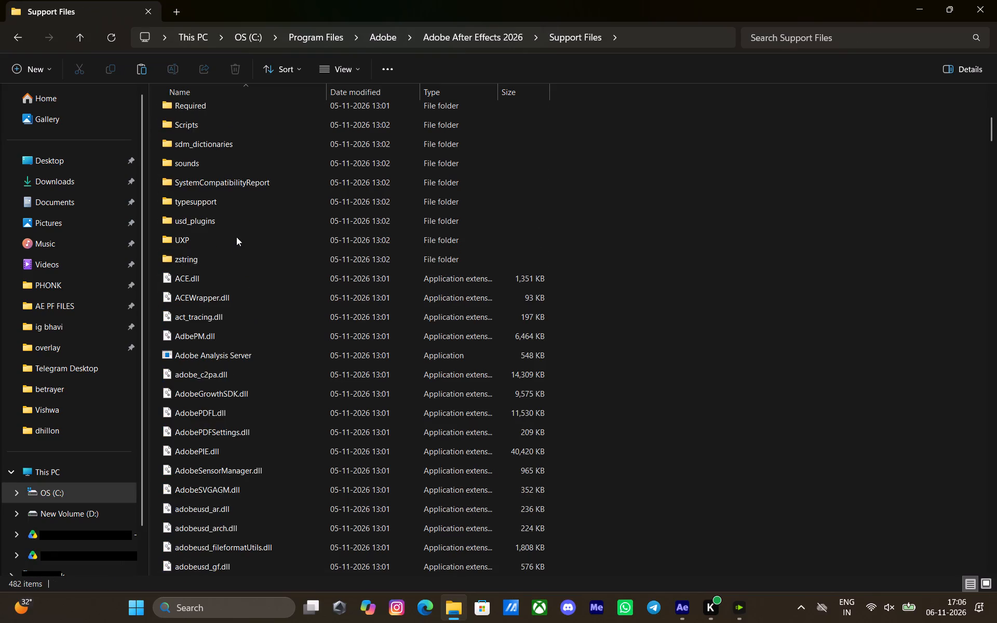
scroll(236, 237, up, 3)
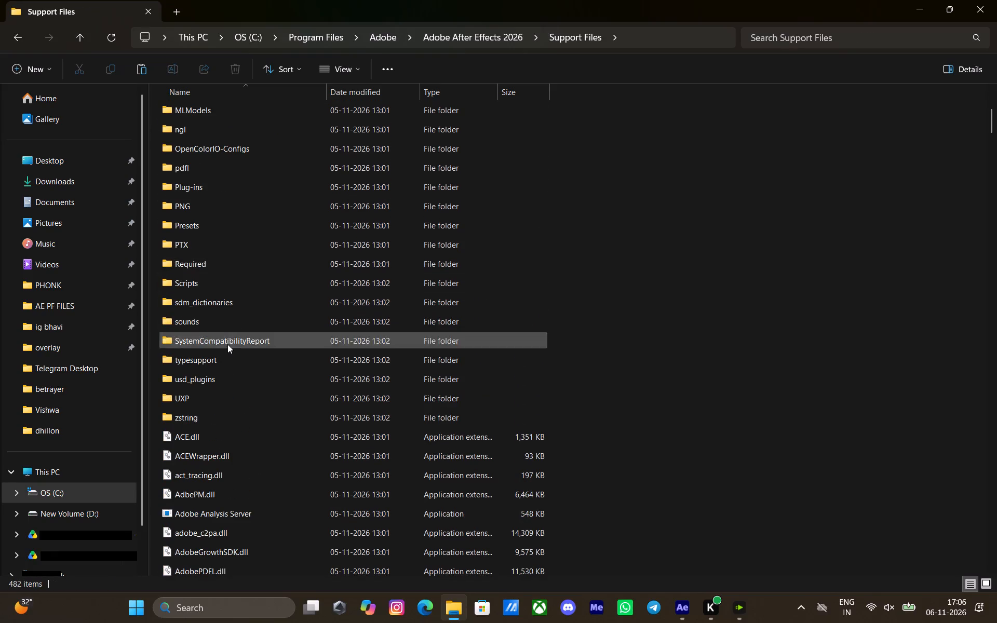
double_click(250, 193)
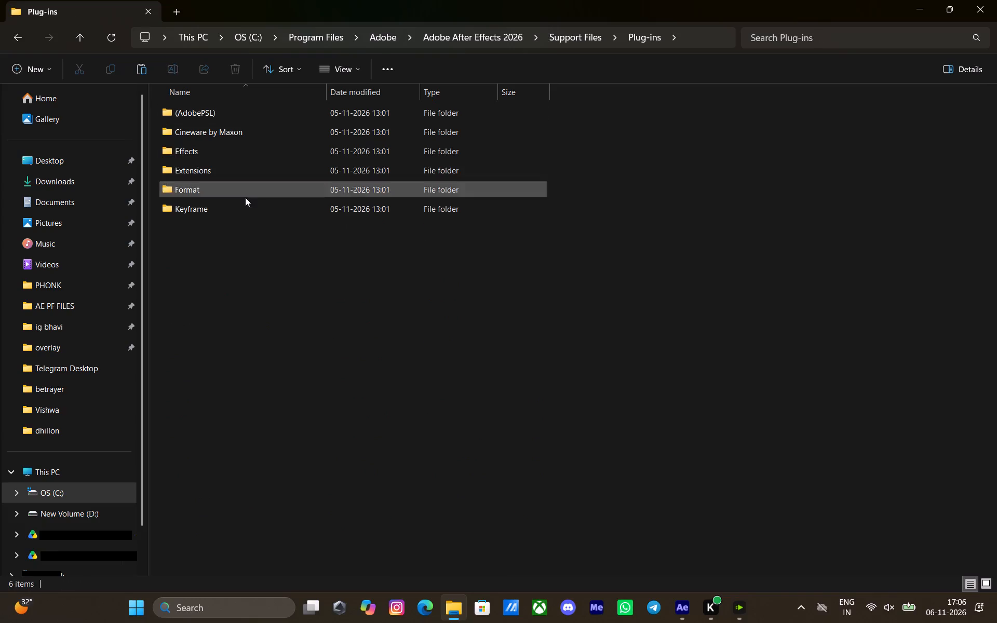
Paste the Plug-ins folder from After Effects 2025 into After Effects 2026's Plug-ins folder.
double_click(253, 118)
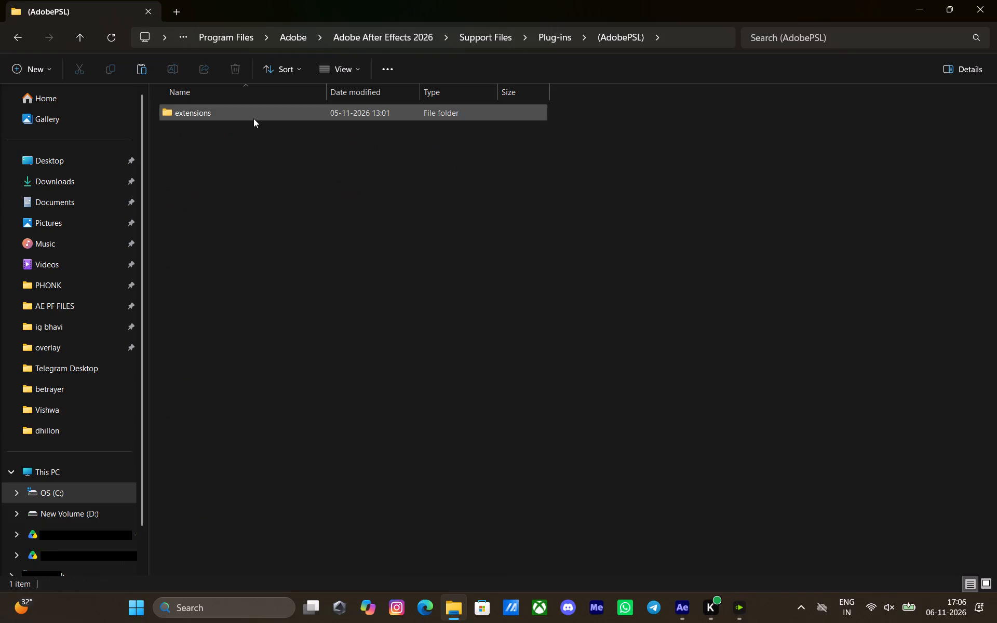
click(238, 127)
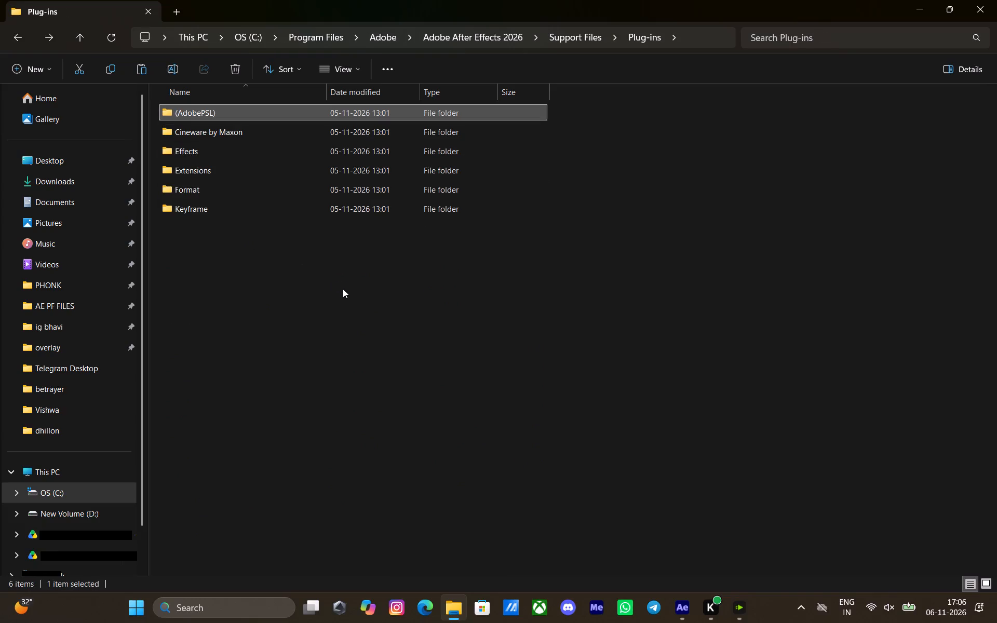
key(ctrl+v)
click(450, 241)
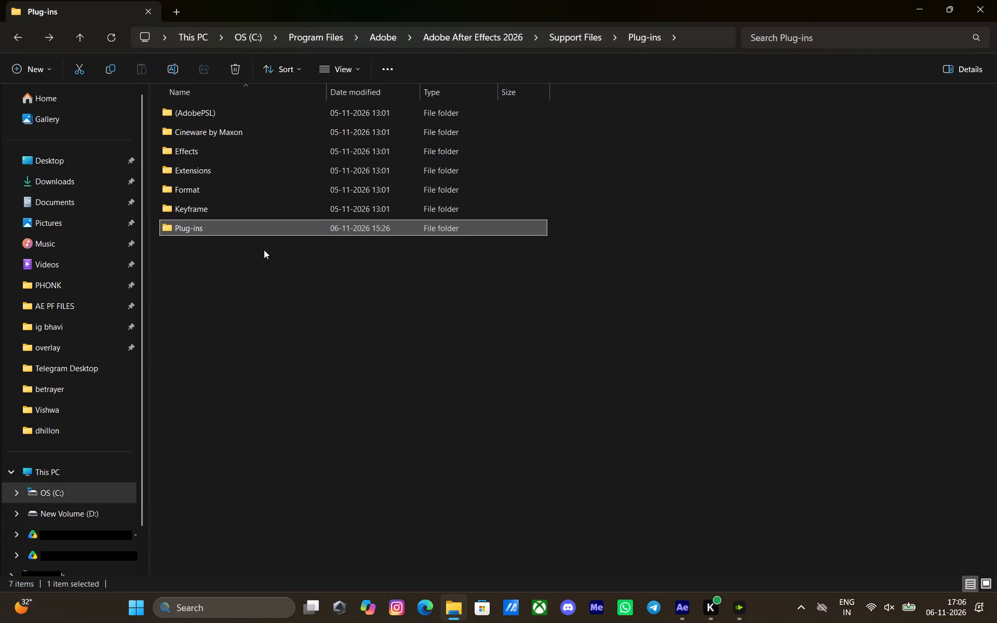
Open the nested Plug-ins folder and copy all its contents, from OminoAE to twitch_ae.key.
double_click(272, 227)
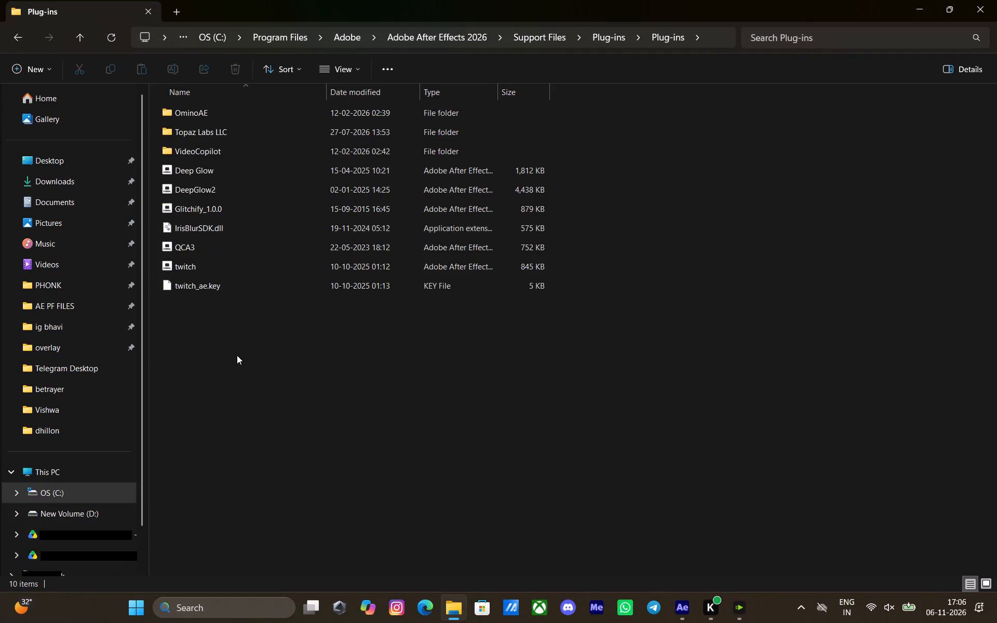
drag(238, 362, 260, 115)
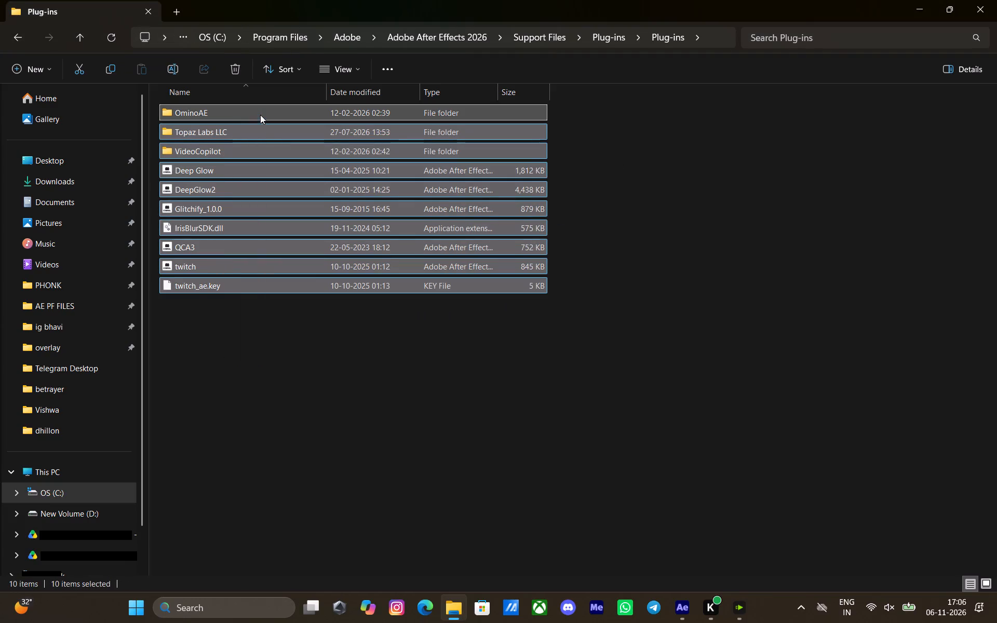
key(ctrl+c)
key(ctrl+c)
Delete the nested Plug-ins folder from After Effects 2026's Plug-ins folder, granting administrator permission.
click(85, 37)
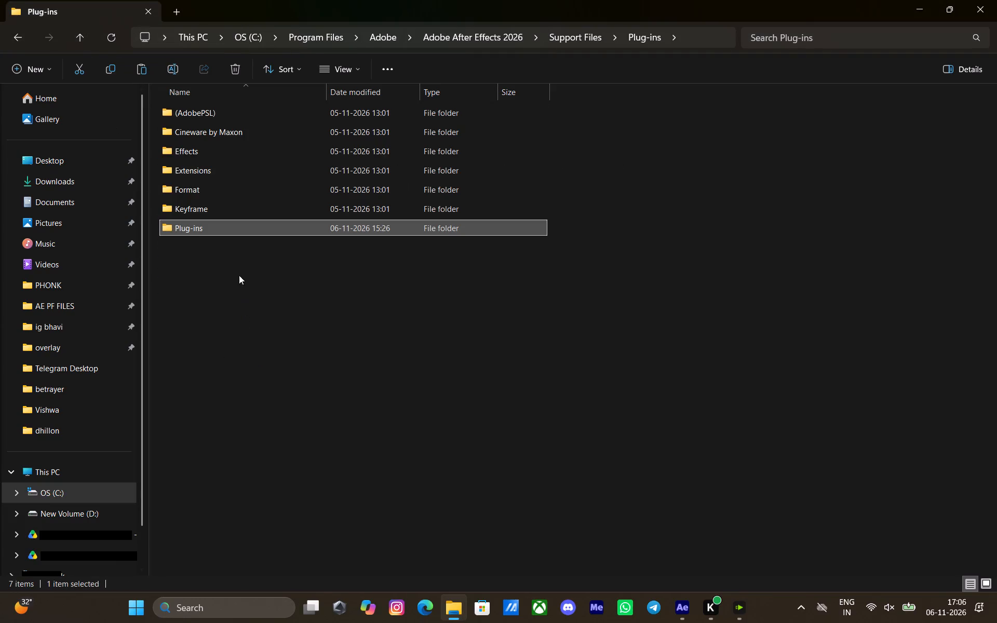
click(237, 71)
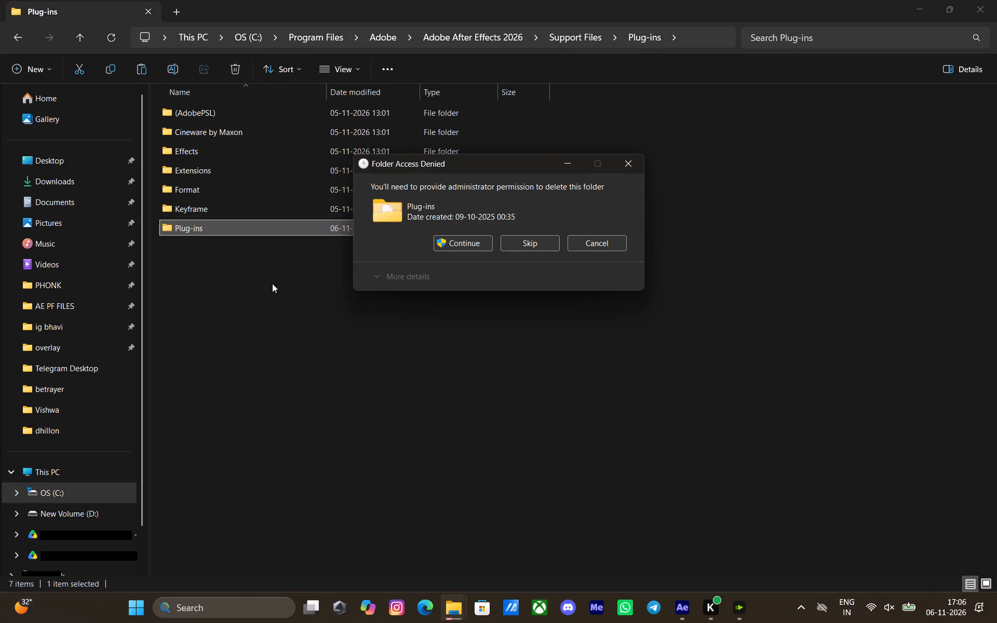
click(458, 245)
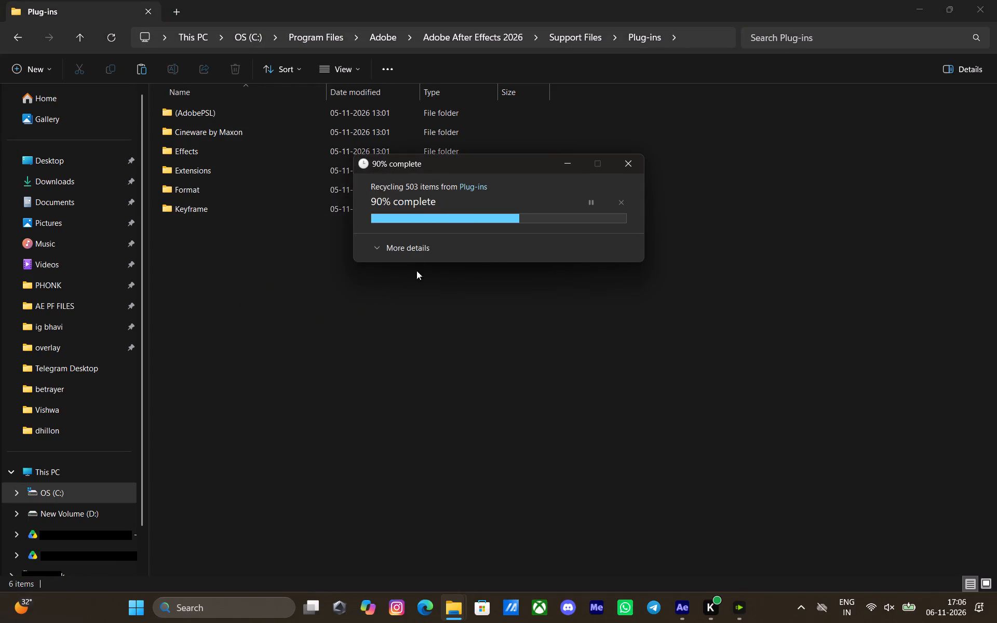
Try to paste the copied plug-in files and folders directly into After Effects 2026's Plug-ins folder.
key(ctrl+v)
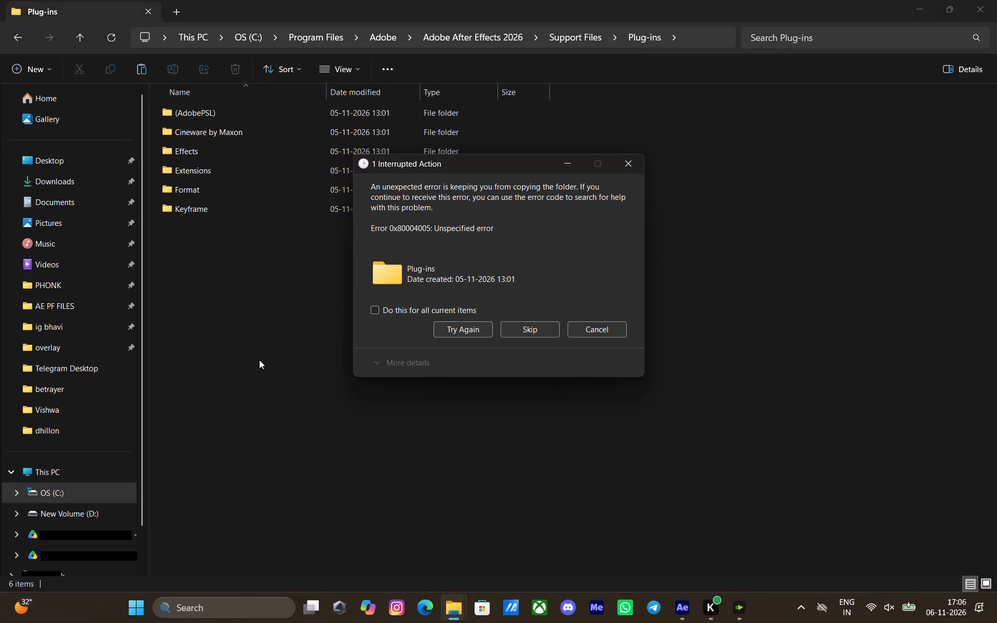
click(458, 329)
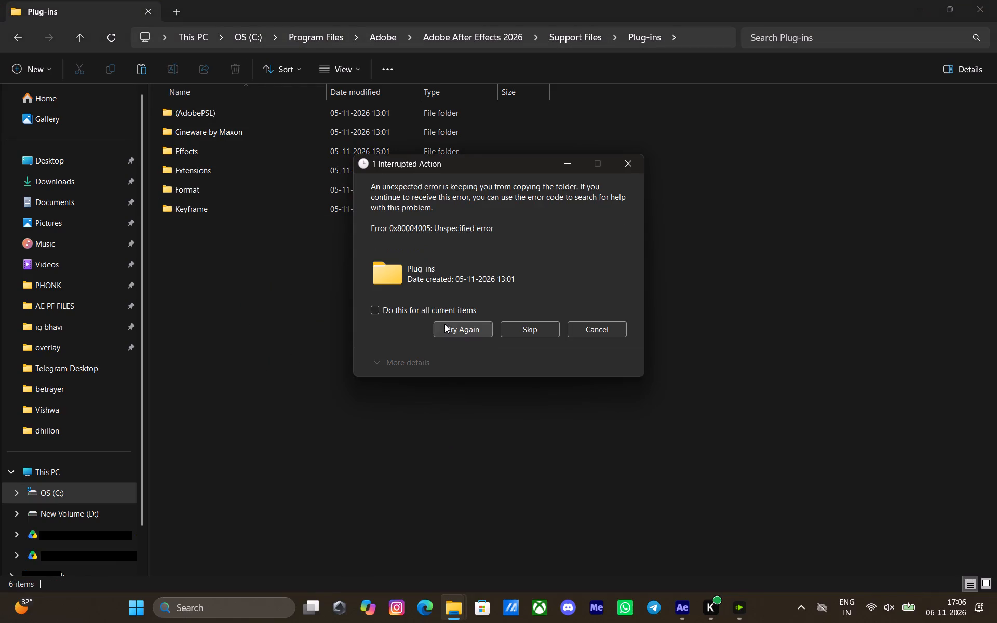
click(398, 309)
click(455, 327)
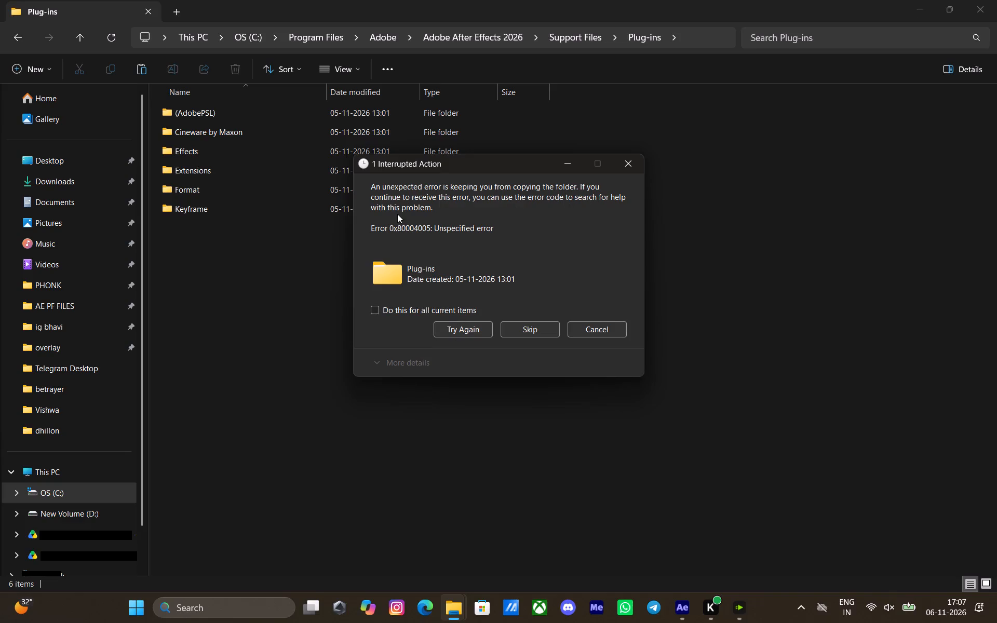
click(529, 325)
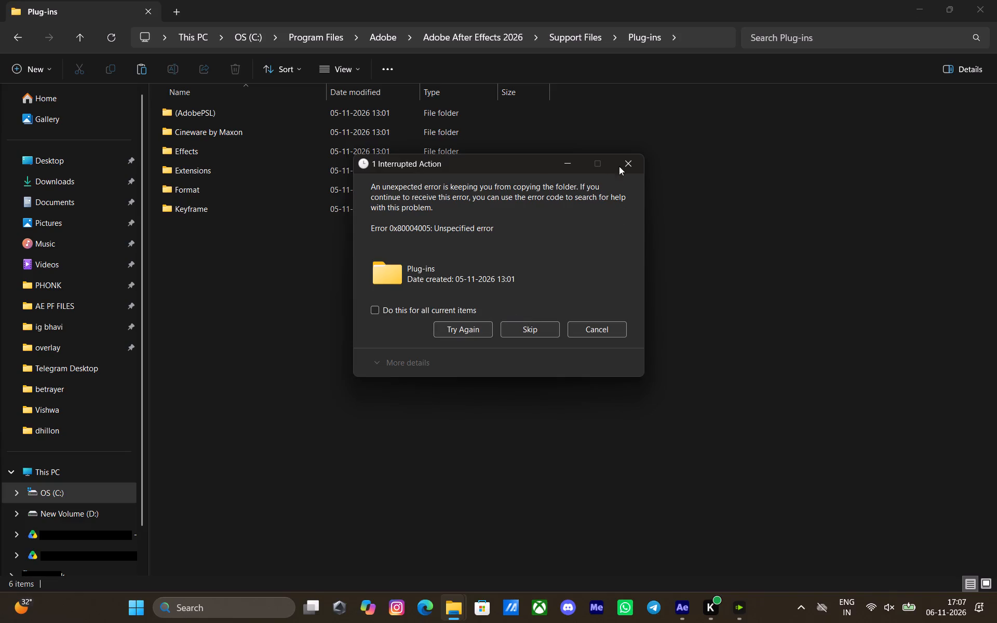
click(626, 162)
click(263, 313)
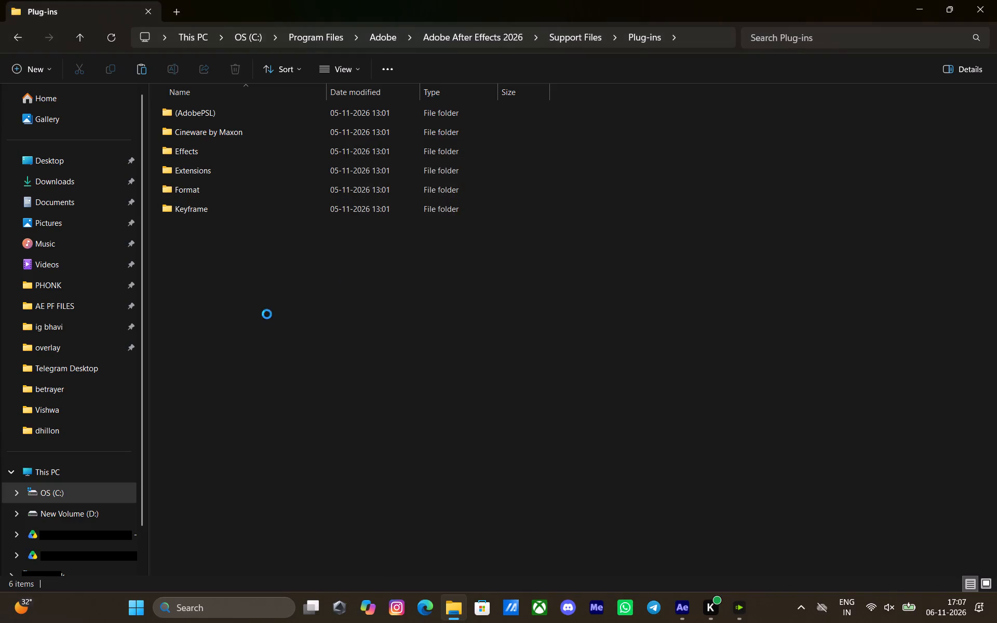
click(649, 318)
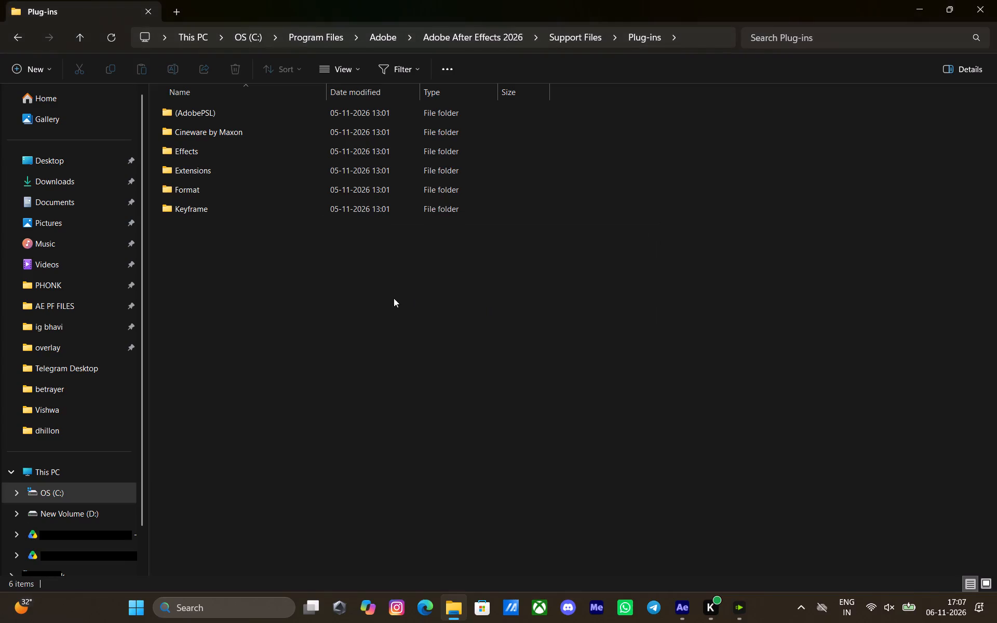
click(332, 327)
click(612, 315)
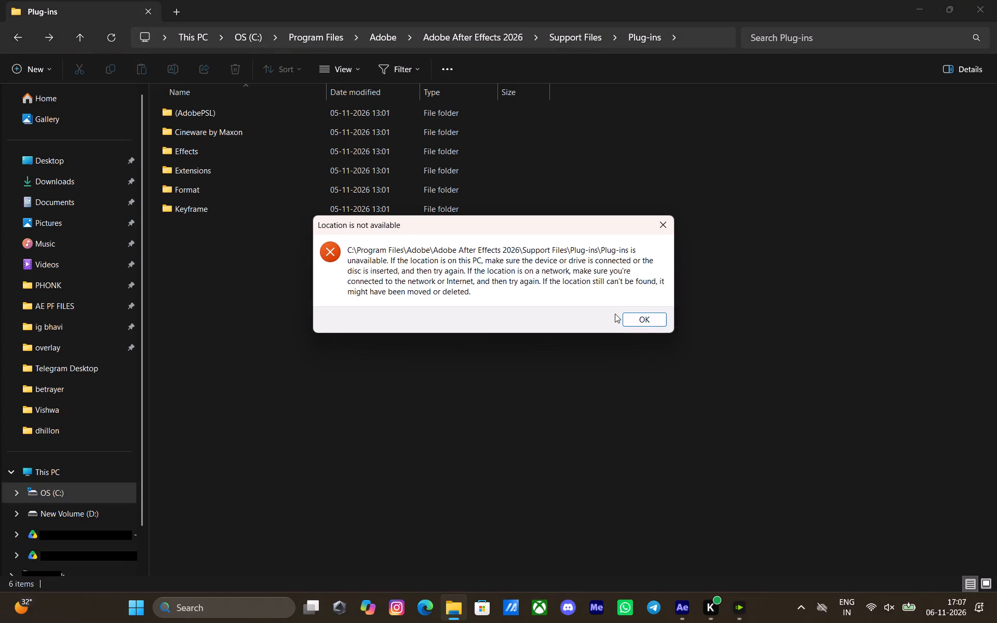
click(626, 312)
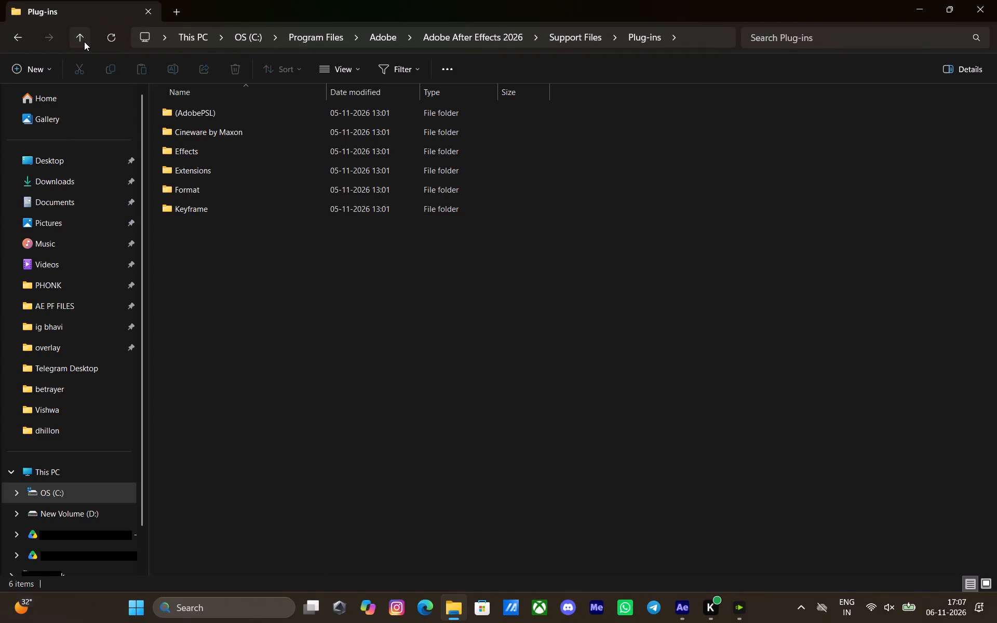
Go back to the Adobe folder and check After Effects 2025's Support Files for the original Plug-ins folder.
click(84, 42)
click(84, 42)
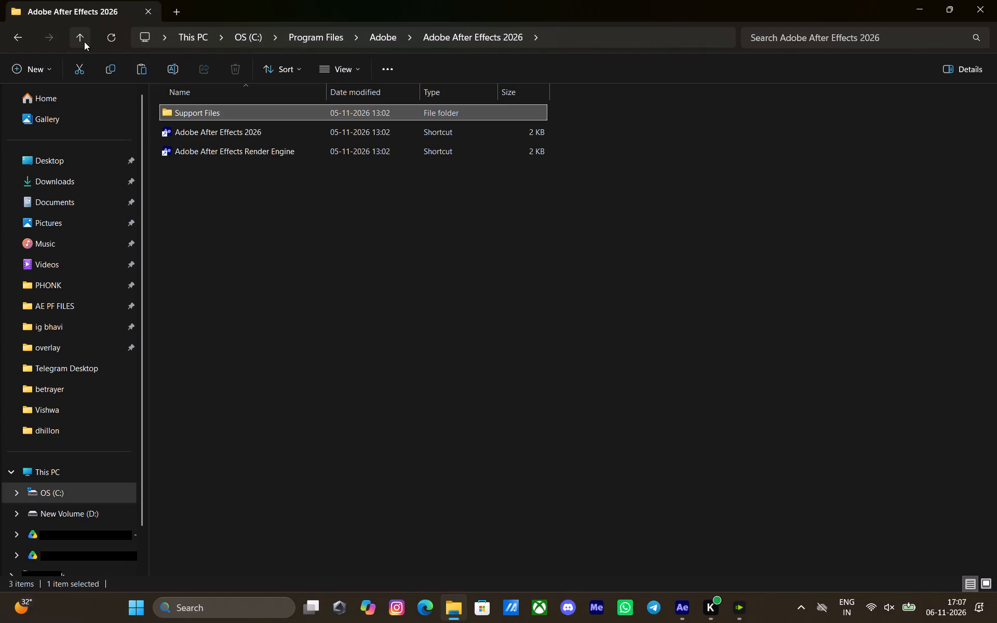
click(84, 42)
double_click(223, 110)
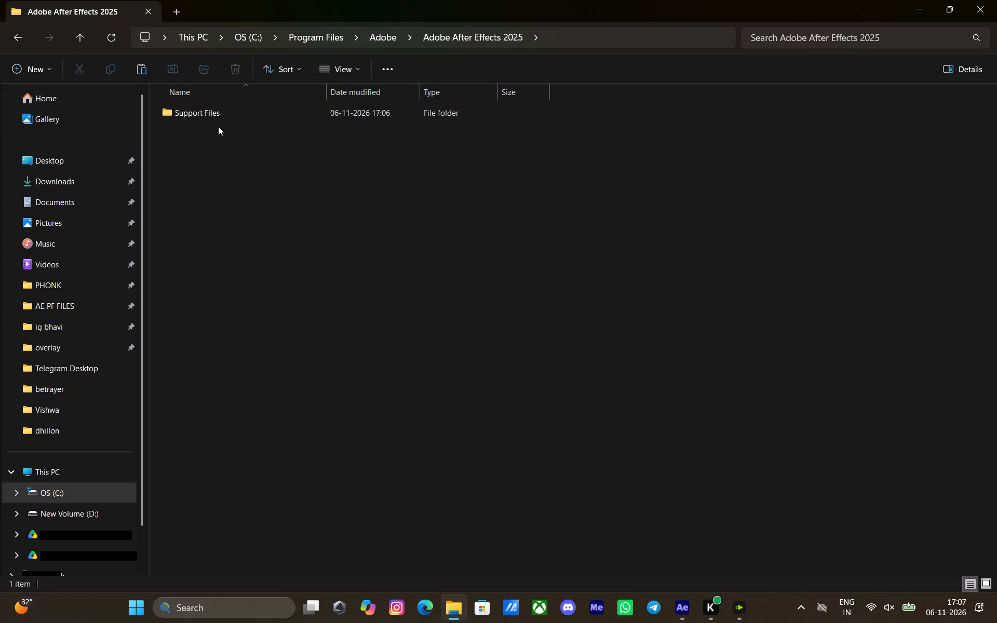
double_click(224, 113)
click(230, 107)
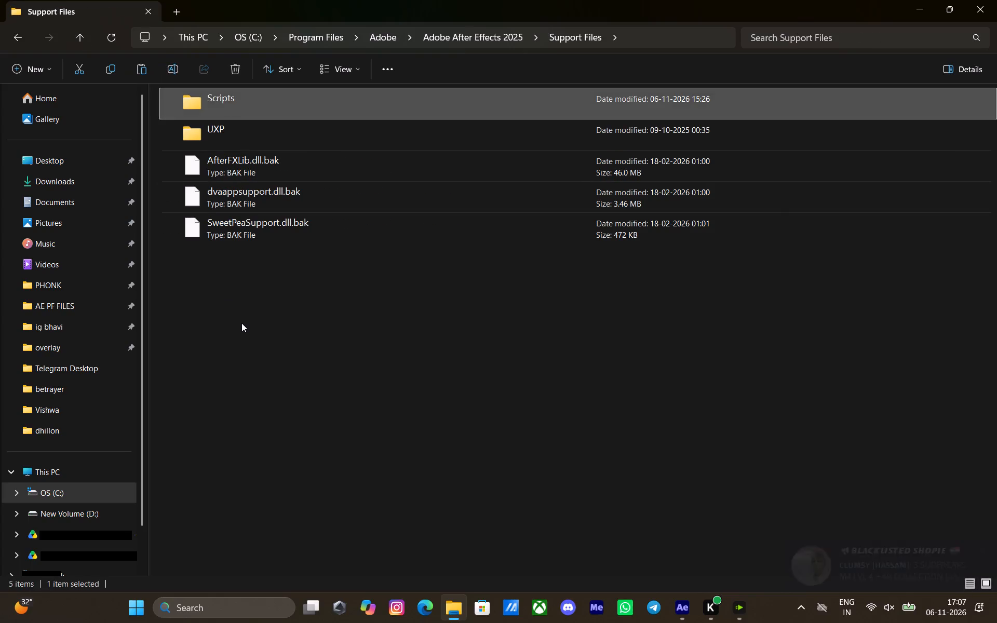
click(241, 323)
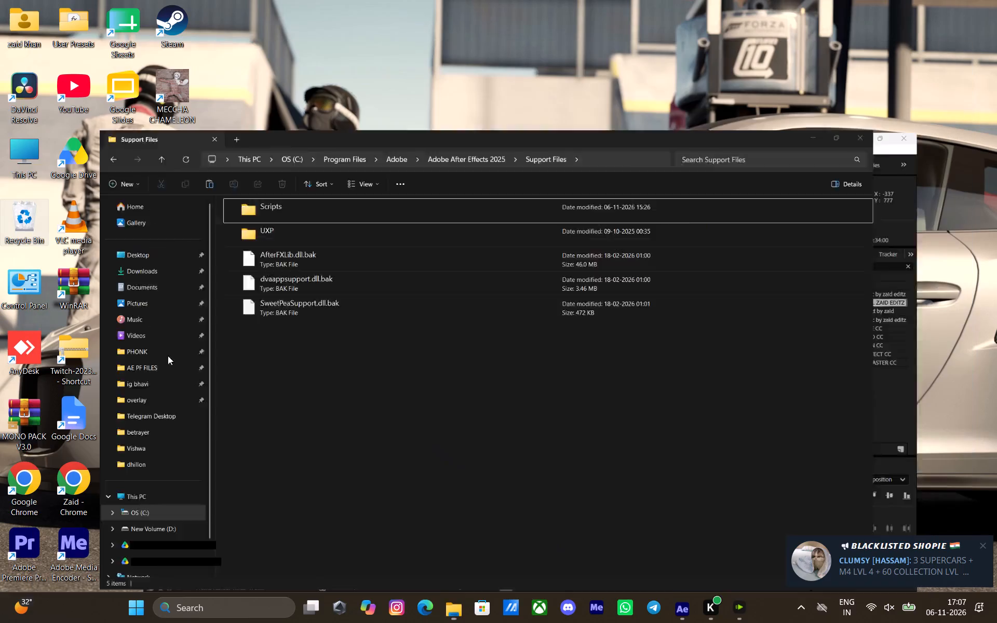
Open the Recycle Bin from the desktop and restore the deleted Plug-ins folder, granting administrator permission.
double_click(24, 152)
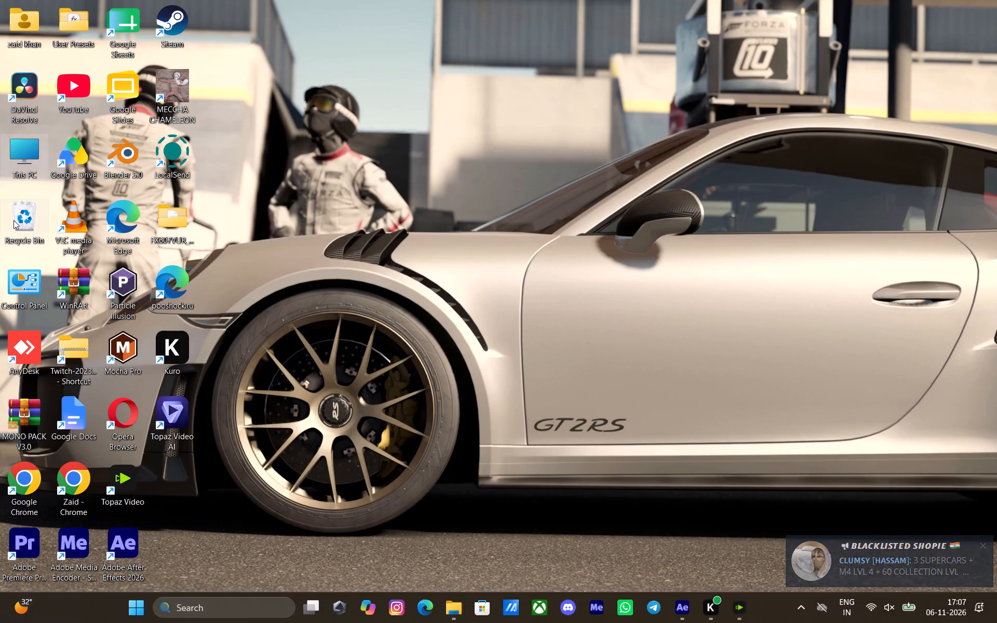
double_click(14, 223)
drag(284, 132, 194, 128)
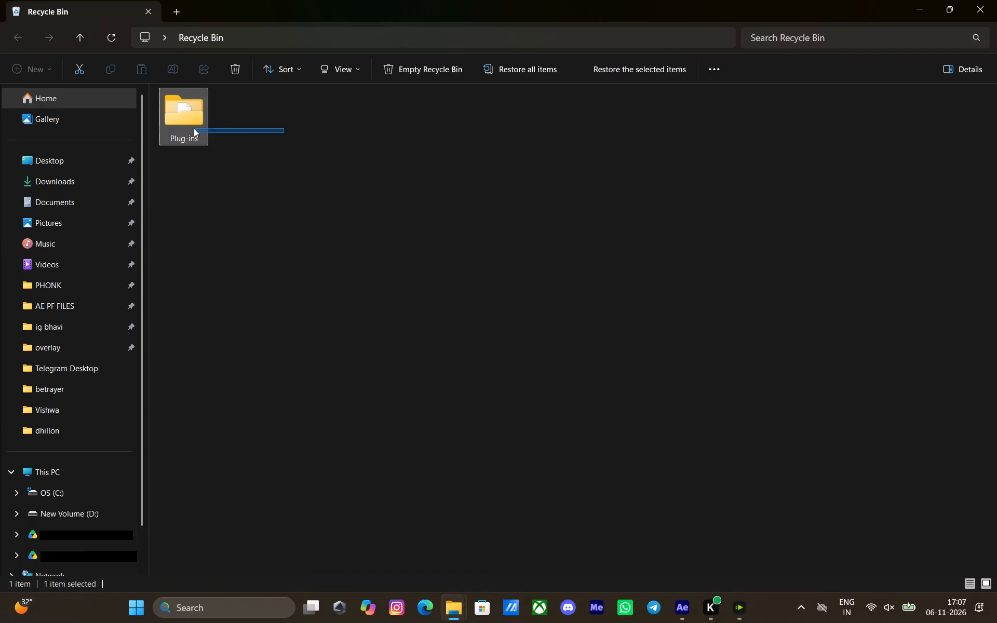
drag(194, 128, 167, 131)
click(507, 71)
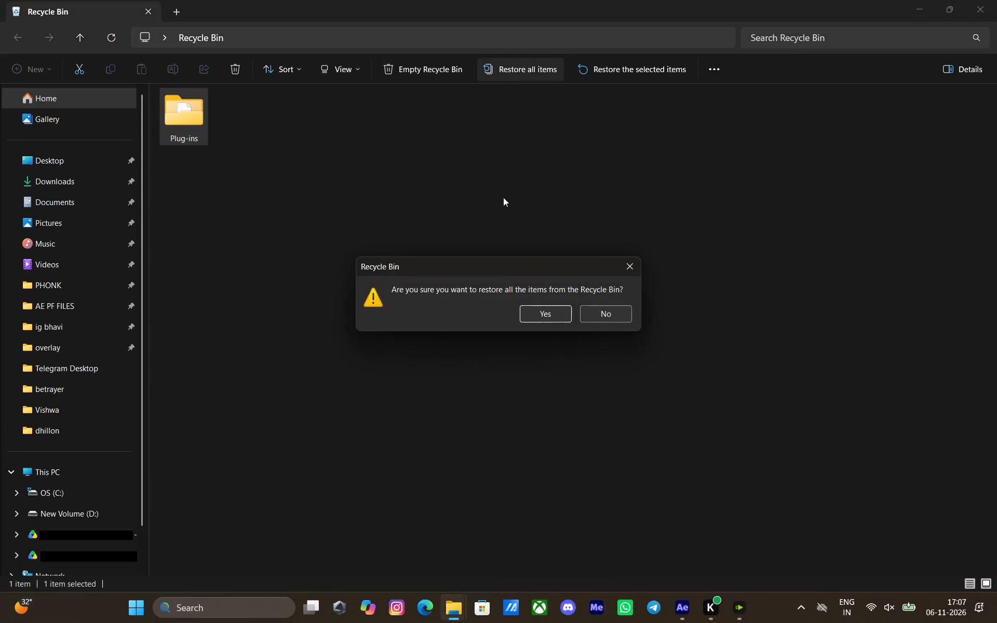
click(542, 318)
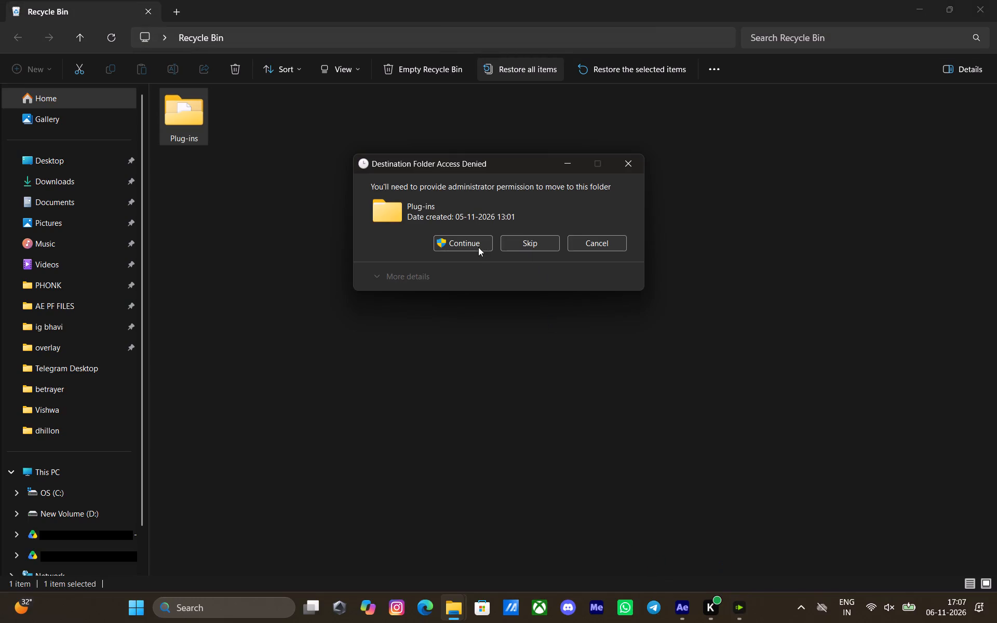
click(478, 247)
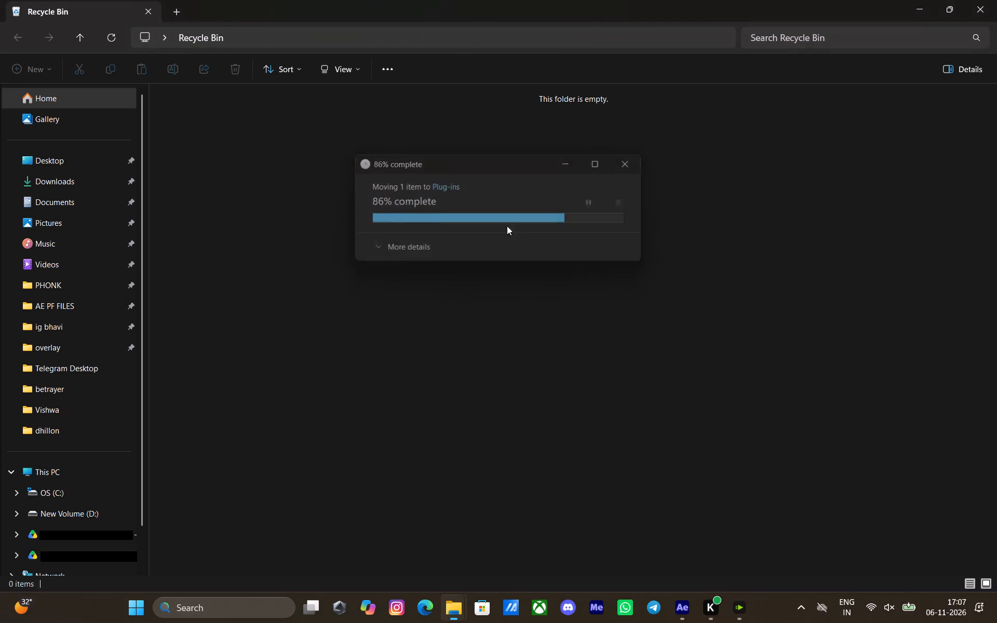
Switch back to the Support Files window and look through After Effects 2025's folders, including Scripts, for the plug-ins.
click(452, 604)
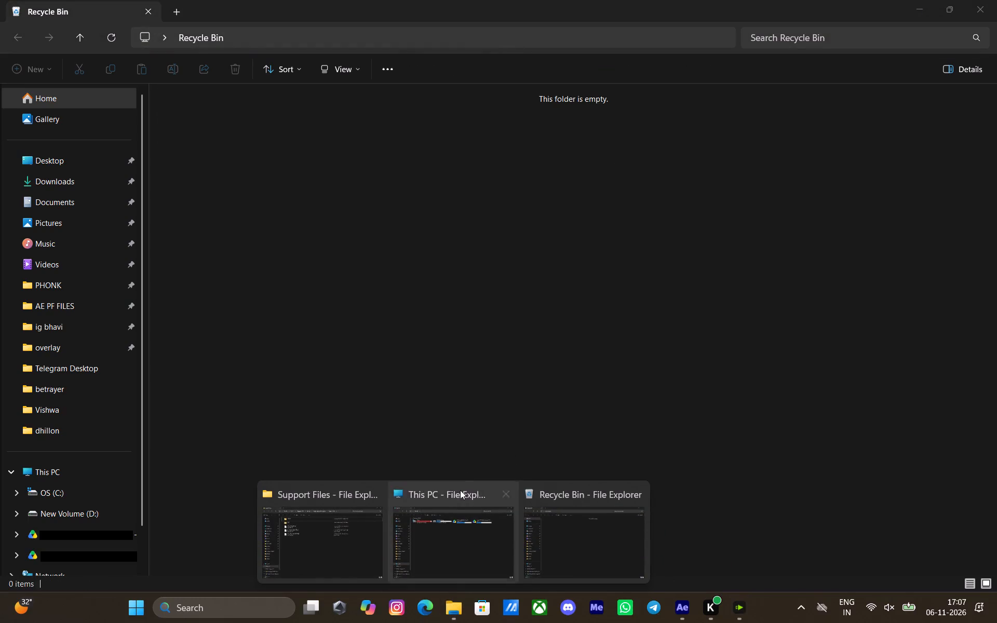
click(334, 543)
double_click(276, 112)
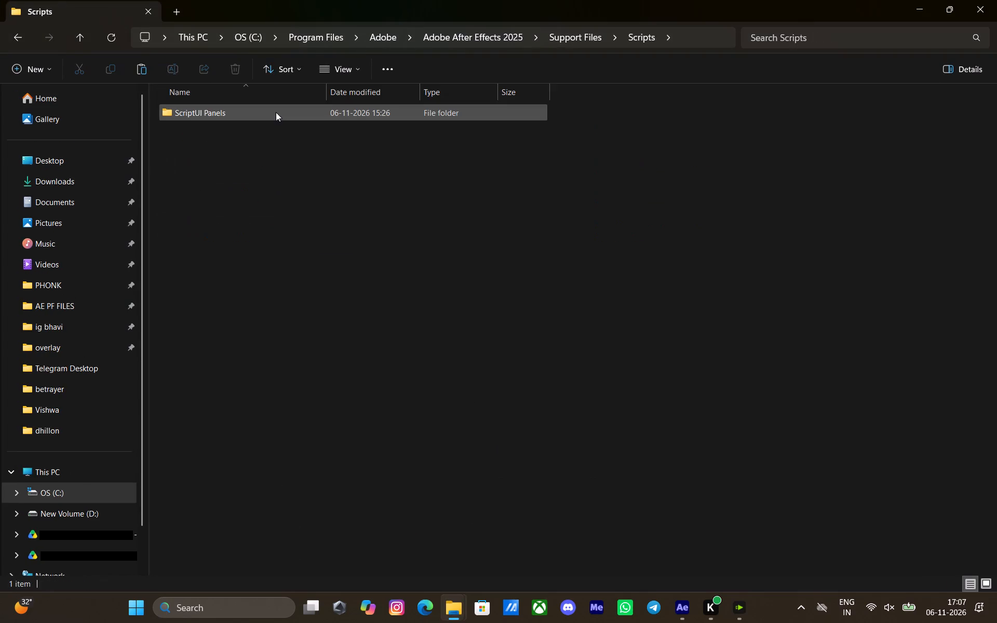
drag(230, 167, 233, 179)
drag(236, 177, 249, 193)
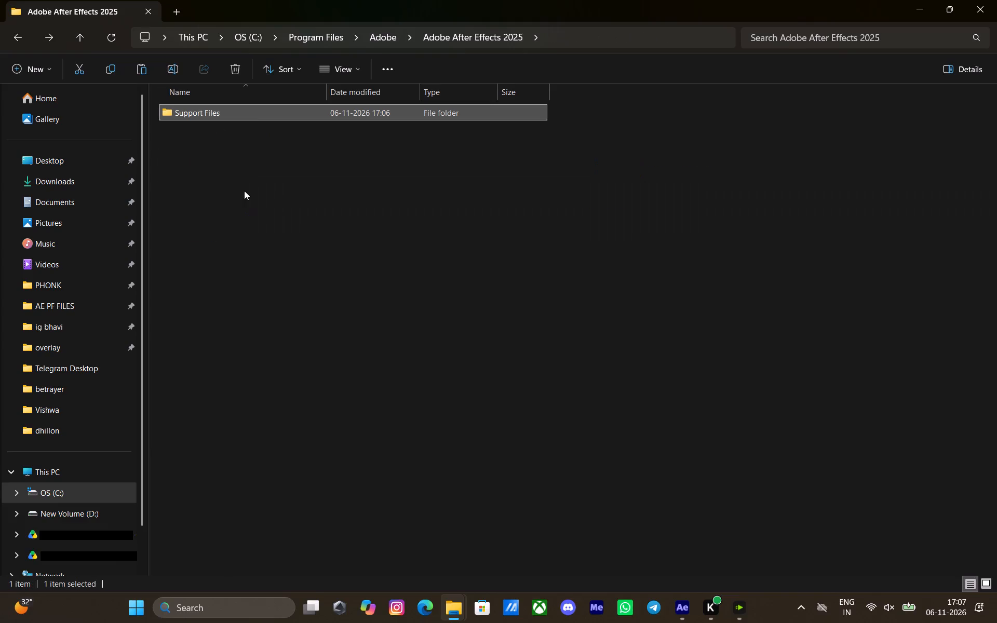
double_click(247, 118)
drag(250, 123, 270, 138)
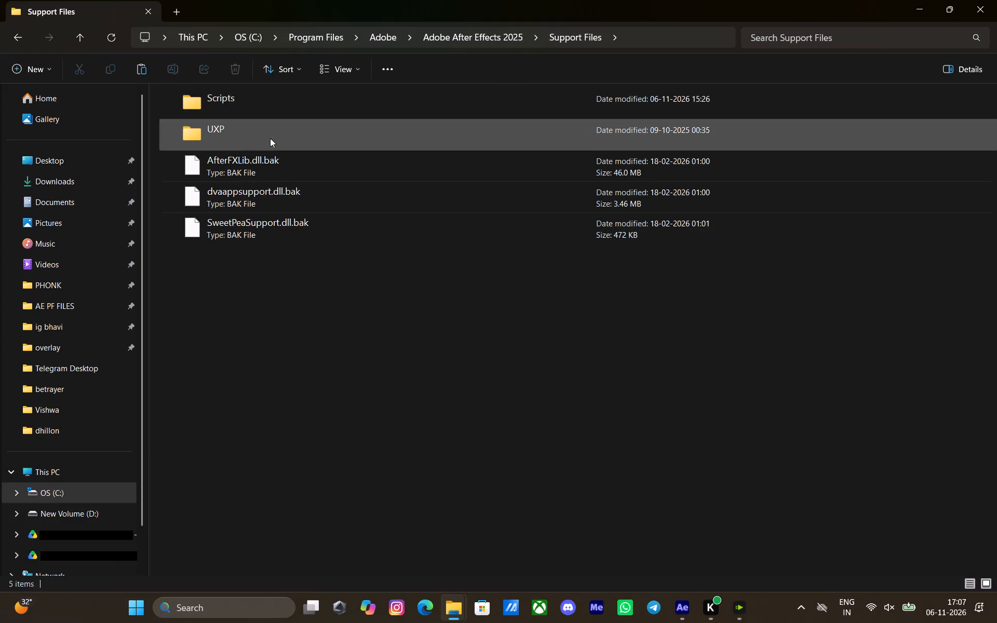
drag(270, 138, 269, 132)
drag(268, 129, 267, 124)
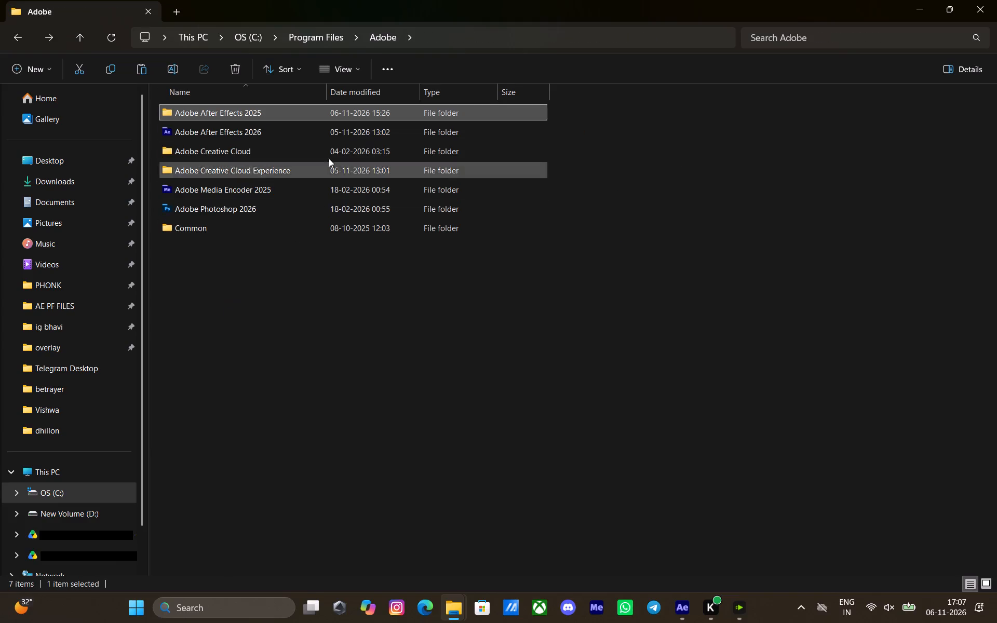
double_click(278, 114)
double_click(270, 113)
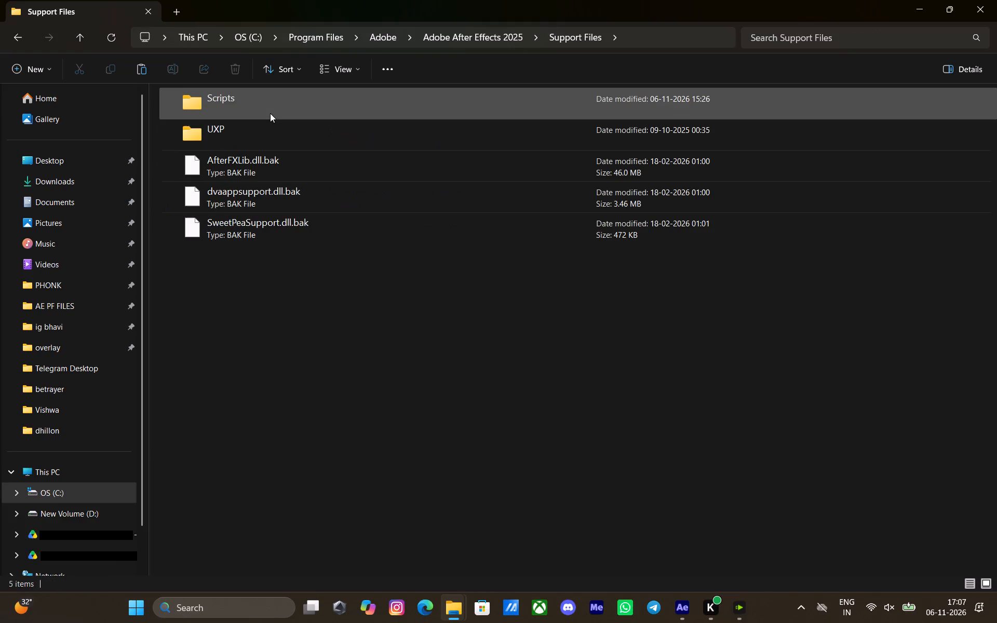
click(270, 113)
click(265, 139)
click(248, 281)
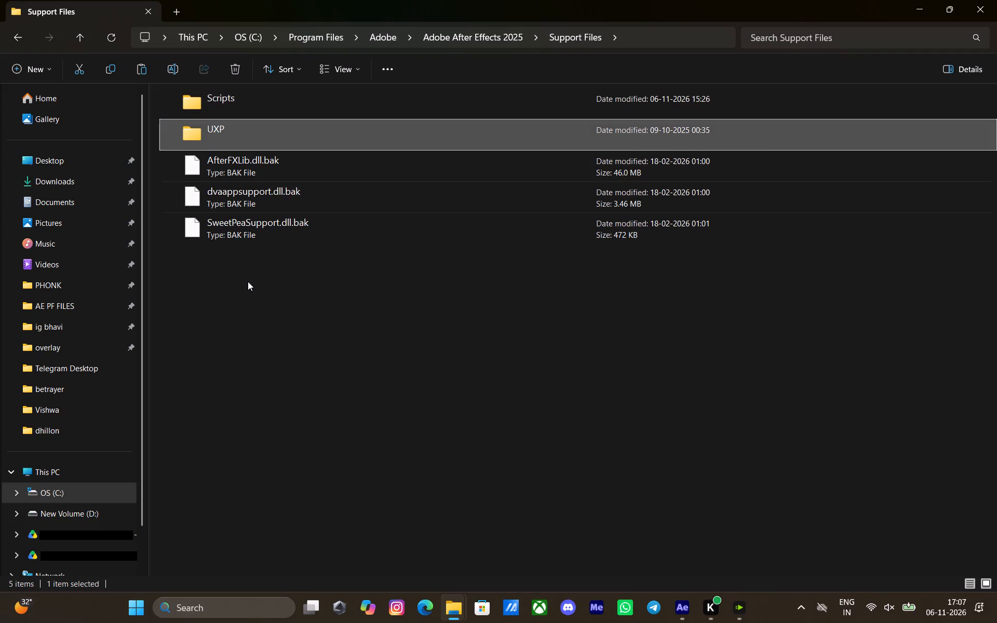
click(247, 240)
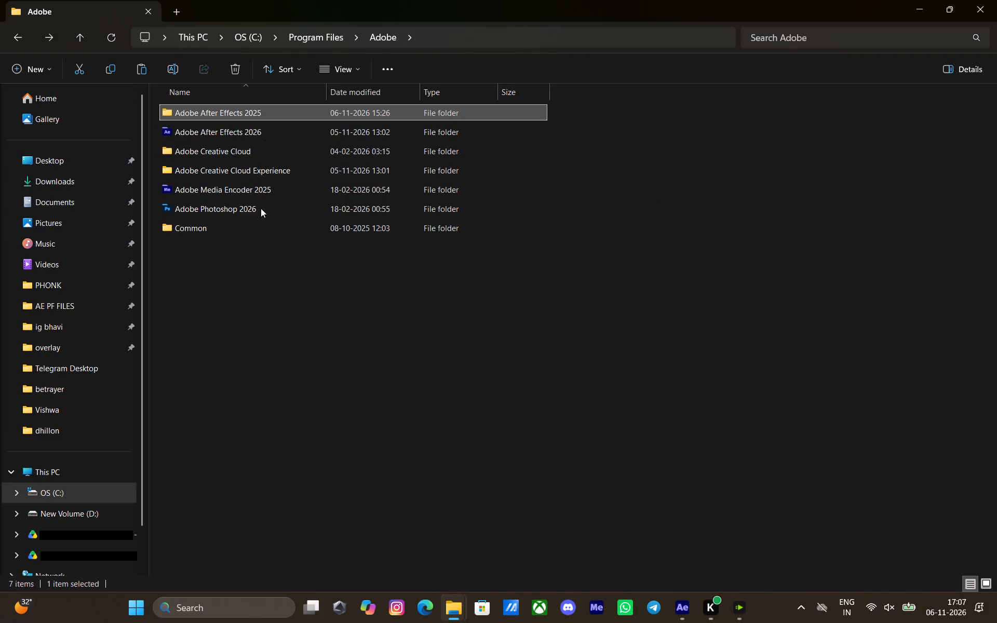
Open the Support Files folder of Adobe After Effects 2026 from the Adobe folder.
click(261, 208)
click(275, 178)
click(273, 143)
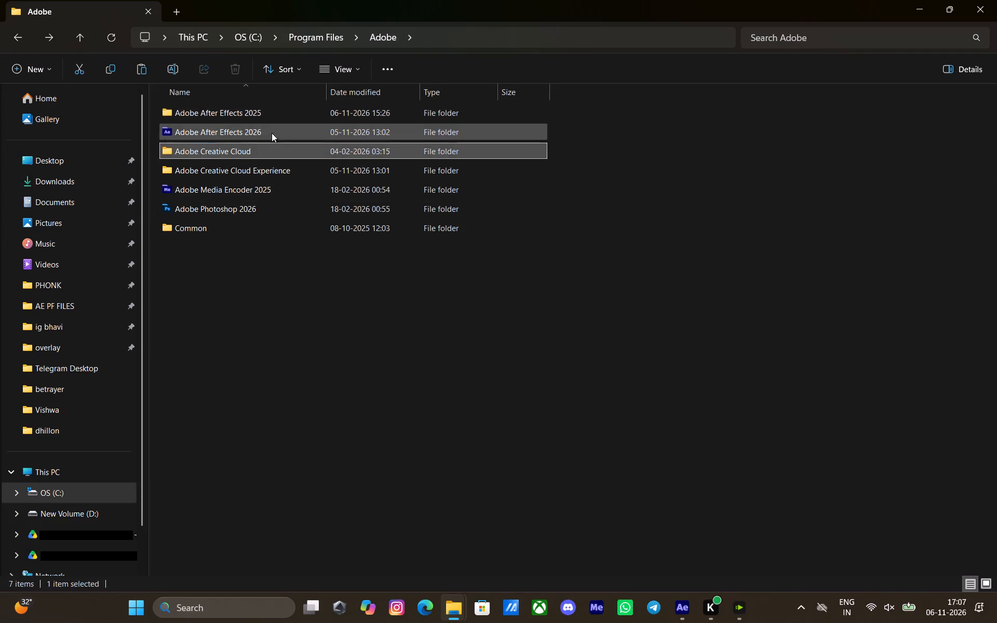
triple_click(272, 130)
double_click(261, 118)
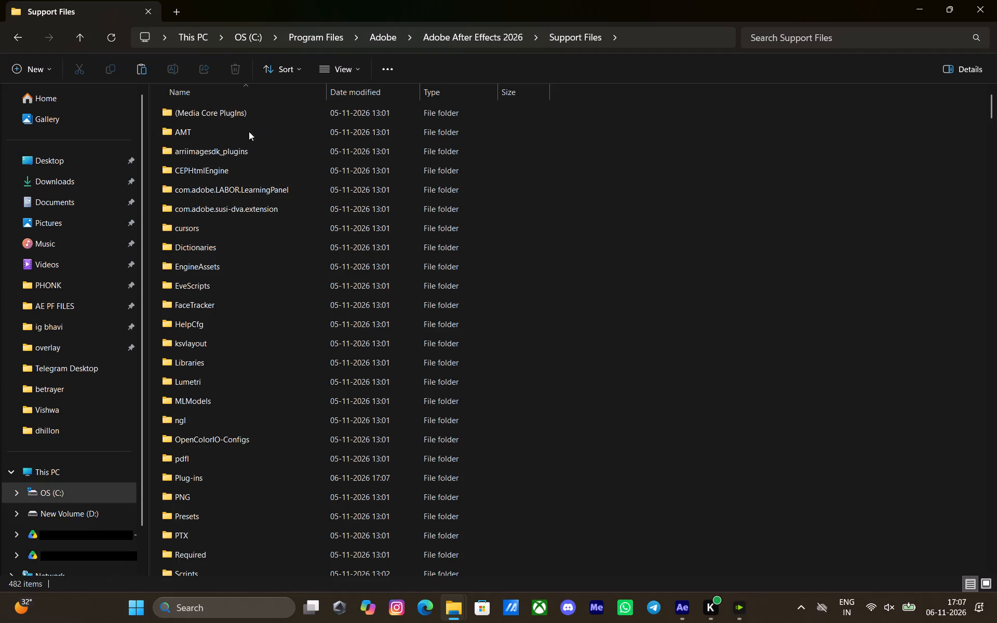
Copy everything from the nested Plug-ins folder into After Effects 2026's main Plug-ins folder, granting administrator permission.
double_click(253, 477)
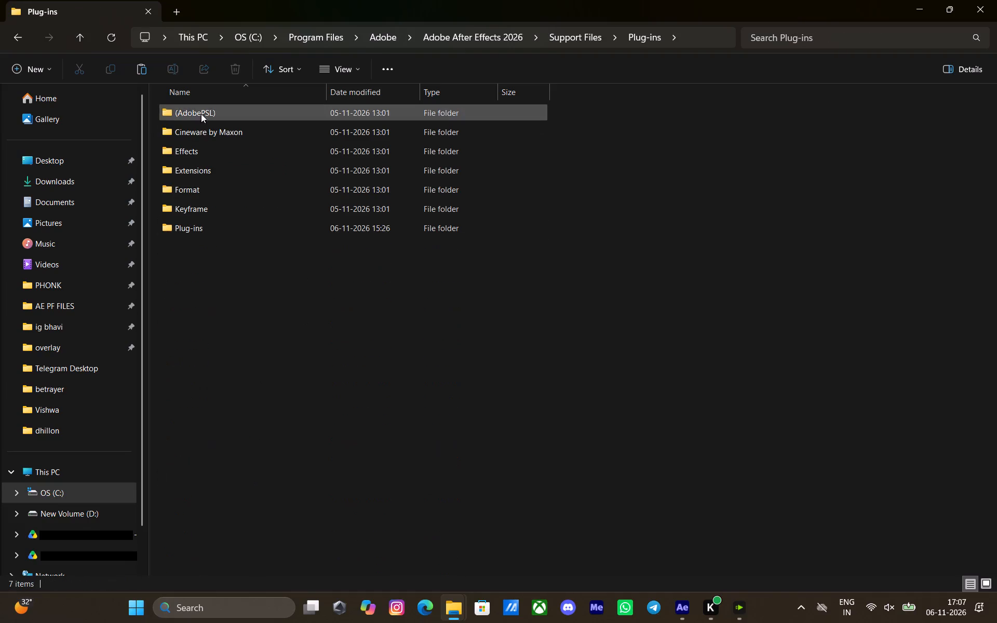
double_click(227, 224)
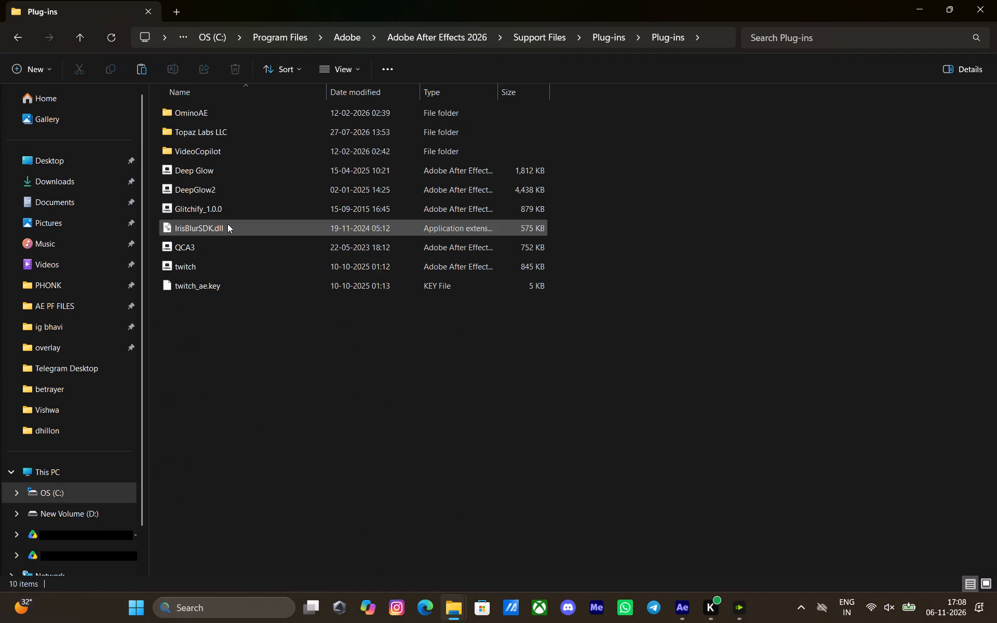
drag(240, 355, 250, 323)
click(237, 328)
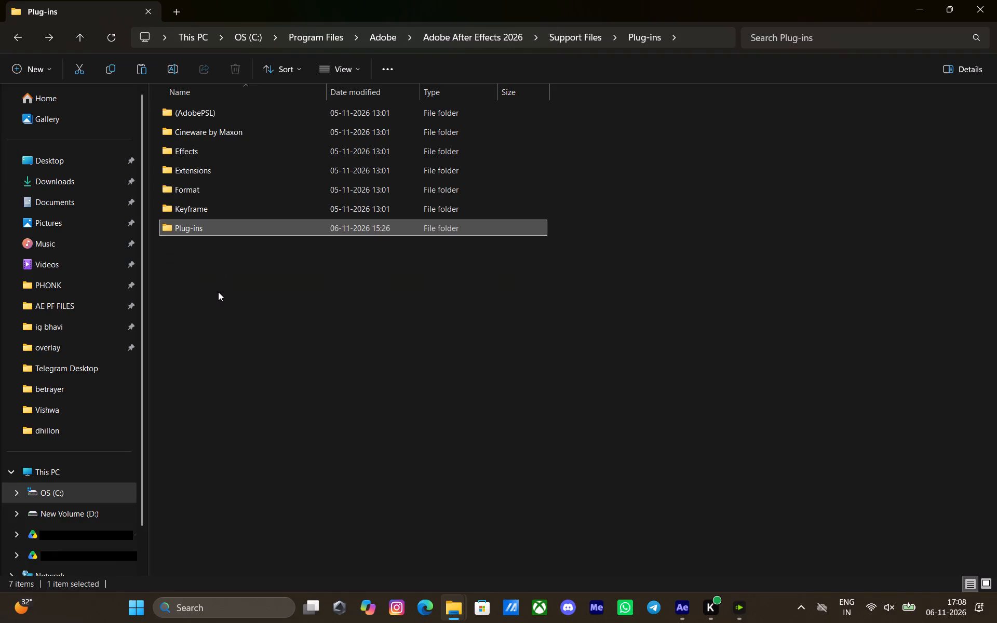
double_click(230, 229)
drag(230, 343, 225, 125)
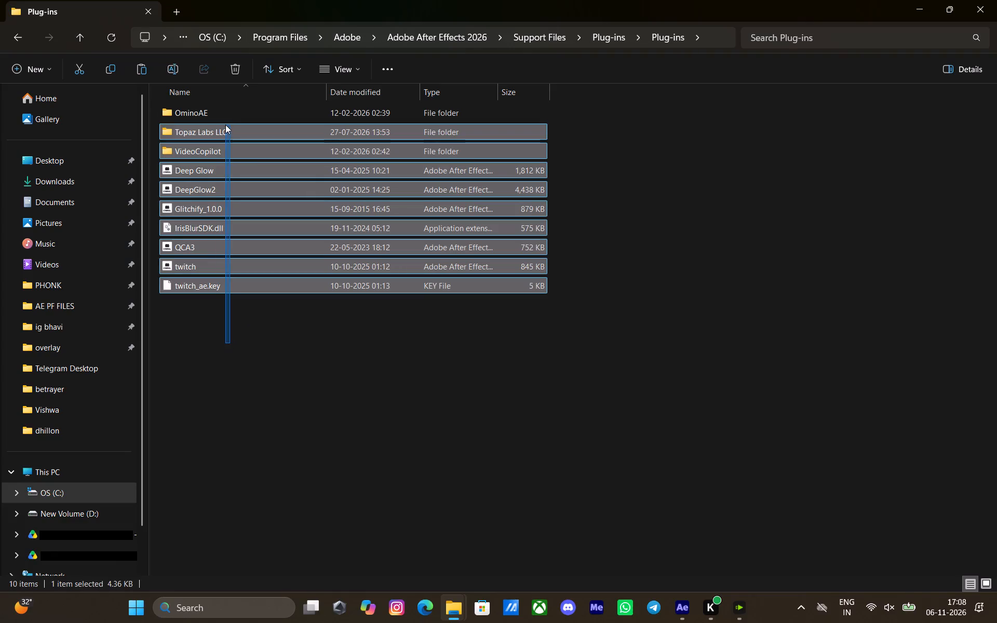
drag(225, 125, 227, 108)
key(ctrl+c)
drag(219, 232, 226, 233)
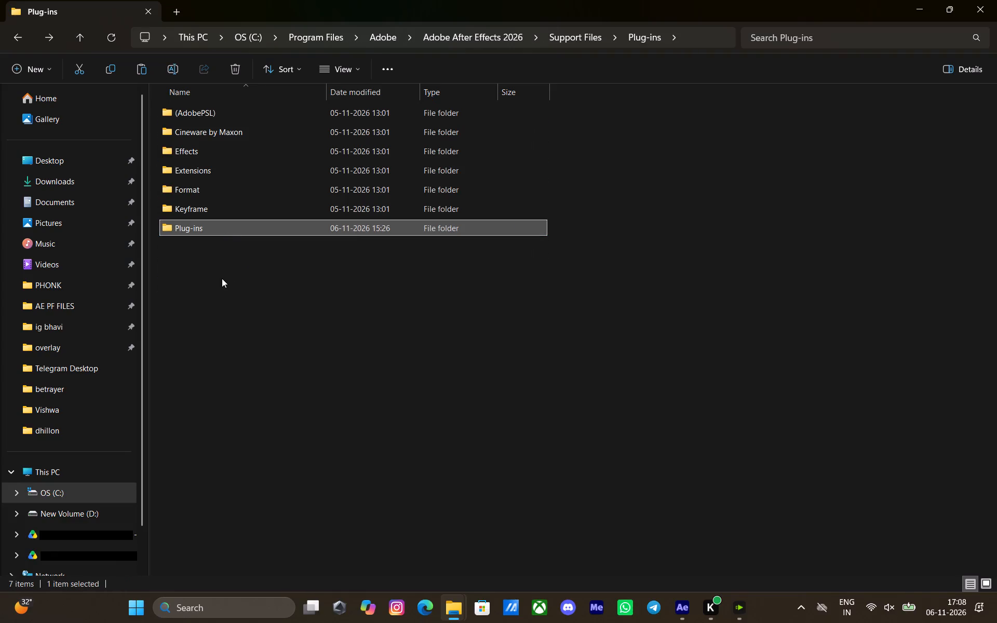
key(ctrl+v)
click(475, 270)
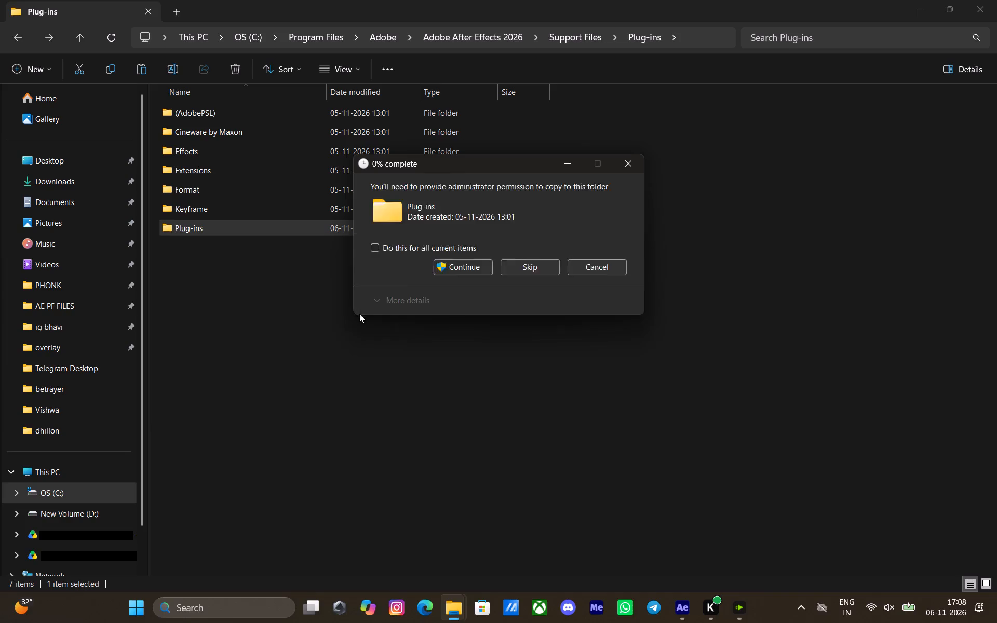
click(461, 273)
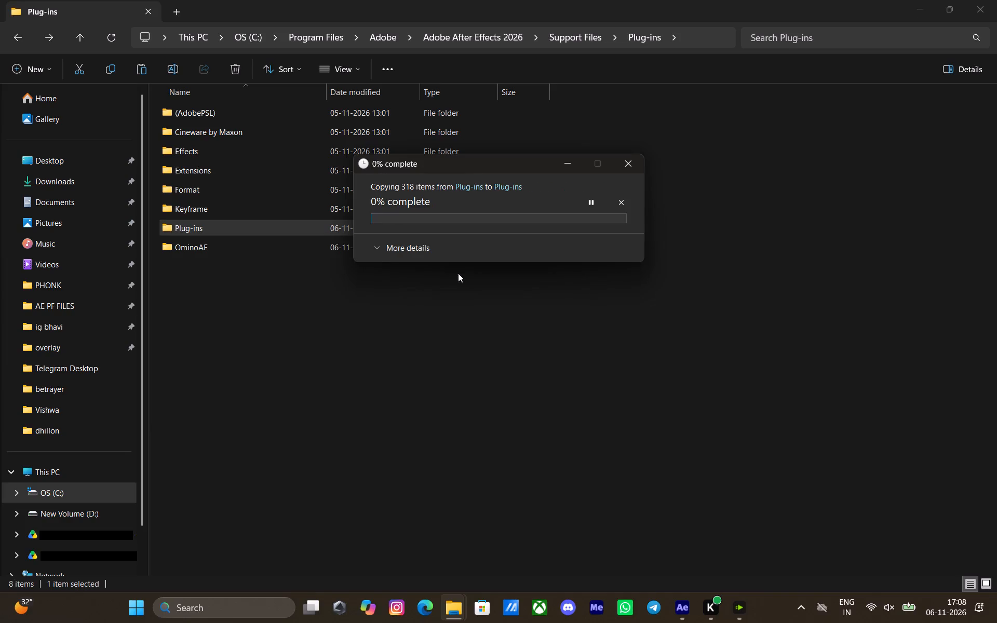
click(383, 241)
click(450, 263)
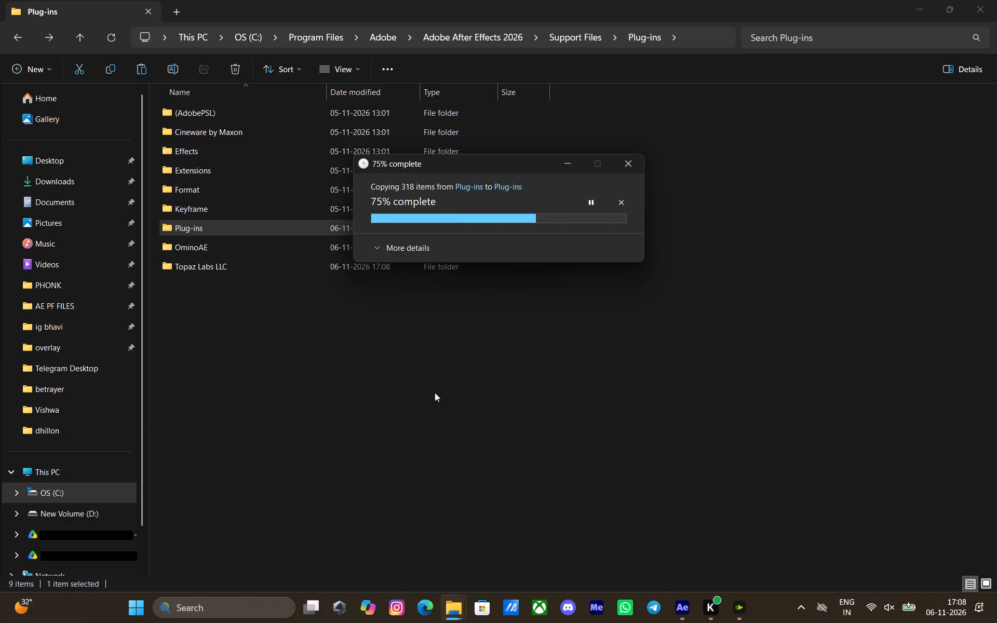
click(696, 413)
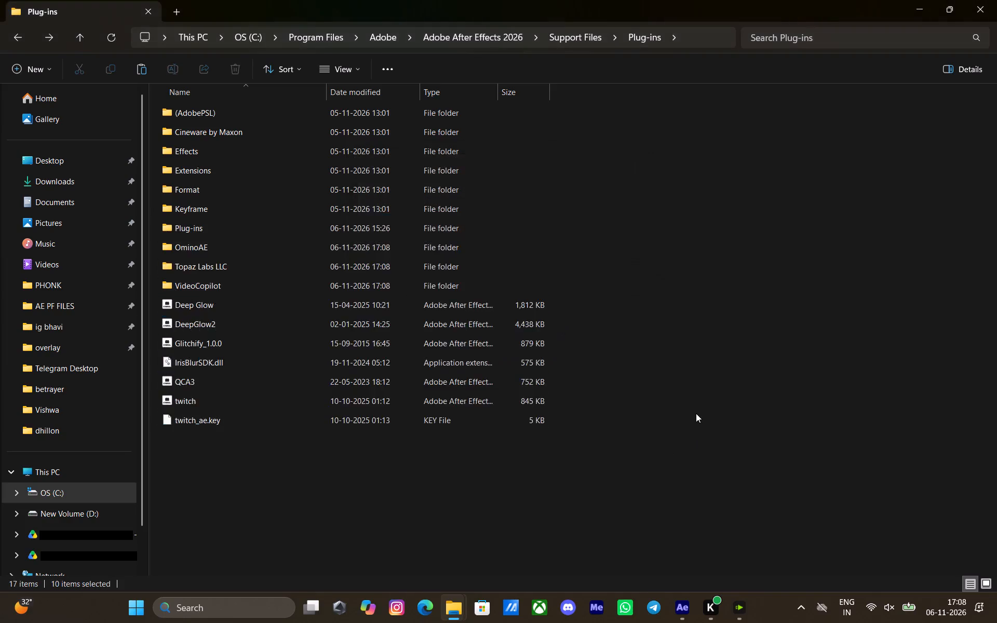
Switch to After Effects 2026, save the 2nd edit project, and close both the program and the Plug-ins folder window.
drag(687, 609, 682, 608)
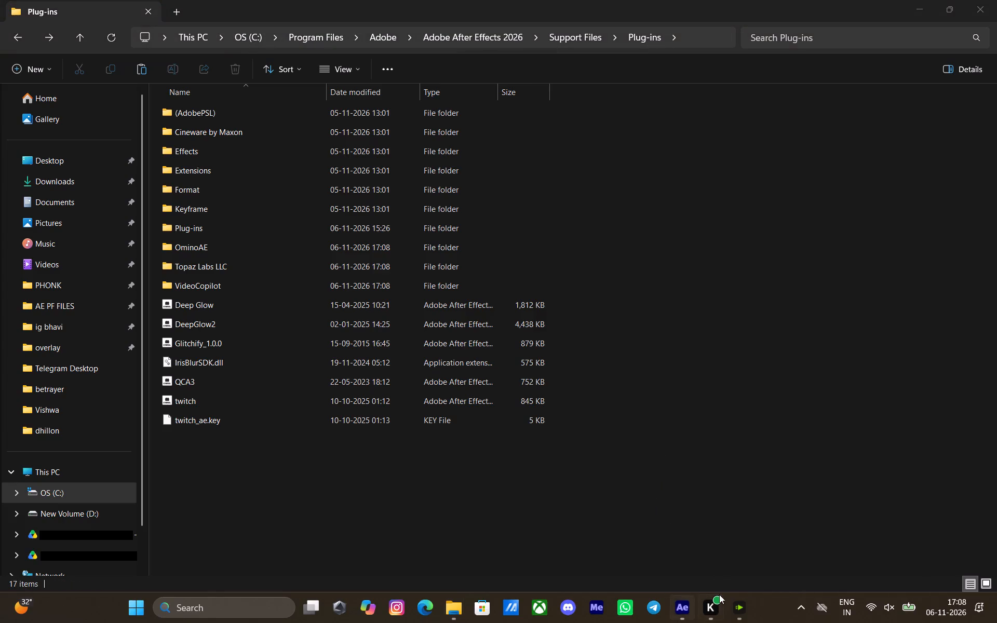
click(690, 613)
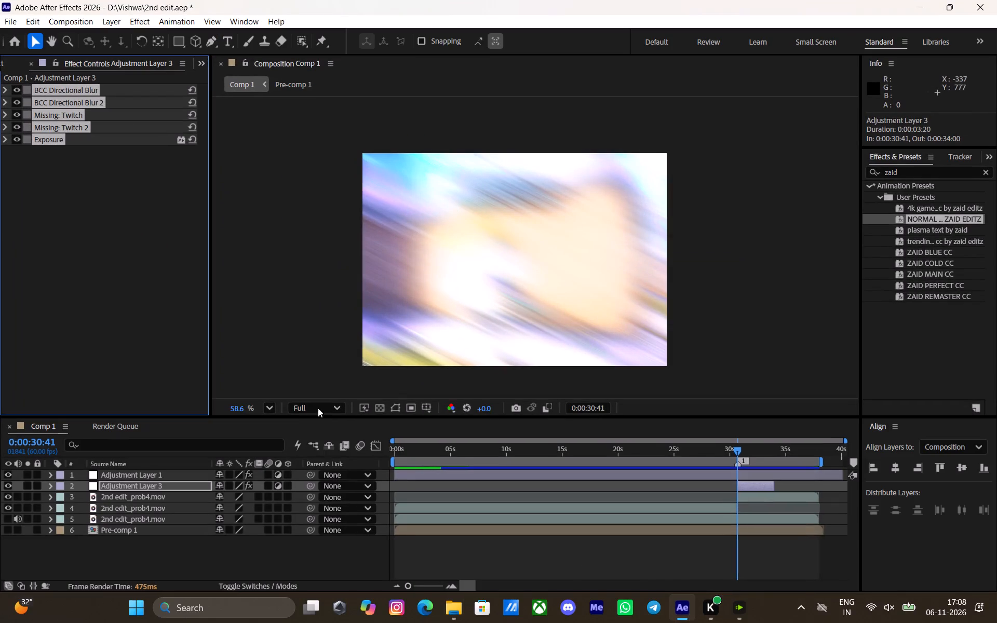
click(740, 456)
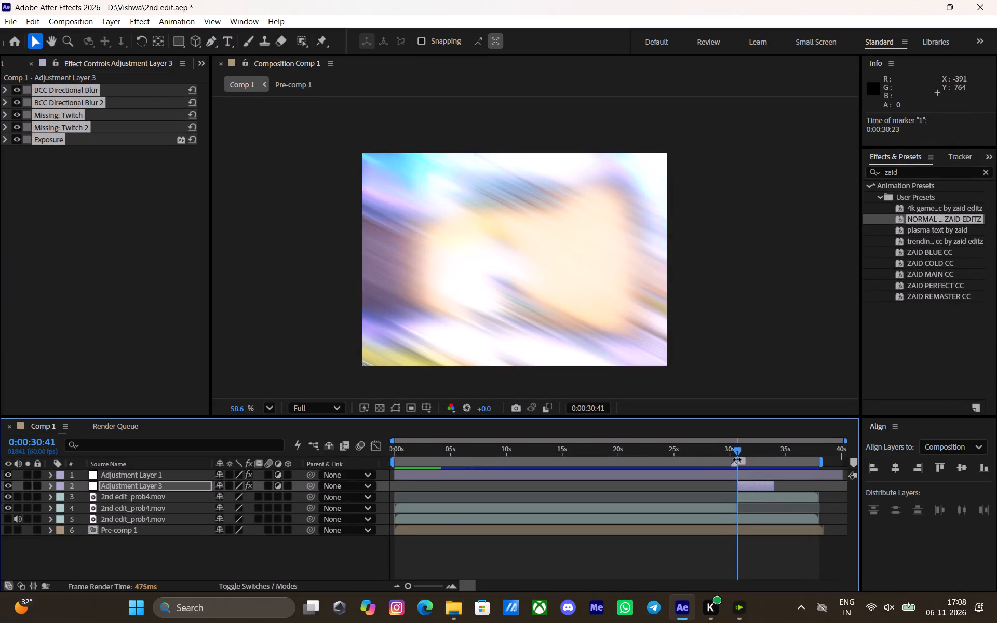
key(ctrl+z)
key(ctrl+s)
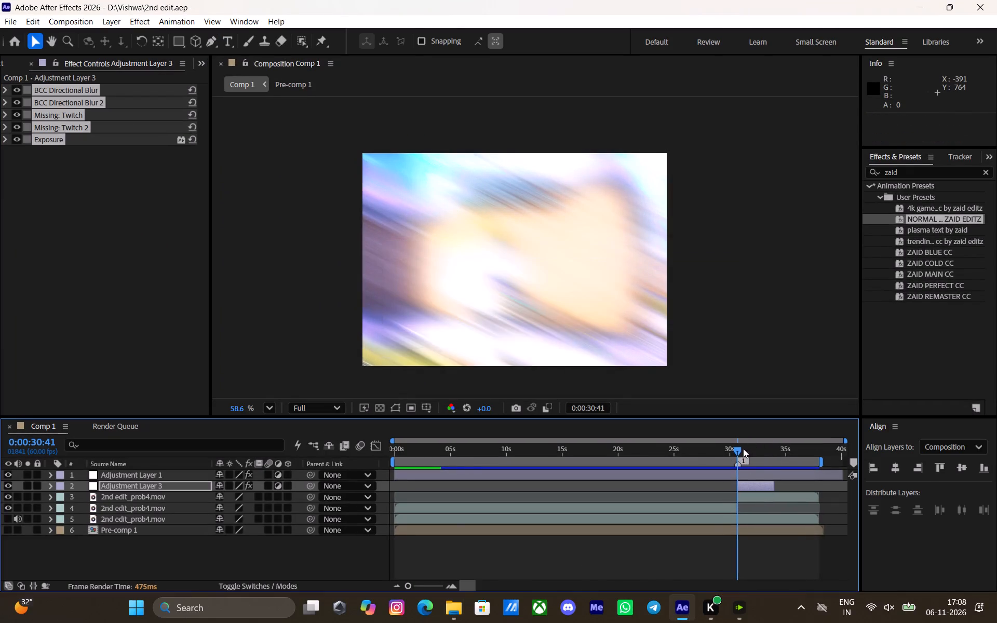
drag(738, 448, 726, 452)
click(990, 0)
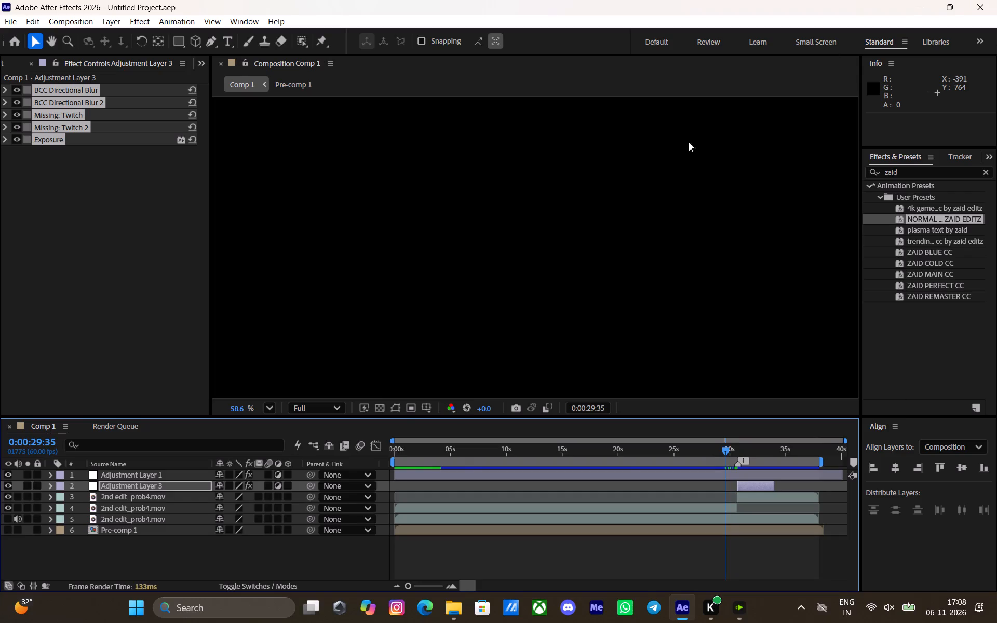
click(992, 0)
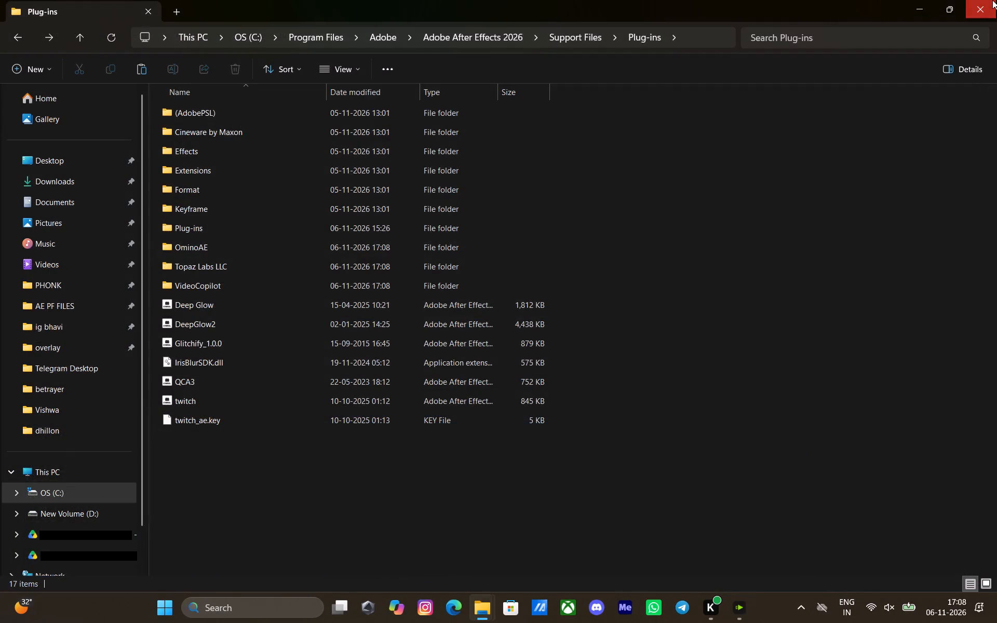
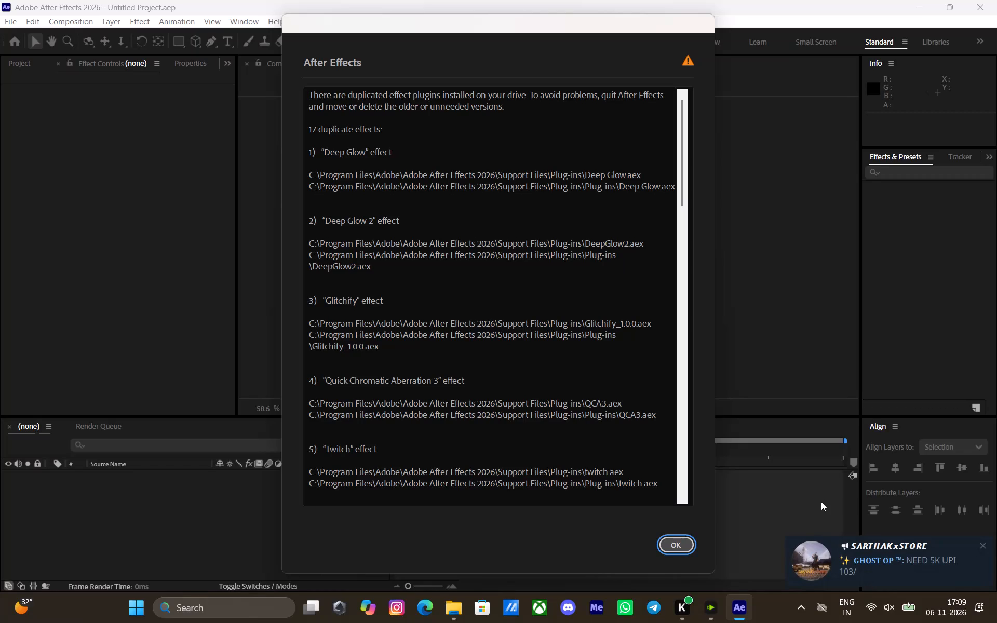
Read through the list of duplicated effect plug-ins, and dismiss it and the blank start window.
scroll(503, 434, down, 6)
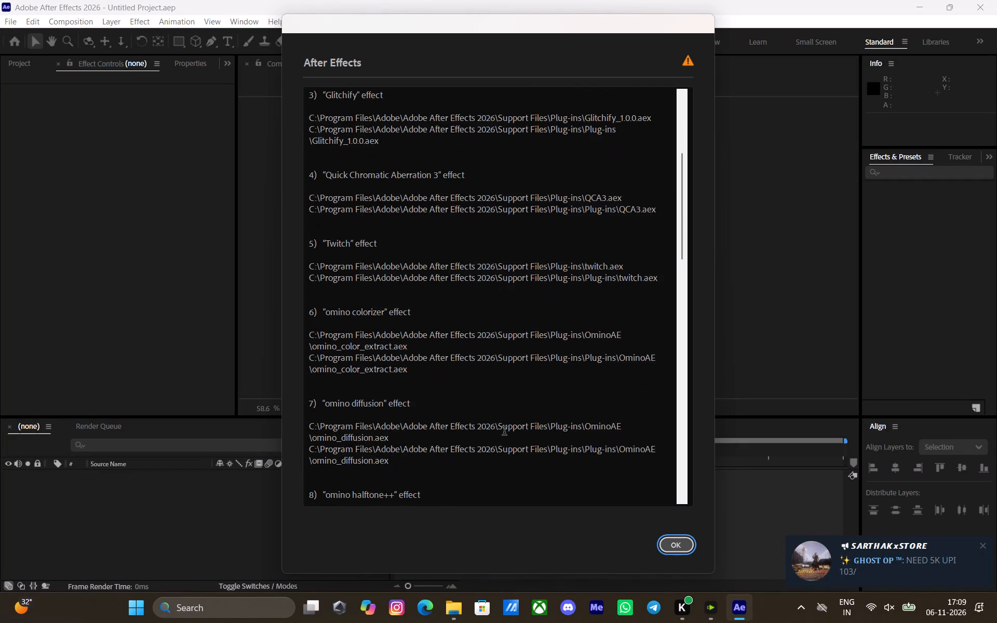
scroll(504, 431, up, 1)
scroll(505, 431, down, 14)
scroll(535, 438, down, 16)
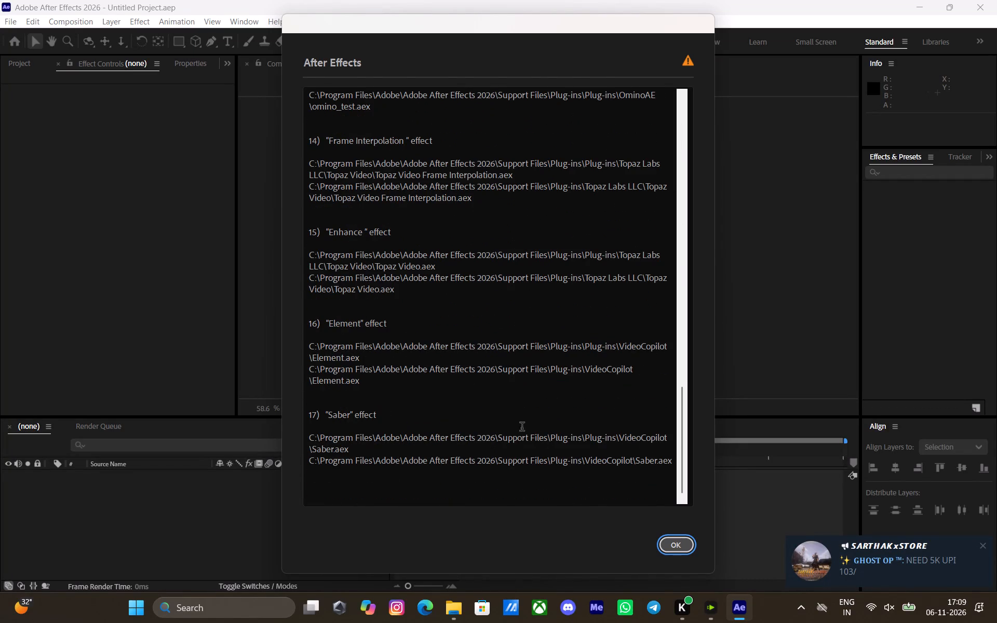
scroll(501, 411, down, 5)
click(680, 542)
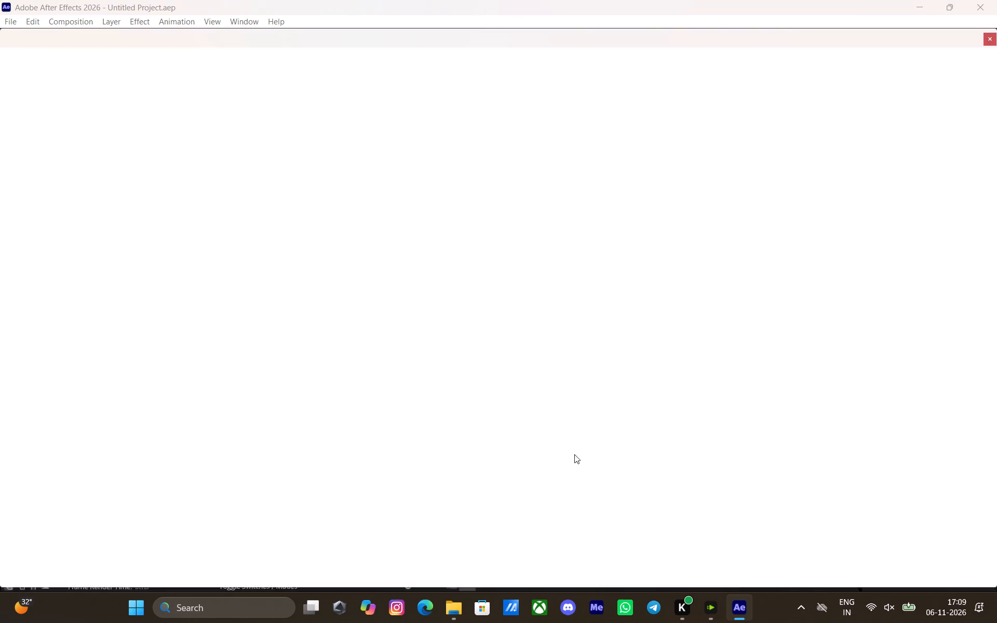
click(989, 43)
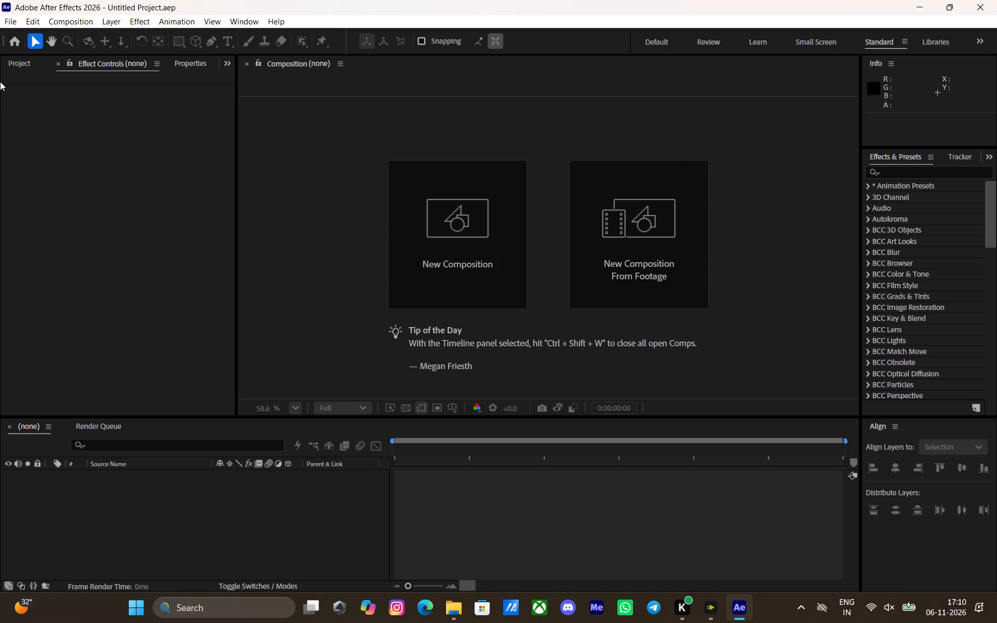
Reopen the recent project 2nd edit.aep from D:\Vishwa.
click(27, 19)
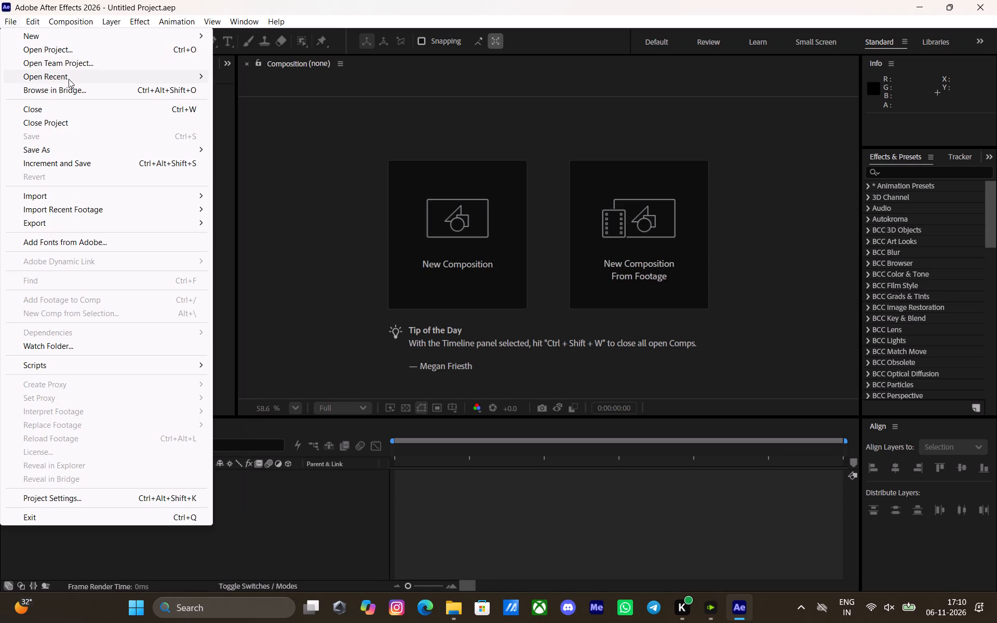
click(282, 72)
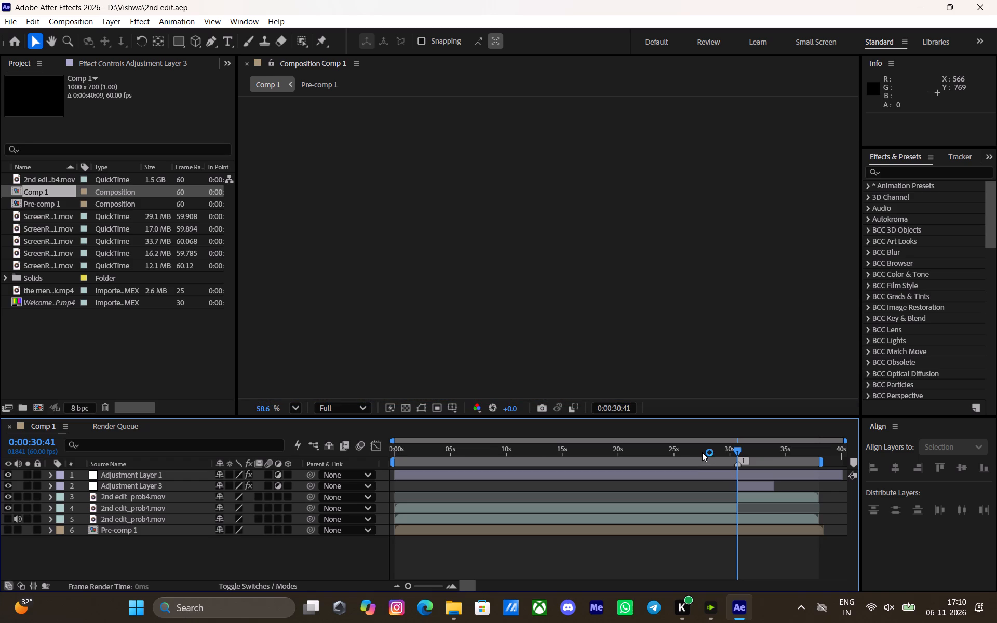
Scrub around Comp 1's clip cut and play the preview from about 0:00:29:48 across Adjustment Layer 3's start.
drag(702, 451, 737, 441)
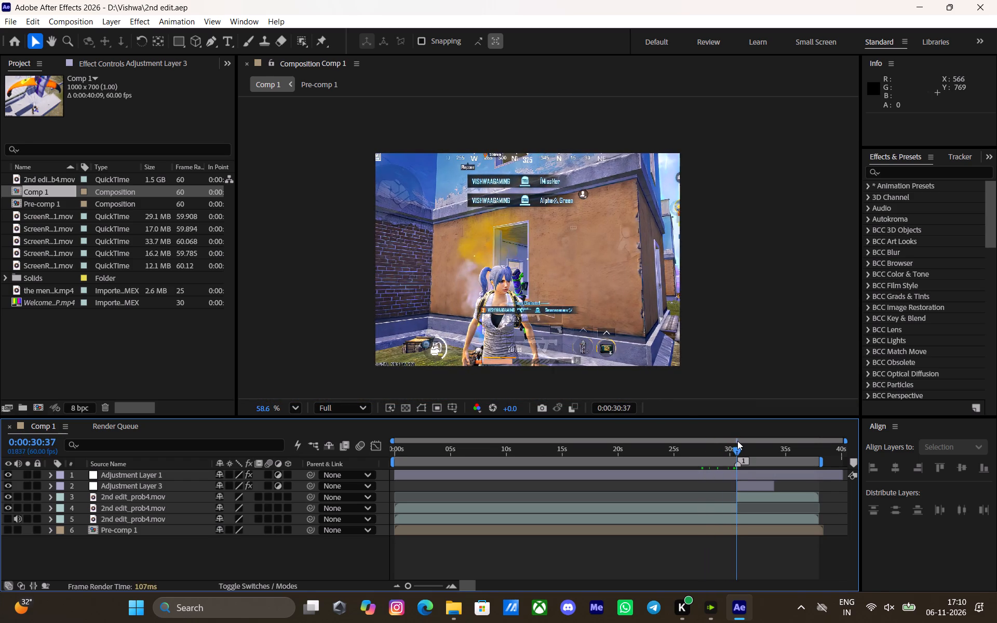
drag(737, 441, 742, 439)
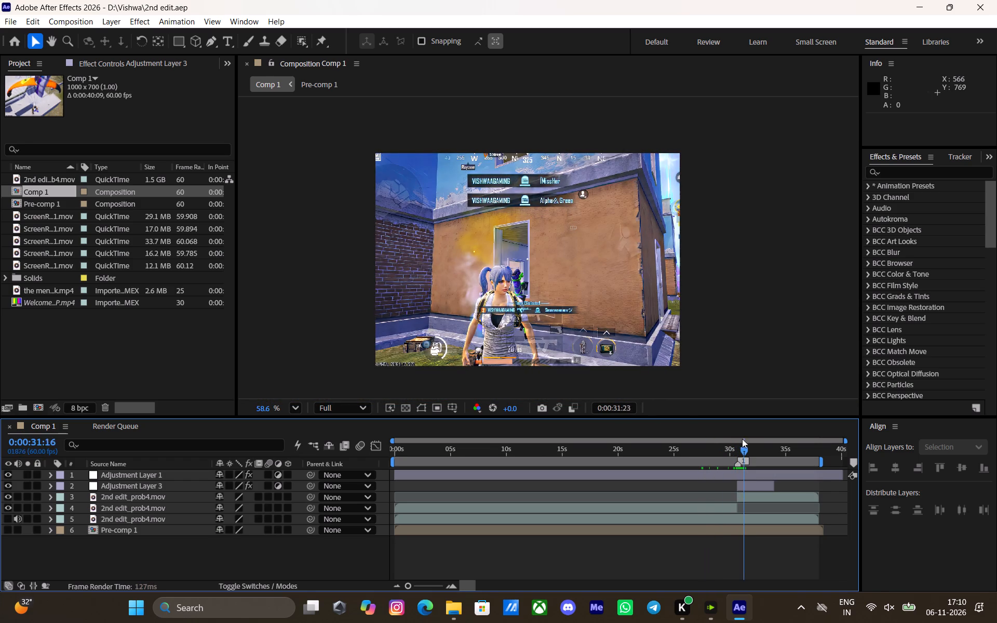
drag(742, 439, 727, 451)
key(space)
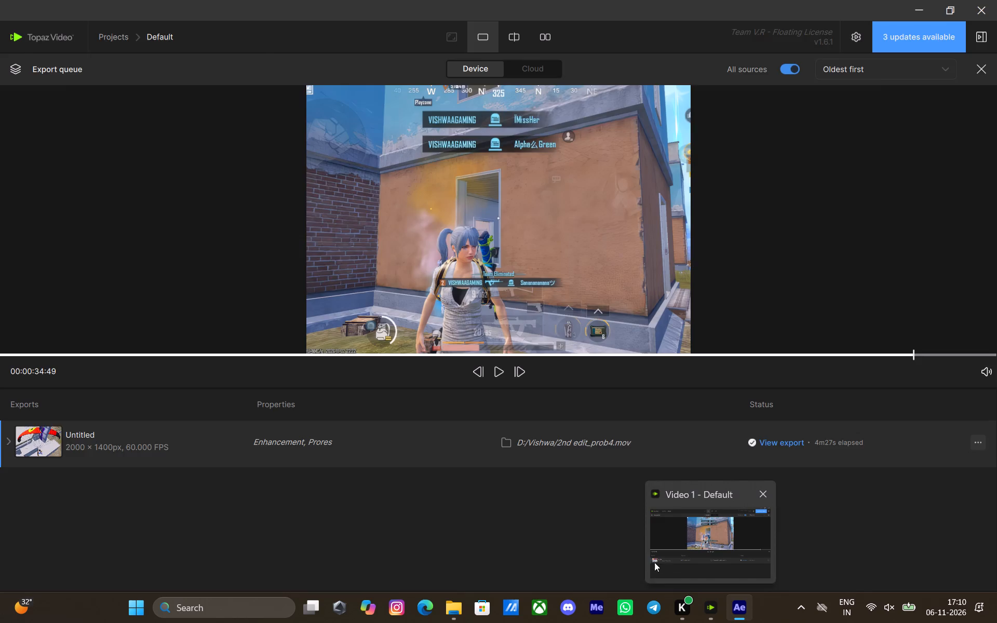
click(604, 549)
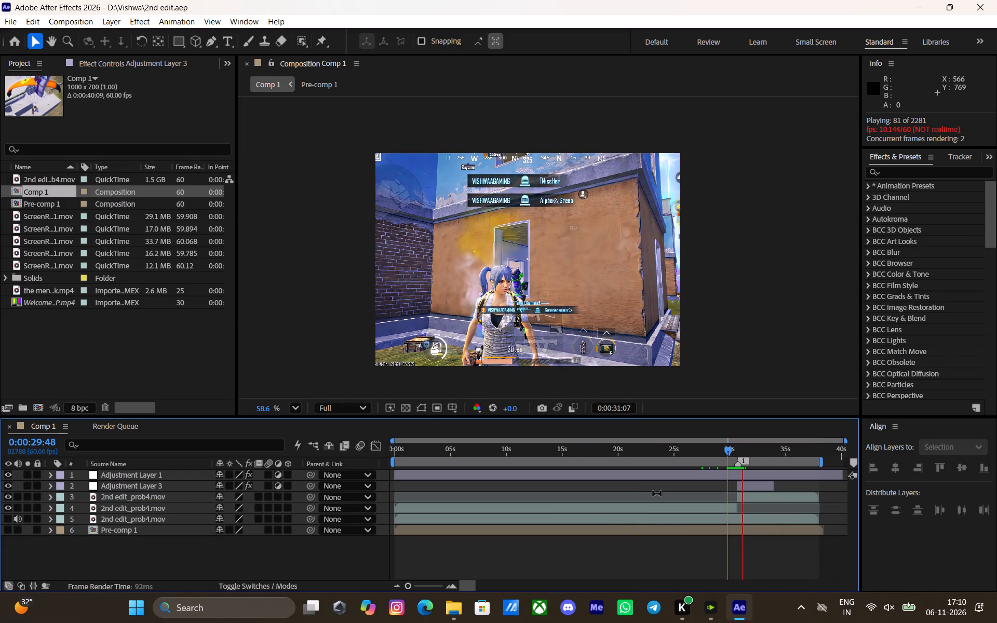
key(space)
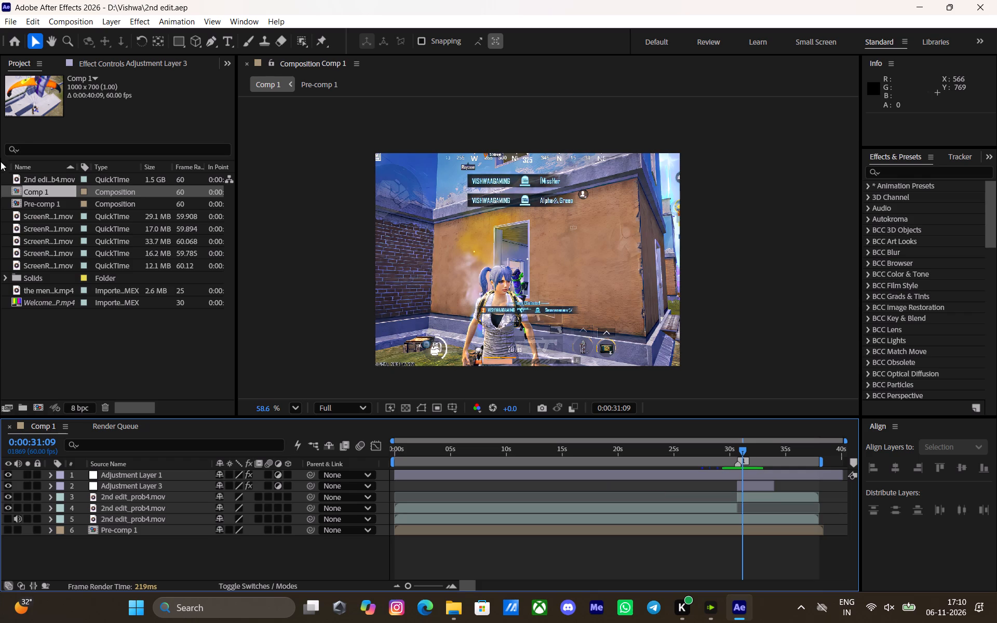
Purge all memory and disk cache, and save the 2nd edit project.
click(37, 22)
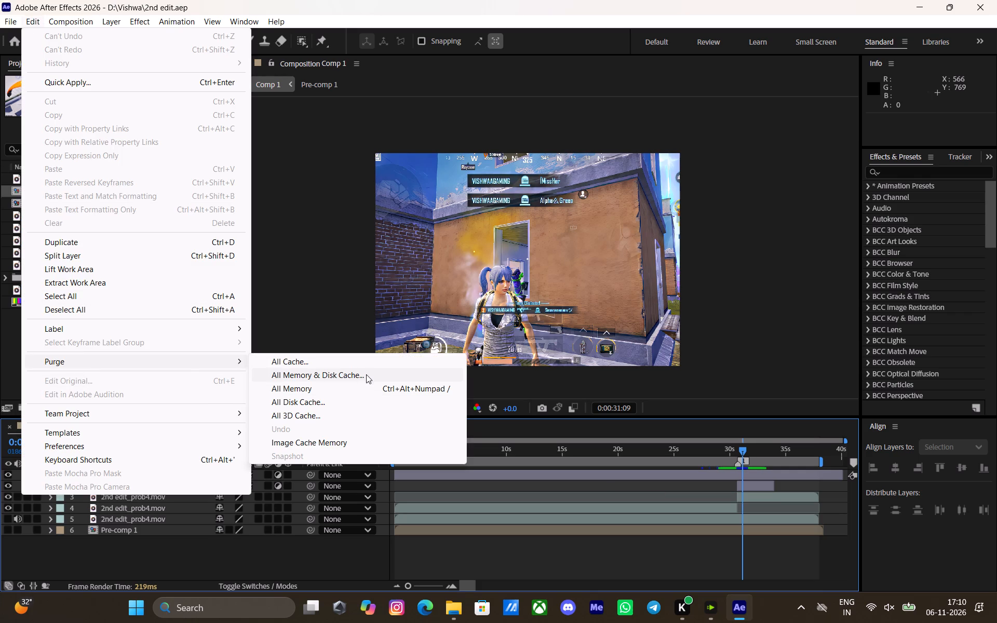
click(366, 372)
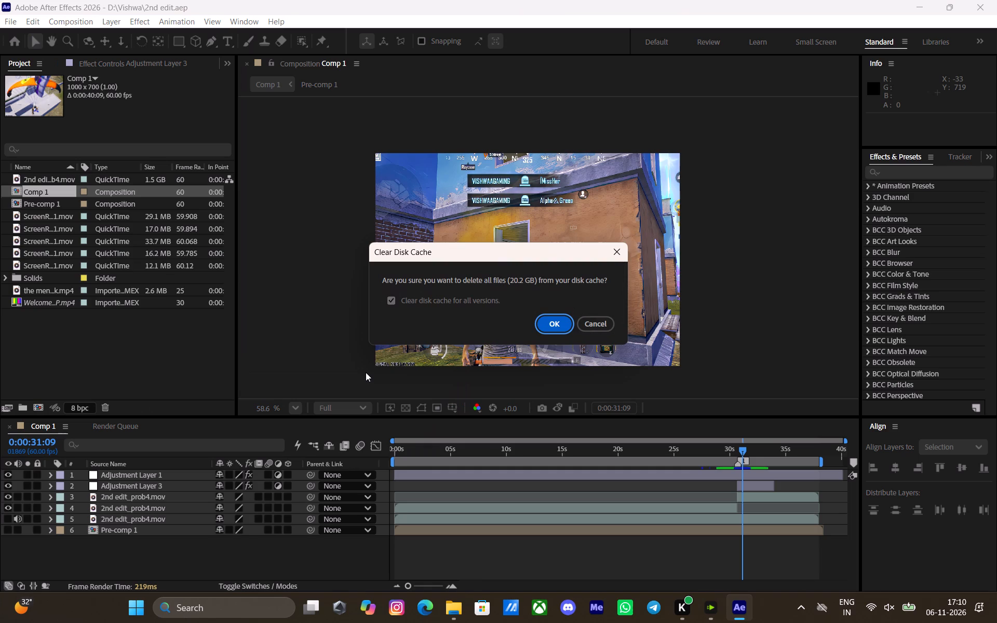
key(Return)
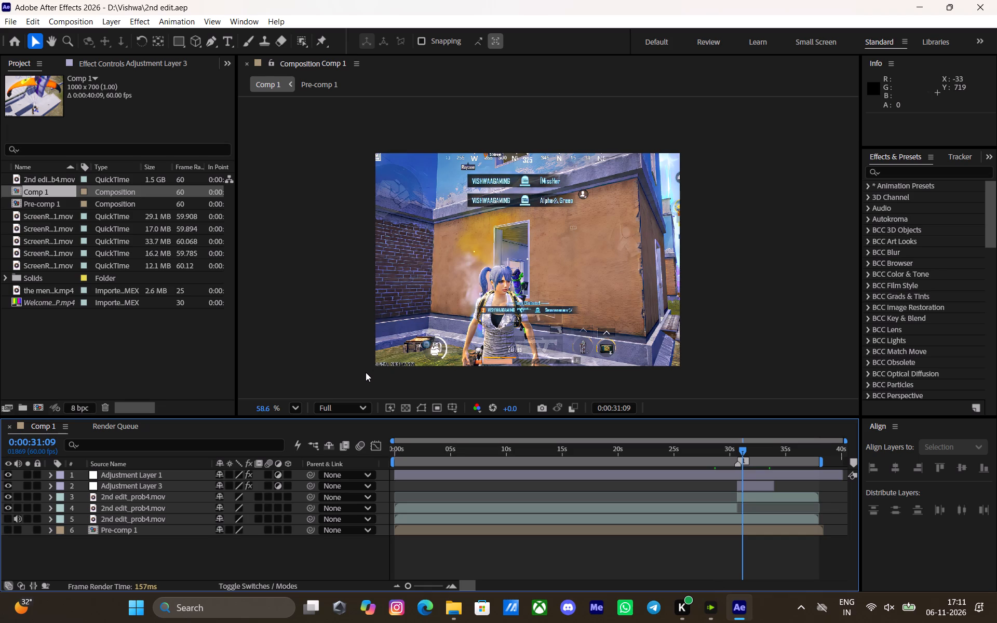
key(ctrl+s)
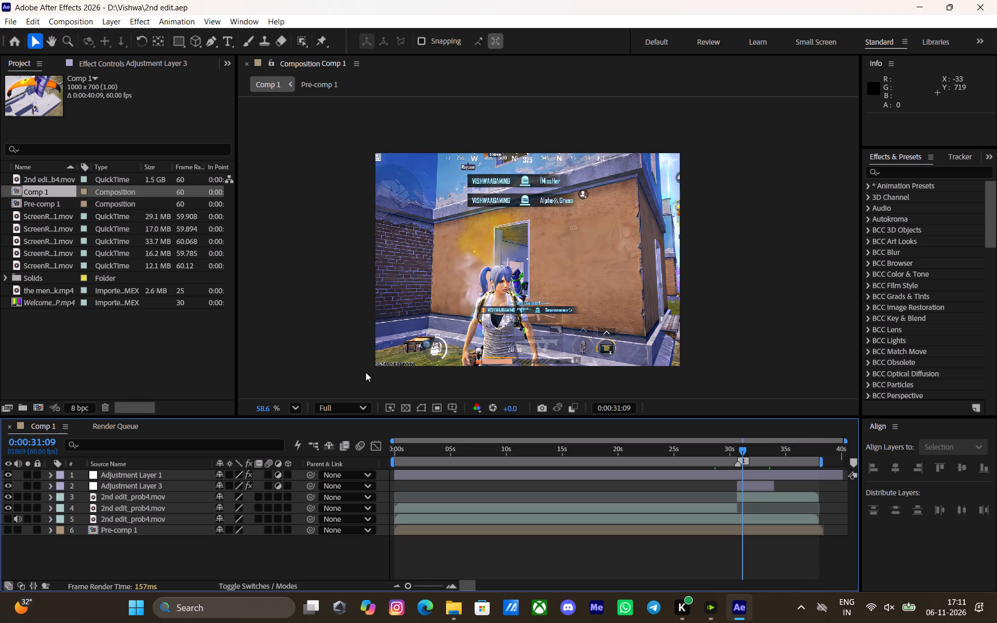
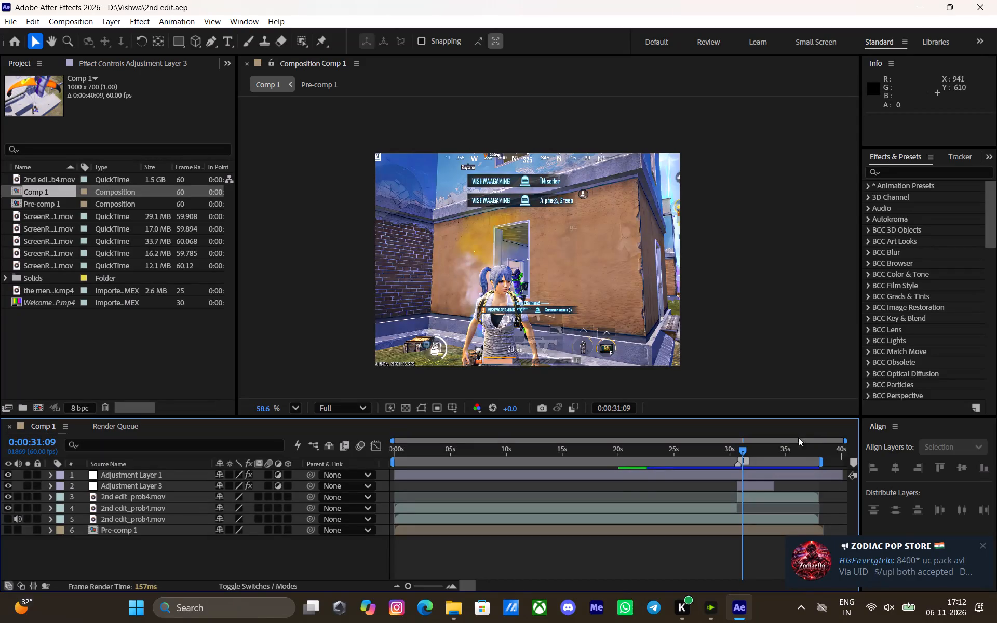
Play the Comp 1 preview from 0:00:24:31.
click(668, 455)
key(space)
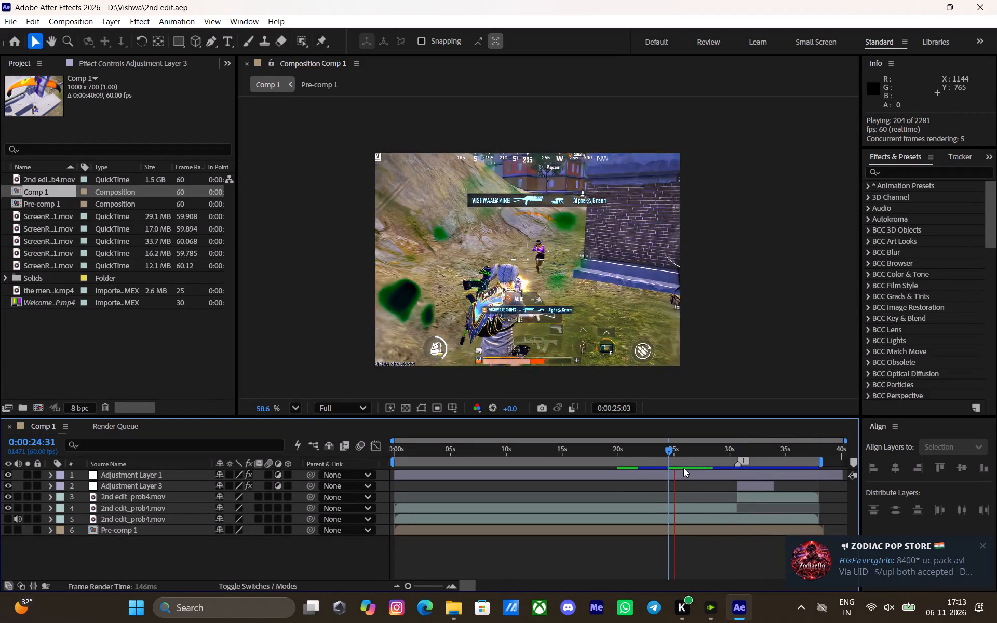
Unmute the computer's sound, setting the system volume to nearly three-quarters, and close the quick settings.
click(910, 616)
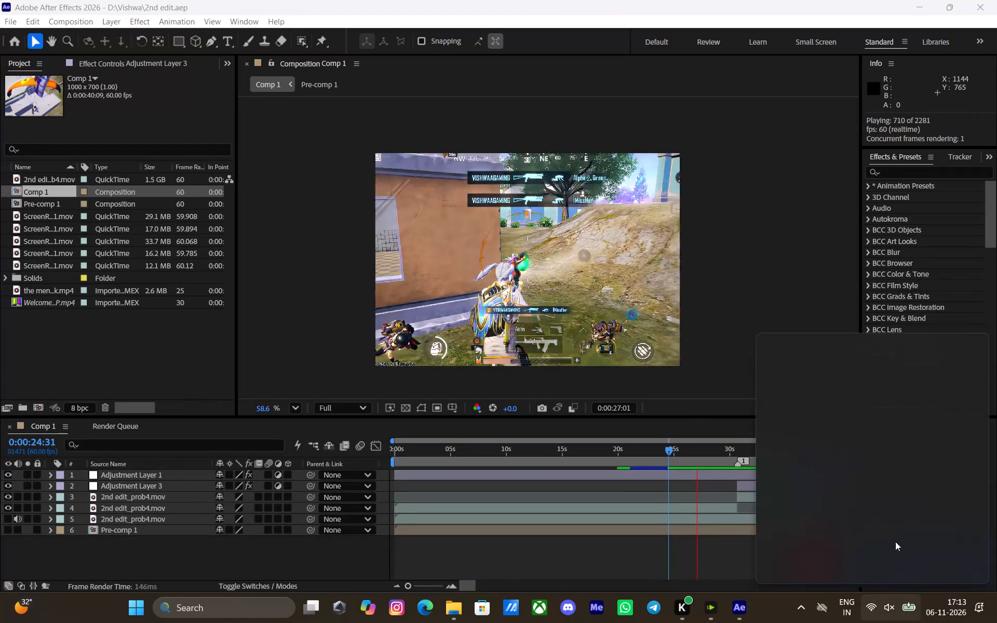
click(906, 533)
click(899, 605)
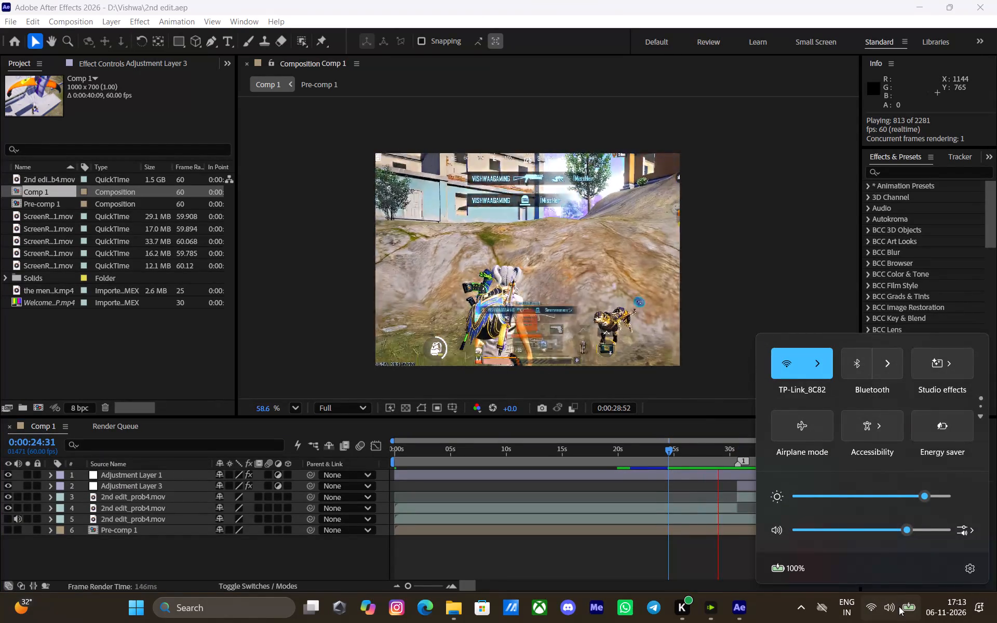
click(900, 611)
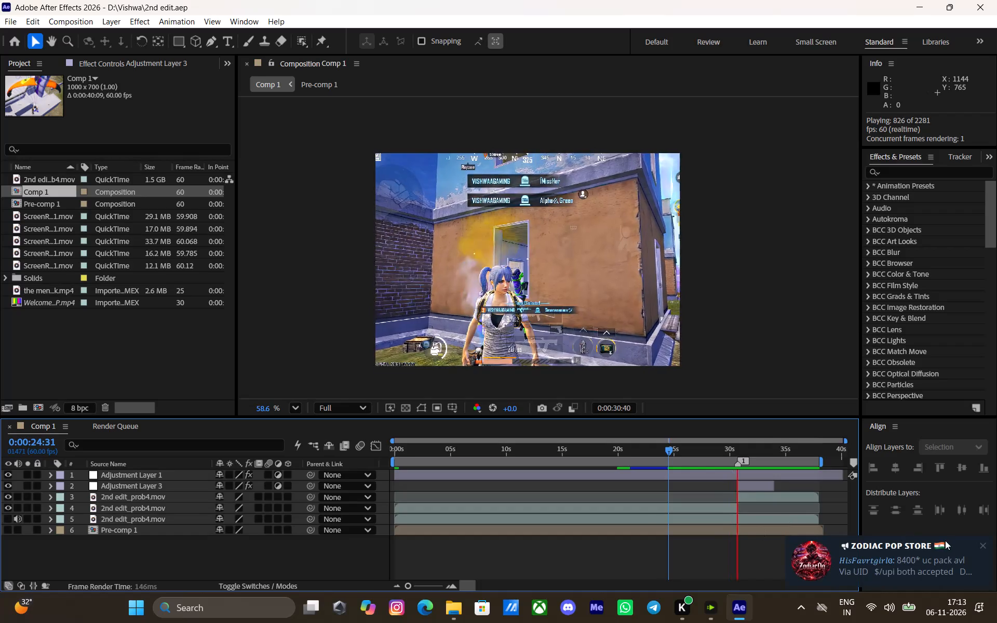
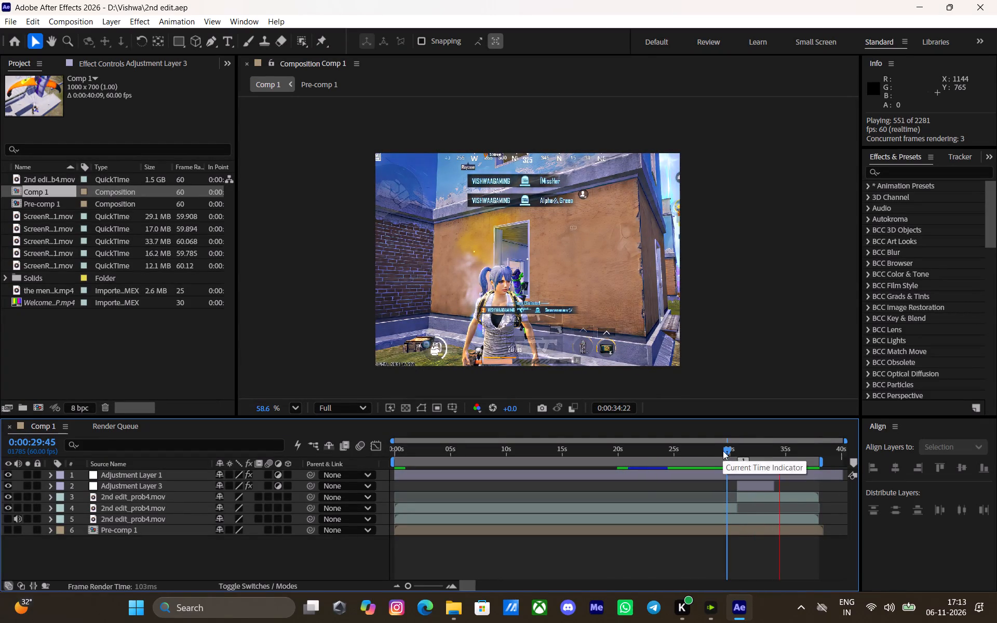
Replay the Comp 1 preview from about 0:00:29:41, just before Adjustment Layer 3 starts.
click(723, 451)
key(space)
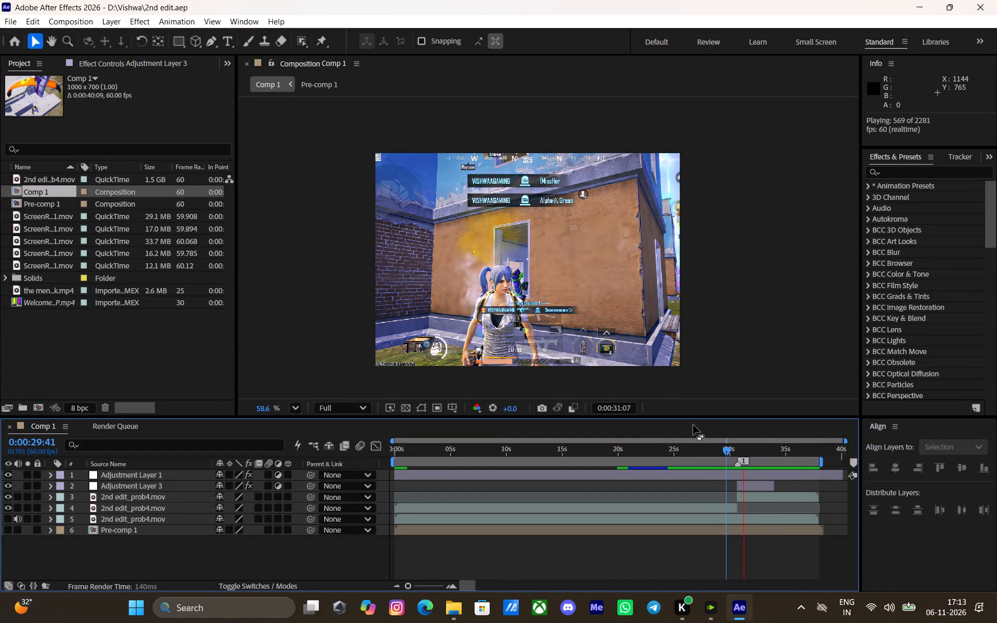
click(724, 451)
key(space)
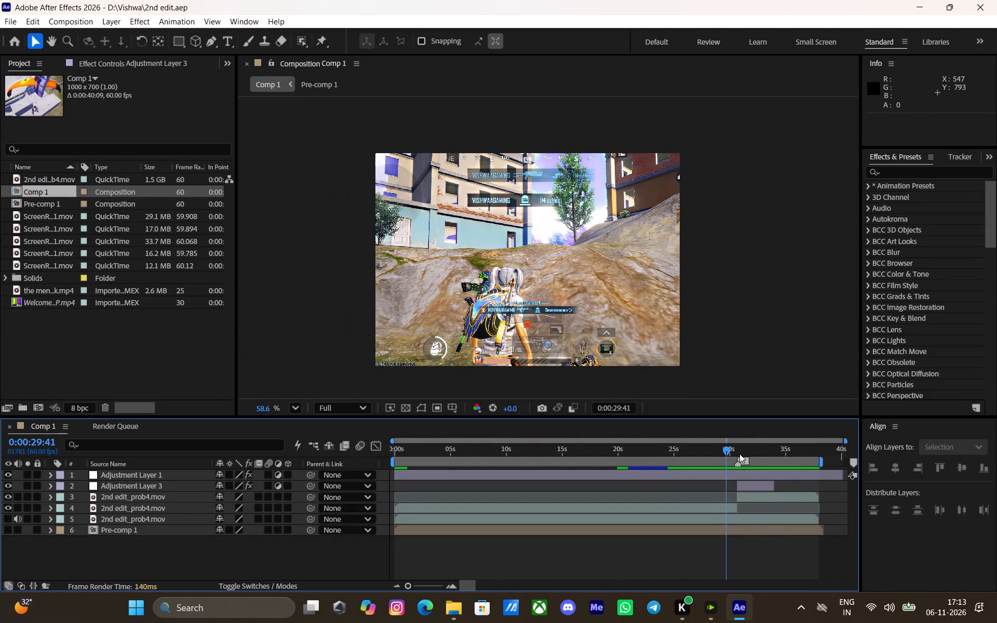
Preview Comp 1 across the clip cut from about 0:00:28:53 and again from about 0:00:29:35, and dismiss the memory alert.
drag(727, 453, 716, 453)
key(space)
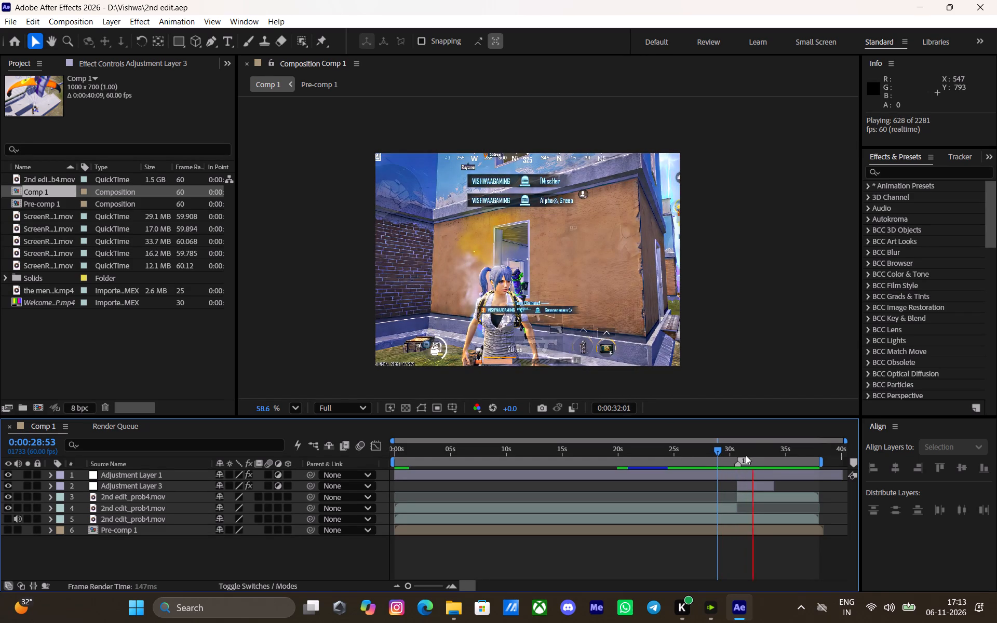
click(735, 455)
key(space)
click(724, 448)
key(space)
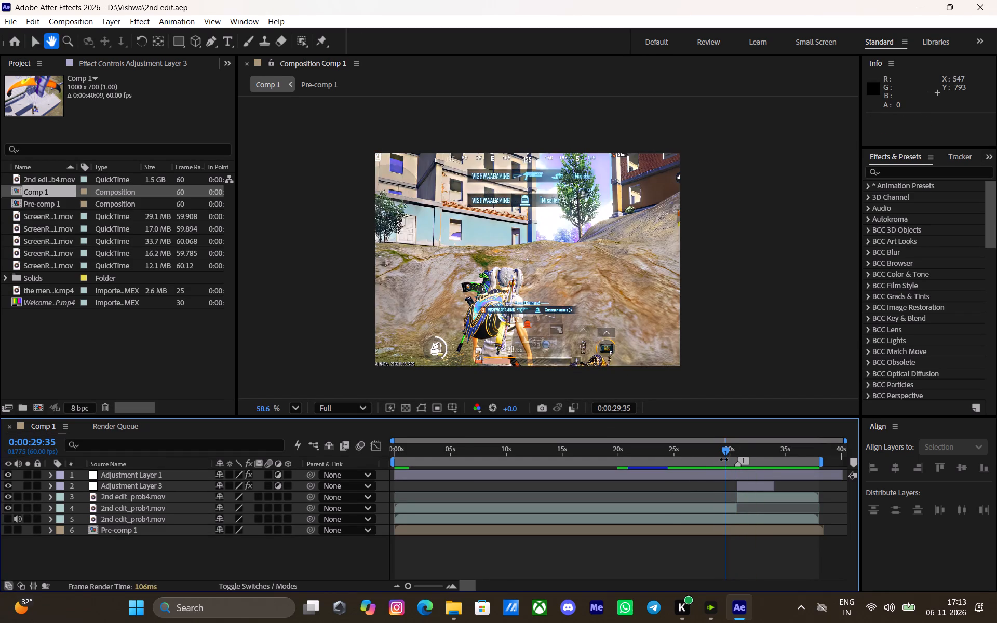
key(space)
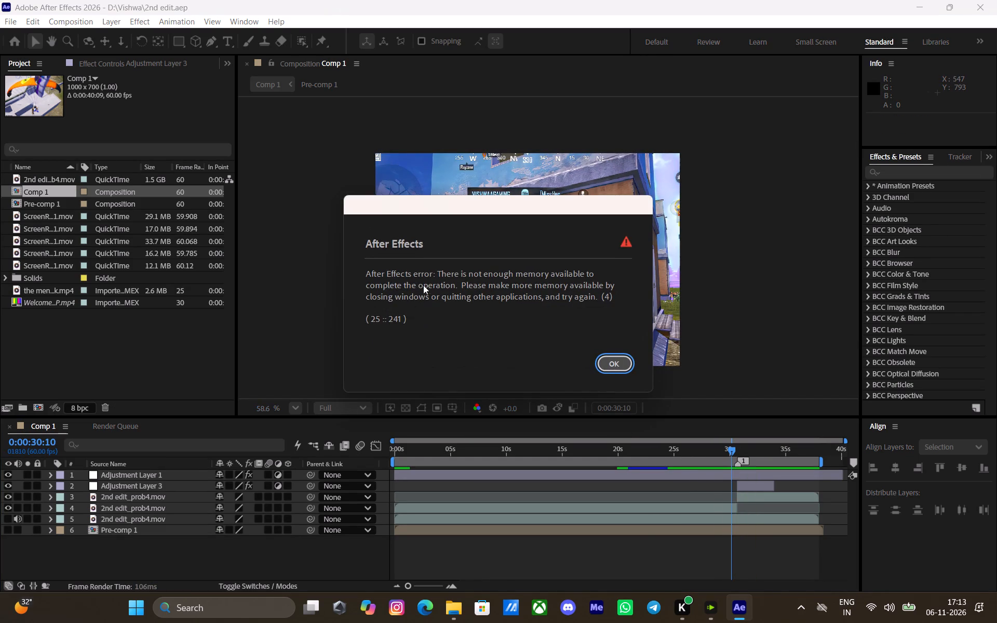
click(608, 361)
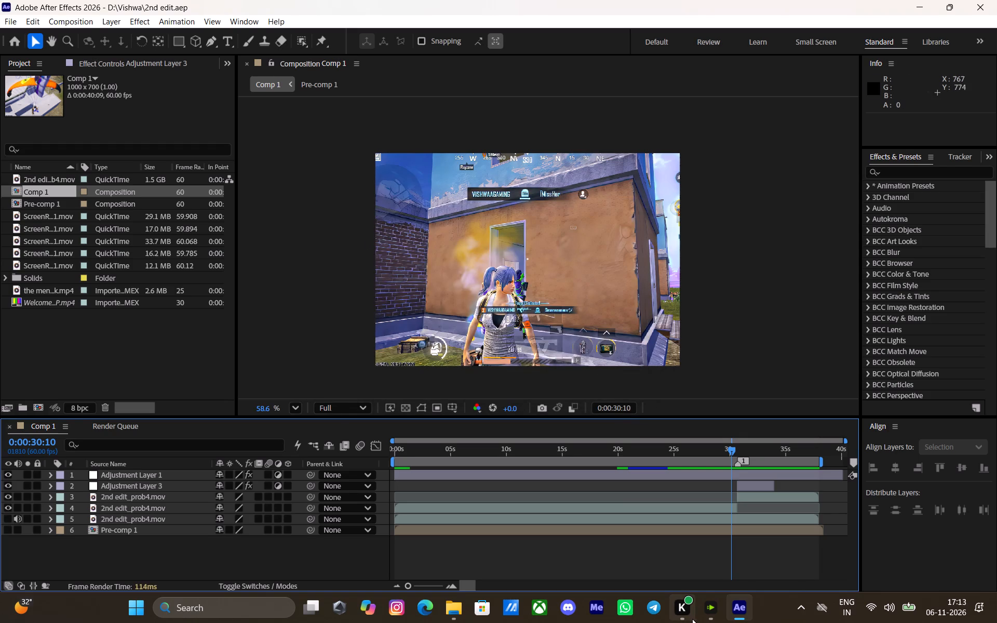
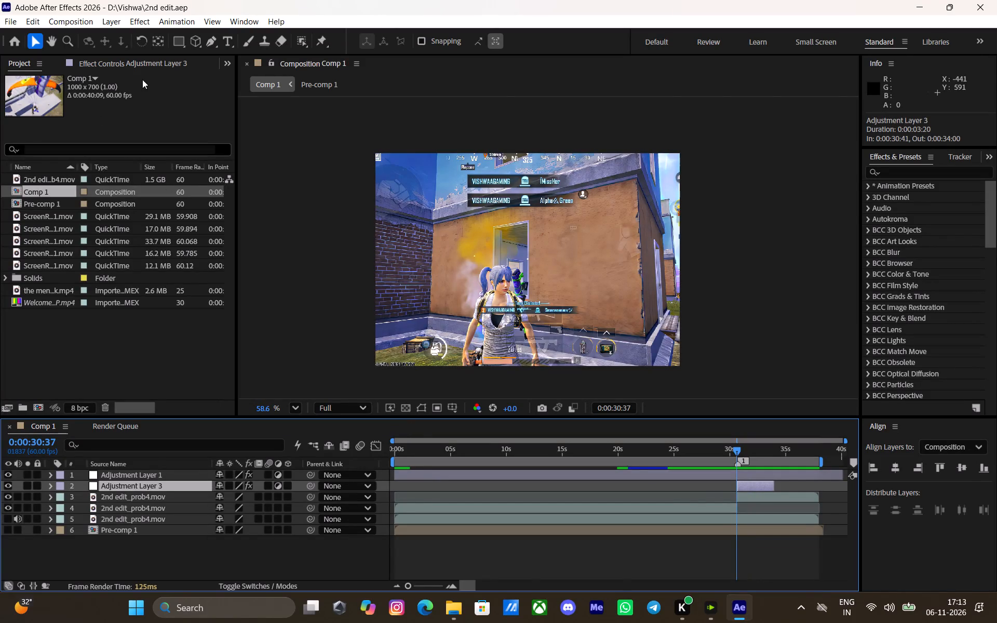
Turn off the Twitch 2 effect on Adjustment Layer 3.
click(142, 66)
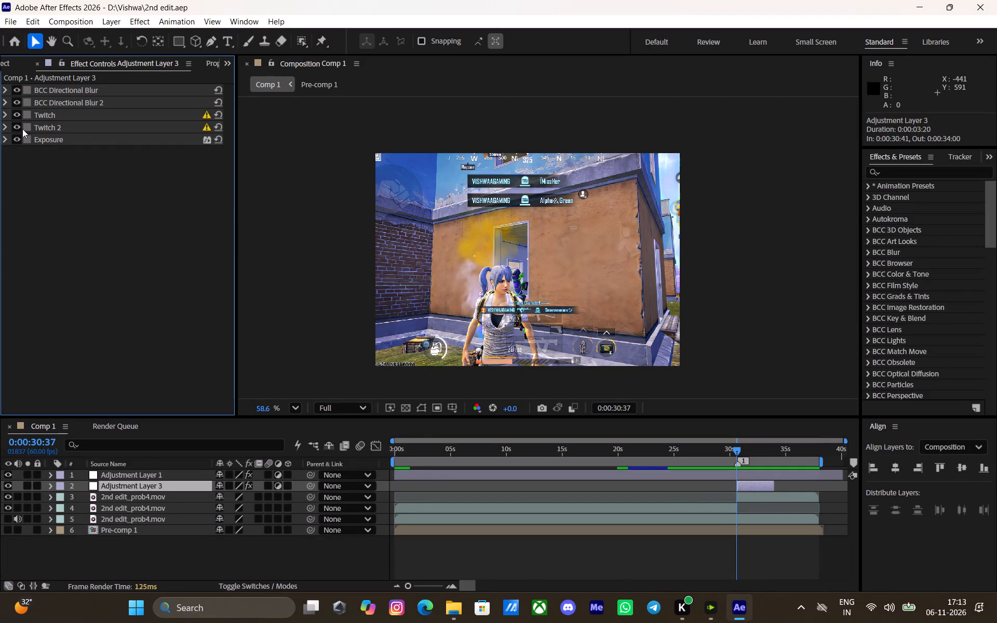
click(14, 125)
Reveal Adjustment Layer 3's keyframed properties, preview the clip cut from 0:00:30:37, and collapse the layer again.
key(u)
scroll(791, 536, down, 5)
key(space)
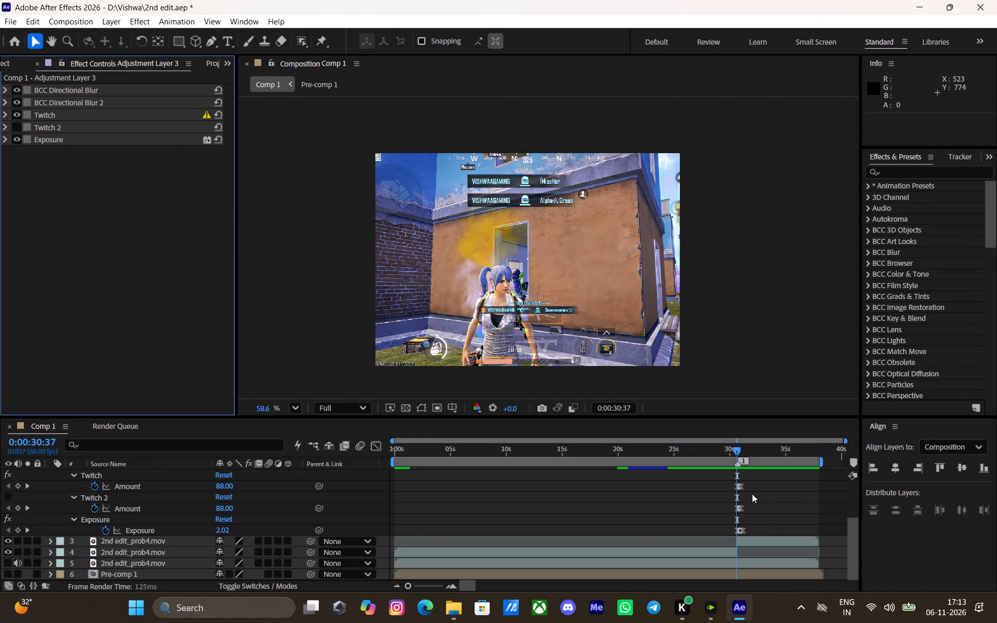
click(724, 452)
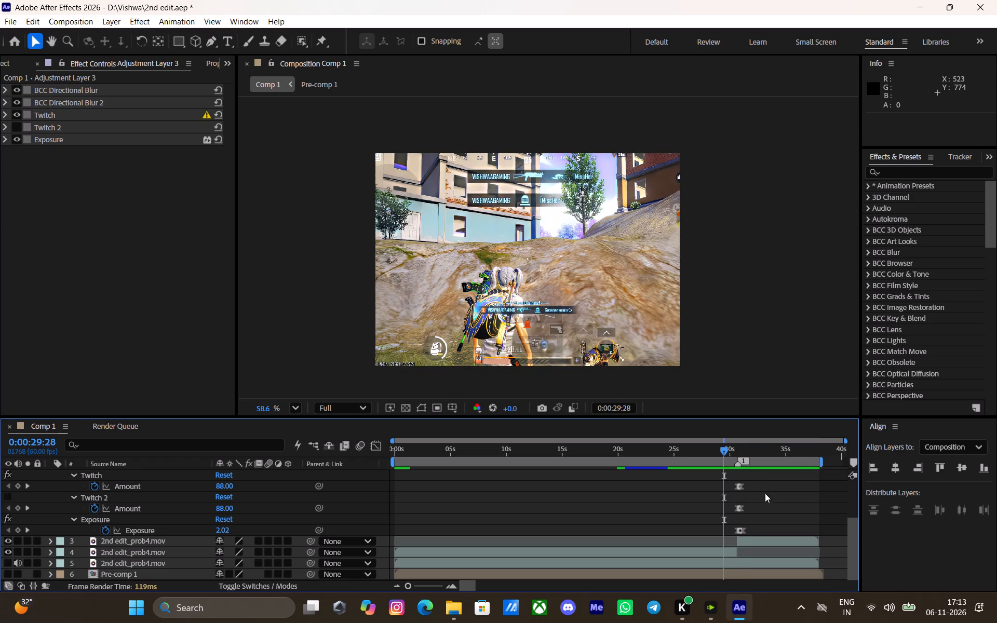
scroll(766, 496, up, 3)
click(52, 489)
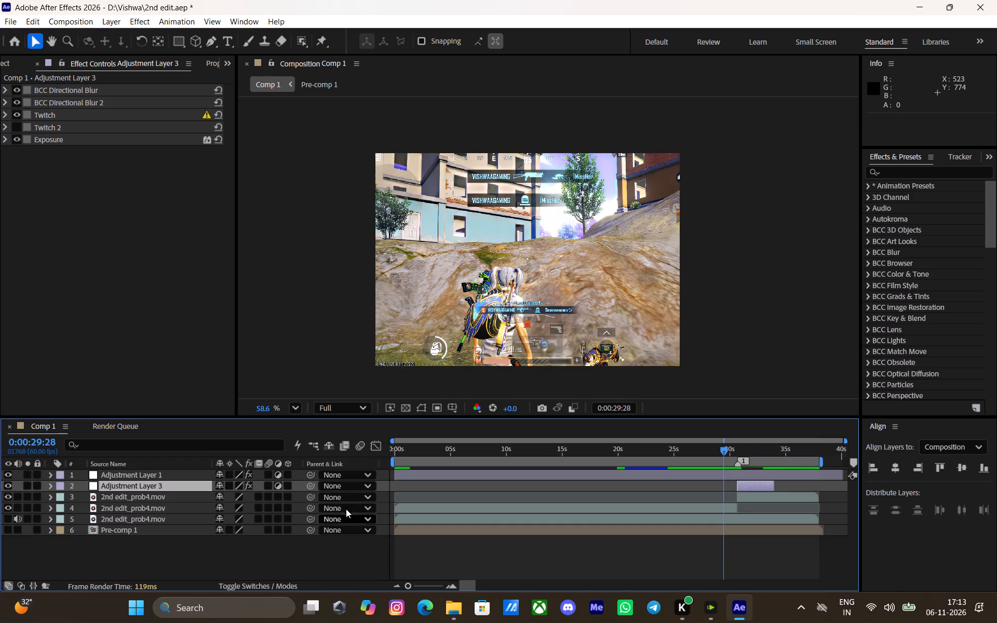
View the frame at Adjustment Layer 3's in point, and move the current time back to about 0:00:28:35.
key(i)
double_click(74, 268)
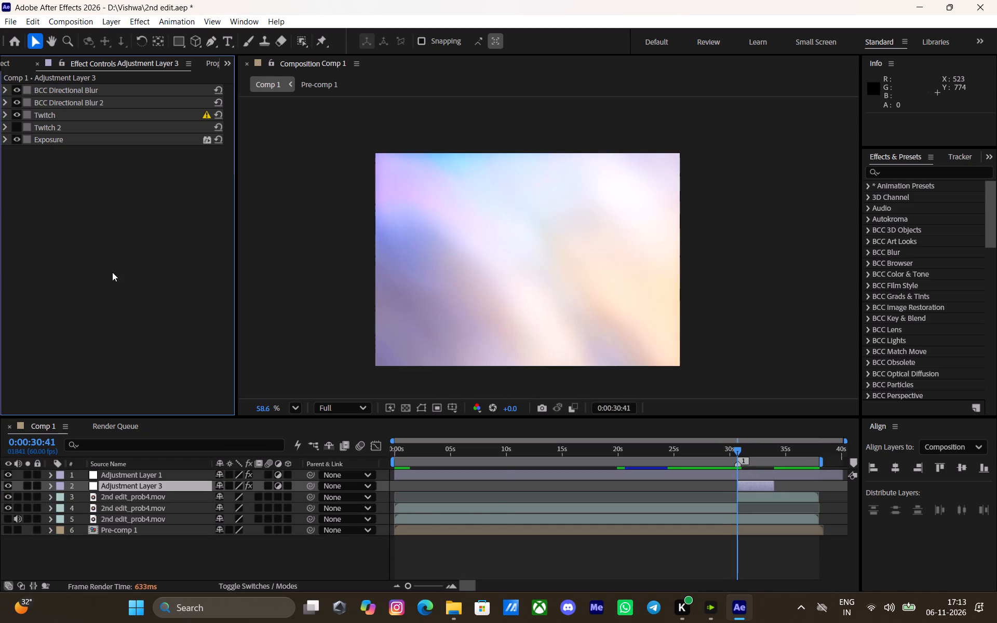
double_click(80, 242)
drag(731, 450, 714, 449)
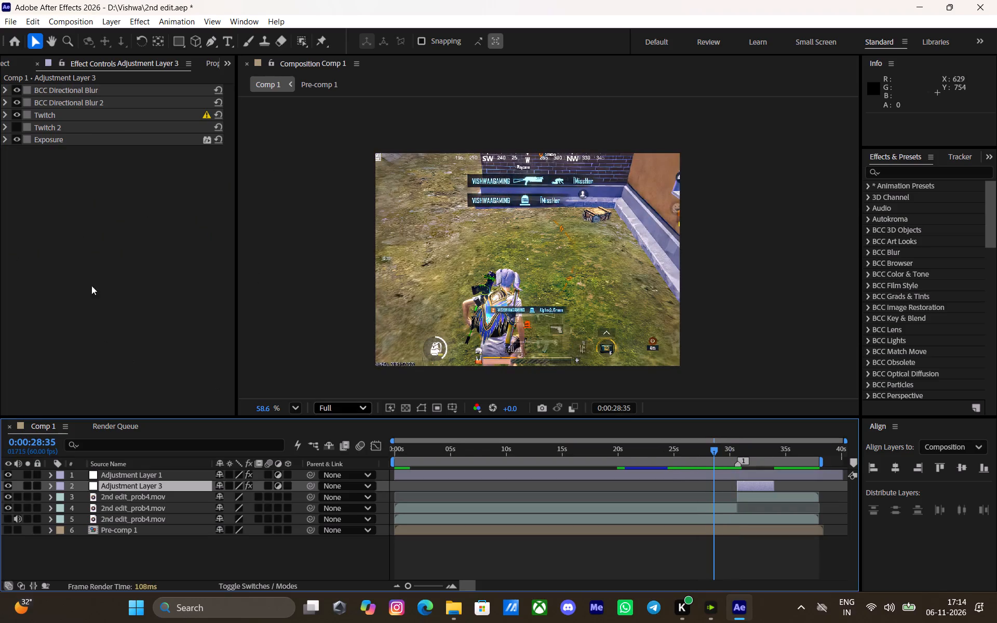
Return to the project's item list and start importing a file into it.
double_click(90, 257)
click(14, 64)
double_click(53, 364)
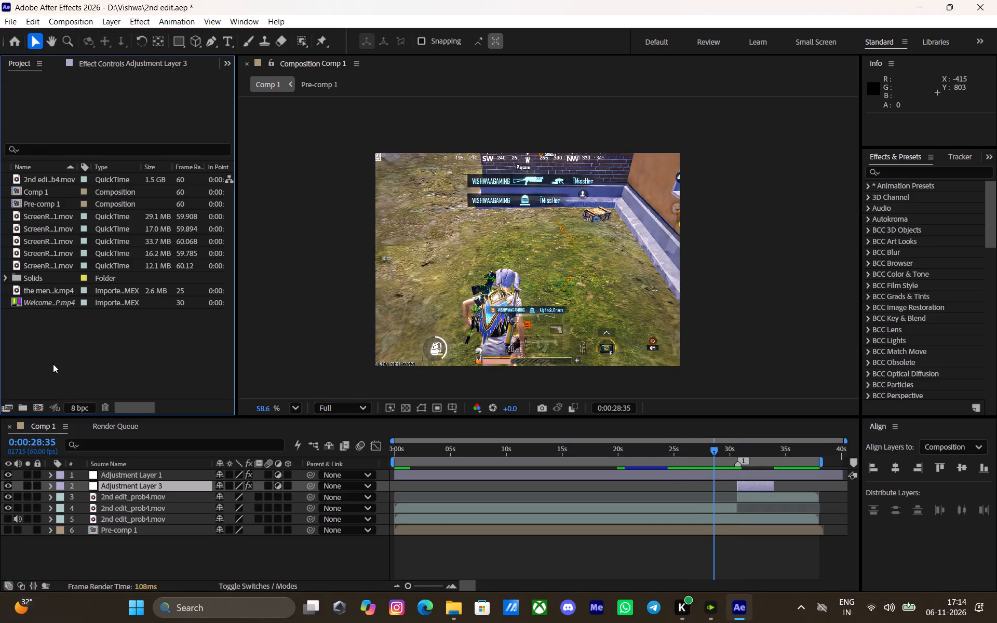
Browse to the overlay folder on New Volume (D:) for the file import.
scroll(224, 232, down, 4)
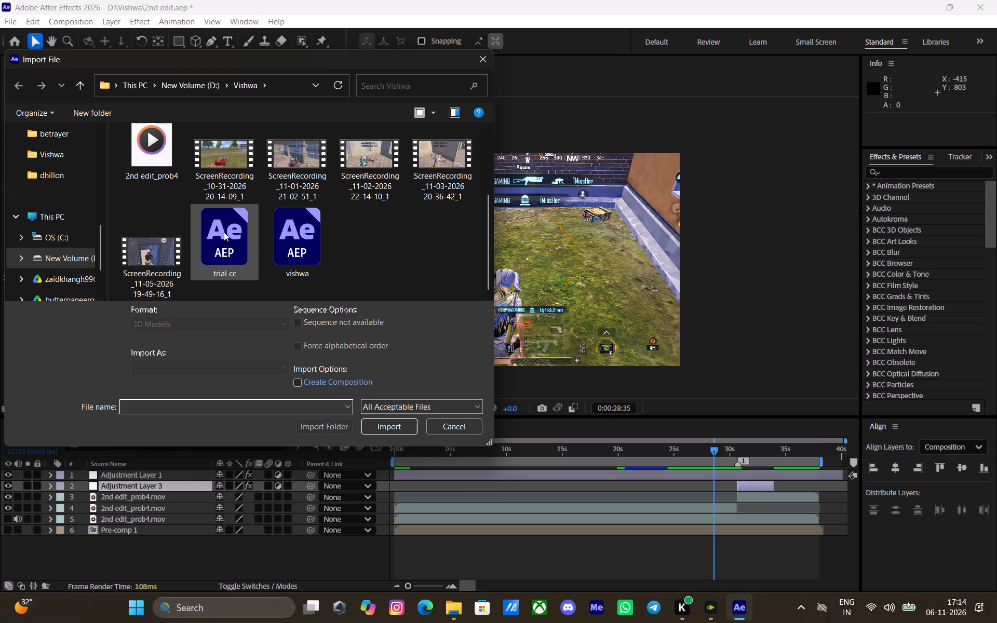
scroll(224, 232, down, 3)
scroll(219, 233, up, 3)
scroll(77, 234, up, 3)
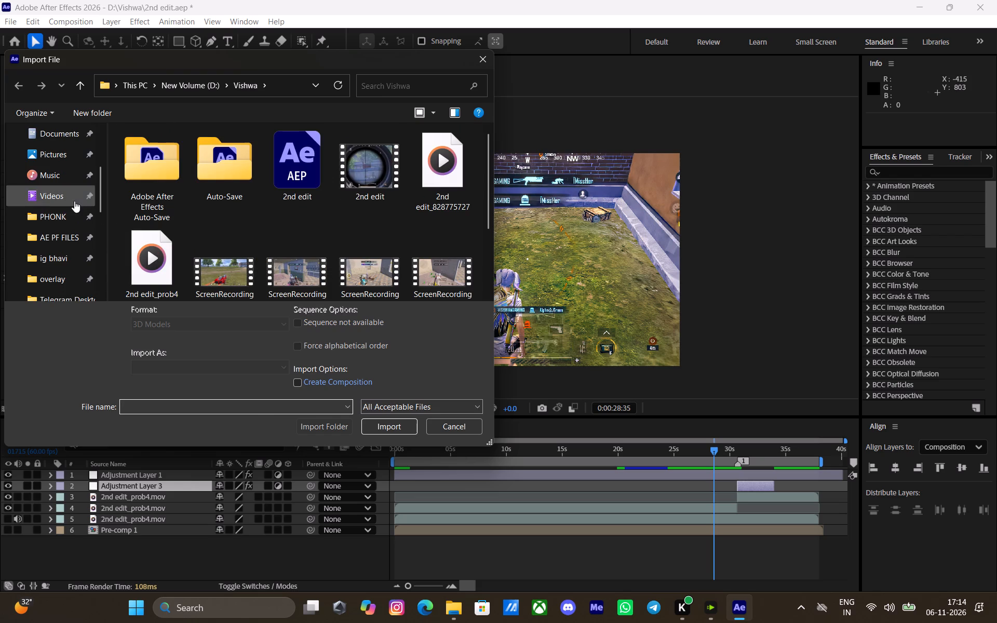
click(68, 247)
click(71, 264)
click(79, 179)
click(77, 151)
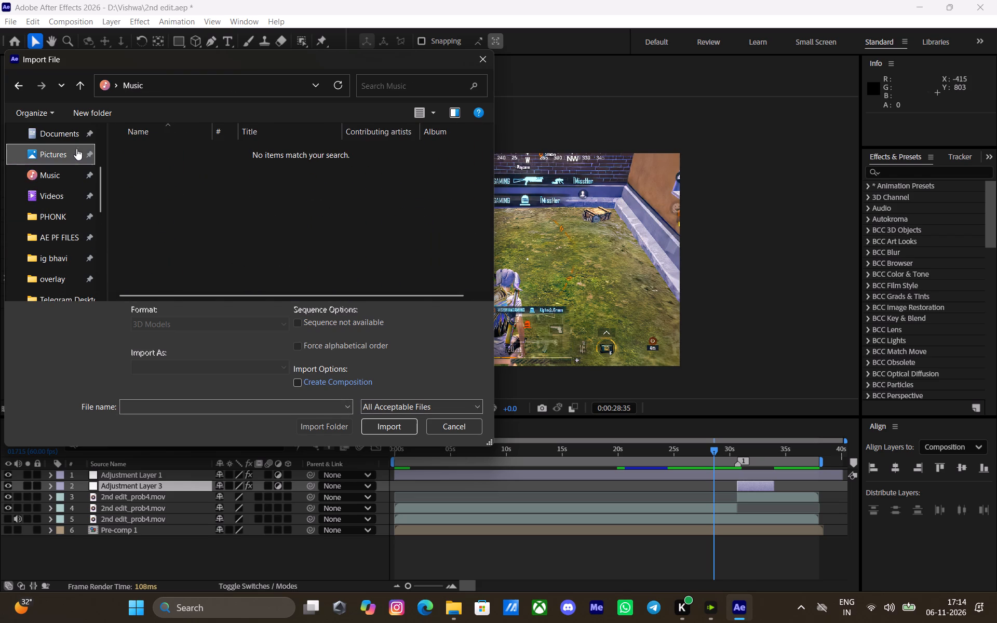
click(71, 208)
click(73, 232)
click(65, 289)
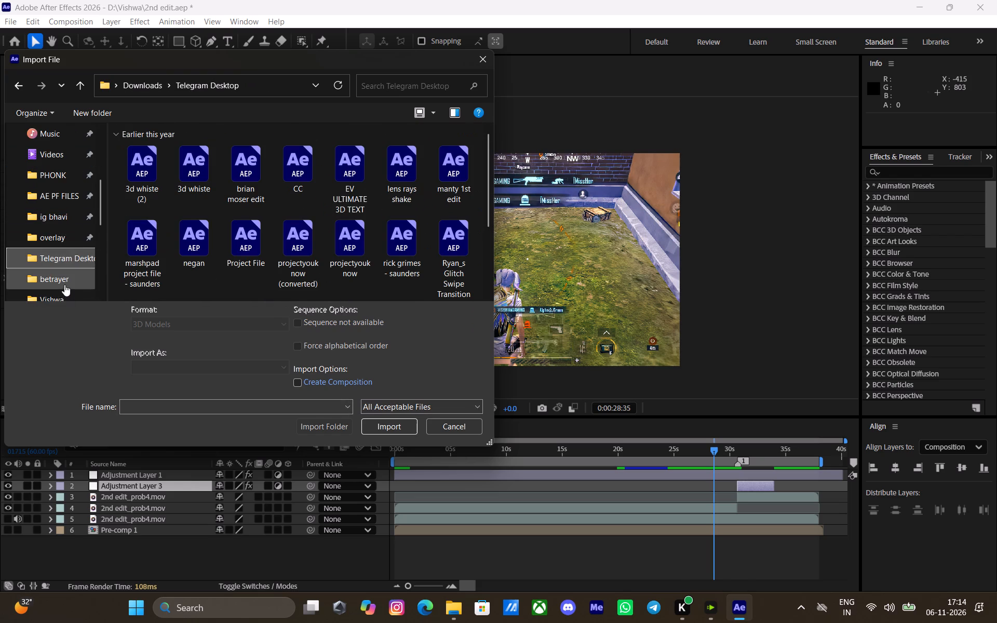
click(66, 242)
Search the overlay folder for "sku" and import the ios emoji skull image as footage.
click(401, 93)
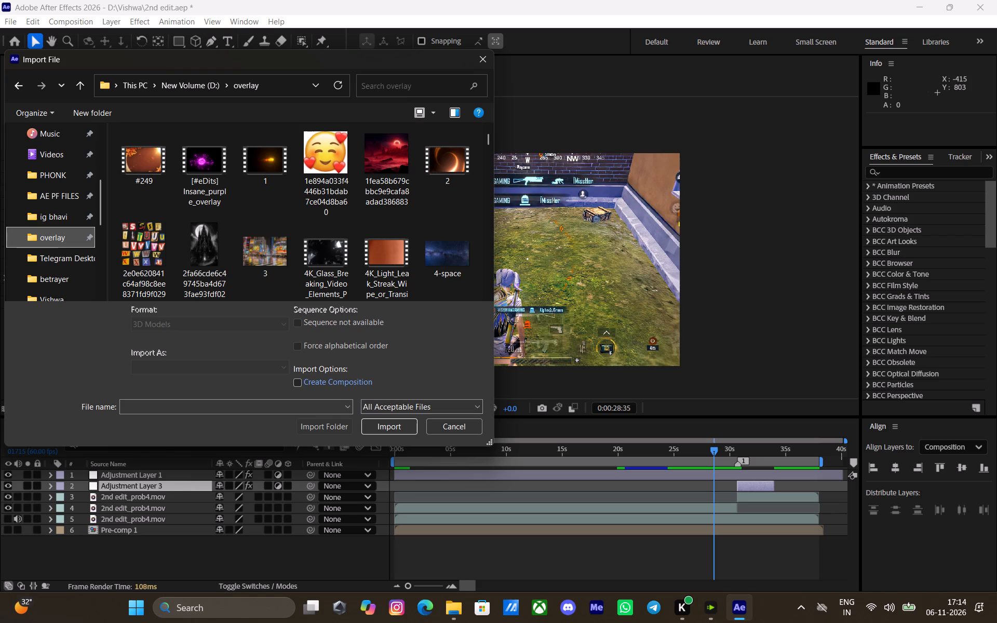
click(401, 86)
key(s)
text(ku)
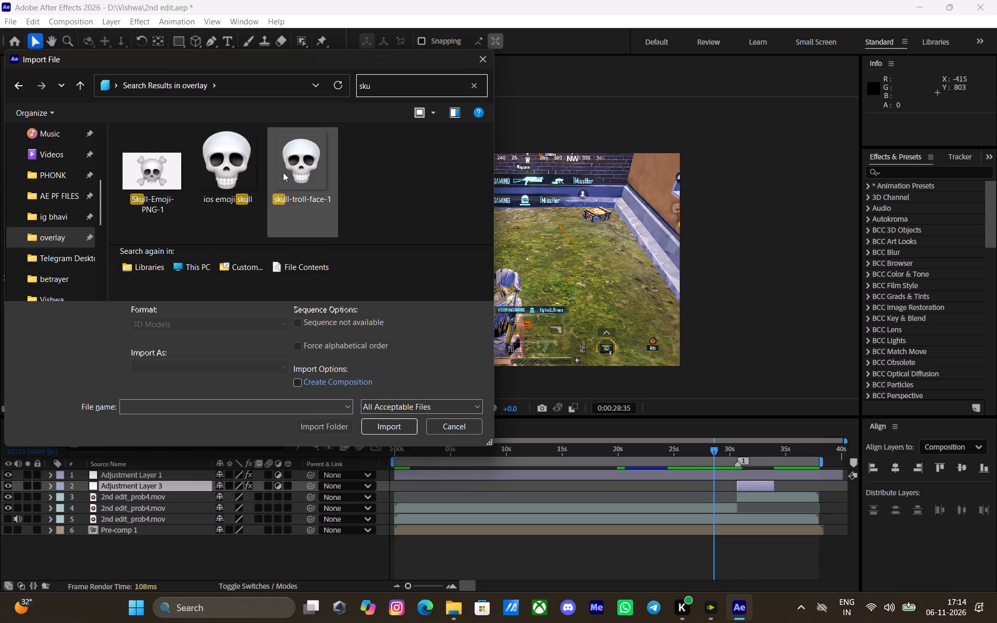
click(305, 173)
click(252, 169)
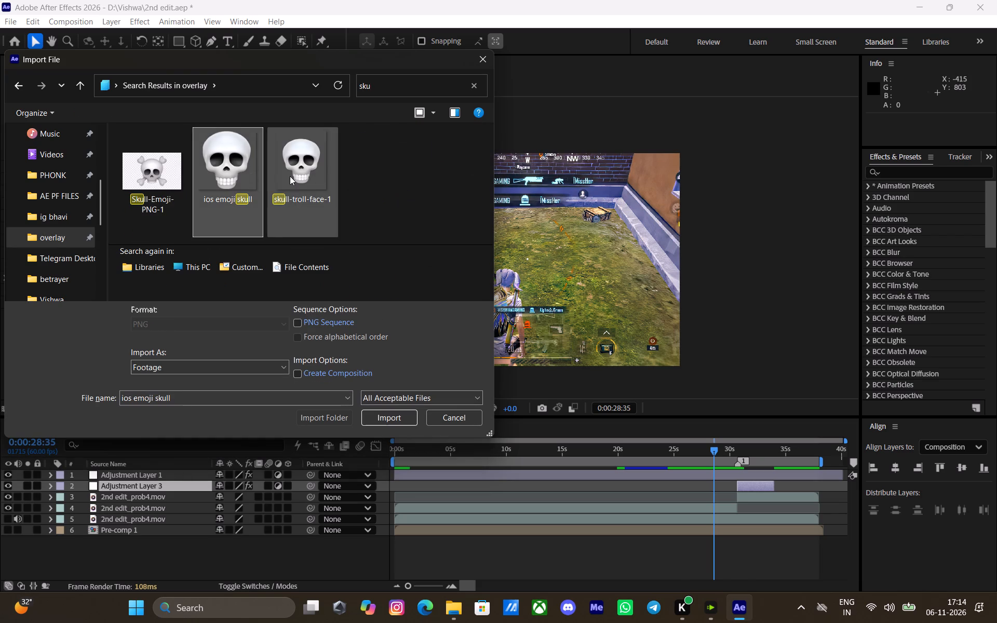
click(290, 176)
click(235, 182)
click(371, 416)
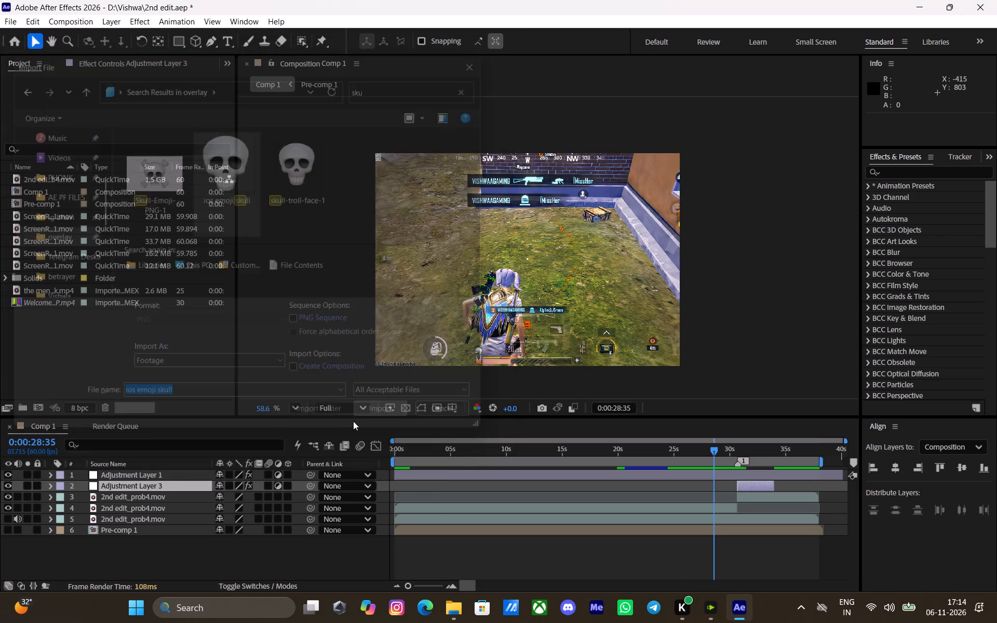
Place ios emoji skull.png in Comp 1 just above the player character's head.
drag(44, 205, 410, 230)
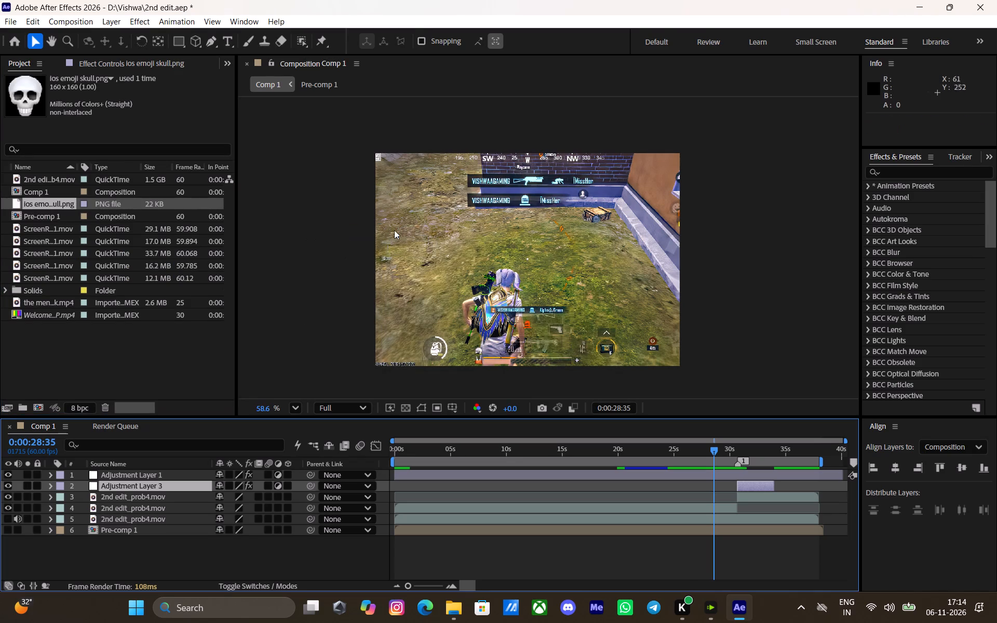
drag(403, 231, 497, 240)
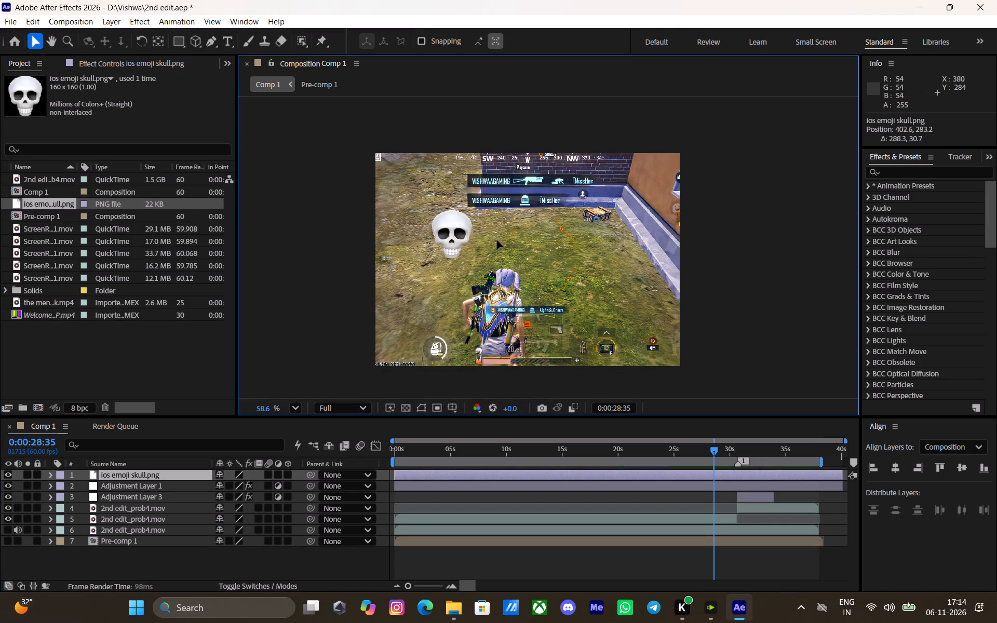
drag(497, 240, 507, 236)
Trim the skull layer's start to Adjustment Layer 3's in point at 0:00:30:41 and move it below Adjustment Layer 3.
click(769, 497)
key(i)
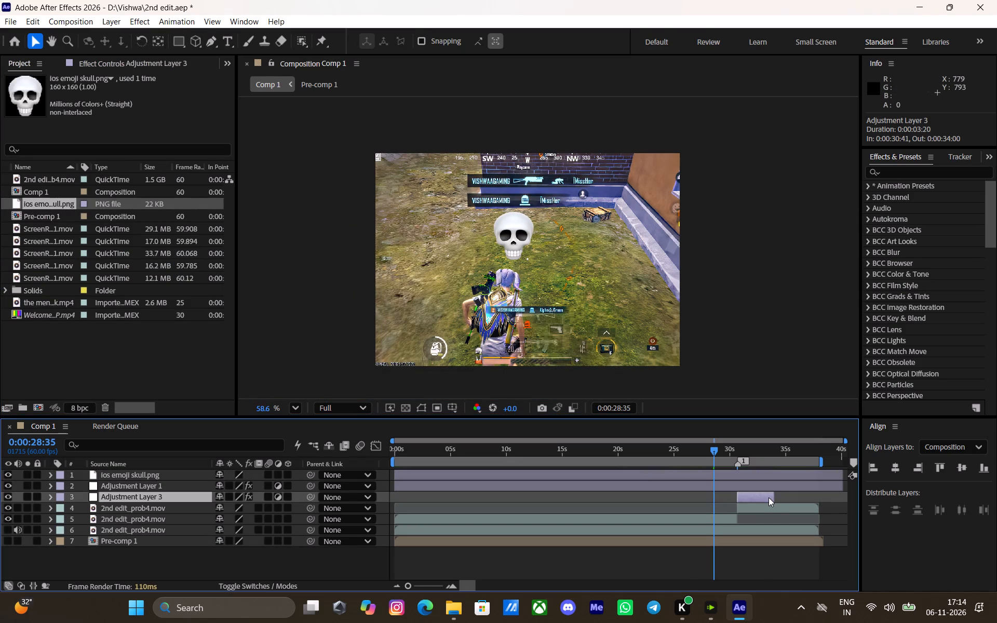
click(756, 477)
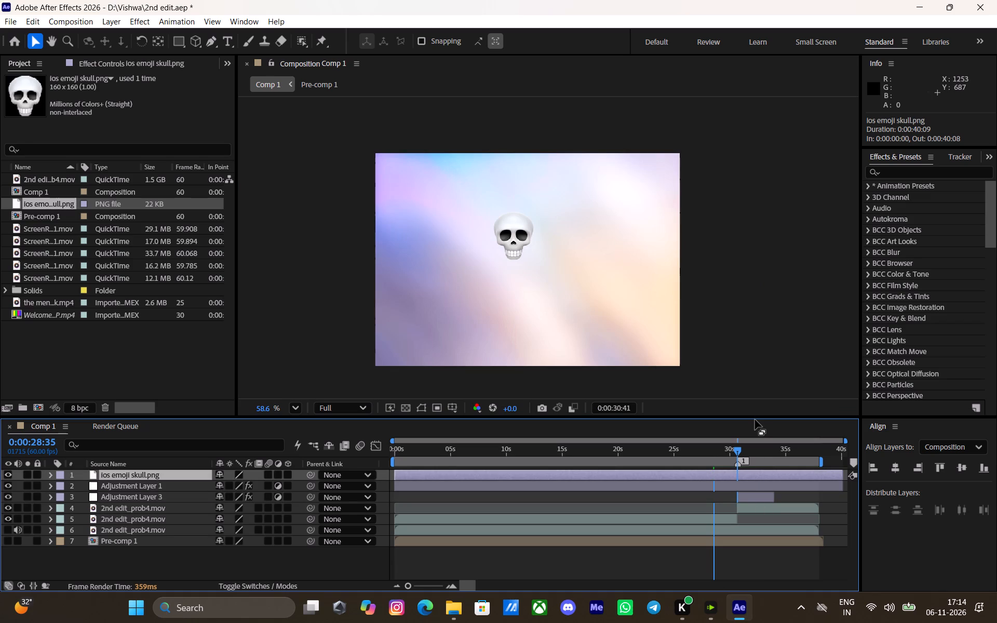
key(alt+bracketleft)
key(ctrl+bracketleft)
key(ctrl+bracketleft)
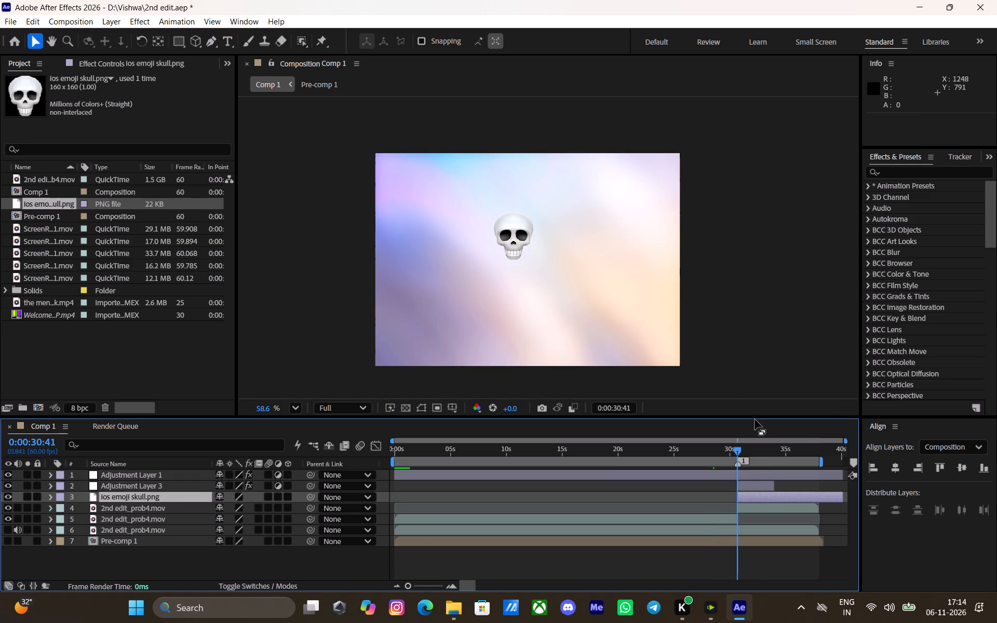
View the Comp 1 frame at 0:00:33:14.
click(766, 454)
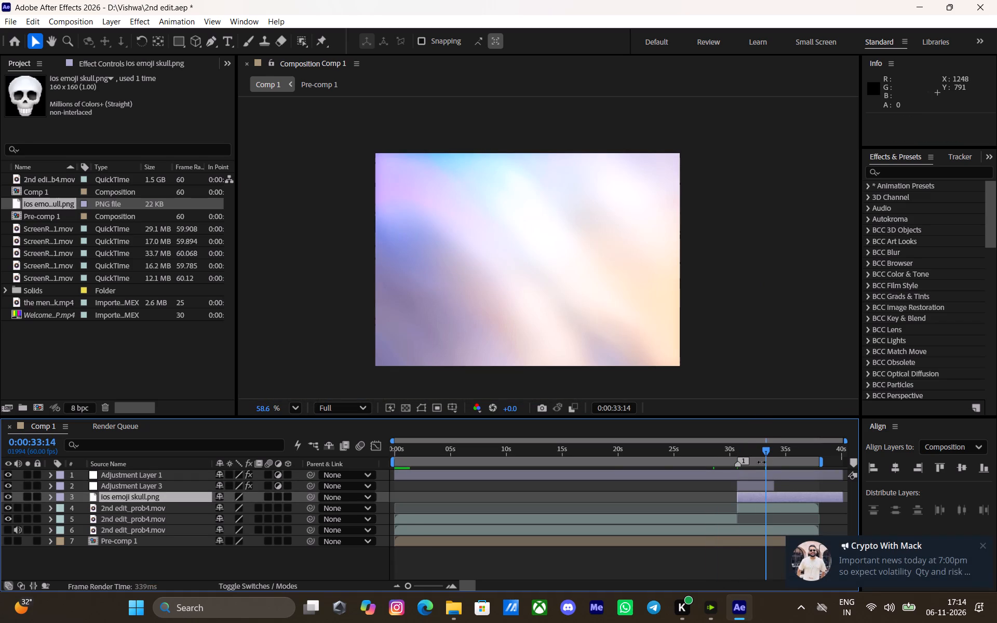
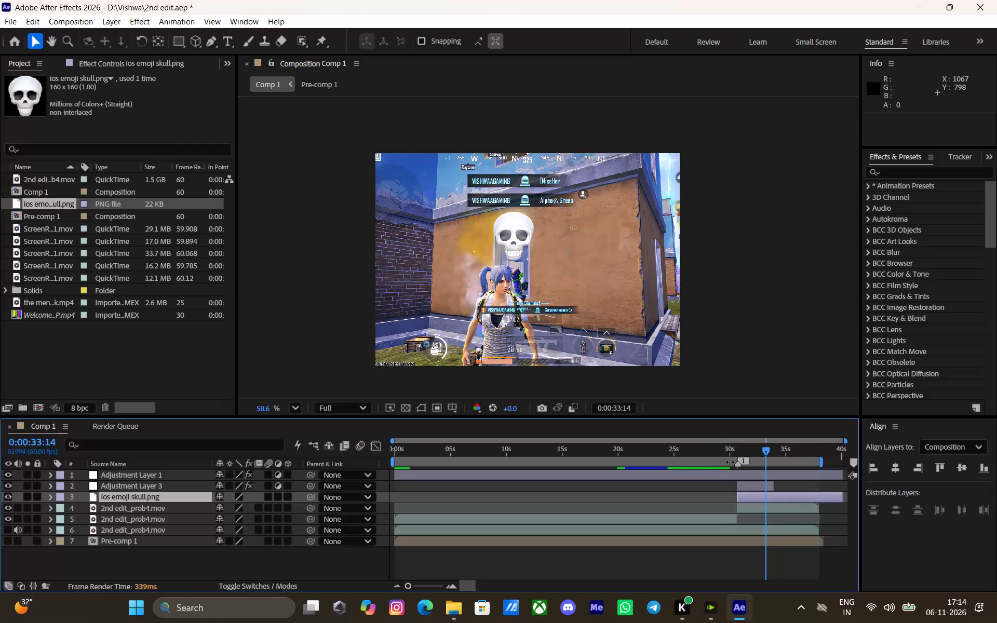
Copy all of Adjustment Layer 1's effects, including S_Sharpen, and paste them onto the ios emoji skull.png layer.
click(721, 472)
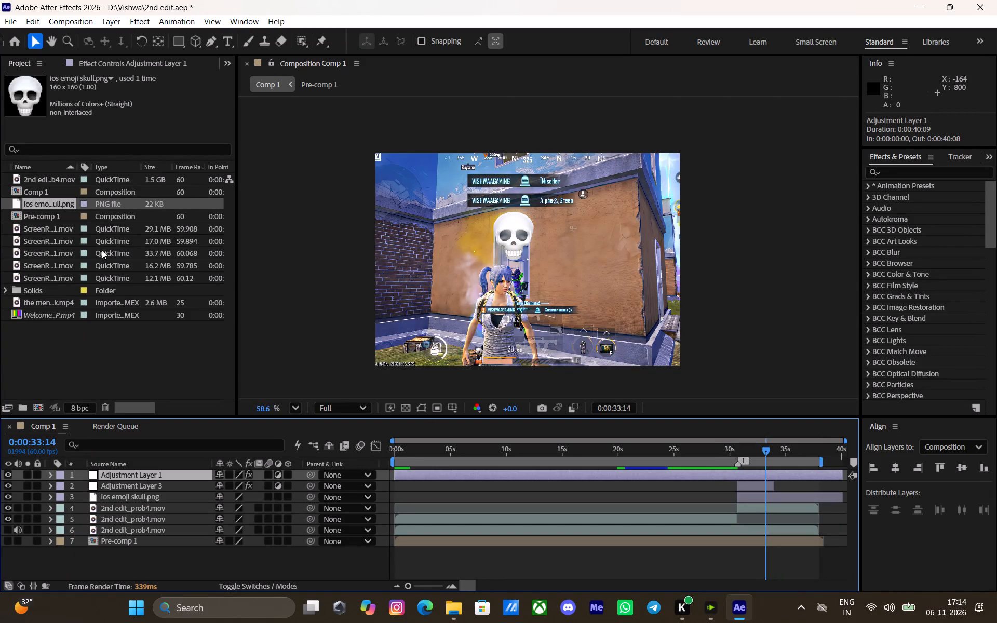
click(112, 70)
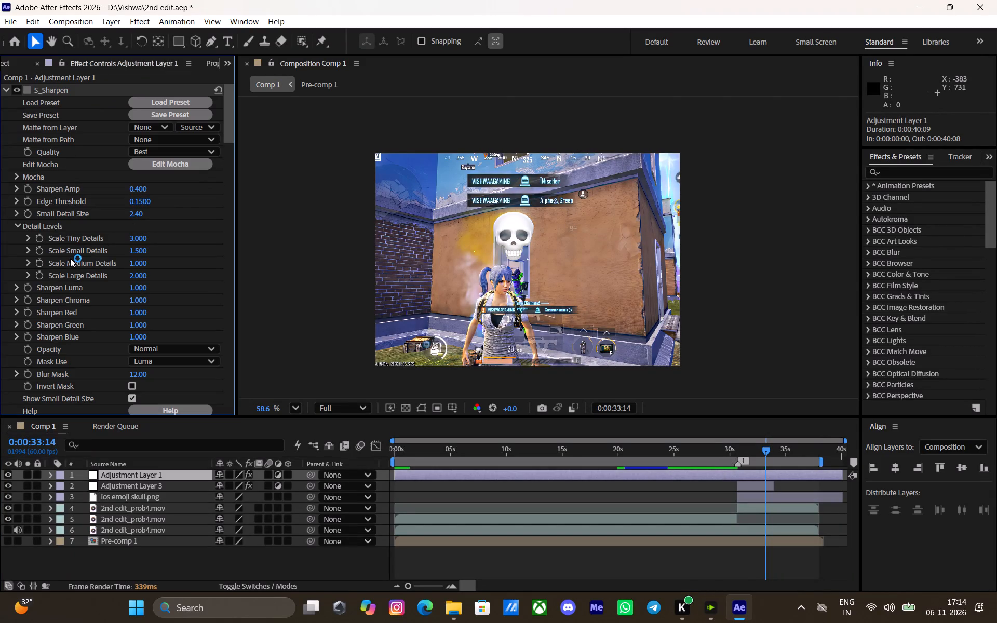
key(ctrl+a)
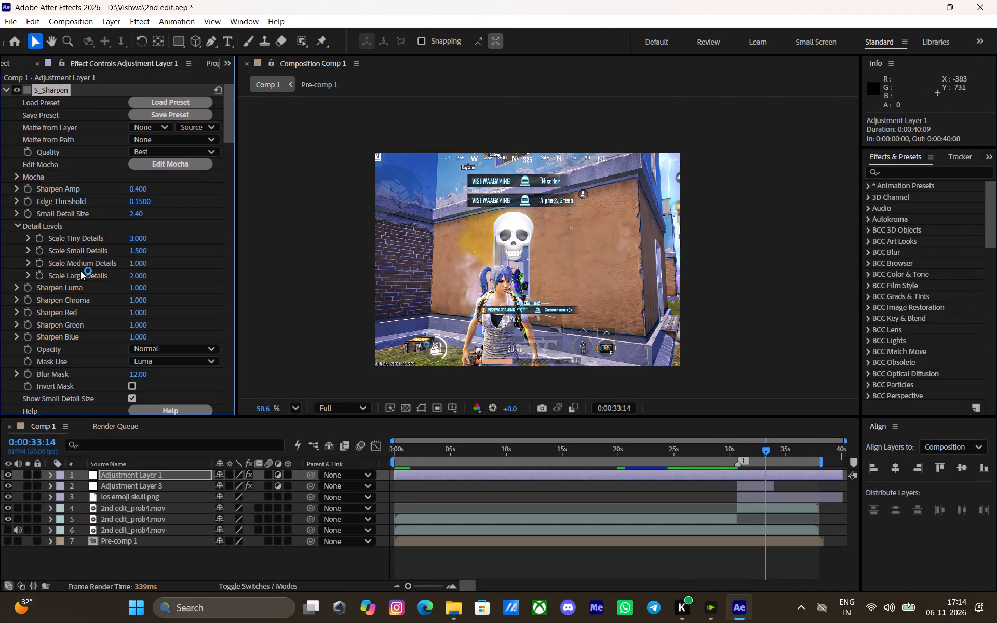
key(ctrl+c)
click(783, 499)
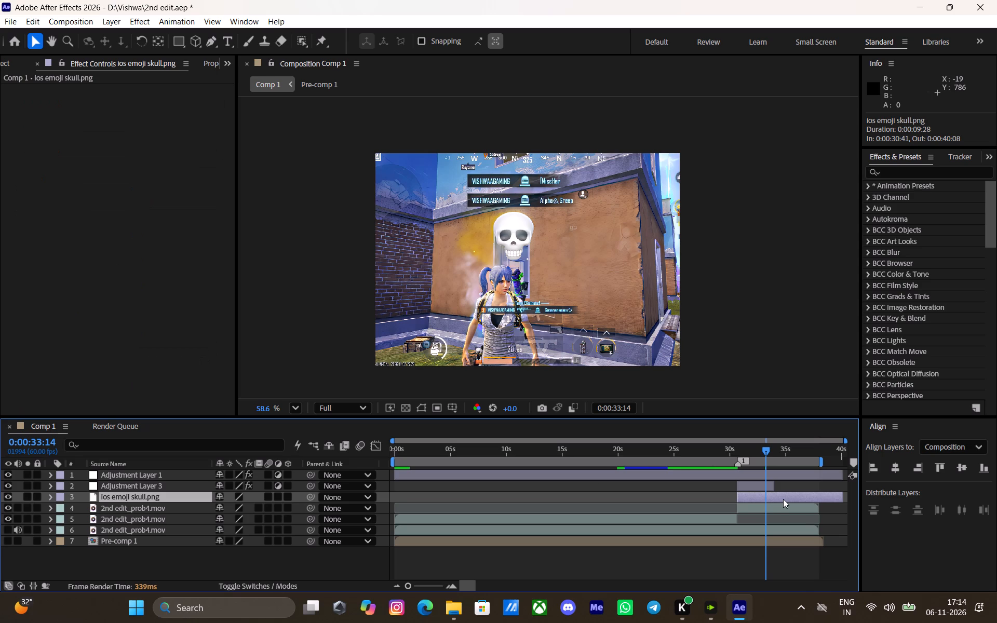
key(ctrl+v)
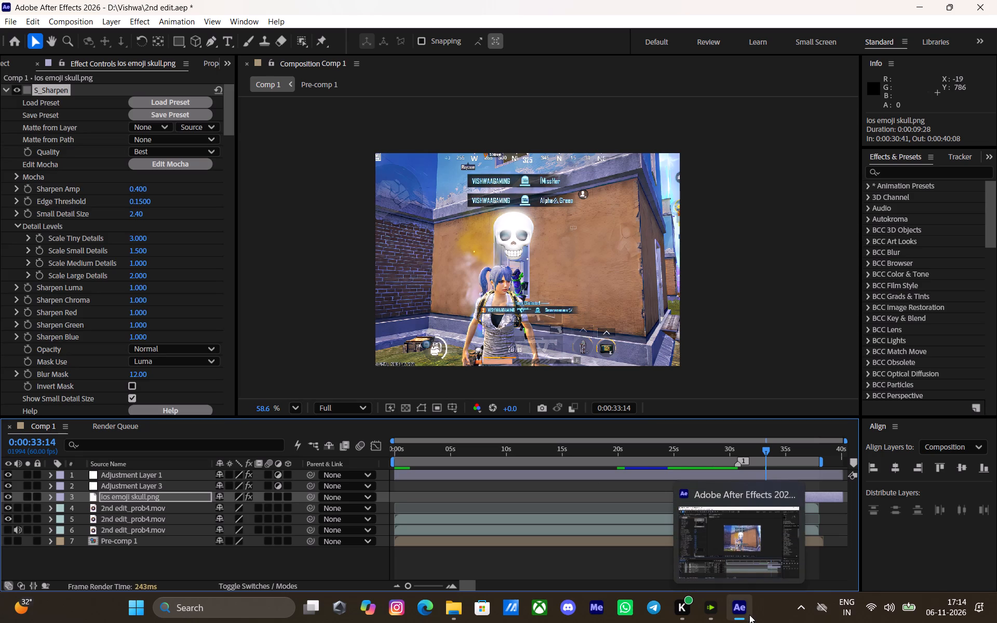
Move the ios emoji skull.png layer to the top of Comp 1's layer stack, above both adjustment layers.
key(ctrl+bracketright)
key(ctrl+bracketright)
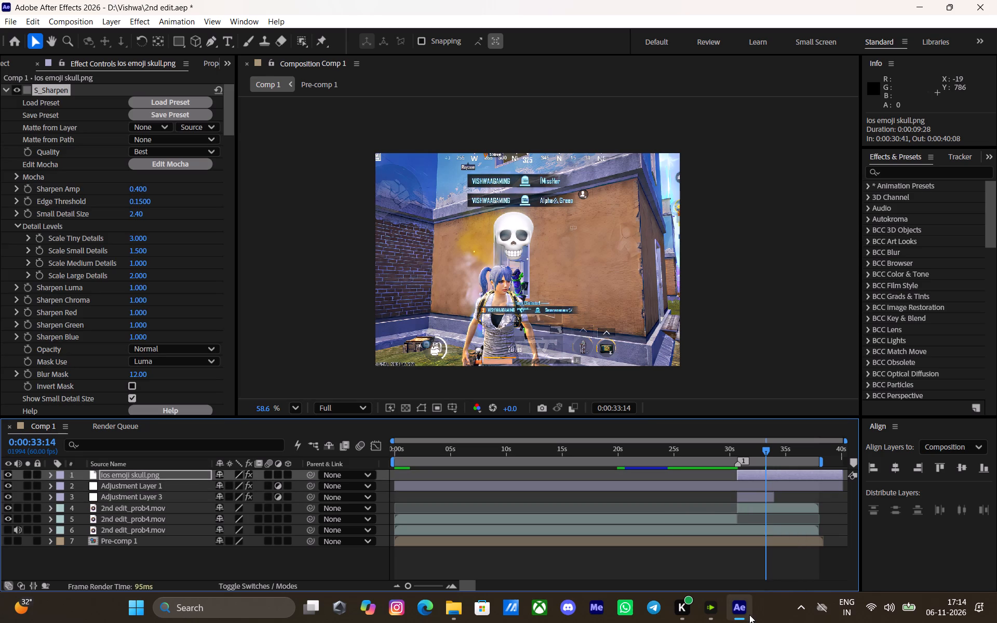
Collapse the skull layer's effects, turn off its S_Glow 2 effect and check the skull up close.
click(5, 91)
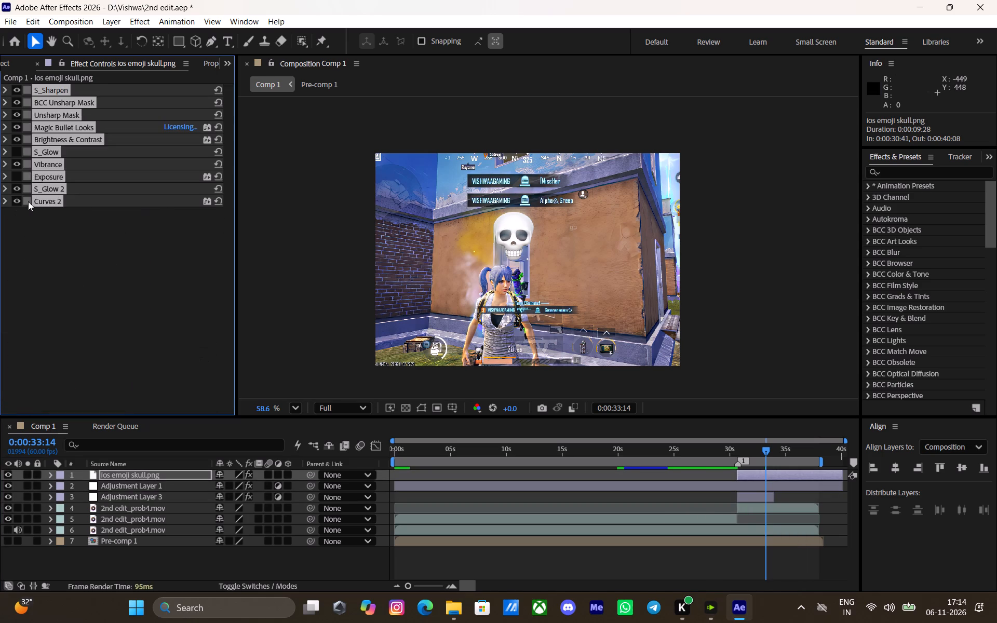
click(26, 240)
click(17, 192)
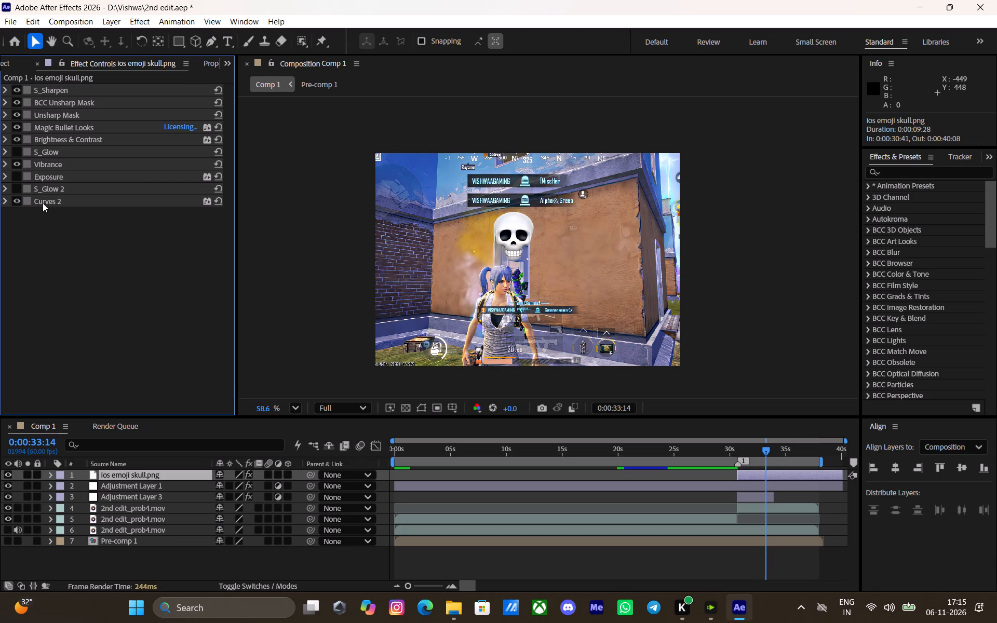
scroll(531, 269, up, 7)
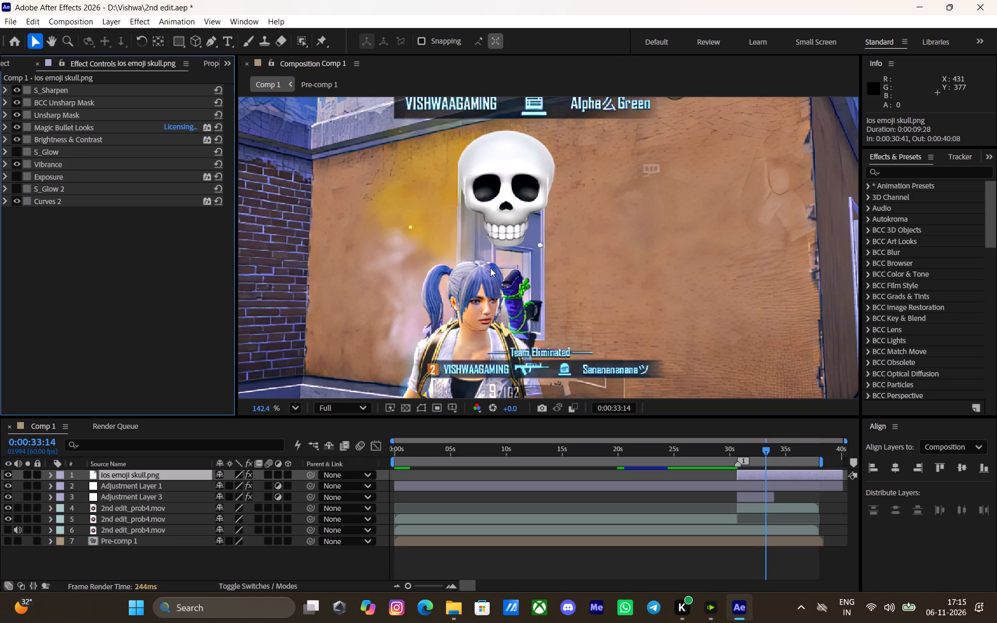
scroll(490, 268, down, 7)
scroll(490, 267, up, 1)
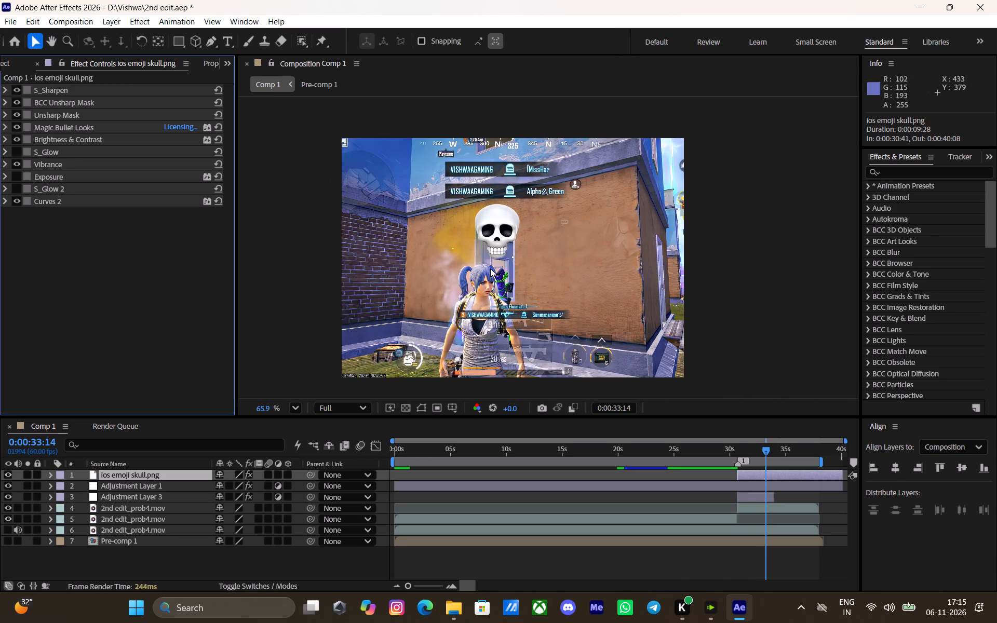
Duplicate the ios emoji skull.png layer in Comp 1.
click(768, 479)
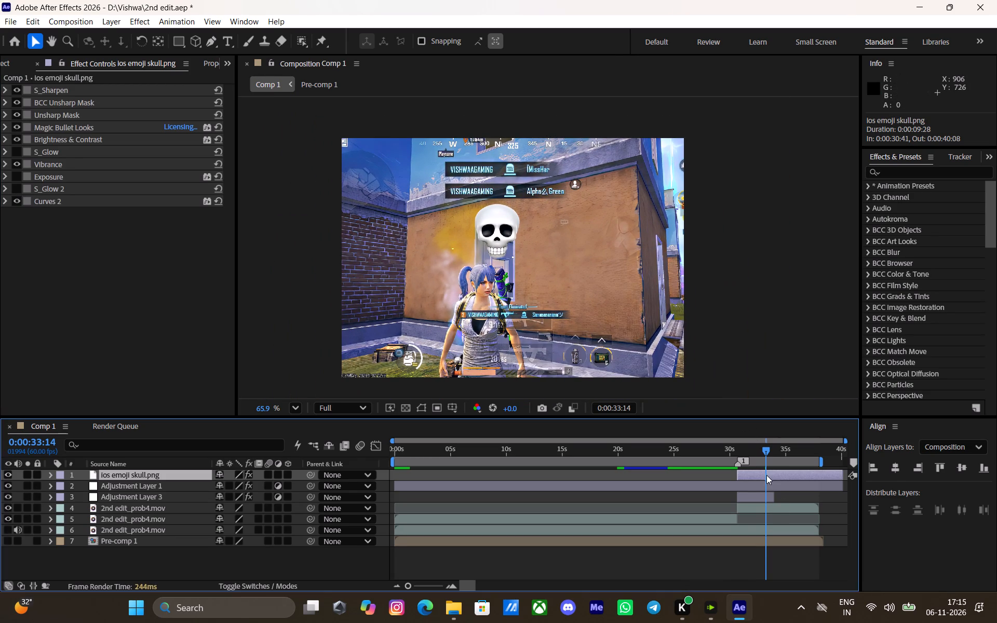
click(766, 473)
key(ctrl+d)
Delete all effects from the lower ios emoji skull.png copy and save the project.
click(761, 487)
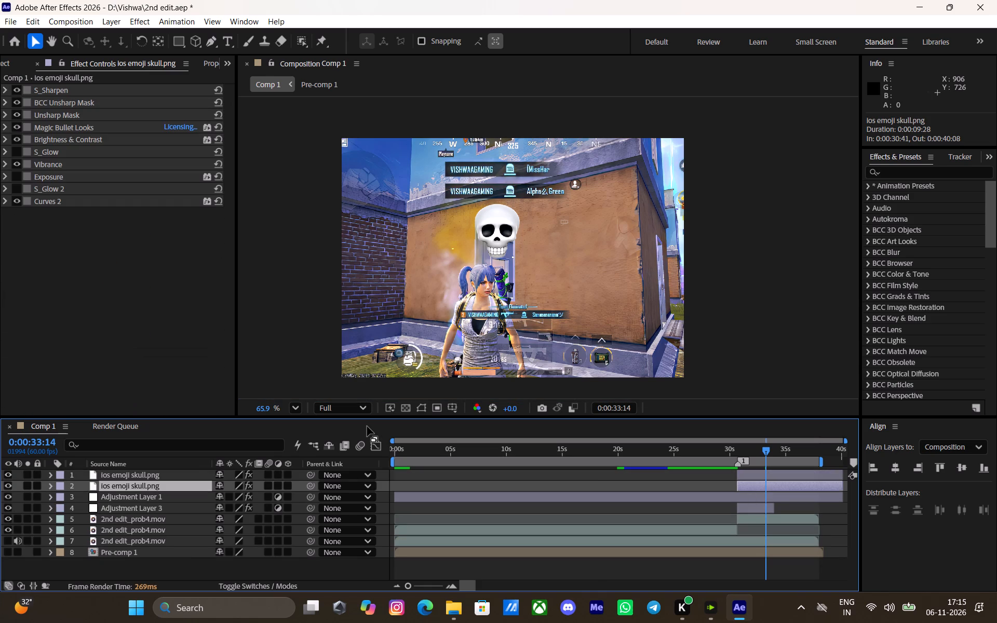
click(16, 275)
key(ctrl+a)
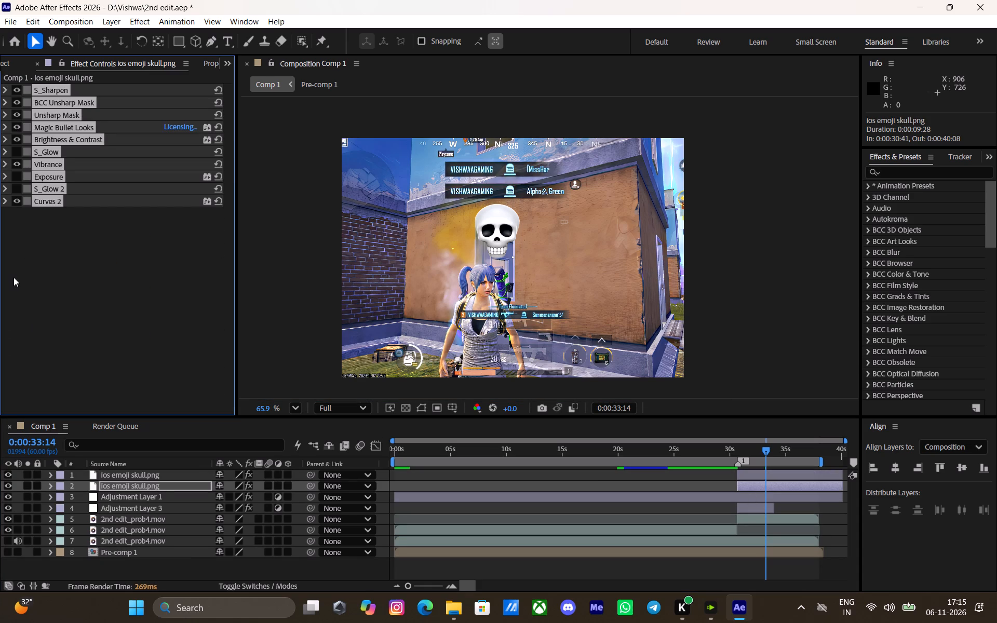
key(Delete)
key(ctrl+s)
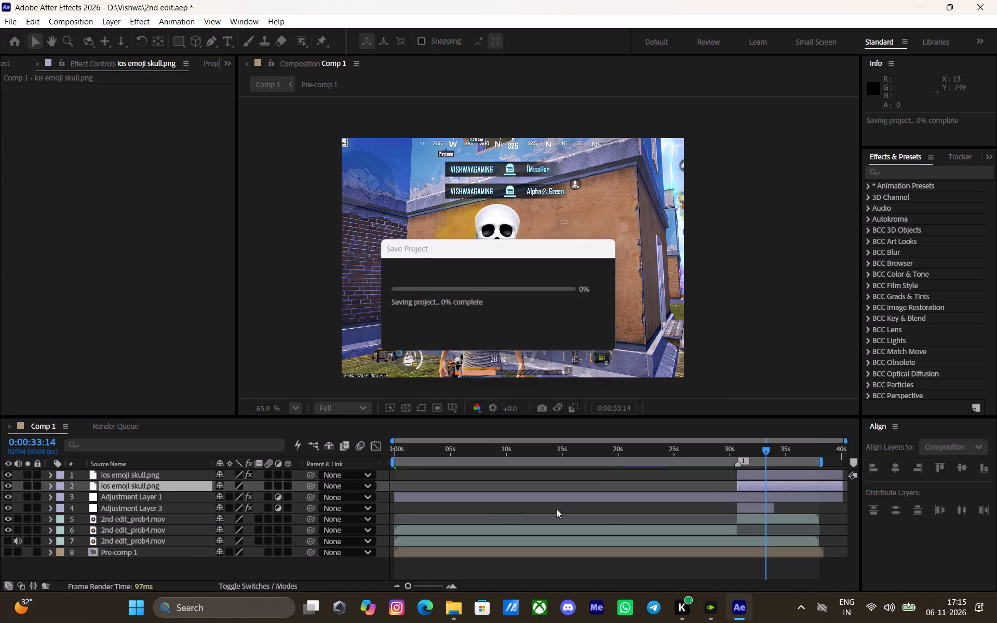
Find the Drop Shadow effect by searching for "dr" and apply it to the lower skull layer.
key(ctrl+space)
text(dr)
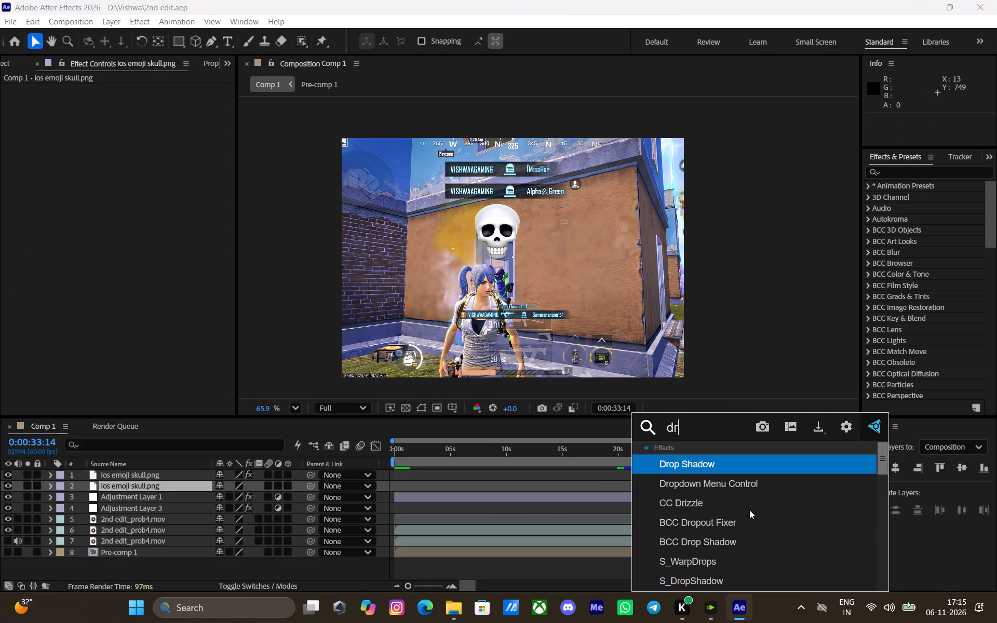
click(709, 469)
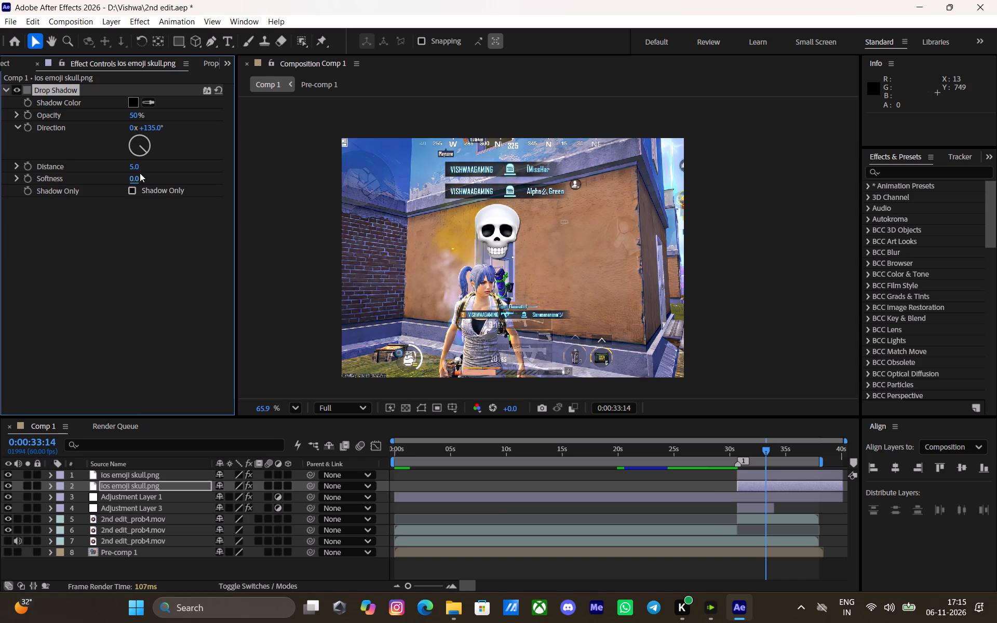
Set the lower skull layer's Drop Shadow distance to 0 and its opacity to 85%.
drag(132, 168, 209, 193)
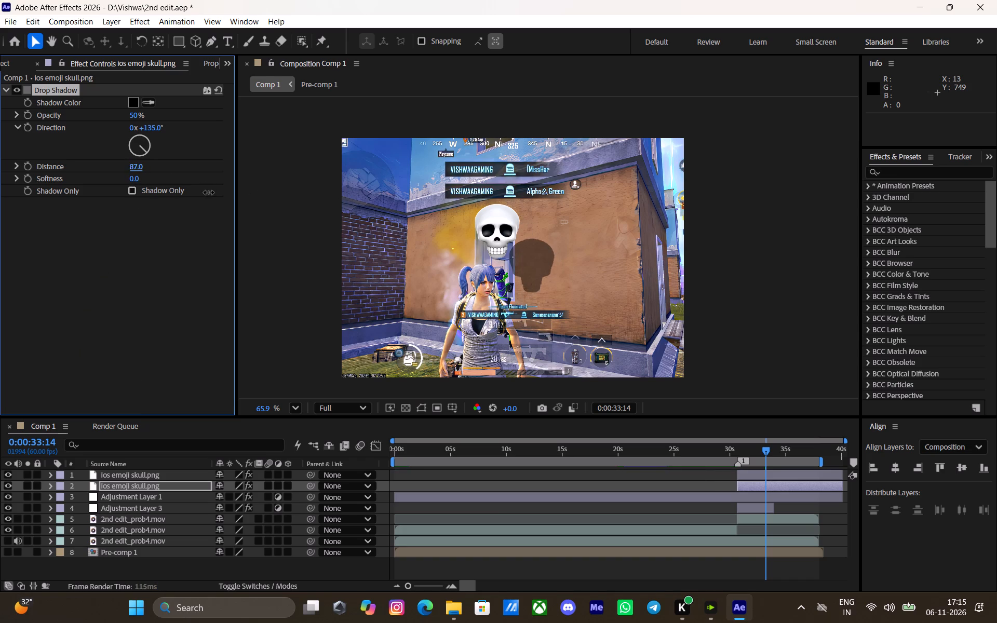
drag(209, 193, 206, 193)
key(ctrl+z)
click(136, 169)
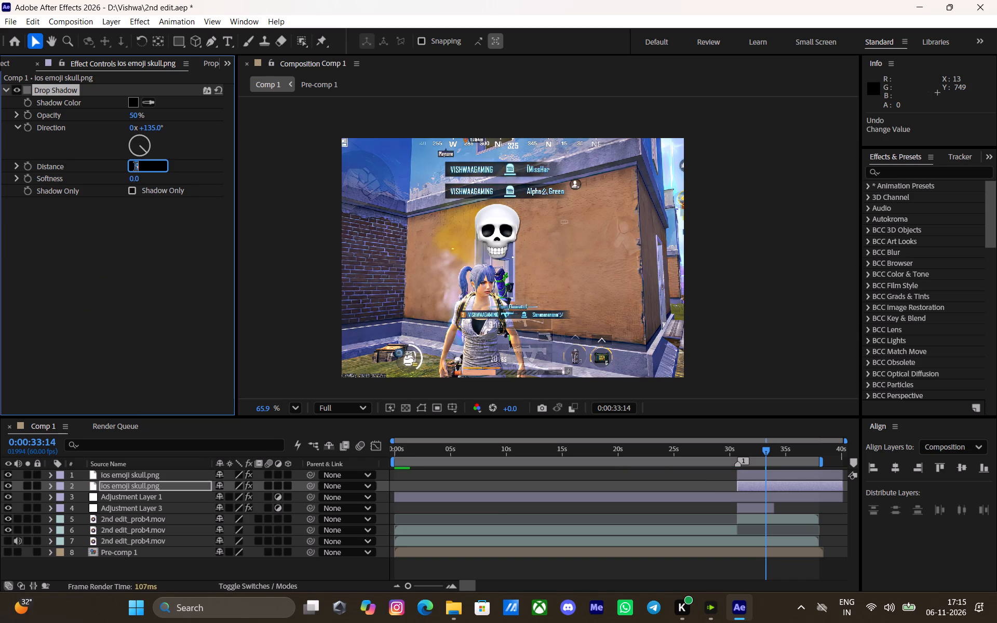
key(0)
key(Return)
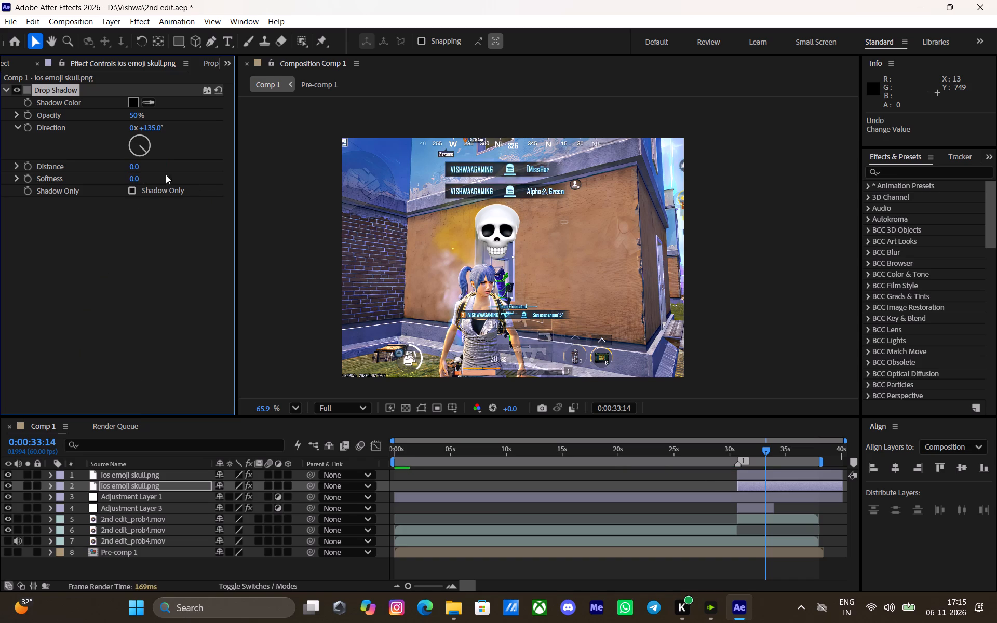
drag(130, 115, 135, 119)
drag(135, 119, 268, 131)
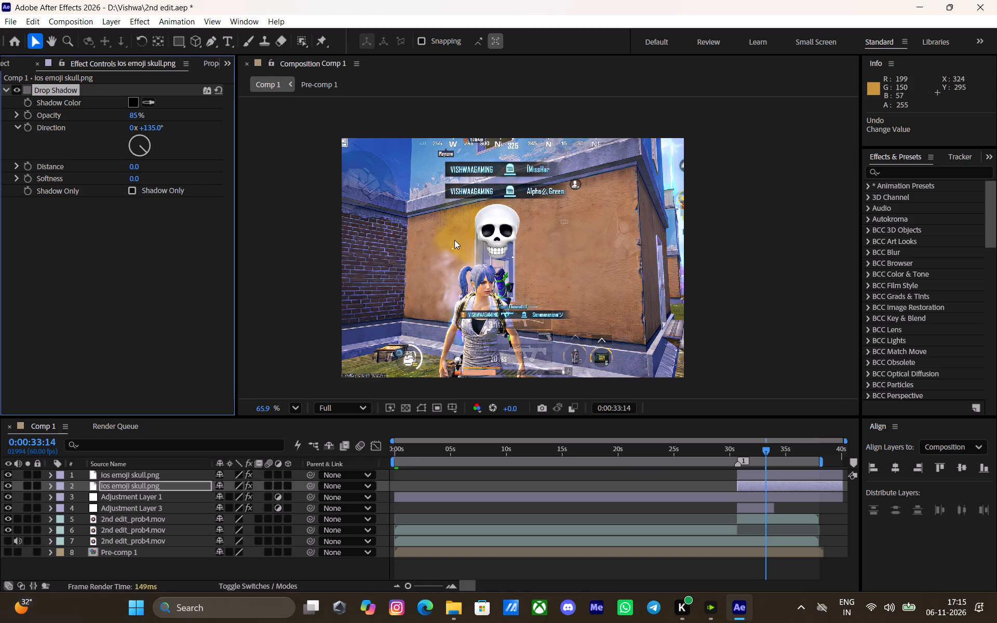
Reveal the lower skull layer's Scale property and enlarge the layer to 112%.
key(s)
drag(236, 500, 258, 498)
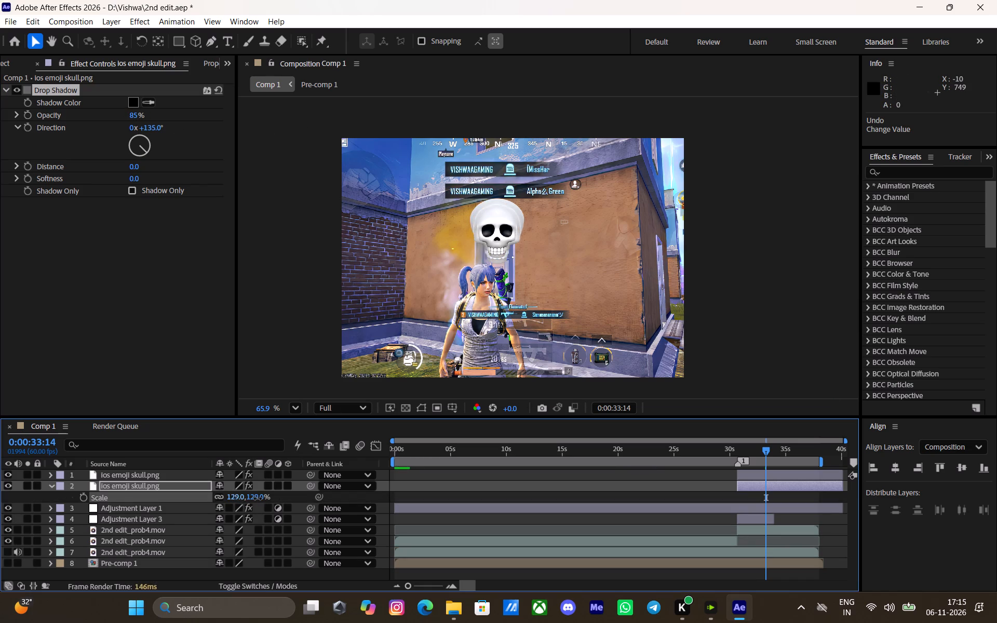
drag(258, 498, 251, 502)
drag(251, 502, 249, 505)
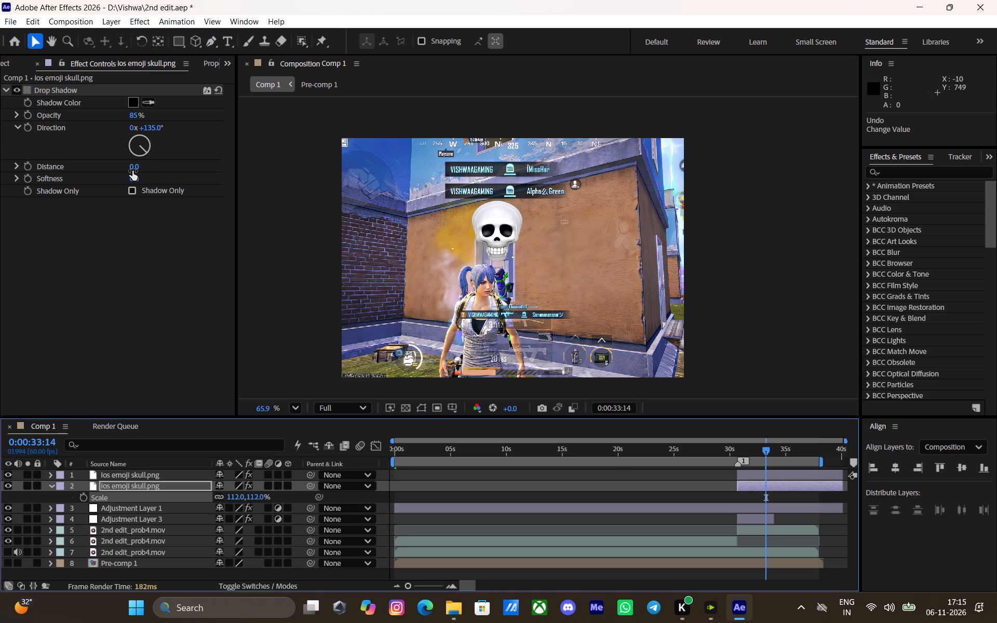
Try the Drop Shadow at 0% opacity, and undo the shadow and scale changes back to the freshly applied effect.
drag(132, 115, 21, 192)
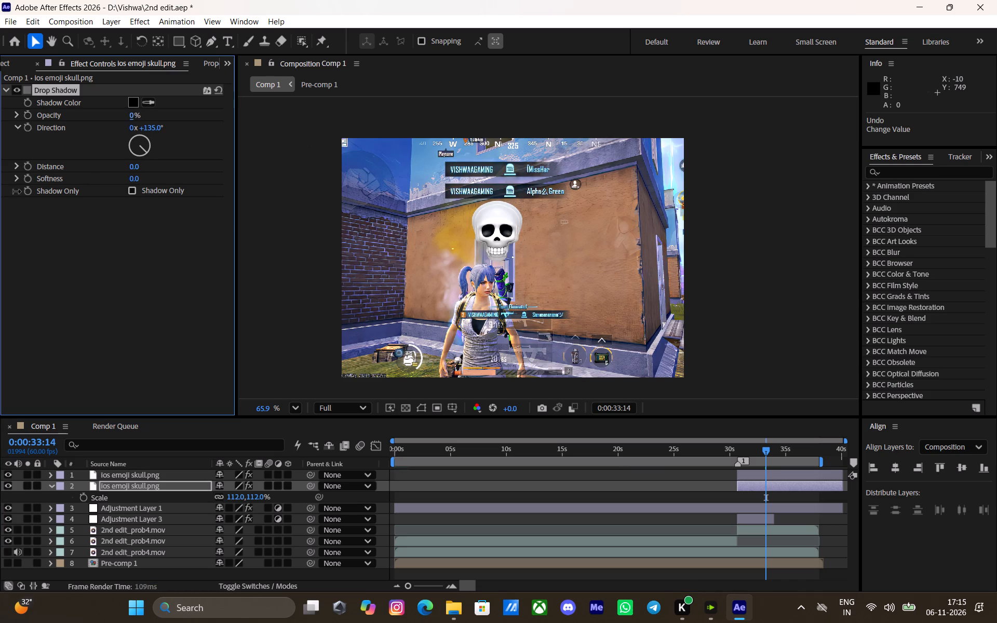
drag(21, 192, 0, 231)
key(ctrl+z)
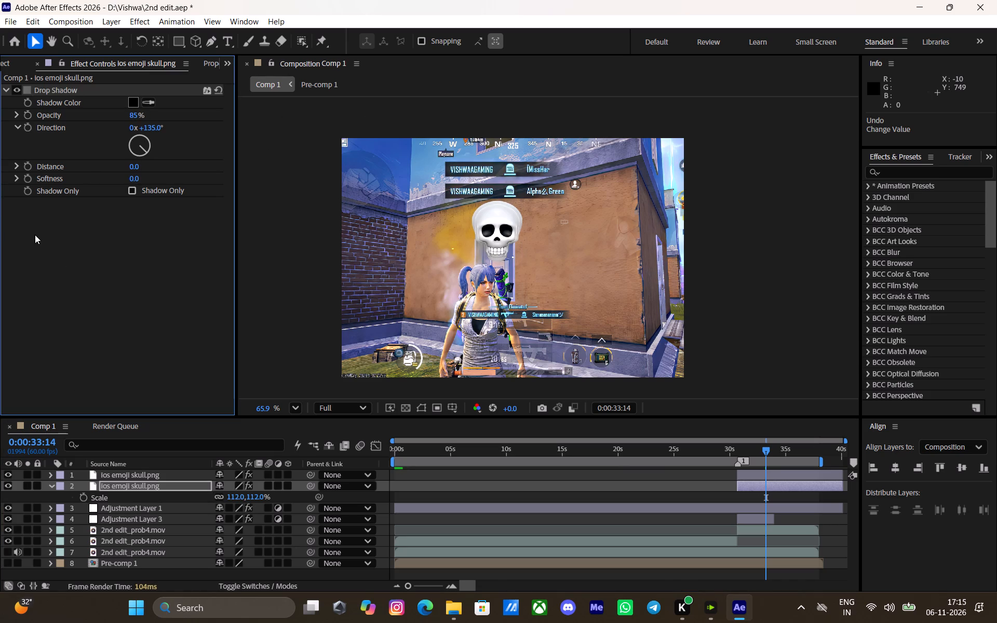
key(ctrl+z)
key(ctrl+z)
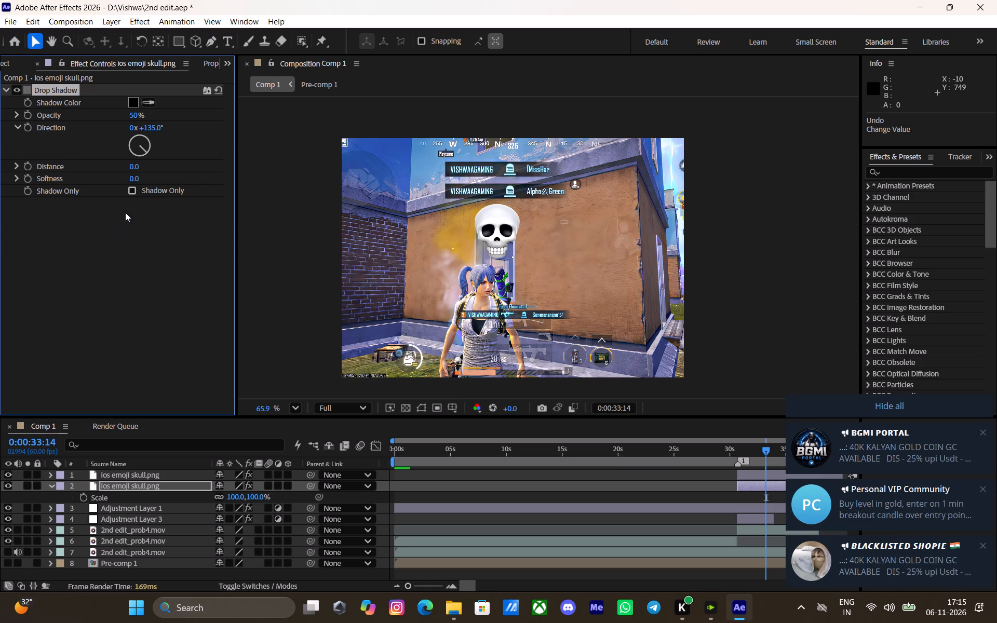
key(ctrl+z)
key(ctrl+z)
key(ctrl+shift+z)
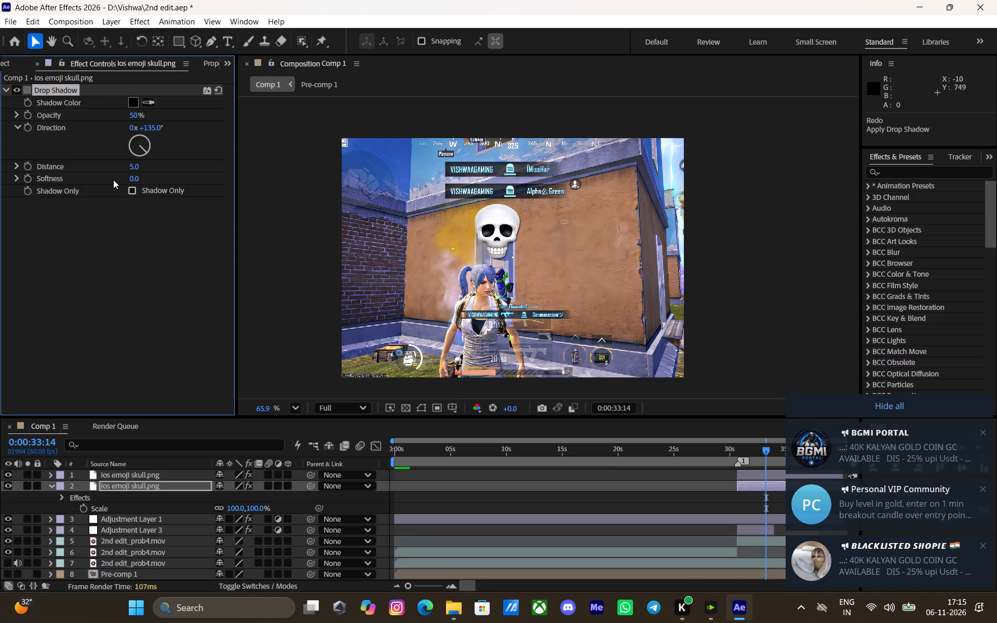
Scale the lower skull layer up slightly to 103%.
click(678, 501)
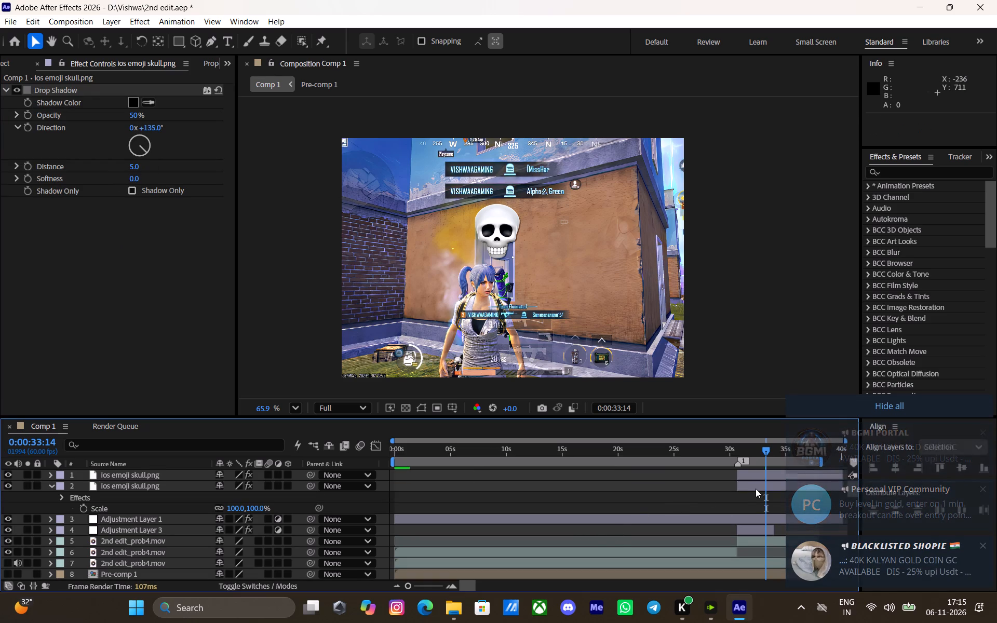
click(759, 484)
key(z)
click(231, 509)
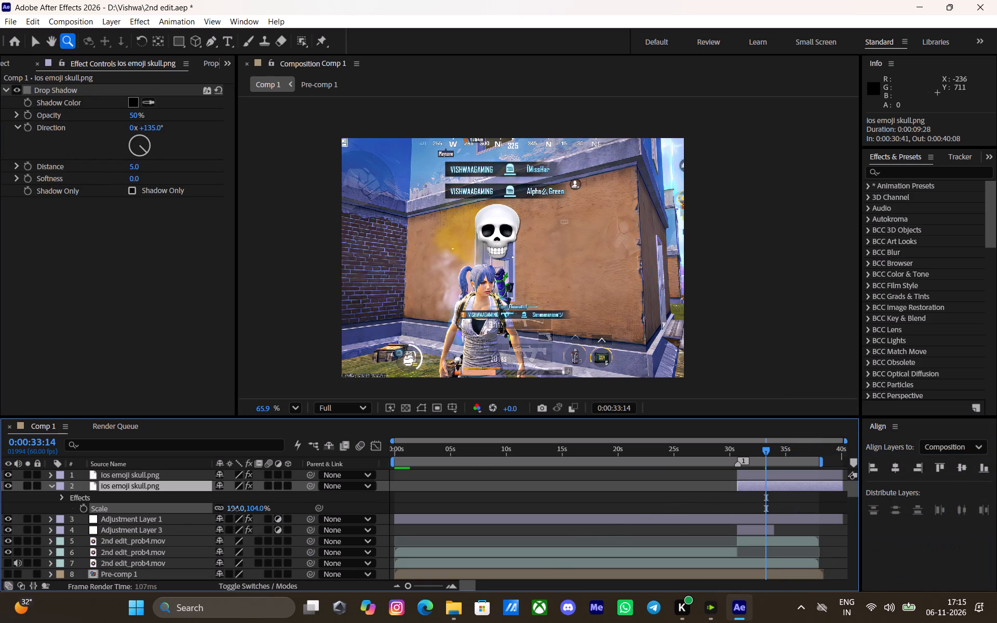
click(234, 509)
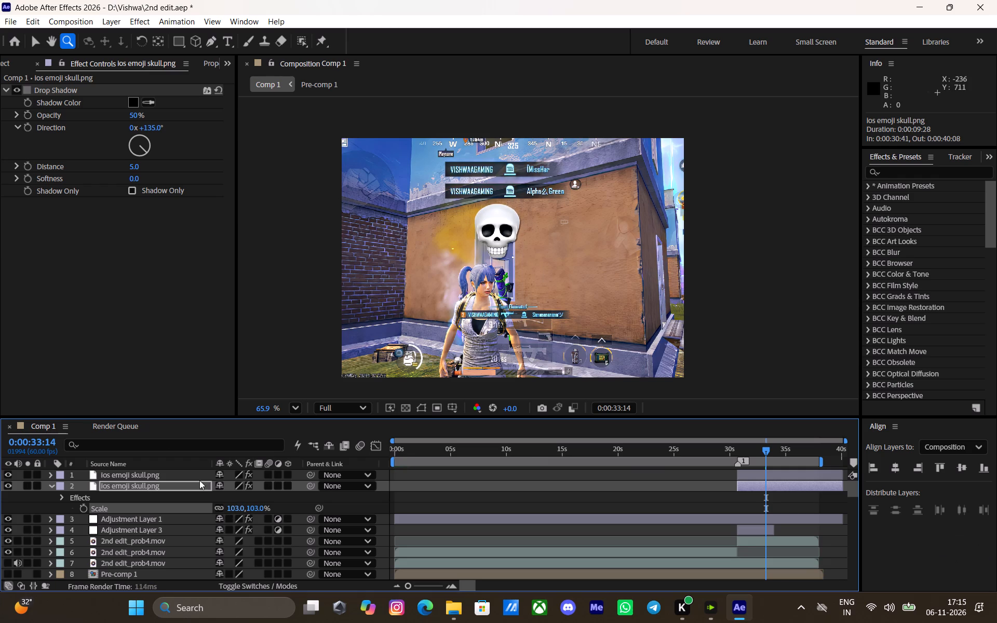
Turn on Shadow Only for the lower skull layer's Drop Shadow and set the shadow distance to 0.
click(126, 192)
click(127, 192)
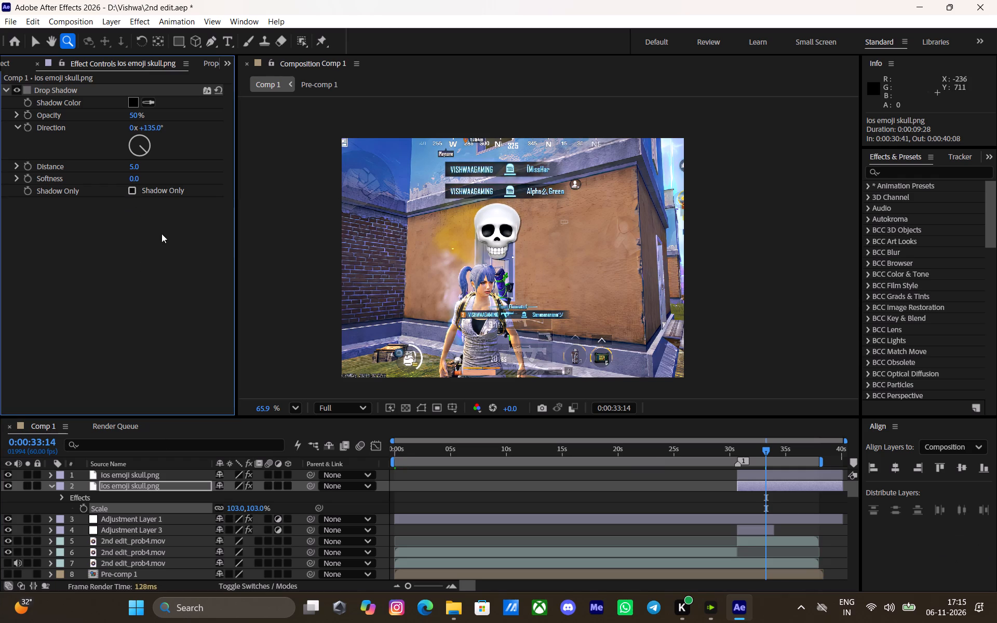
click(128, 193)
click(134, 189)
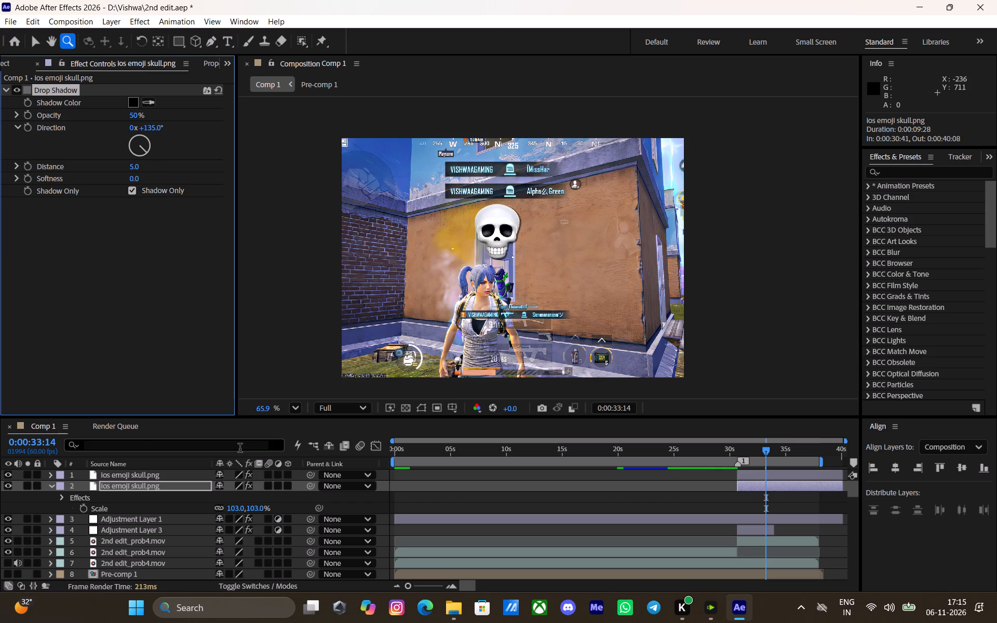
click(131, 169)
key(0)
key(Return)
Set the lower skull layer's scale to 105%.
click(234, 511)
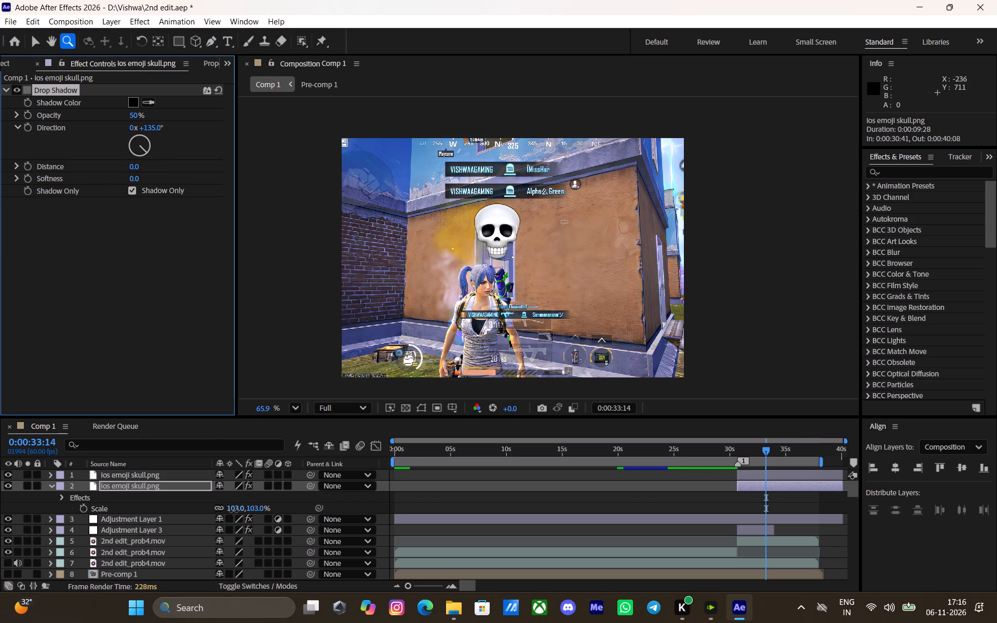
key(1)
key(0)
key(5)
key(Return)
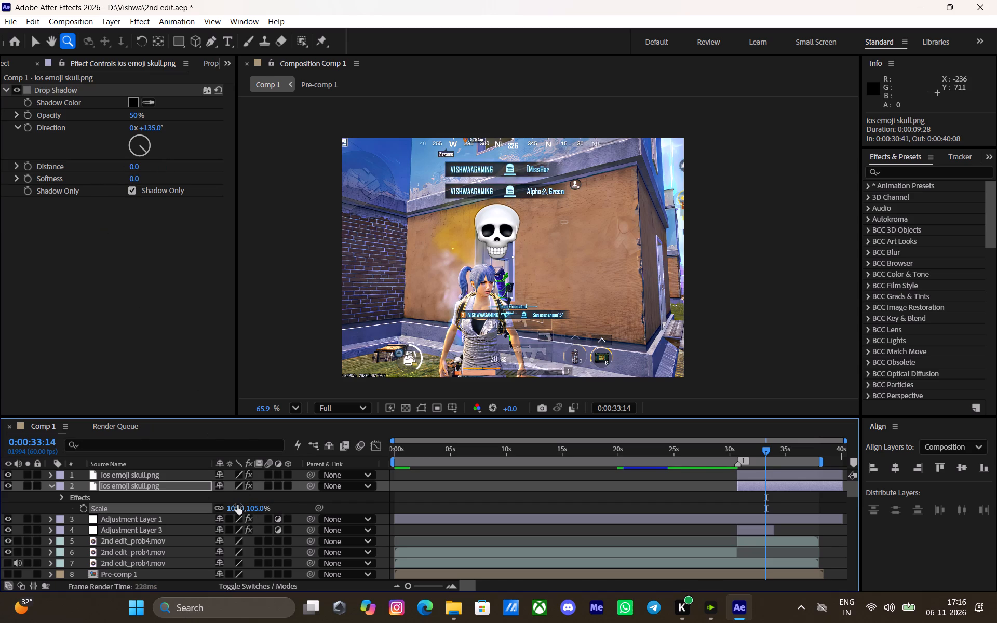
Set the lower skull layer's Drop Shadow opacity to 100% and its softness to 31.
drag(135, 116, 275, 121)
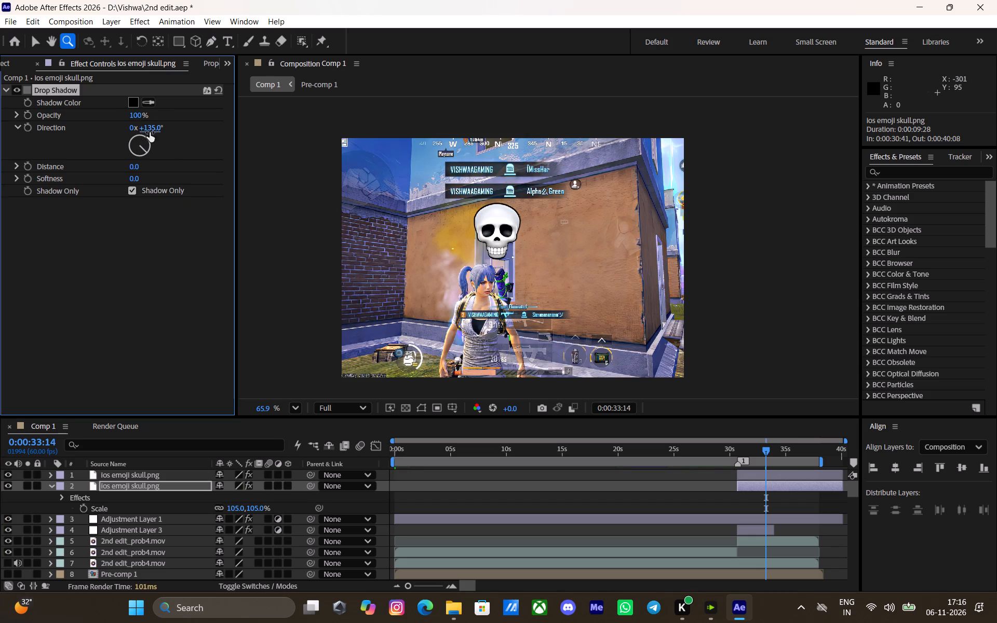
drag(134, 179, 195, 172)
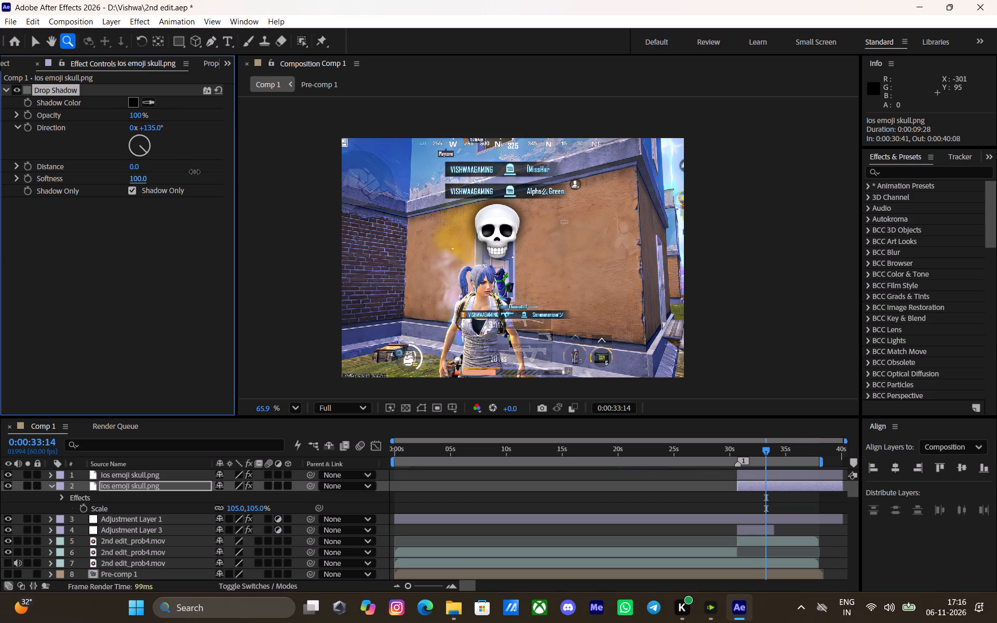
drag(195, 172, 155, 178)
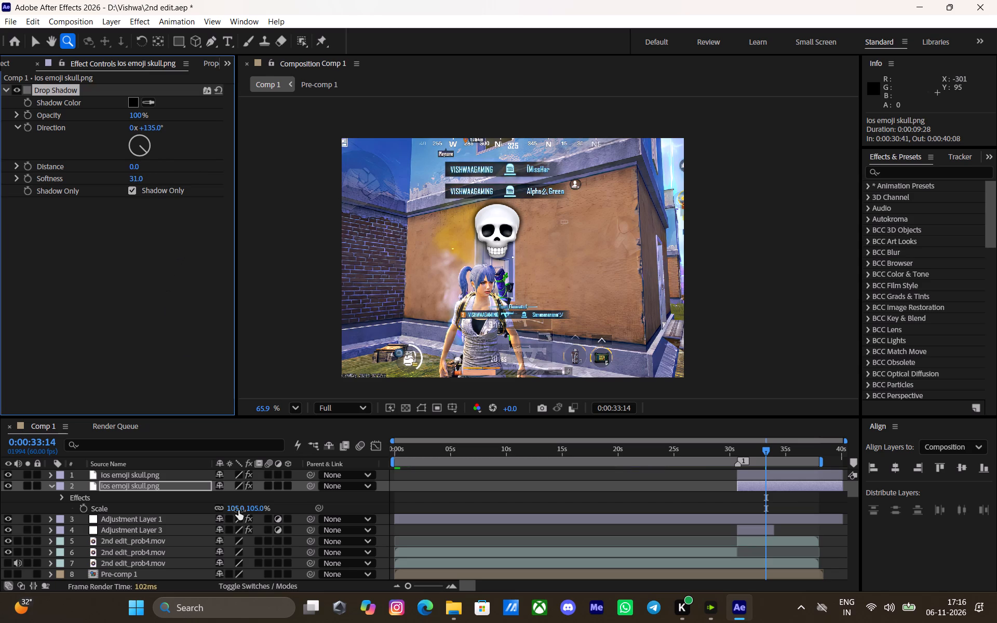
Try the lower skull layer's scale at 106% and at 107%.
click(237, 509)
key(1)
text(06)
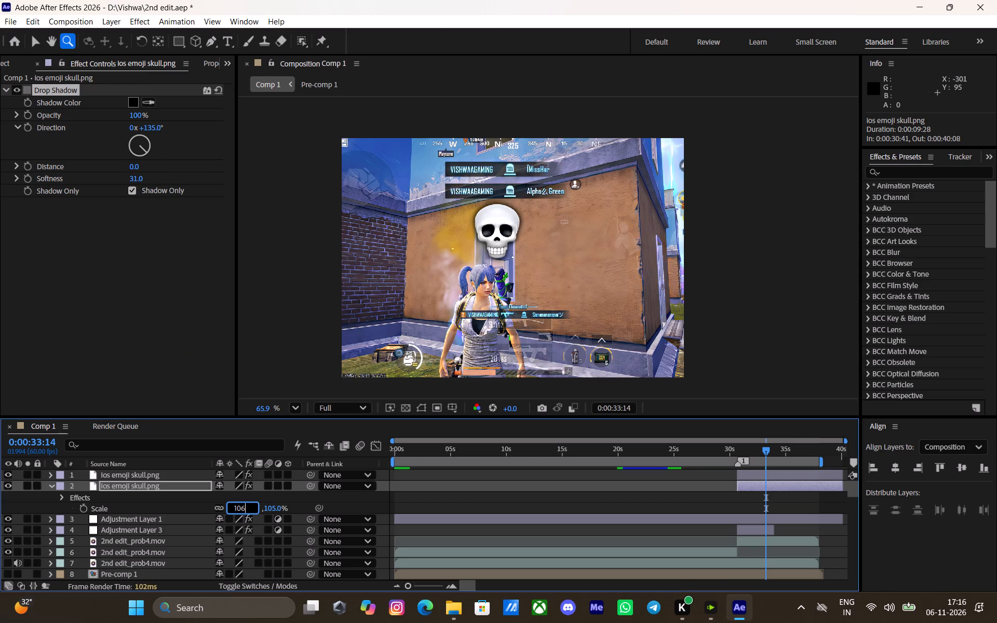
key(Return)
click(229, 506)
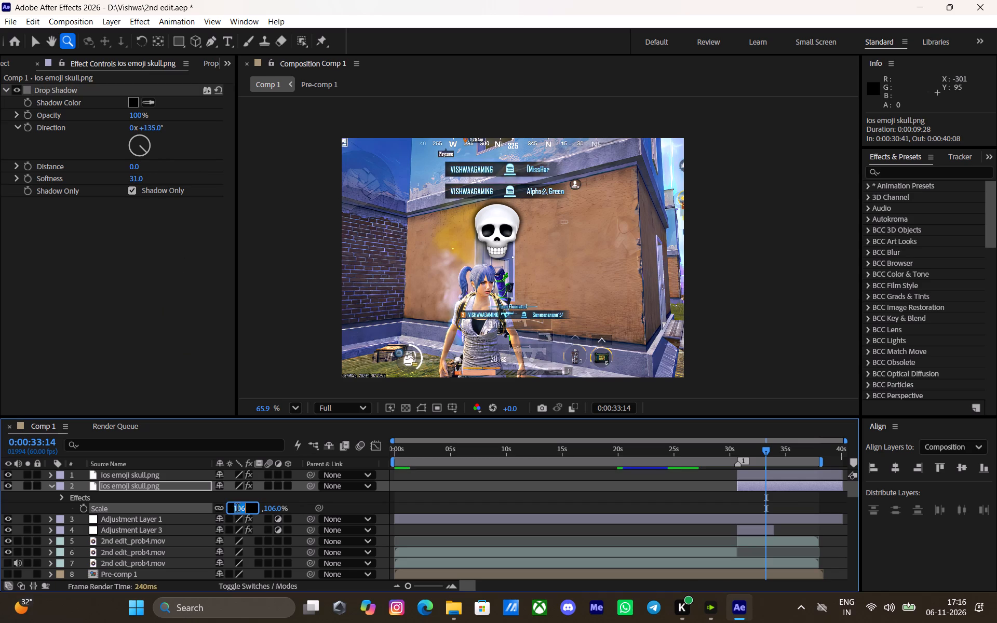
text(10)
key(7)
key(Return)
Set the lower skull layer's Drop Shadow softness to 20.
click(138, 175)
key(2)
key(0)
key(Return)
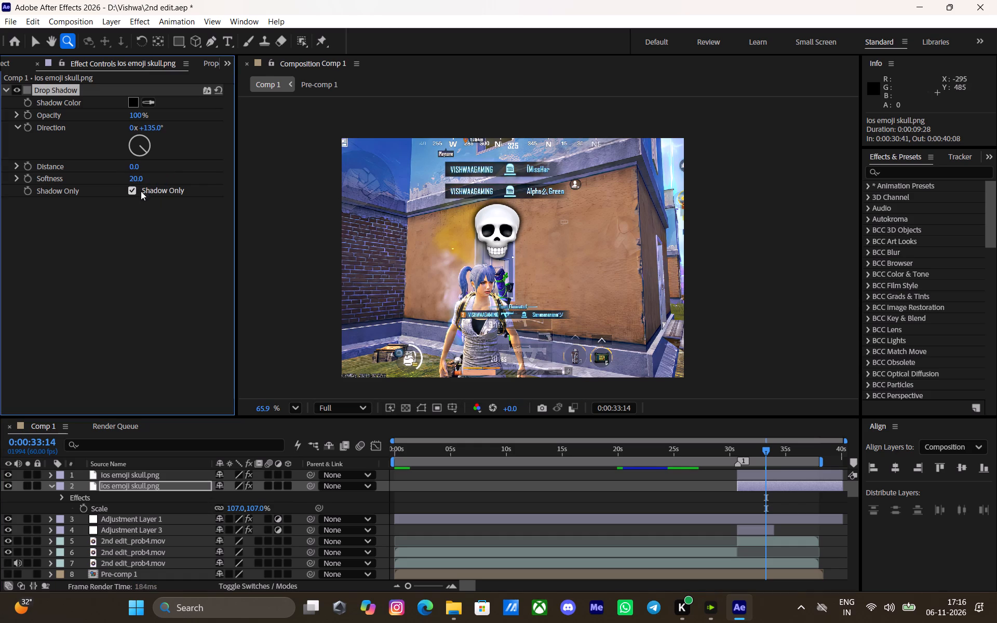
Set the lower skull layer's scale to 110%.
scroll(453, 202, up, 4)
scroll(696, 173, up, 1)
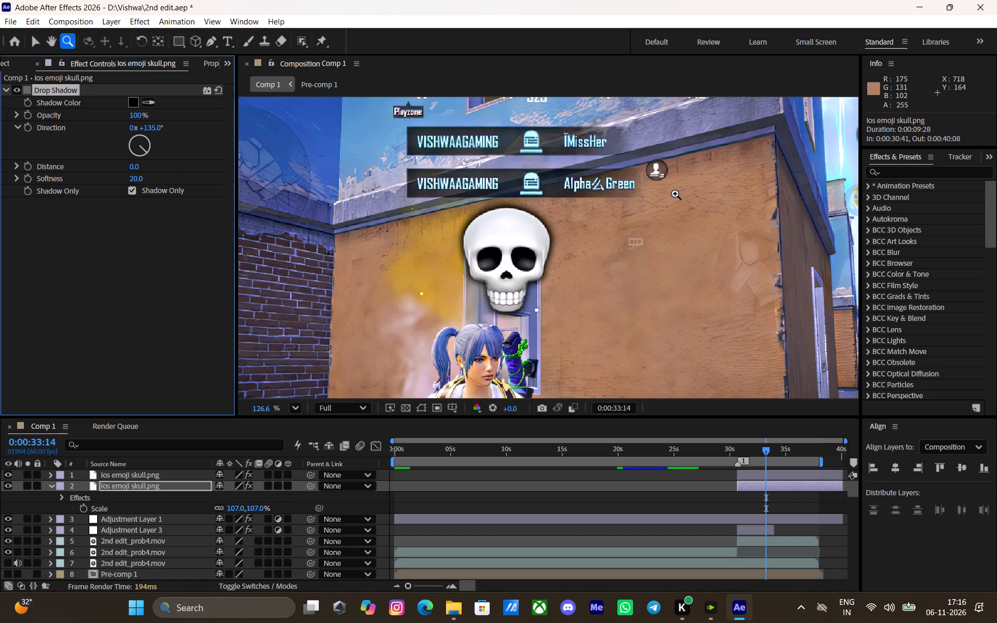
click(236, 506)
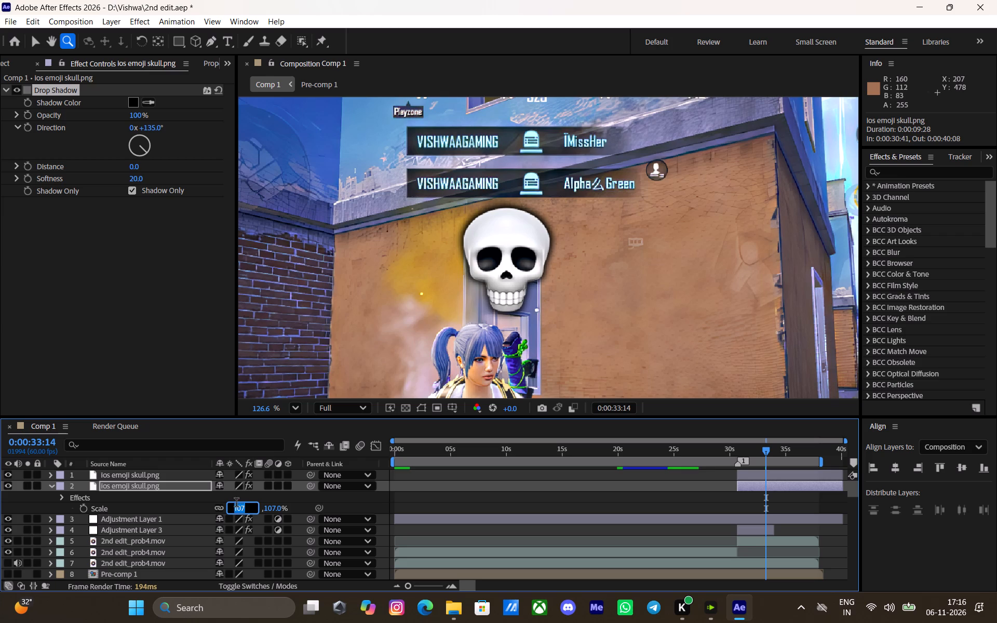
text(11)
key(0)
key(Return)
Check the skull overlay in the frame and scrub across the clip cut, ending at 0:00:32:36.
scroll(505, 241, down, 4)
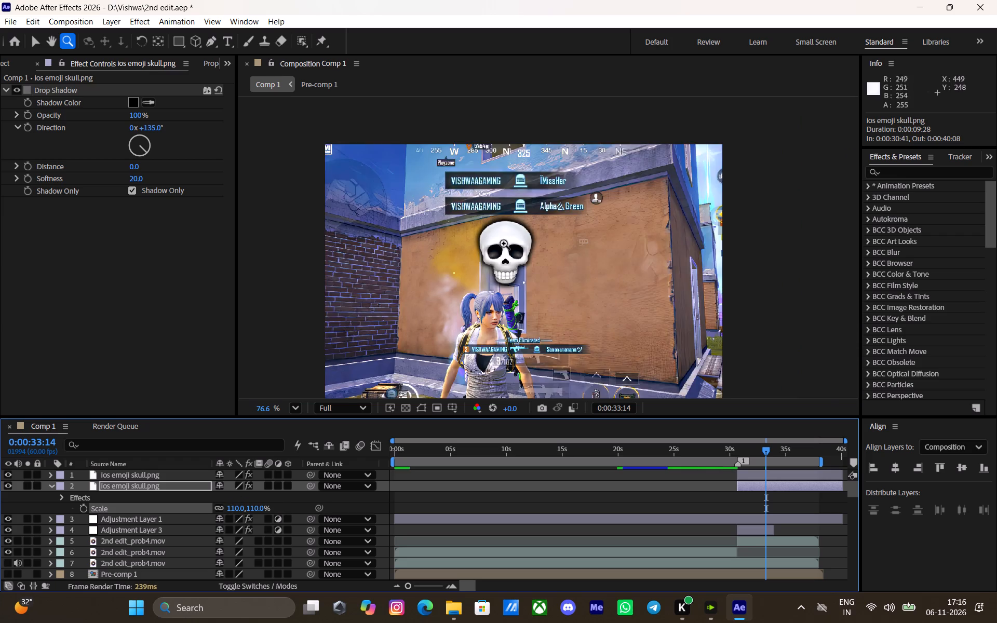
scroll(504, 250, down, 3)
scroll(476, 243, up, 1)
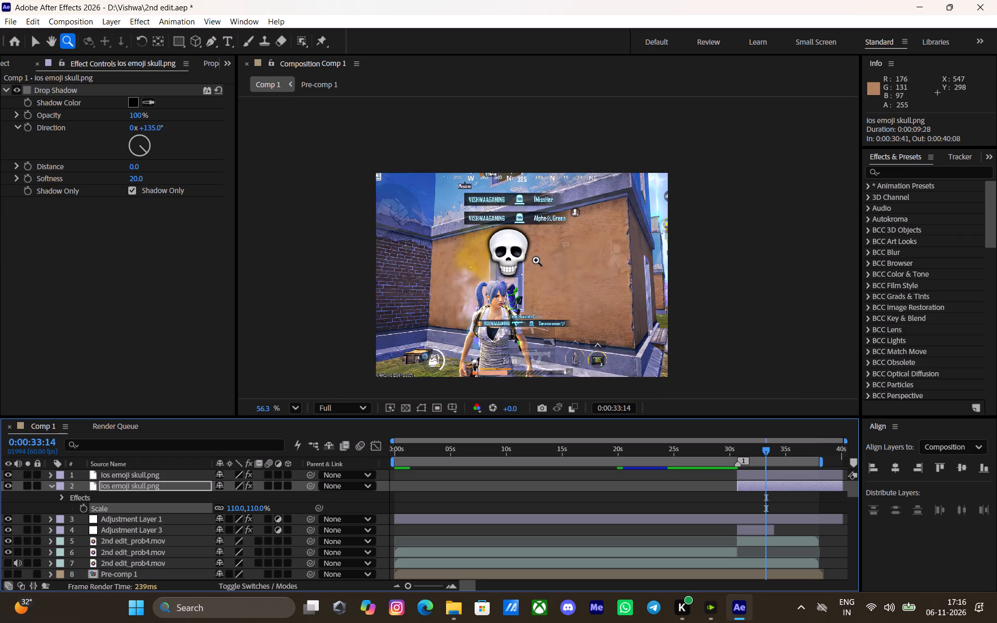
click(752, 475)
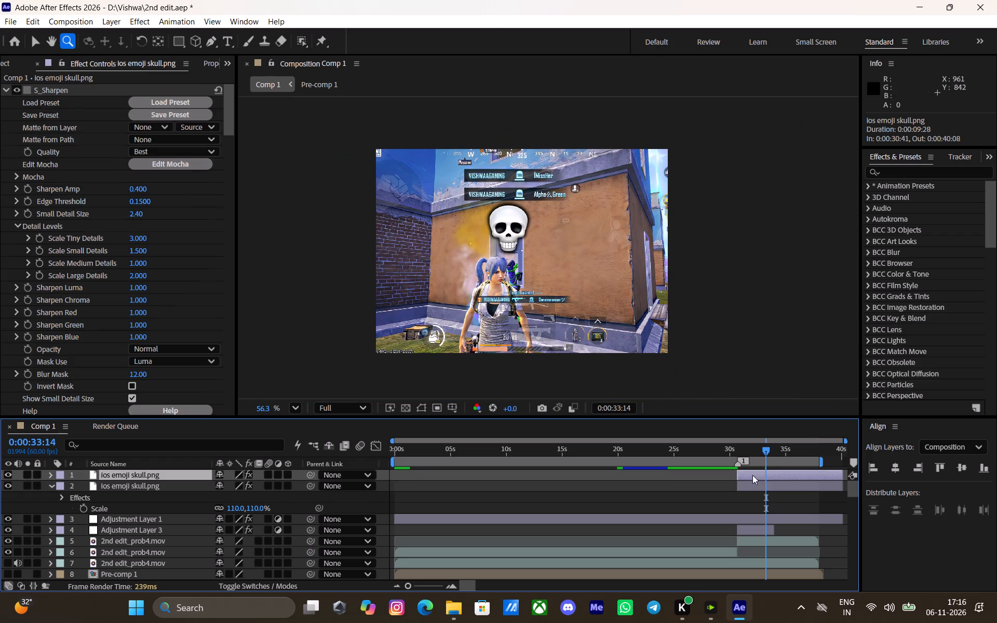
click(749, 461)
drag(748, 455, 723, 456)
drag(707, 462, 697, 459)
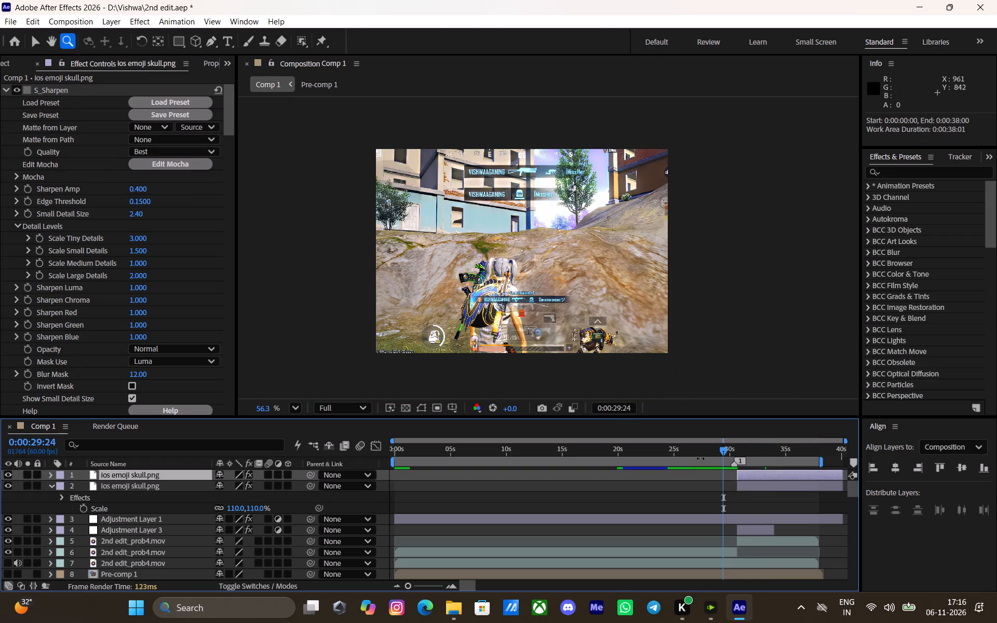
drag(723, 449, 739, 437)
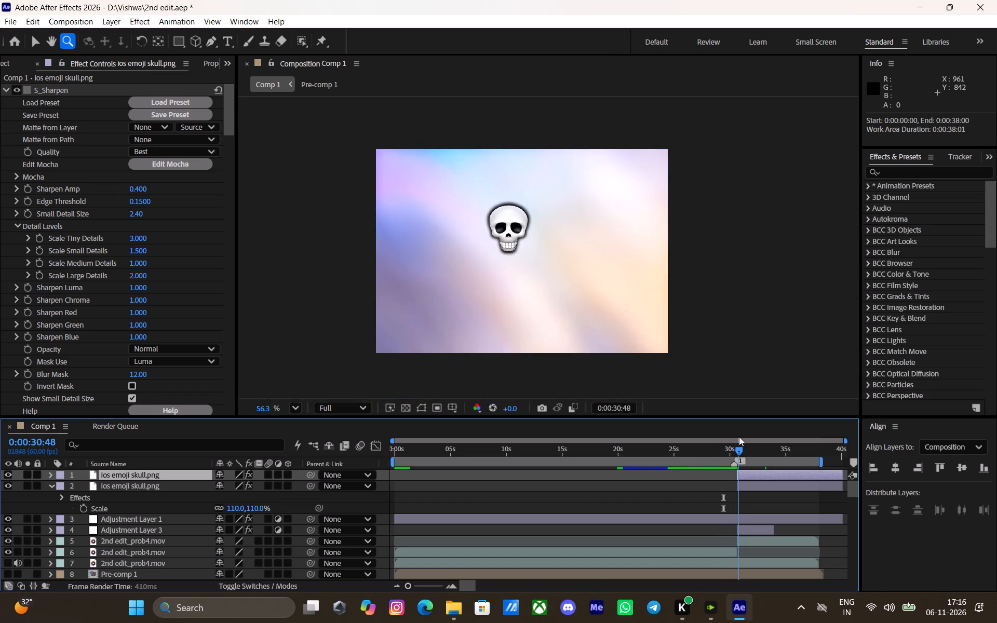
drag(739, 437, 759, 431)
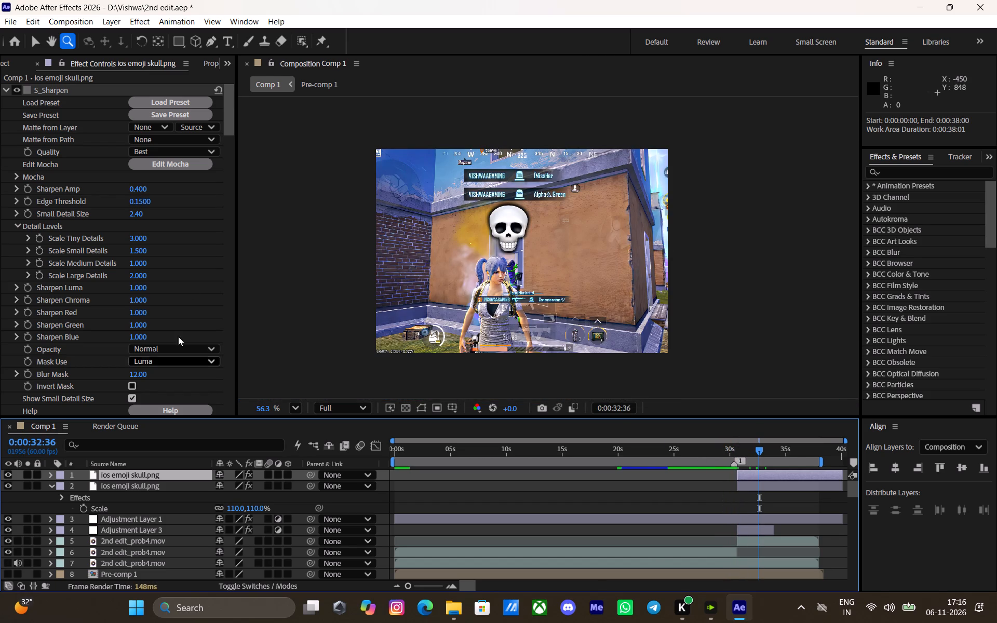
Lower the lower skull layer's Drop Shadow opacity to 90% and finally to 80%.
click(759, 485)
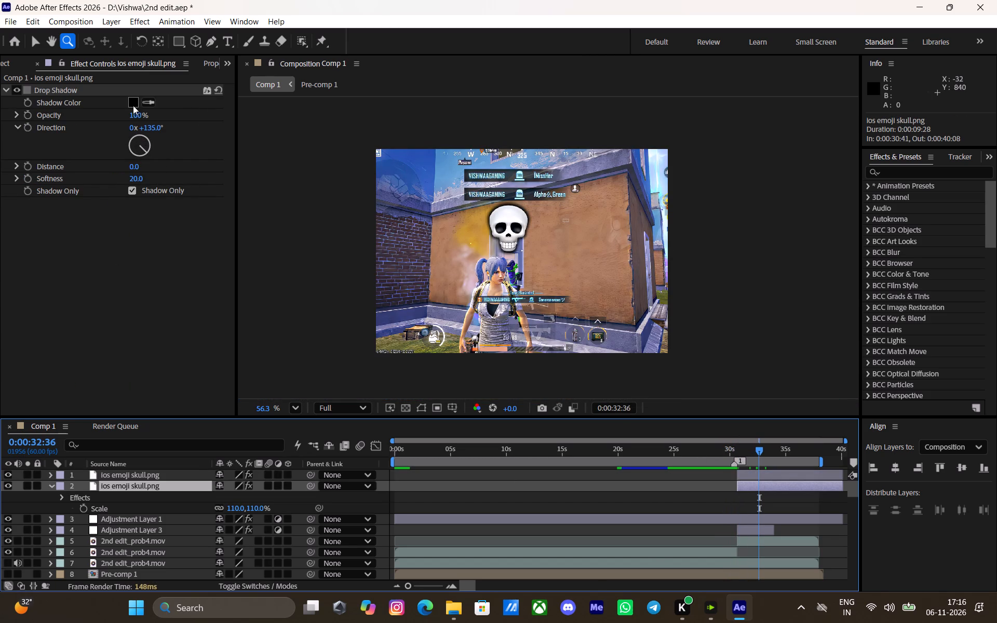
click(139, 117)
key(9)
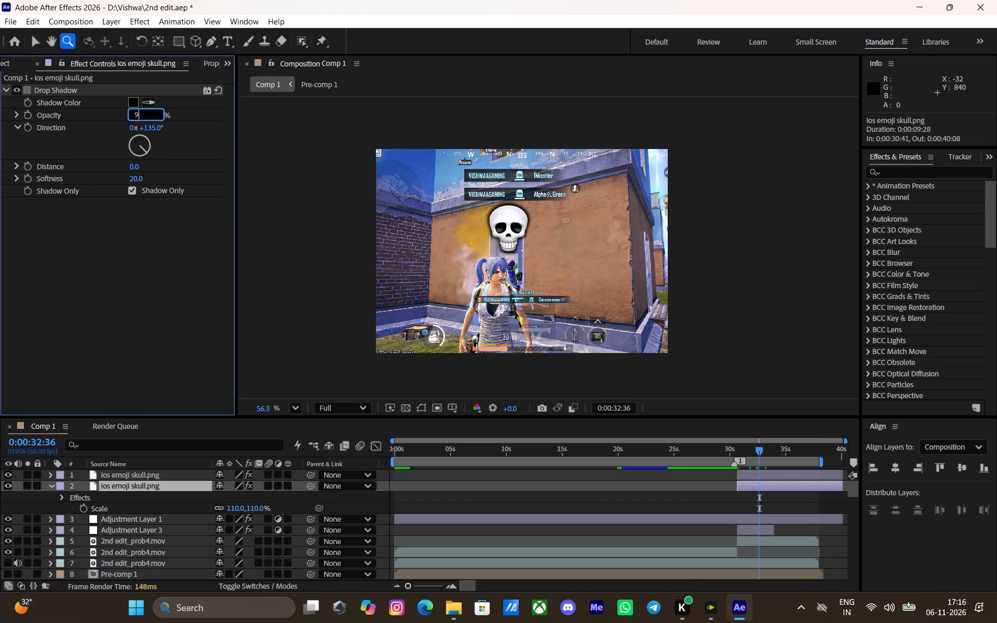
key(0)
key(Return)
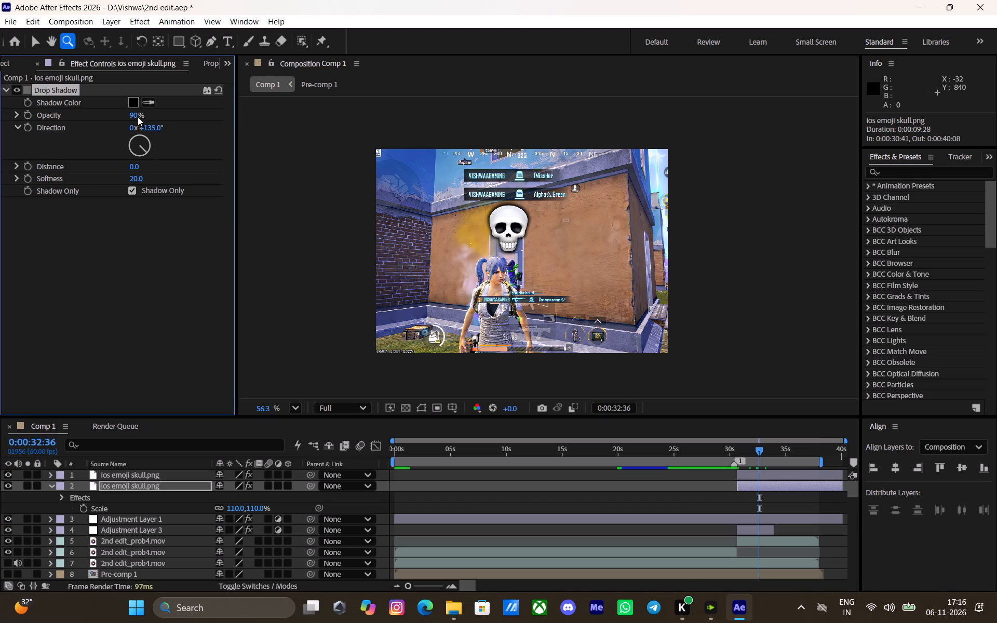
click(135, 116)
key(8)
key(0)
key(Return)
Collapse the settings of all effects on the upper skull layer so only the effect names are listed.
click(775, 474)
click(12, 91)
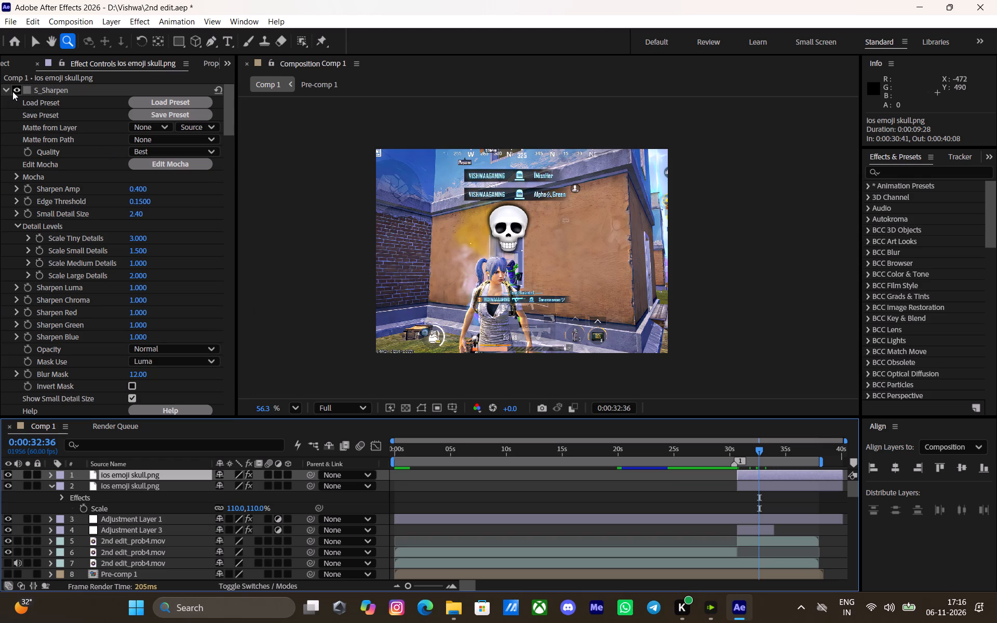
click(12, 91)
click(6, 93)
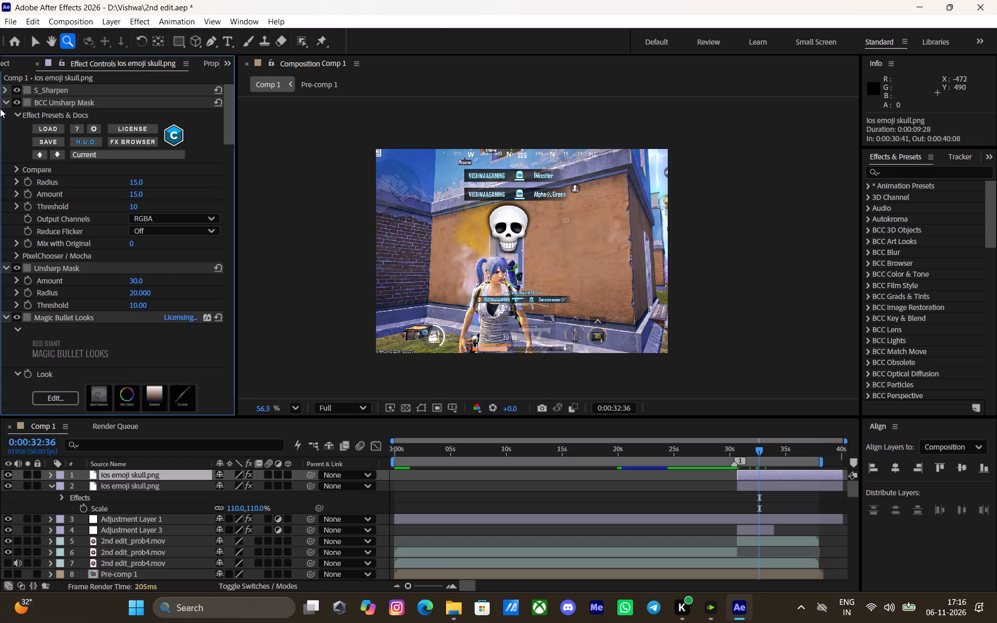
click(1, 105)
click(3, 99)
click(6, 111)
click(3, 127)
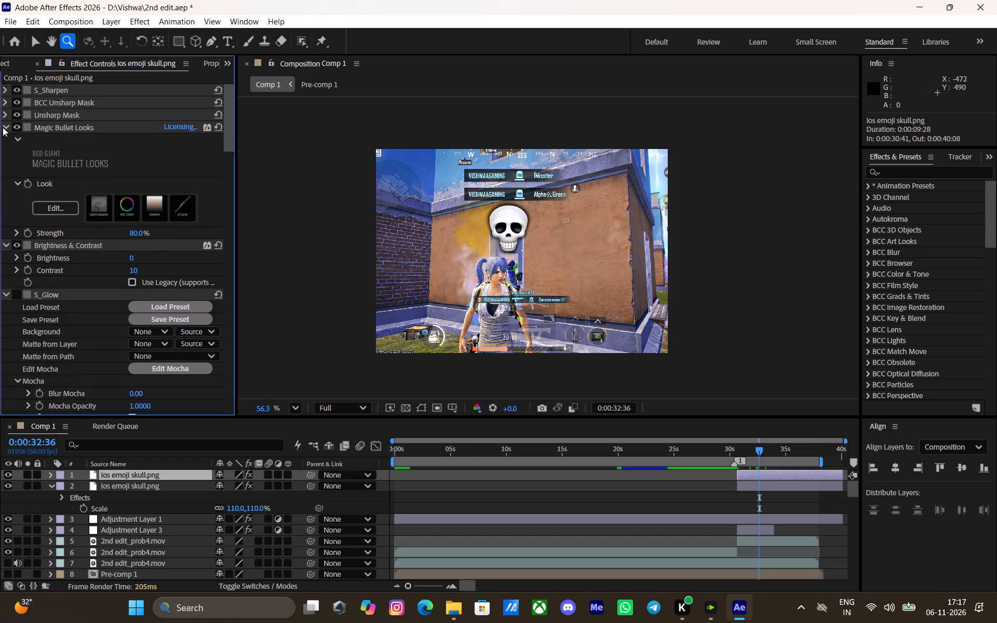
click(4, 142)
click(1, 153)
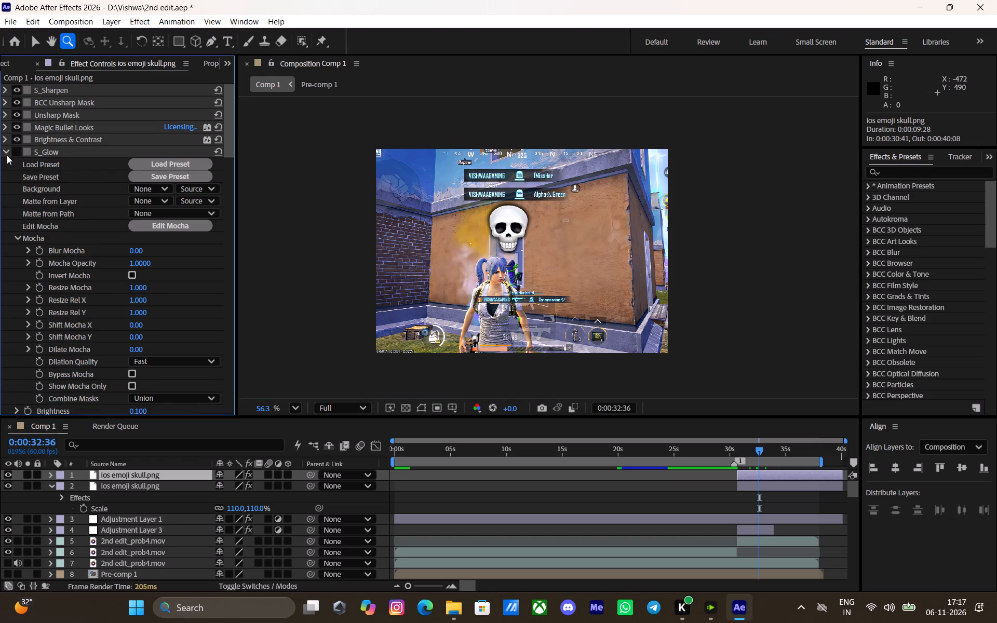
click(7, 151)
key(ctrl+a)
click(4, 155)
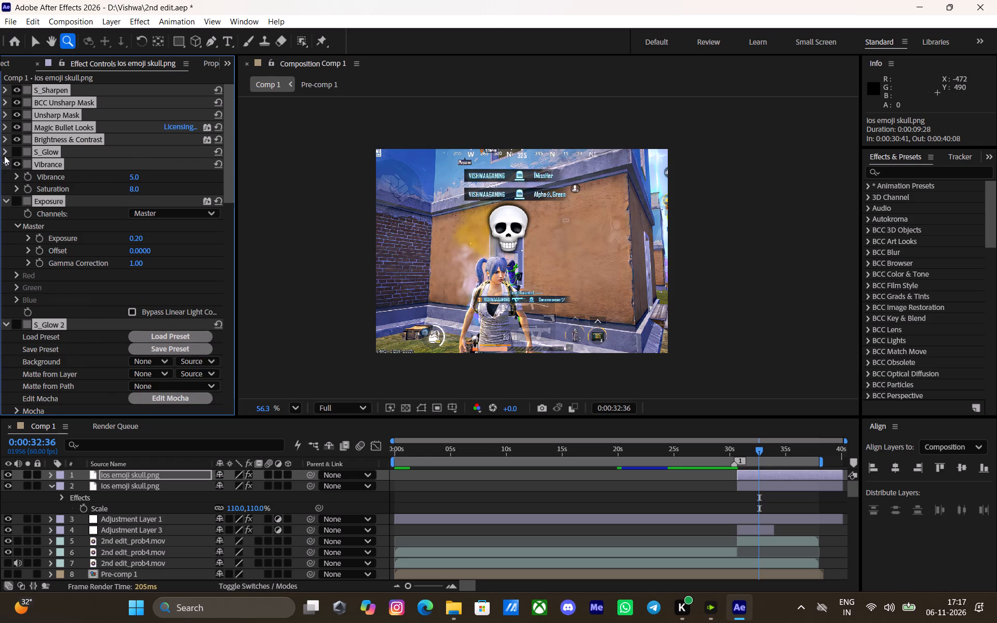
click(4, 154)
click(5, 183)
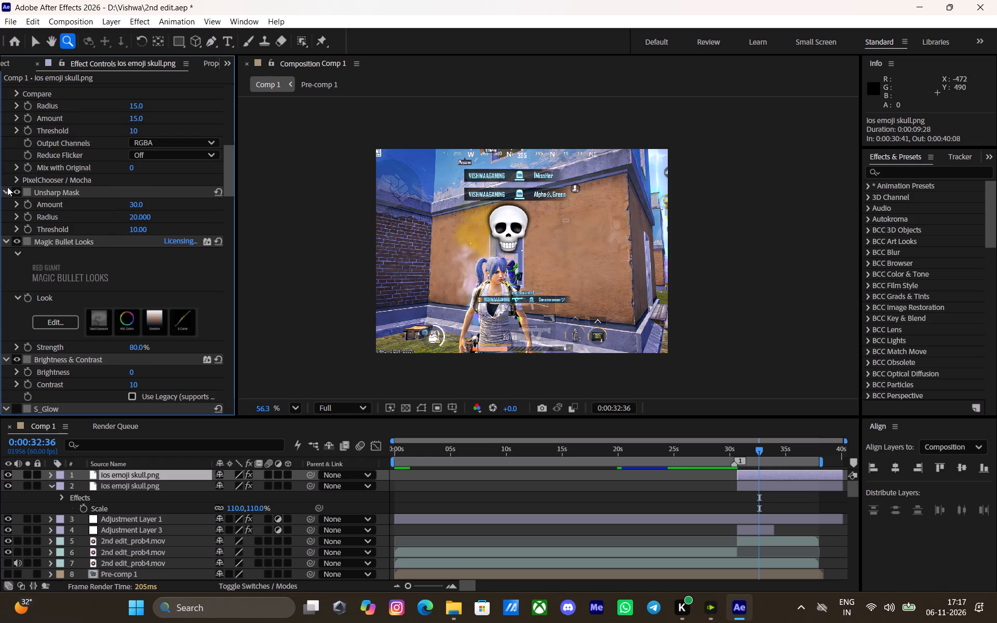
key(ctrl+a)
click(7, 192)
click(10, 221)
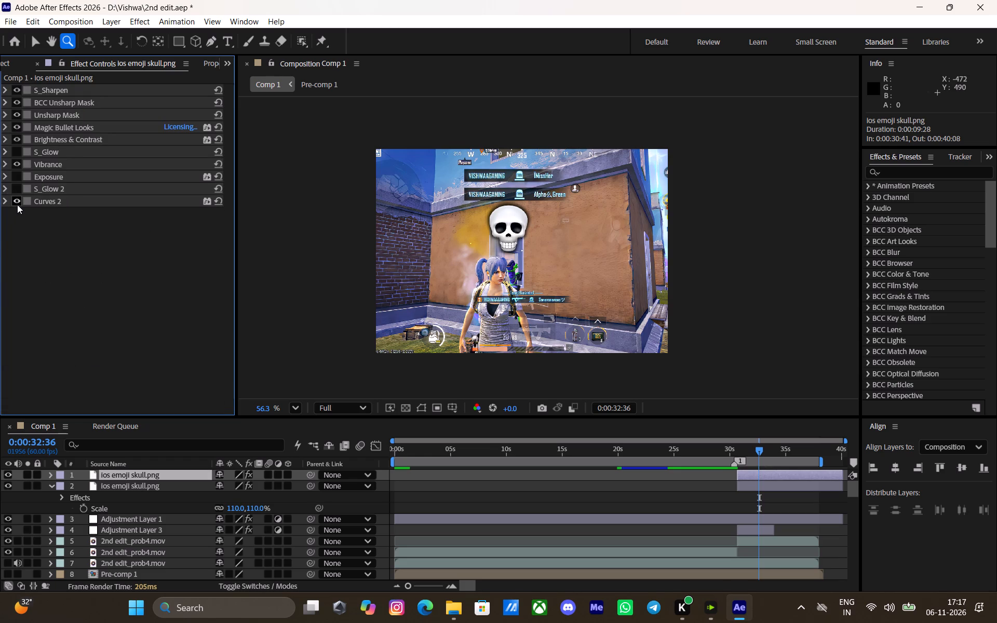
Turn off the Curves 2, Vibrance, Magic Bullet Looks and Brightness & Contrast effects on the upper skull layer.
click(17, 205)
click(16, 202)
click(16, 202)
click(15, 205)
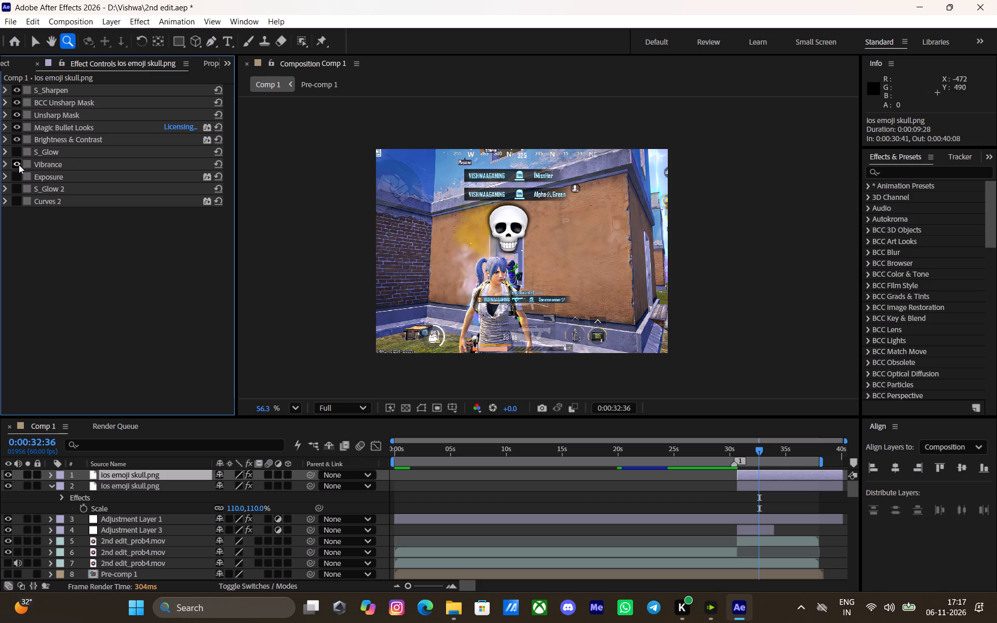
click(19, 165)
click(17, 166)
click(17, 167)
click(16, 129)
click(18, 140)
Inspect the skull up close and save the project.
click(38, 114)
click(44, 101)
scroll(493, 252, up, 4)
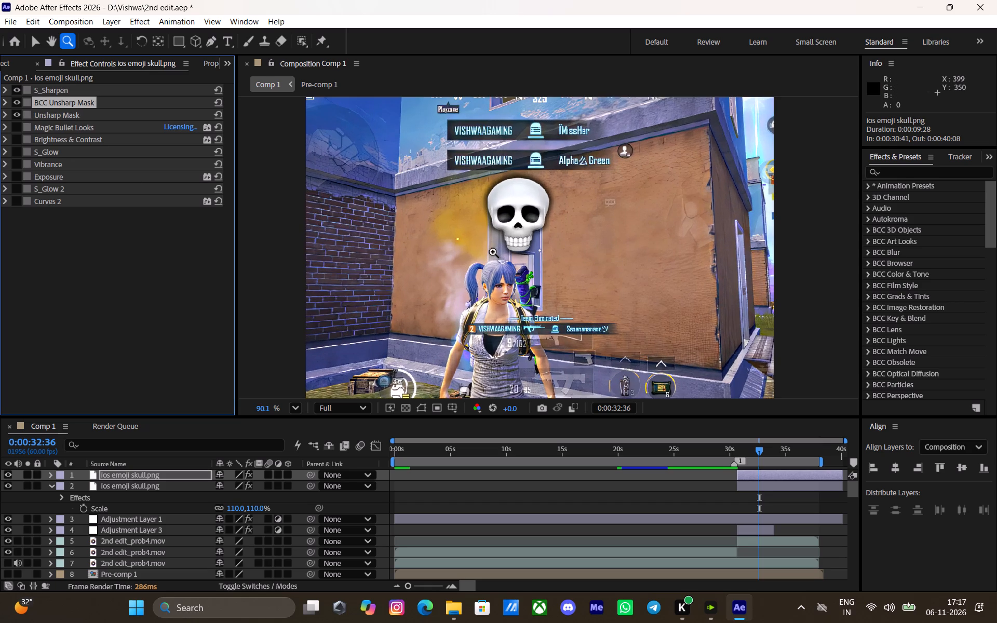
scroll(493, 252, up, 2)
key(ctrl+s)
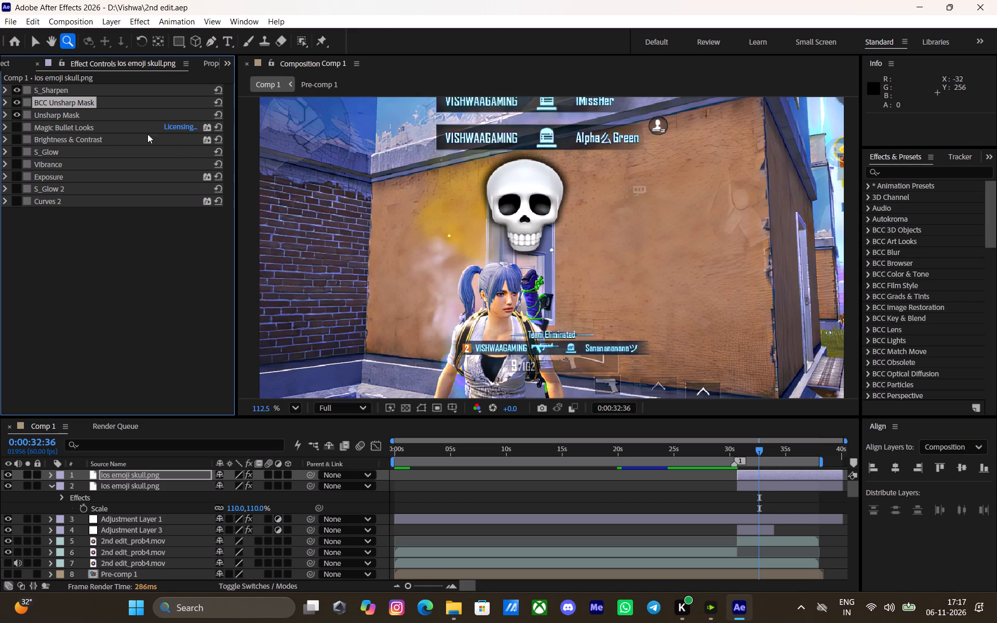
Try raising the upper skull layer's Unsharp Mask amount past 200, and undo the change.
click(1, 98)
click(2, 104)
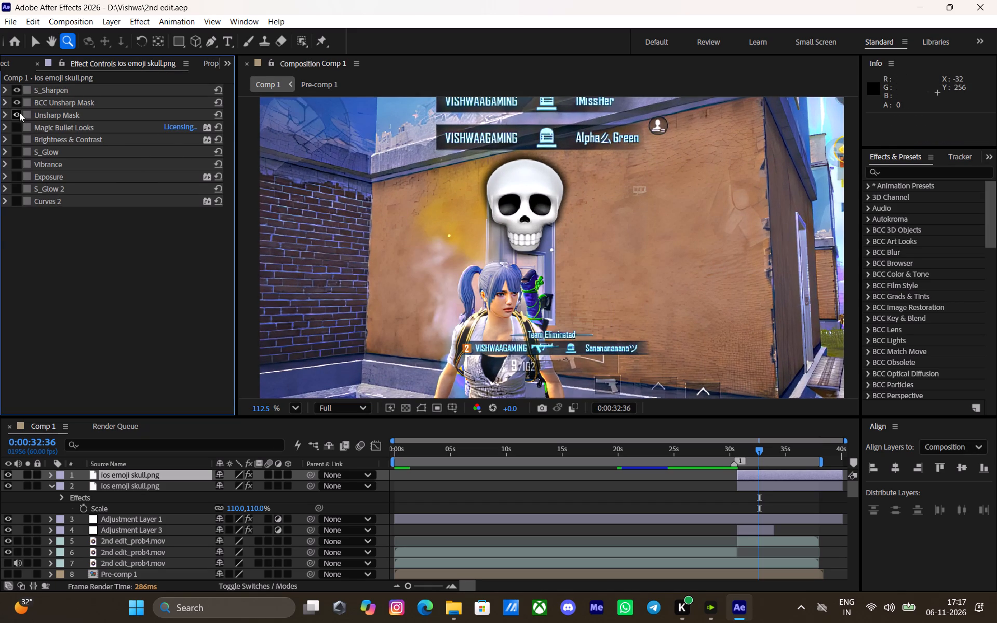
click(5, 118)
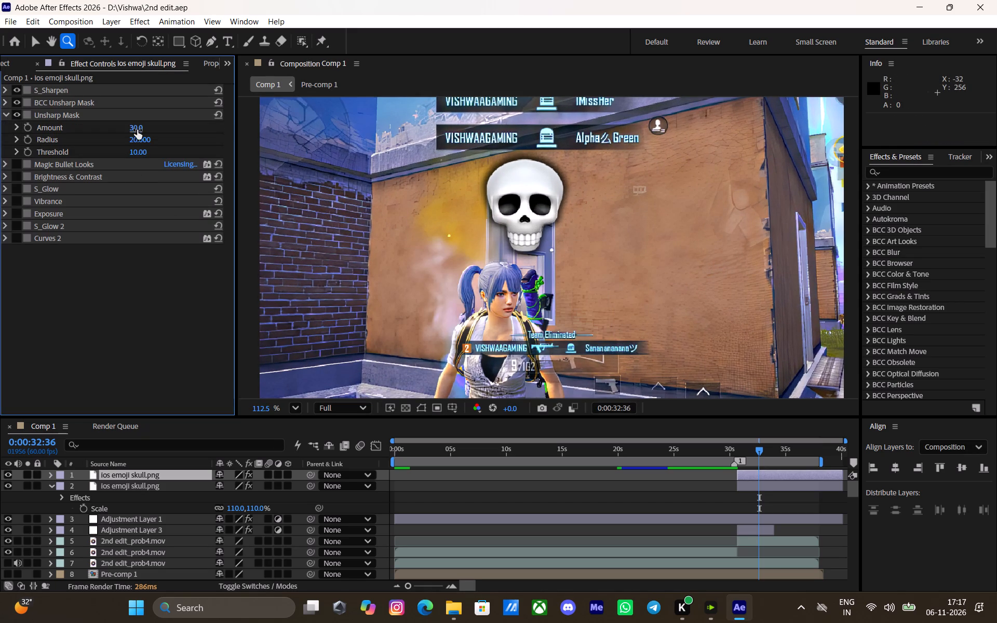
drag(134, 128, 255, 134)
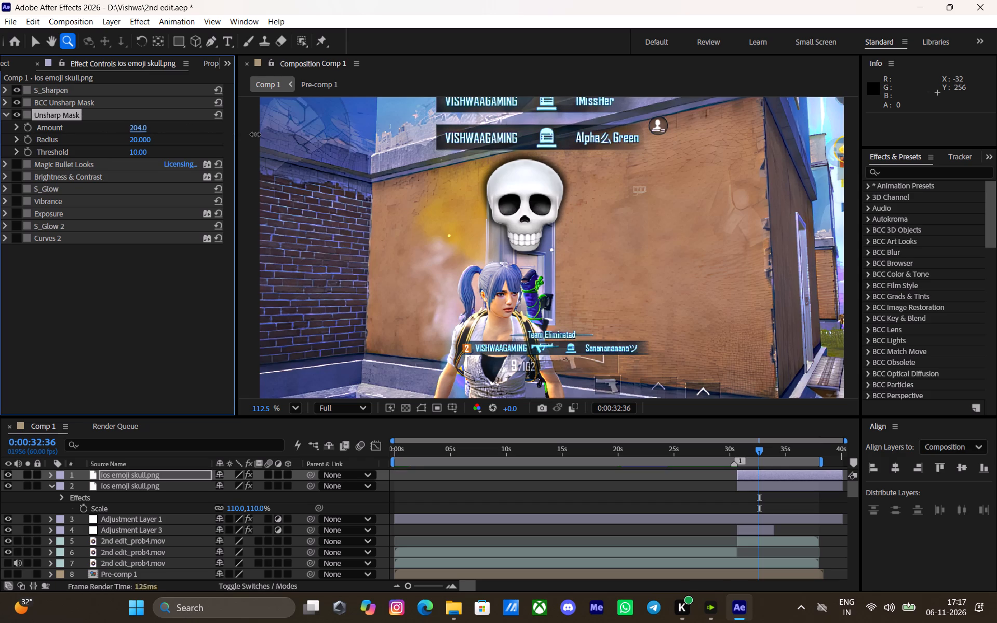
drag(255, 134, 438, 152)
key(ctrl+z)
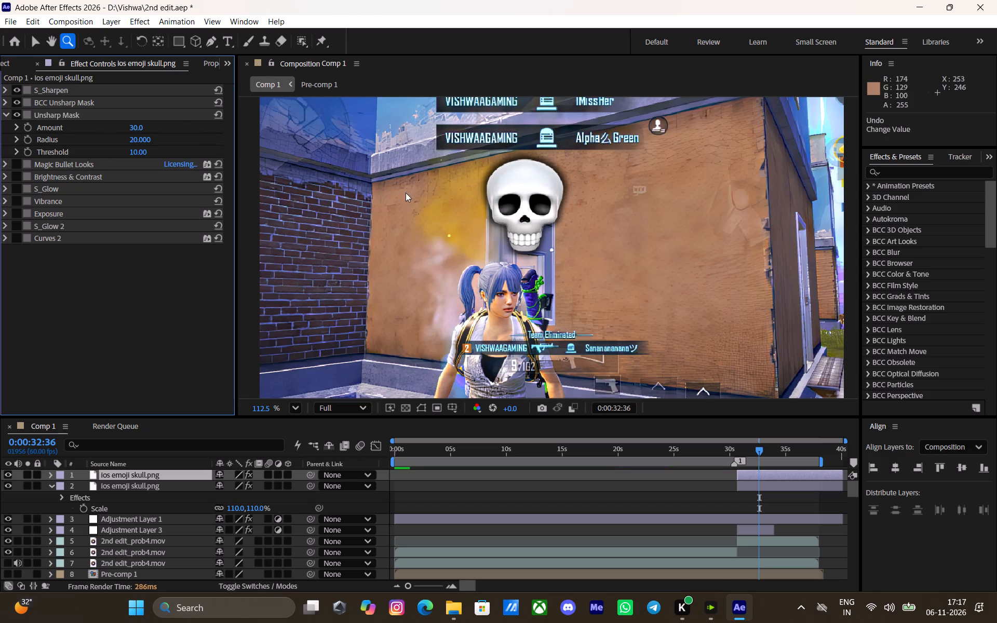
Save the project.
key(ctrl+s)
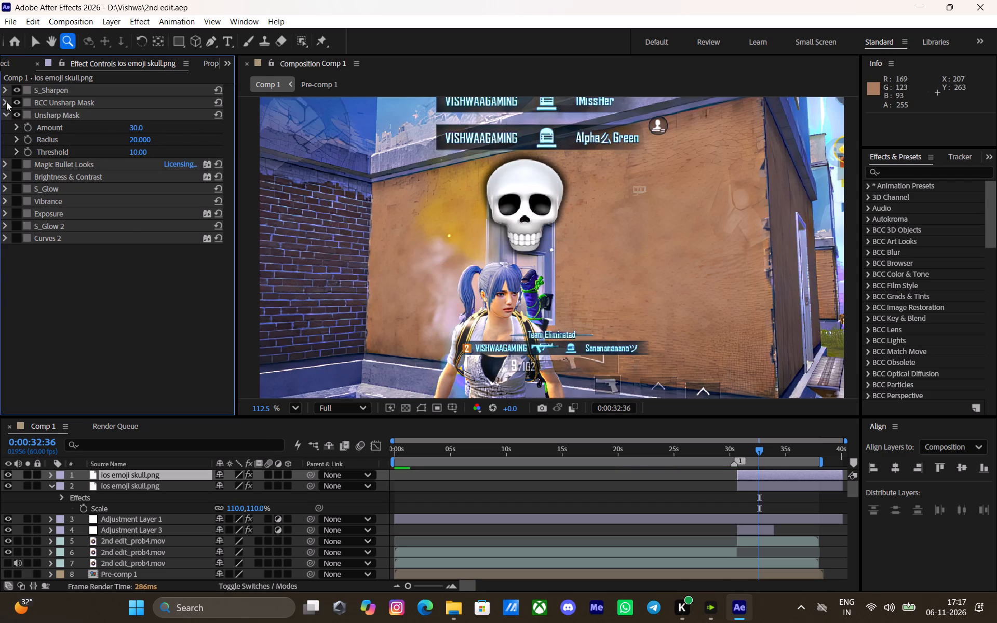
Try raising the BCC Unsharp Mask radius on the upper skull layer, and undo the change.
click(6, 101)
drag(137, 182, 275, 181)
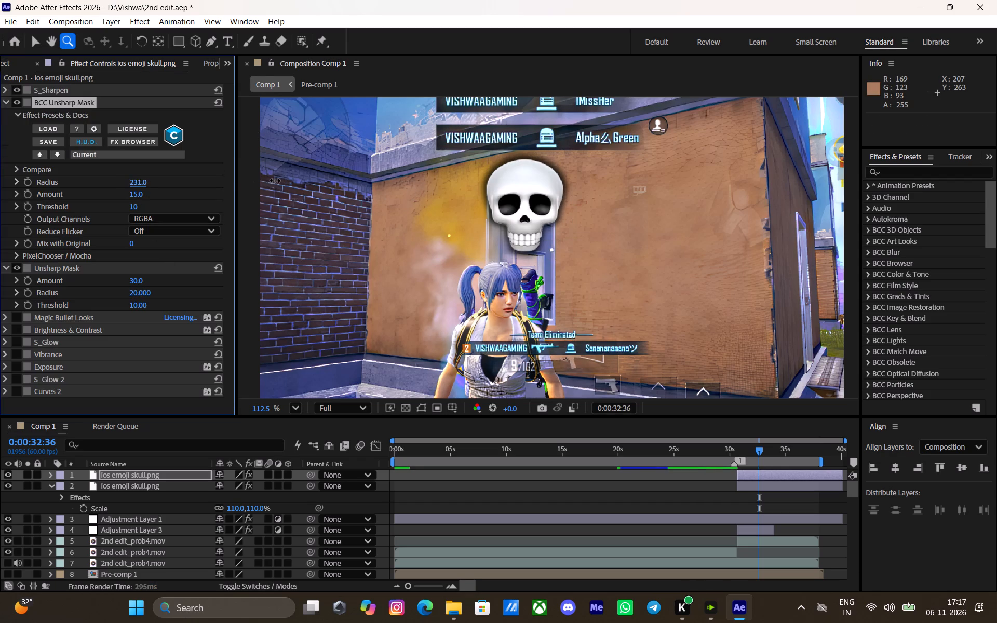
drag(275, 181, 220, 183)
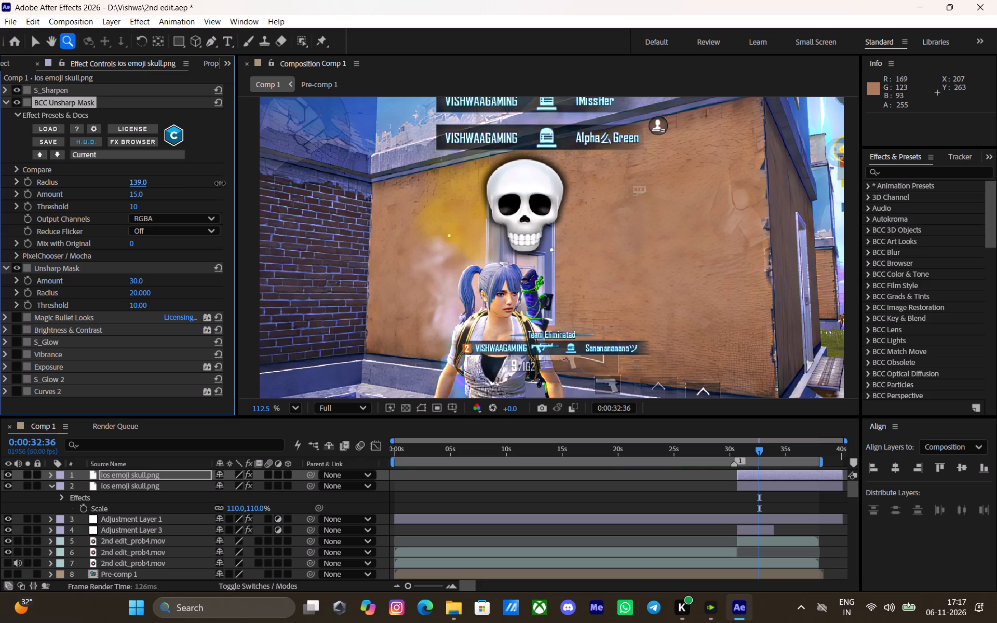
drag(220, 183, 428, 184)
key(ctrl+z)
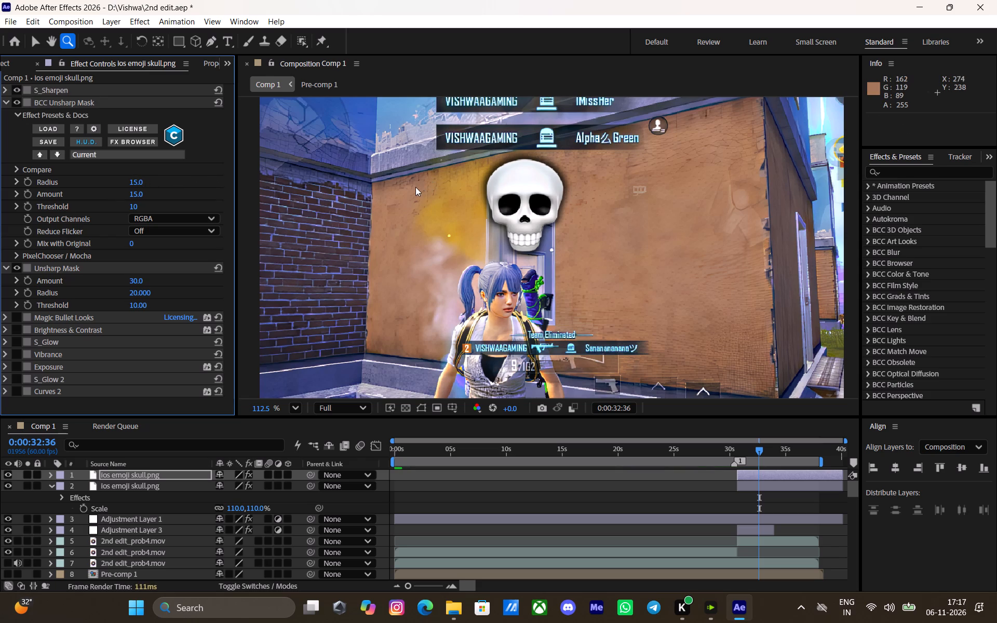
Set the BCC Unsharp Mask radius on the upper skull layer to 25.
click(139, 184)
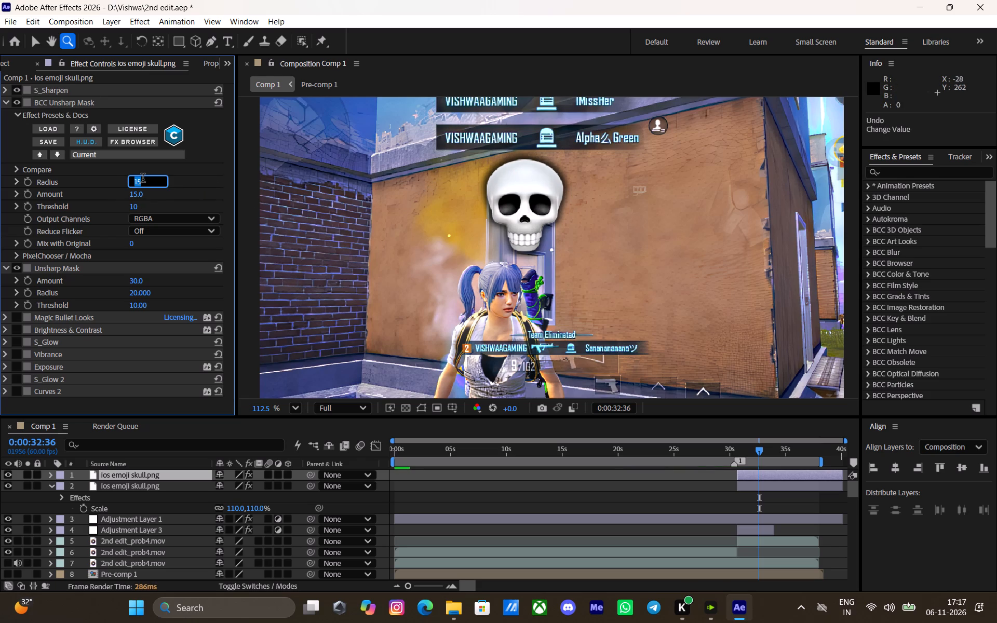
text(25)
key(Return)
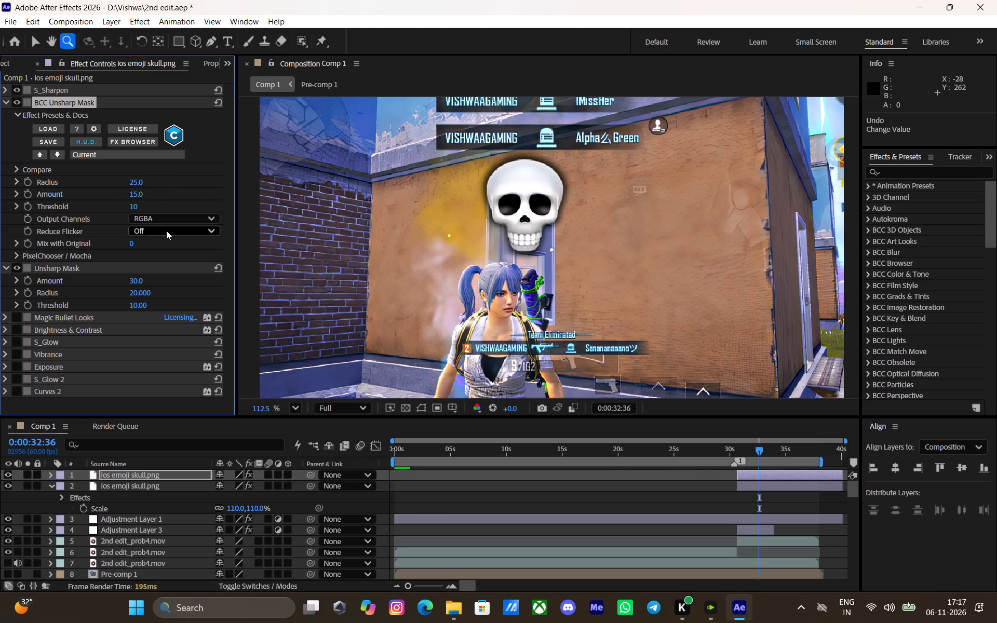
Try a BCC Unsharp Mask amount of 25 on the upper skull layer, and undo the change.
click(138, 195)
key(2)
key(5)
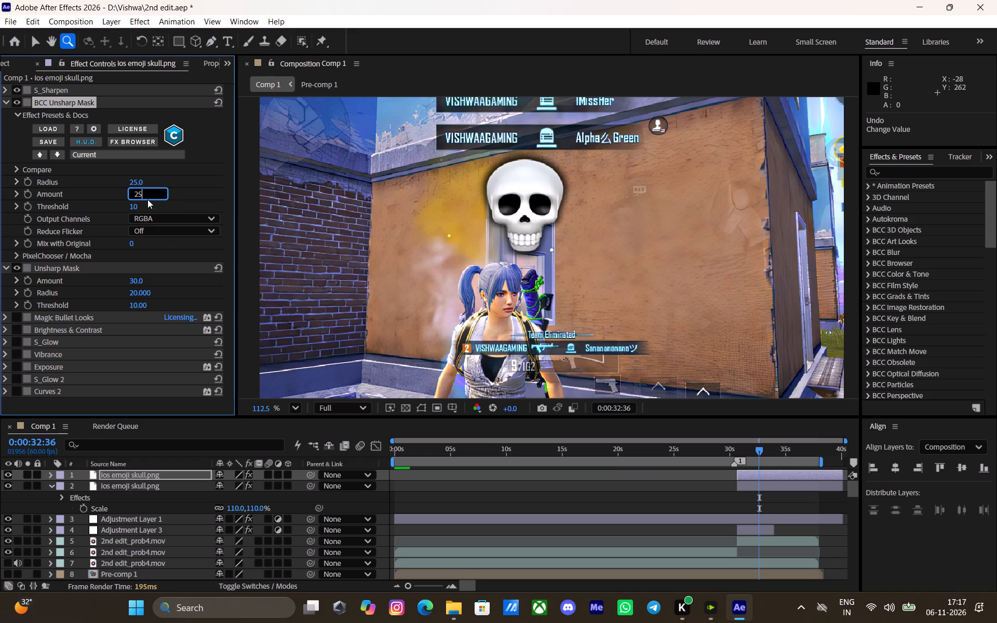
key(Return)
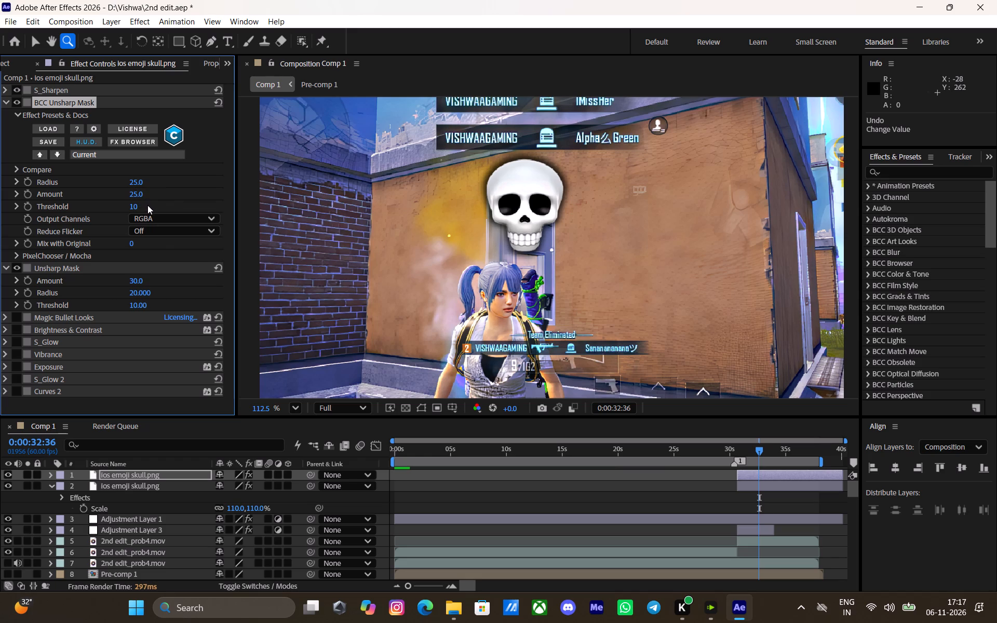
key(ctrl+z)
Switch back to the Selection tool and save the project.
scroll(646, 218, down, 4)
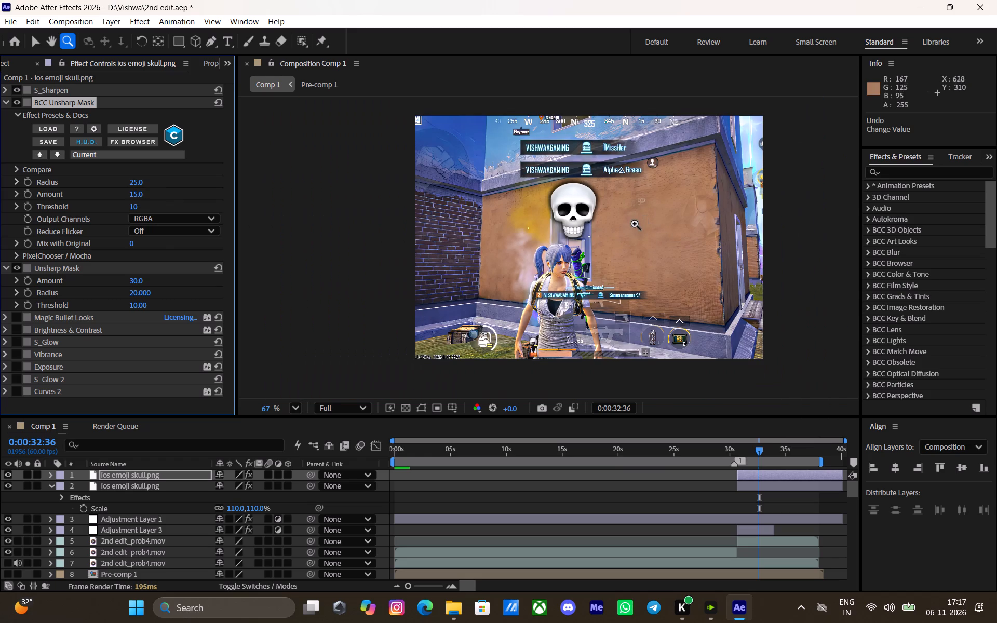
scroll(636, 224, up, 1)
click(34, 42)
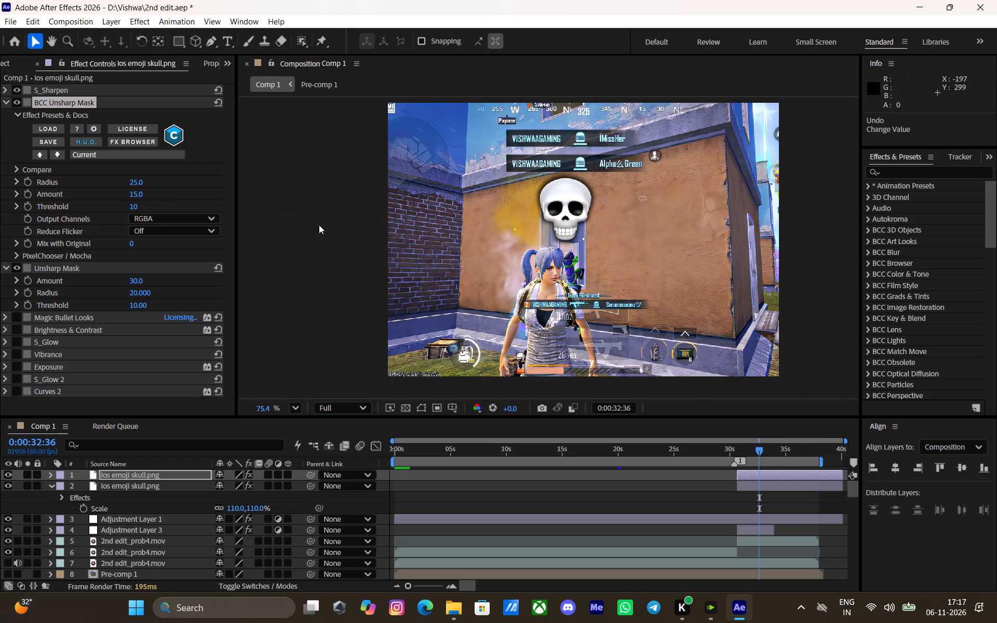
key(ctrl+s)
Pre-compose the two skull emoji layers together into a single composition.
scroll(615, 239, down, 3)
scroll(617, 241, up, 1)
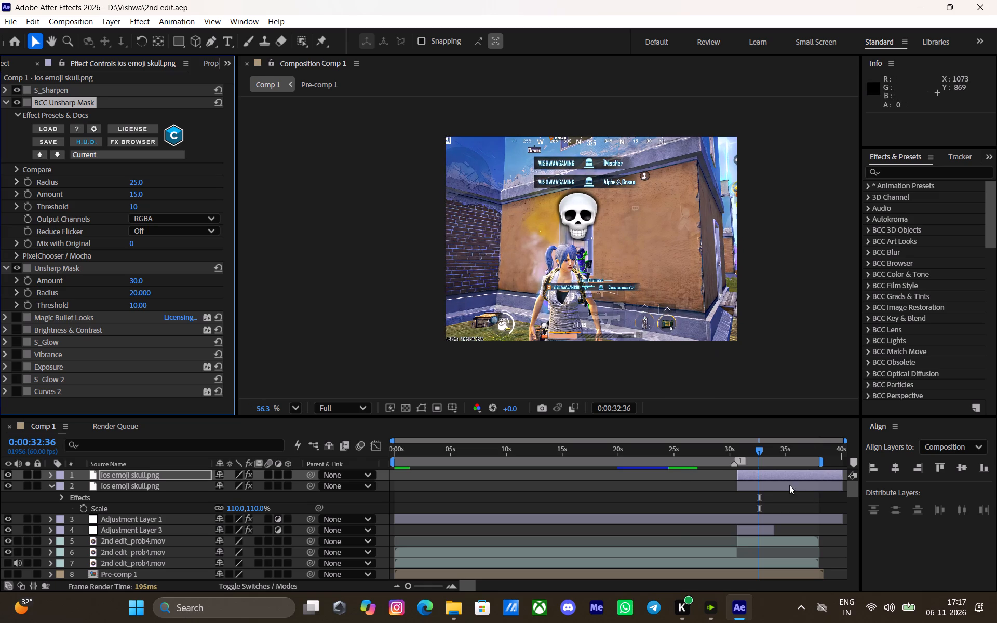
ctrl+click(787, 488)
right_click(784, 485)
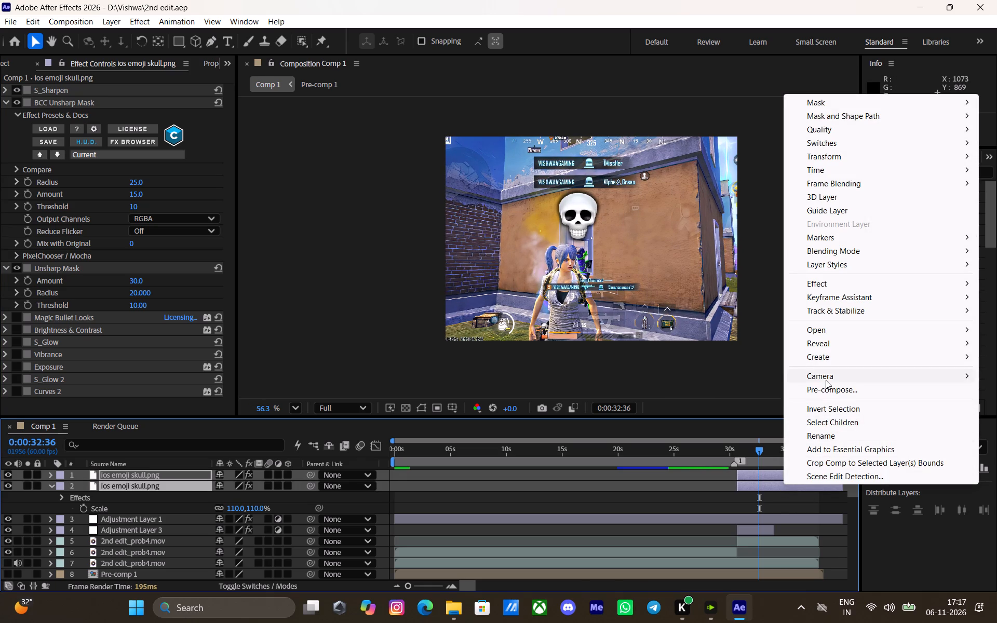
click(828, 392)
click(558, 399)
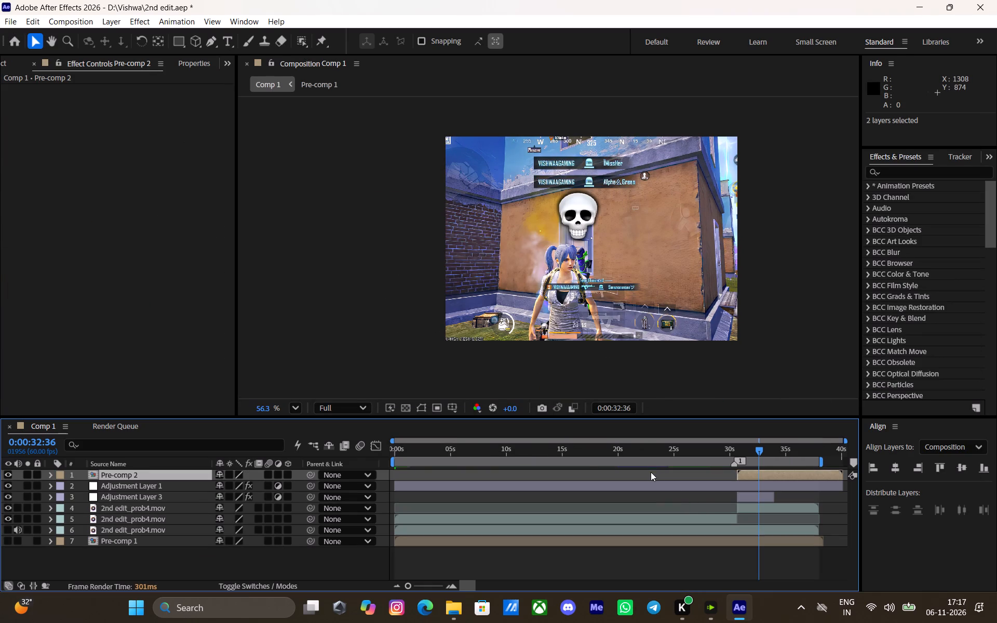
Move Adjustment Layer 3 to the top of the layer stack, above the skull pre-comp, and save the project.
click(745, 502)
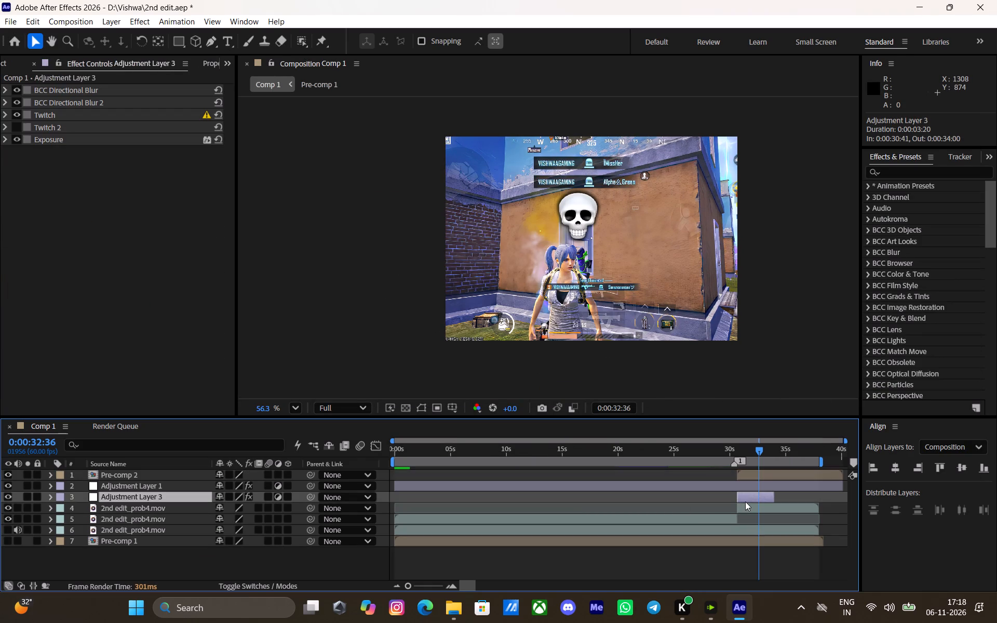
key(ctrl+bracketright)
key(ctrl+bracketright)
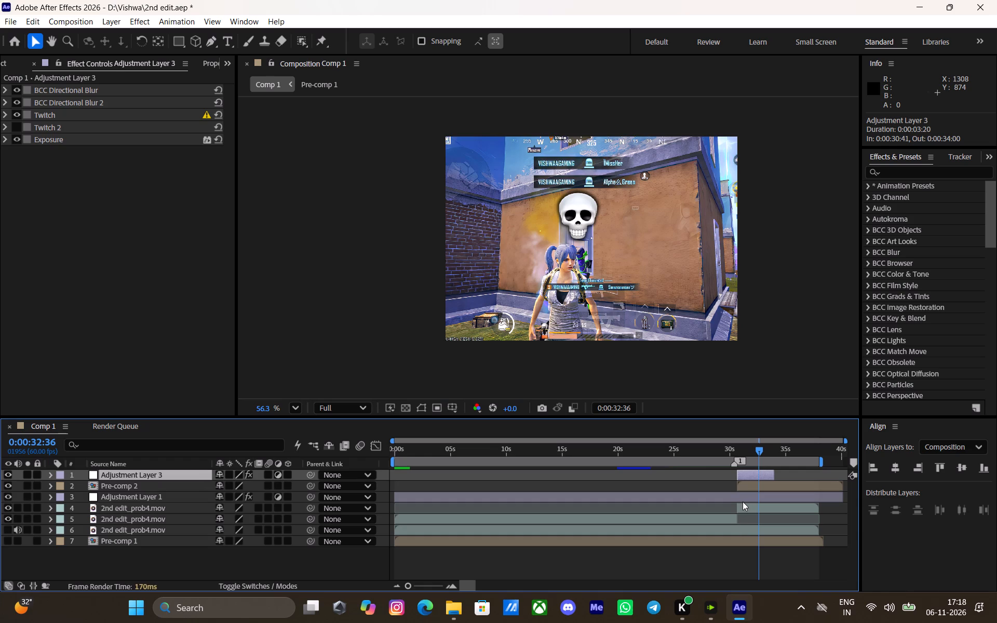
drag(739, 453, 748, 454)
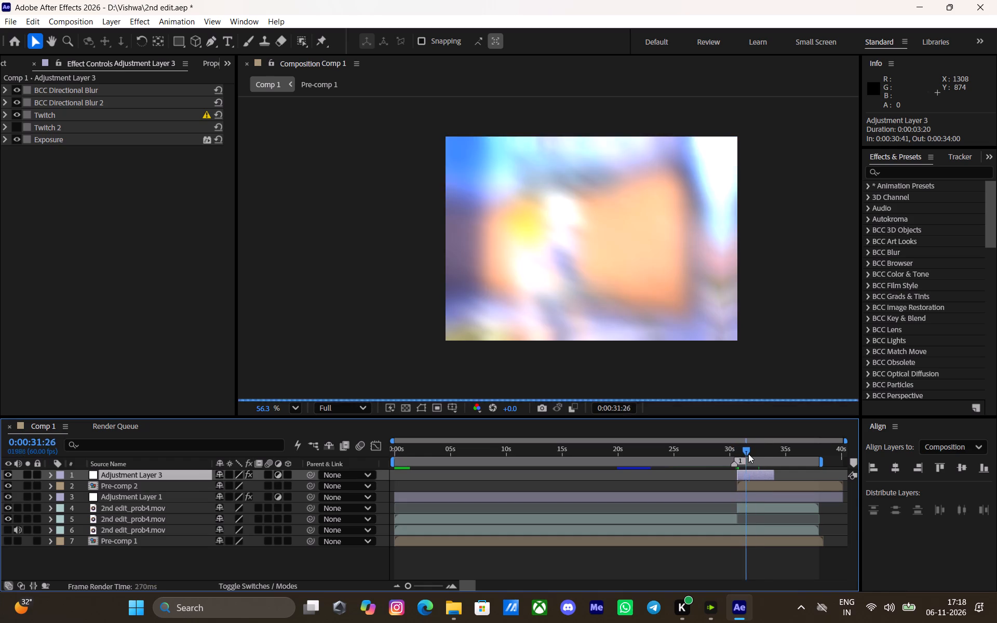
drag(748, 454, 764, 458)
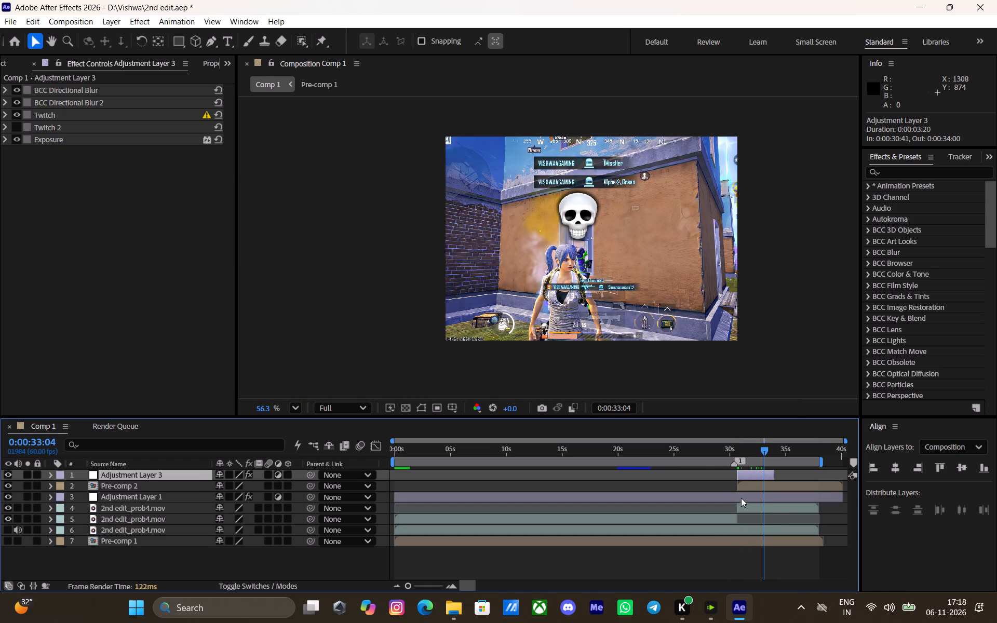
key(ctrl+s)
Apply Hue/Saturation to the gameplay clip segment after the cut and set its Master Saturation to -80.
scroll(683, 267, down, 1)
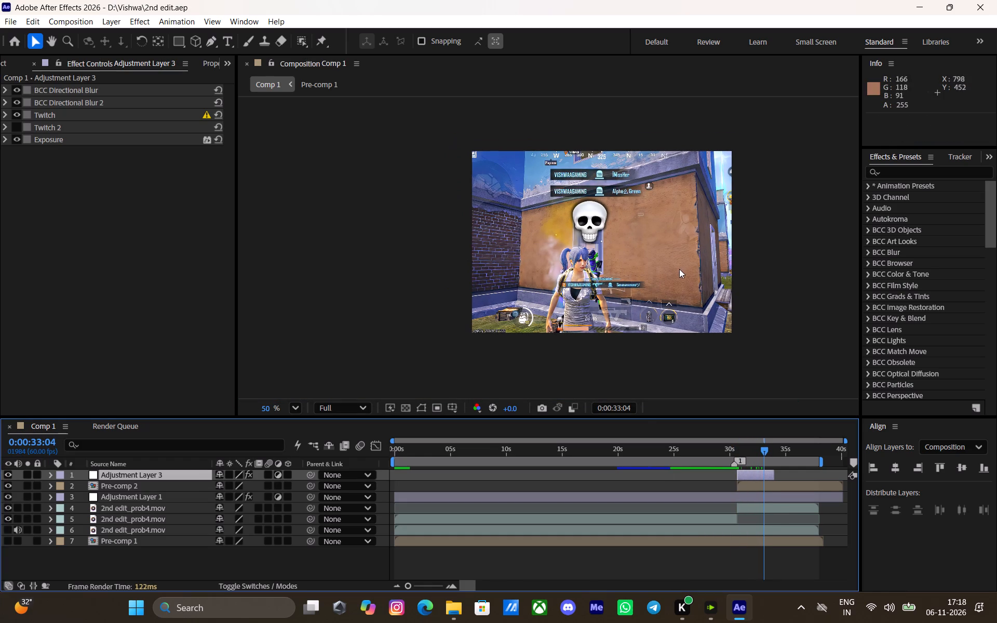
click(762, 506)
key(ctrl+space)
text(sat)
key(u)
click(711, 486)
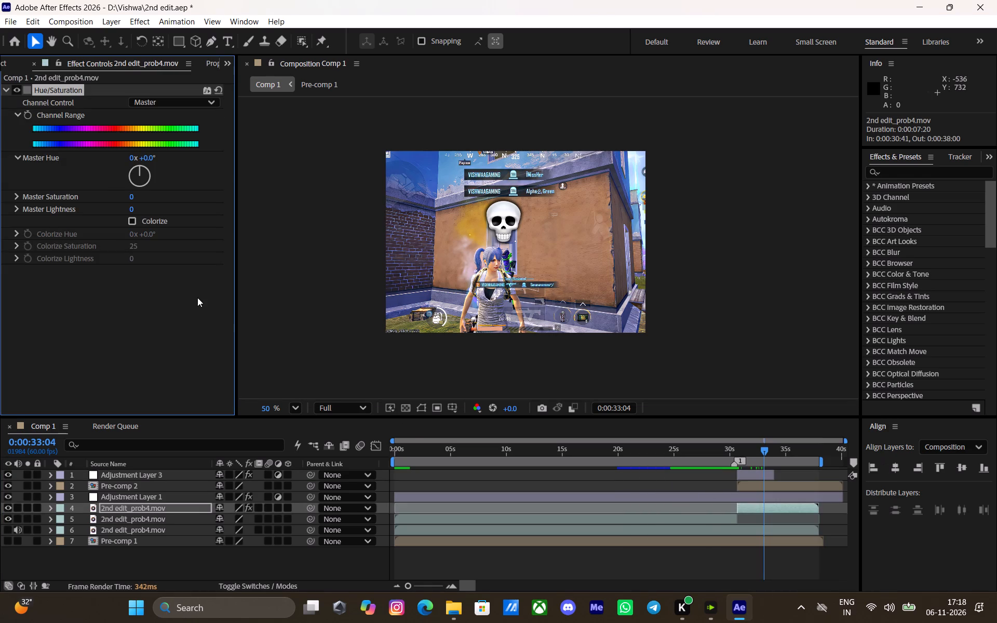
drag(129, 196, 137, 198)
drag(130, 198, 161, 202)
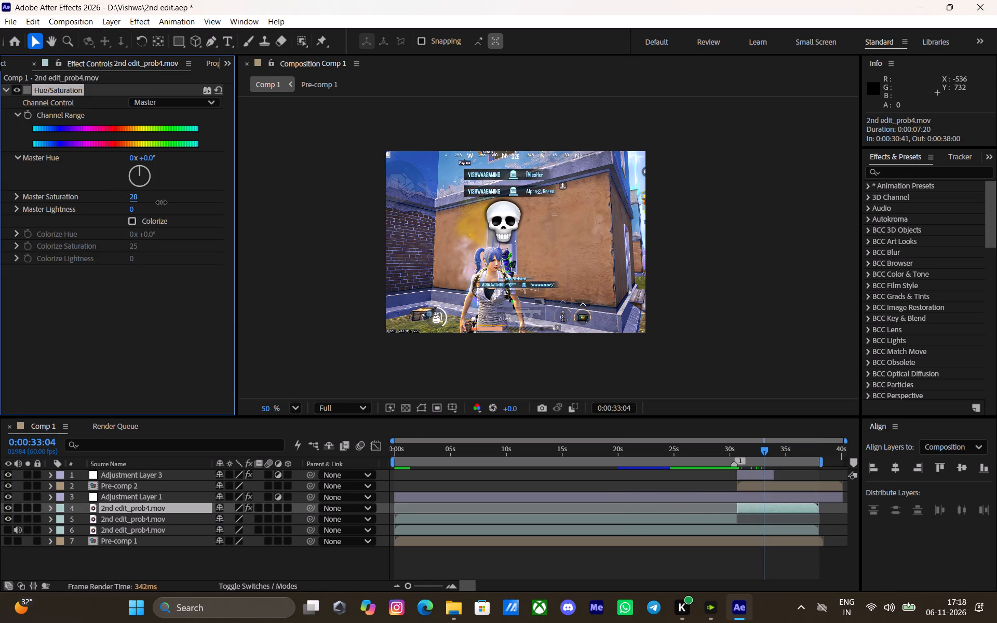
drag(161, 202, 109, 206)
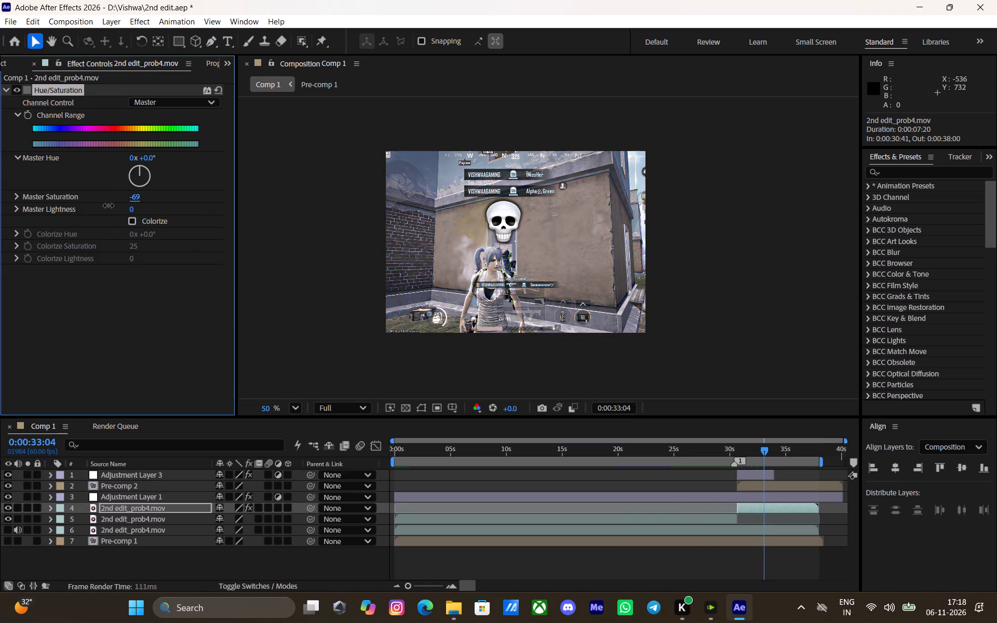
drag(109, 206, 103, 209)
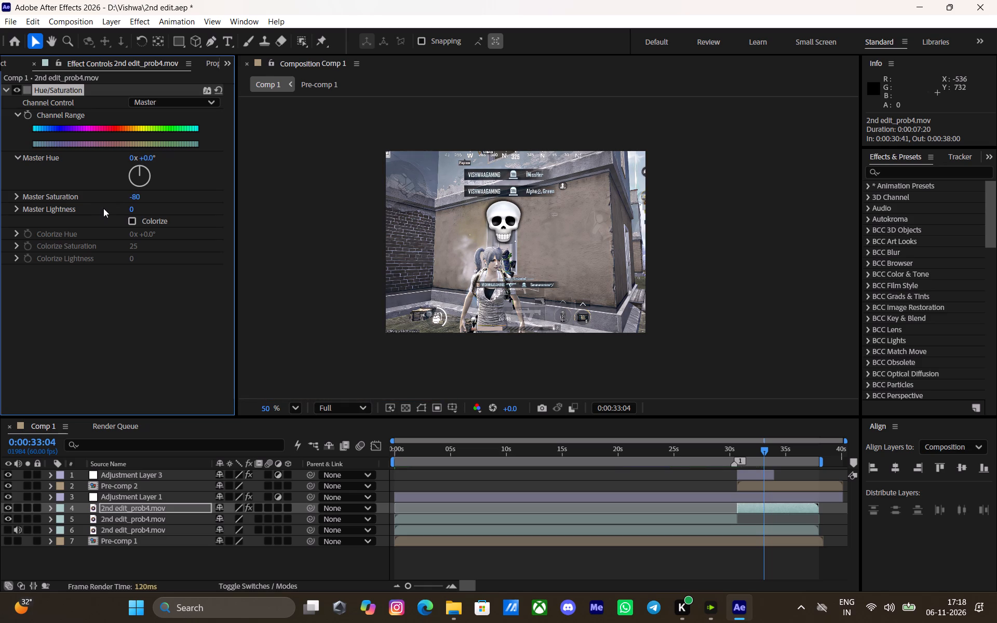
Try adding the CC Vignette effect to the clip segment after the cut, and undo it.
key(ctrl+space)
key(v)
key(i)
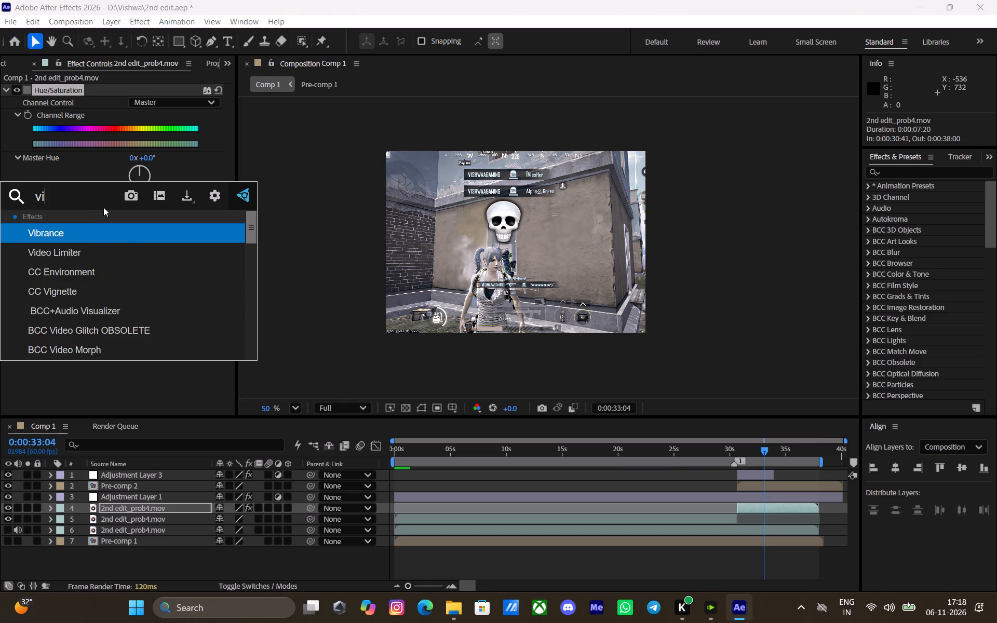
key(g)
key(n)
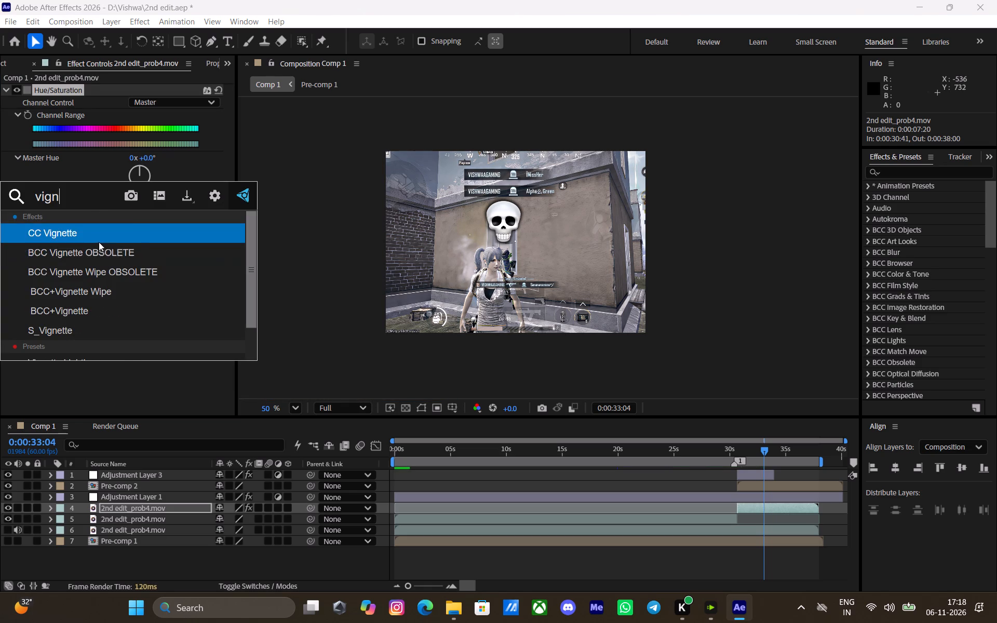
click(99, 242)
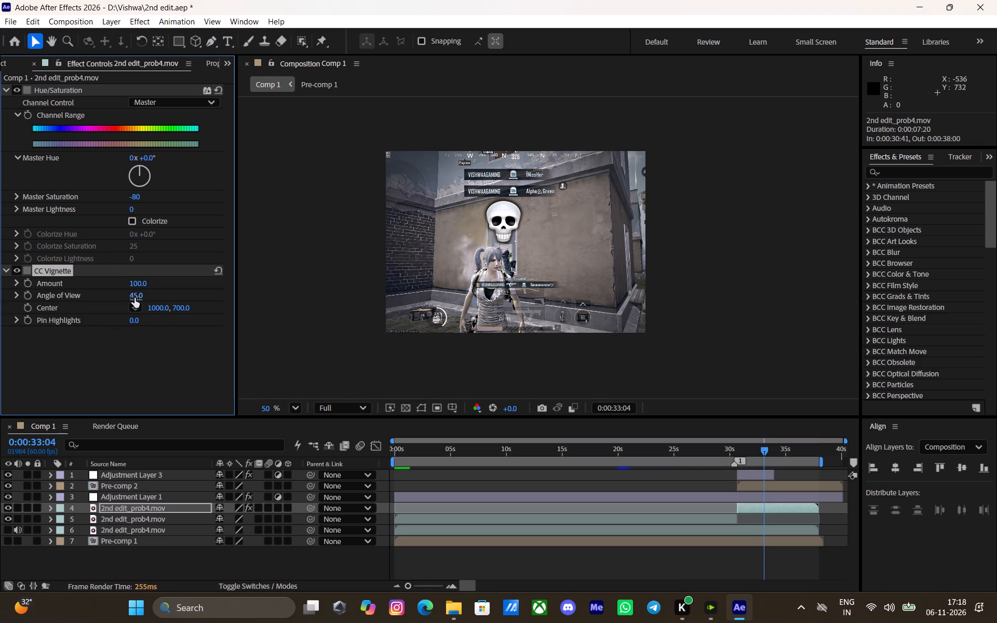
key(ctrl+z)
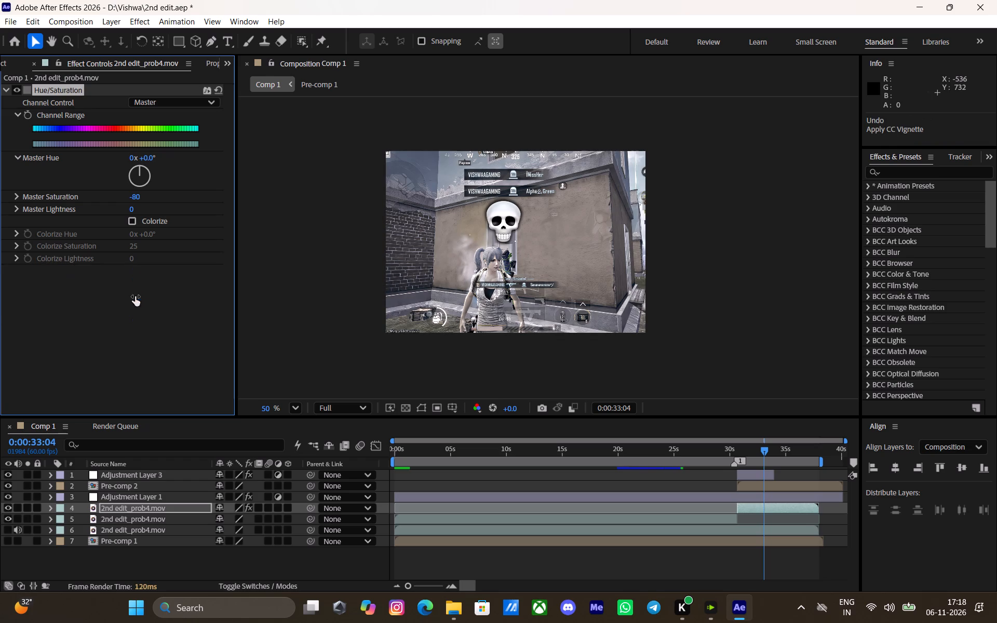
Apply S_Vignette to the clip segment after the cut and move it above Hue/Saturation in the effect order.
key(ctrl+space)
key(v)
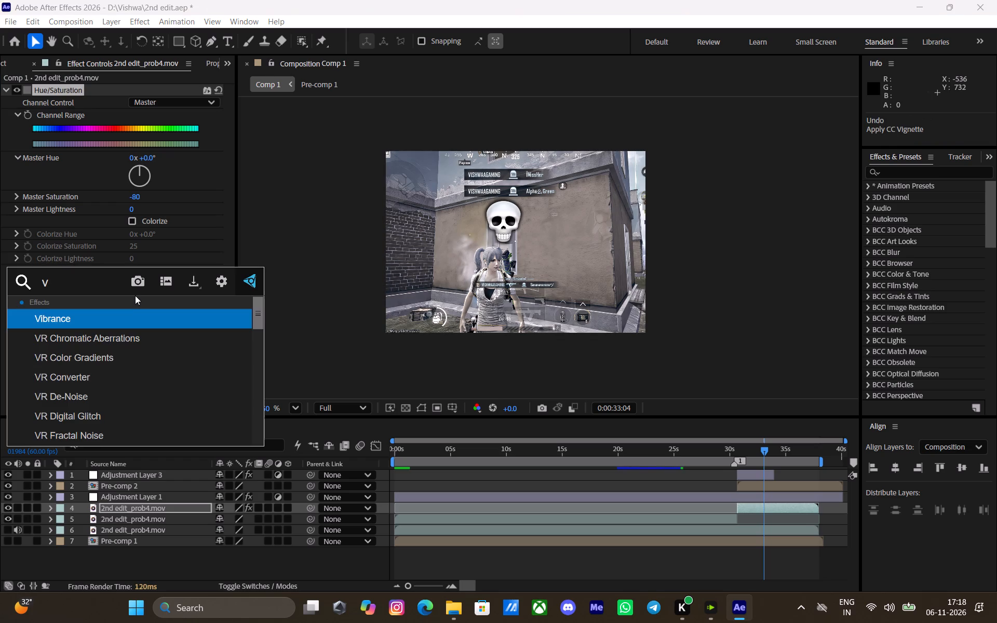
key(i)
key(g)
key(n)
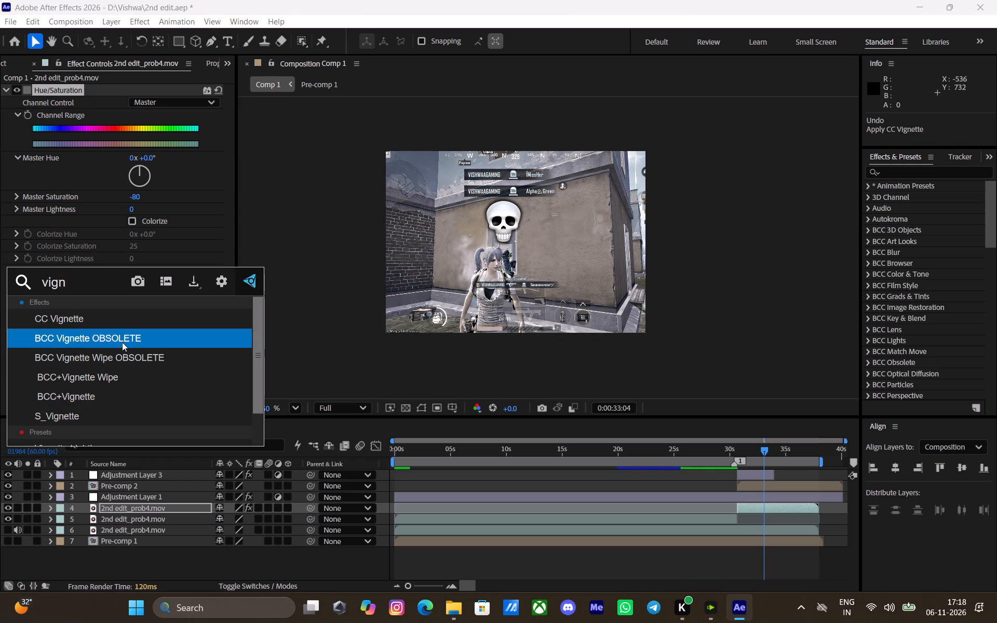
click(110, 424)
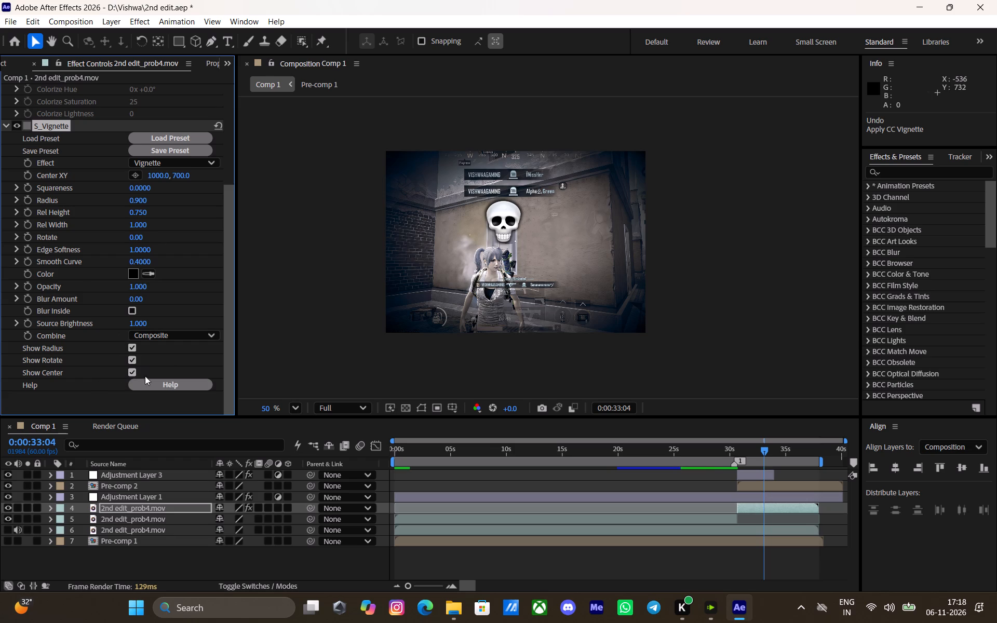
key(ctrl+bracketright)
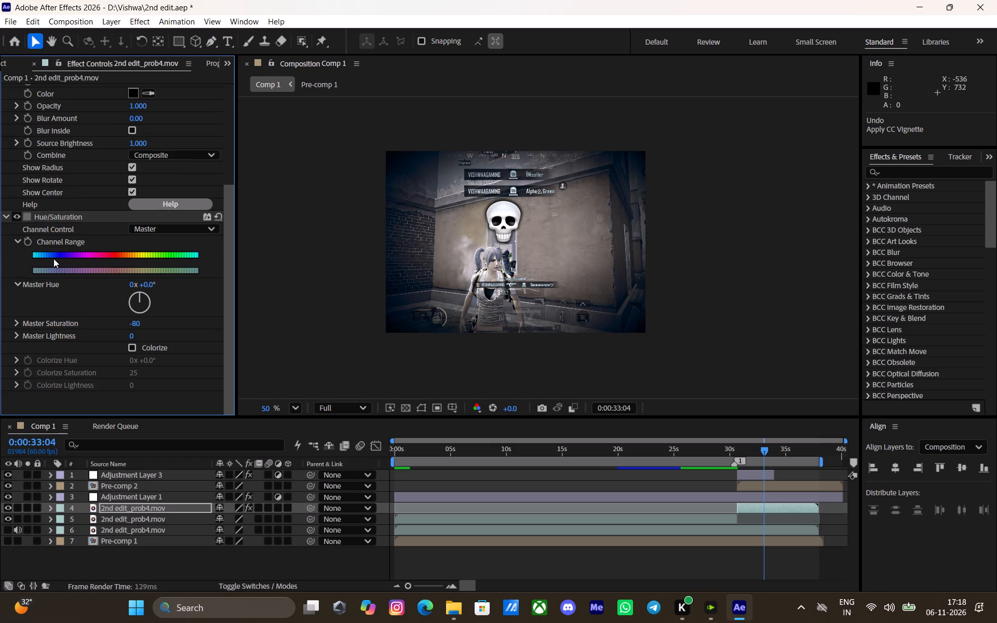
scroll(77, 160, up, 9)
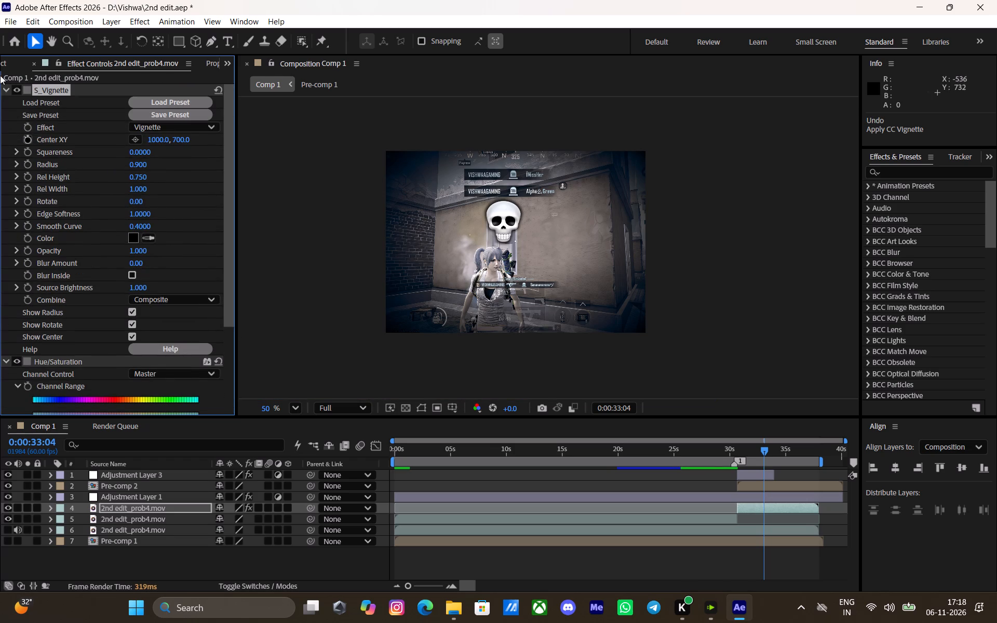
Turn off the Hue/Saturation effect on the clip segment after the cut.
click(4, 92)
click(5, 106)
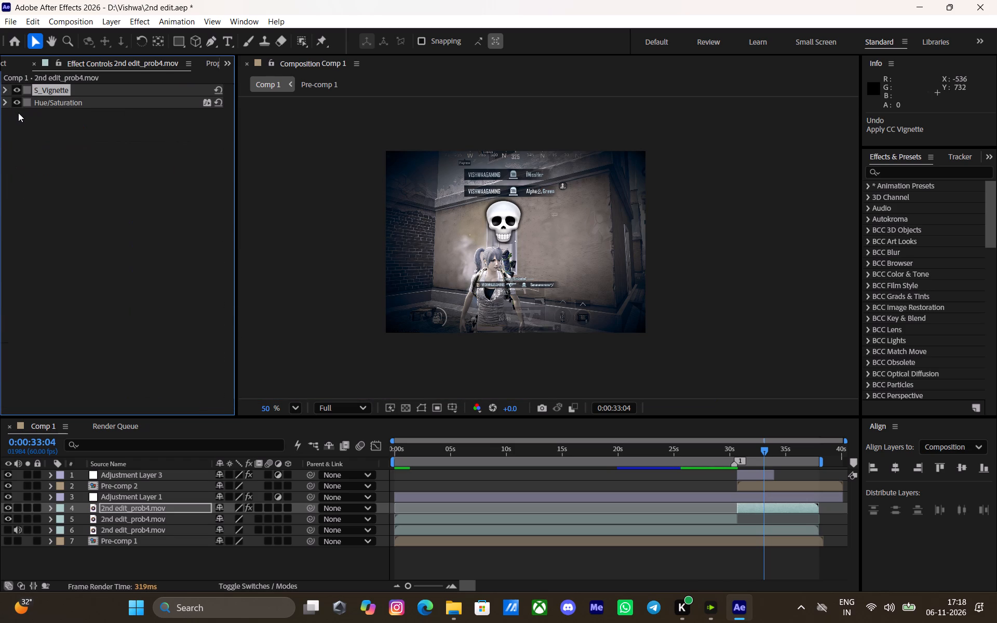
click(17, 101)
click(2, 85)
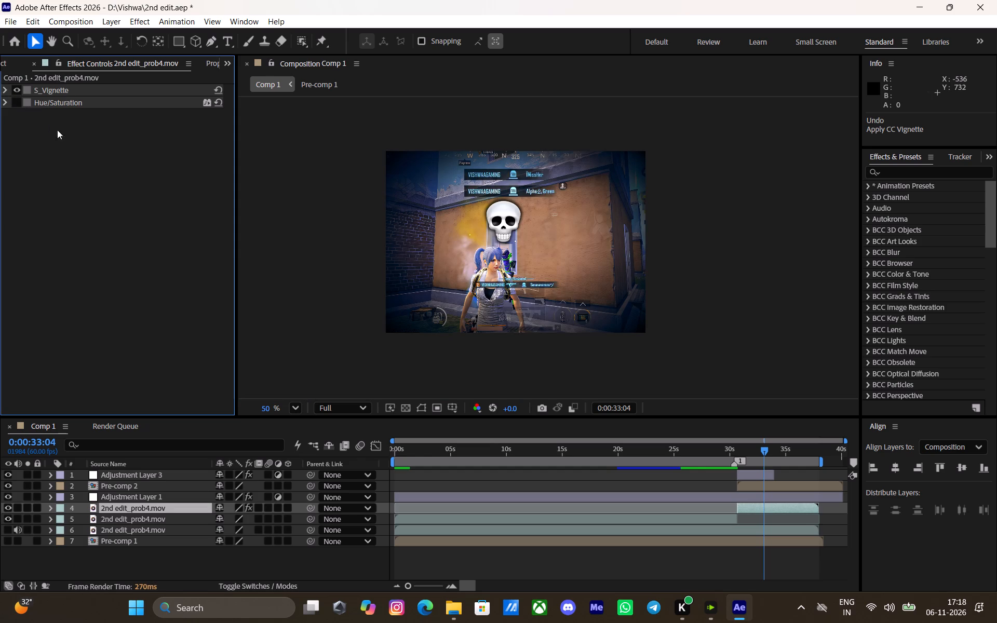
Set the S_Vignette Radius on the clip segment after the cut to 1.100.
click(5, 90)
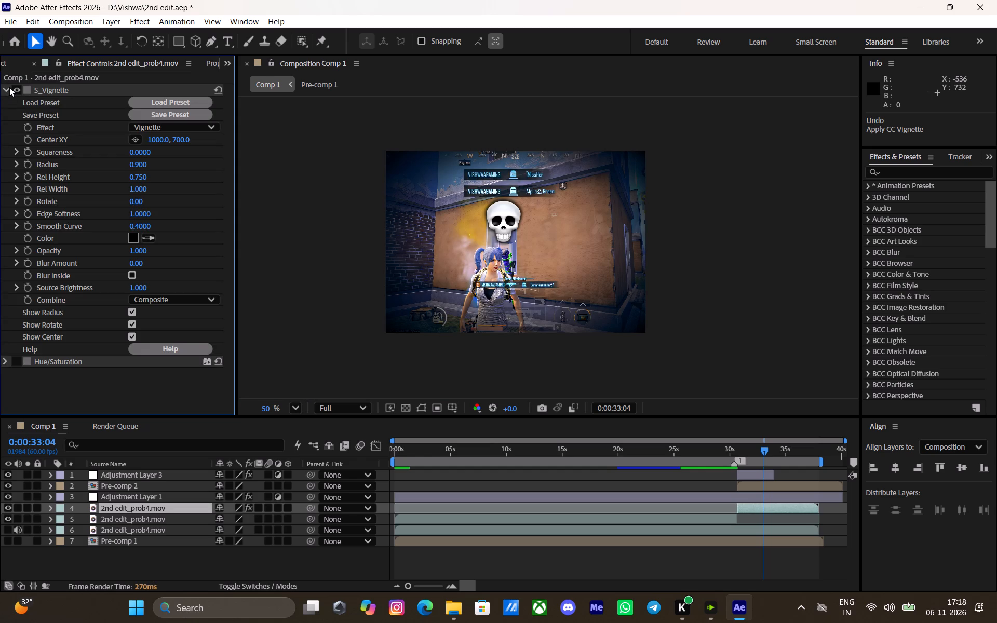
click(9, 87)
click(14, 89)
click(17, 89)
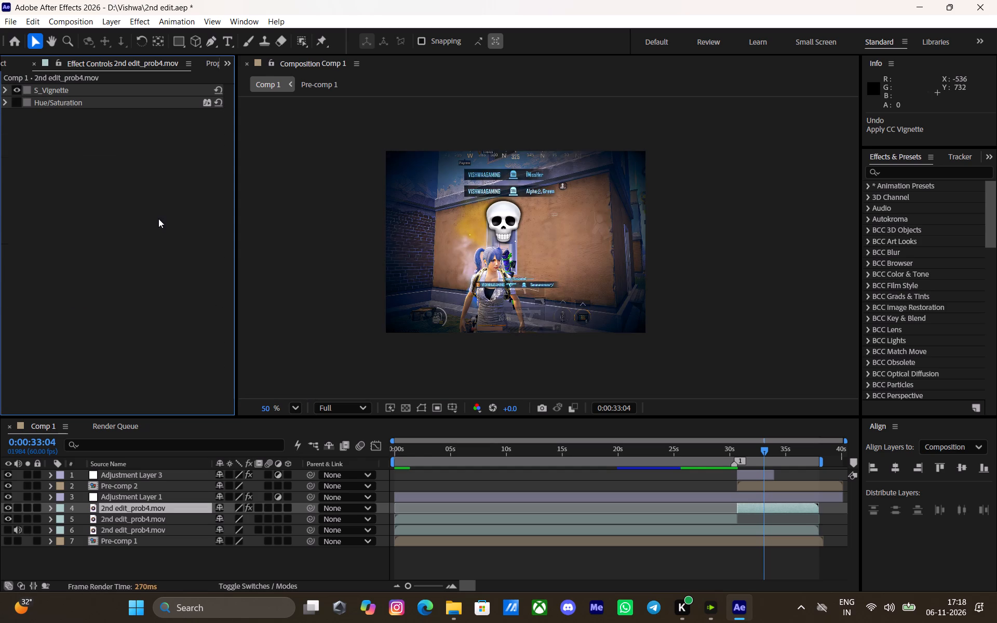
click(5, 91)
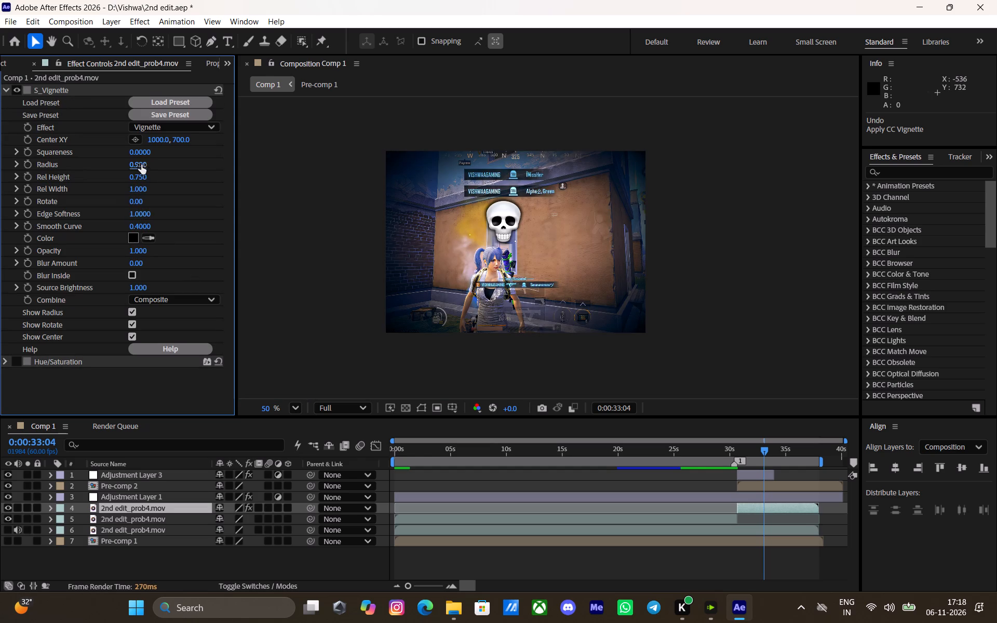
drag(142, 162, 135, 169)
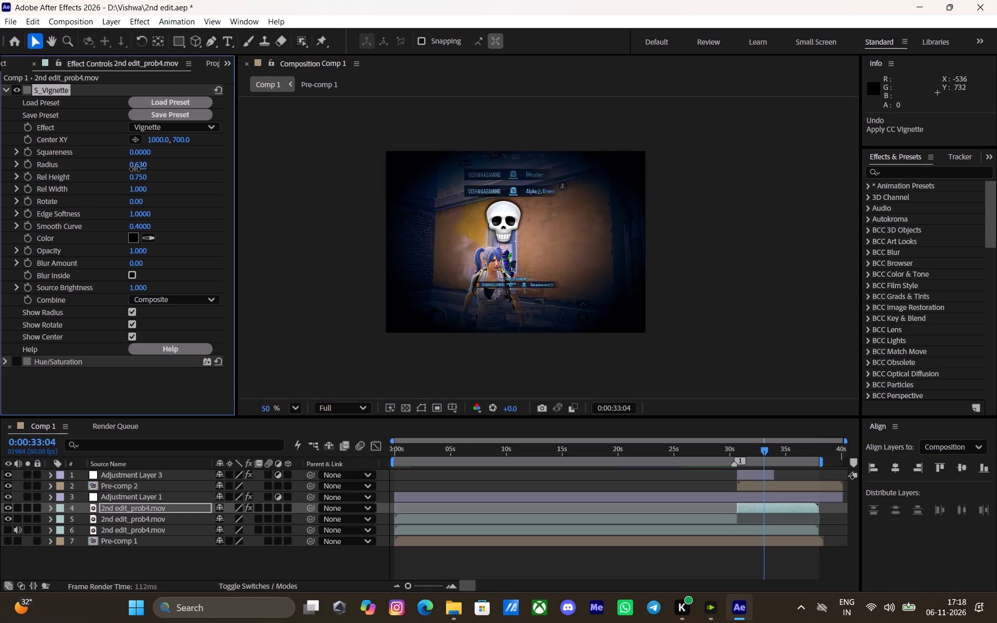
drag(135, 169, 155, 168)
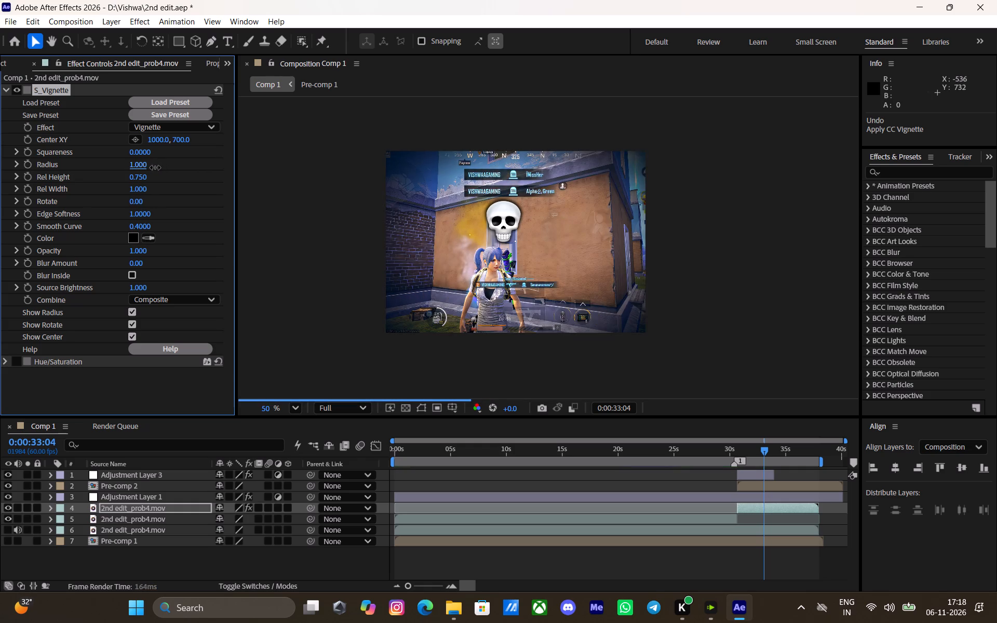
drag(155, 168, 161, 167)
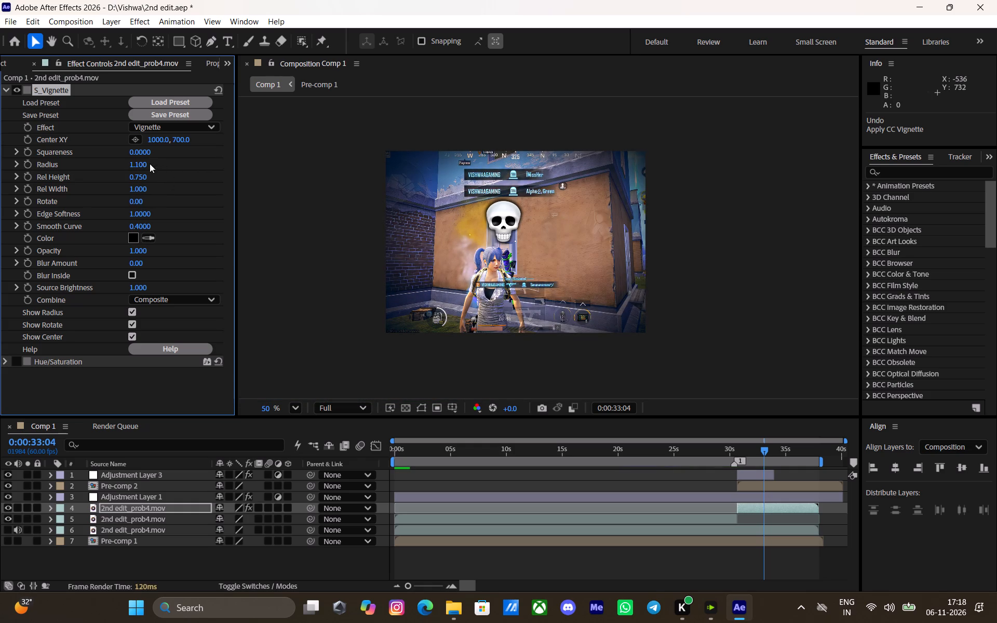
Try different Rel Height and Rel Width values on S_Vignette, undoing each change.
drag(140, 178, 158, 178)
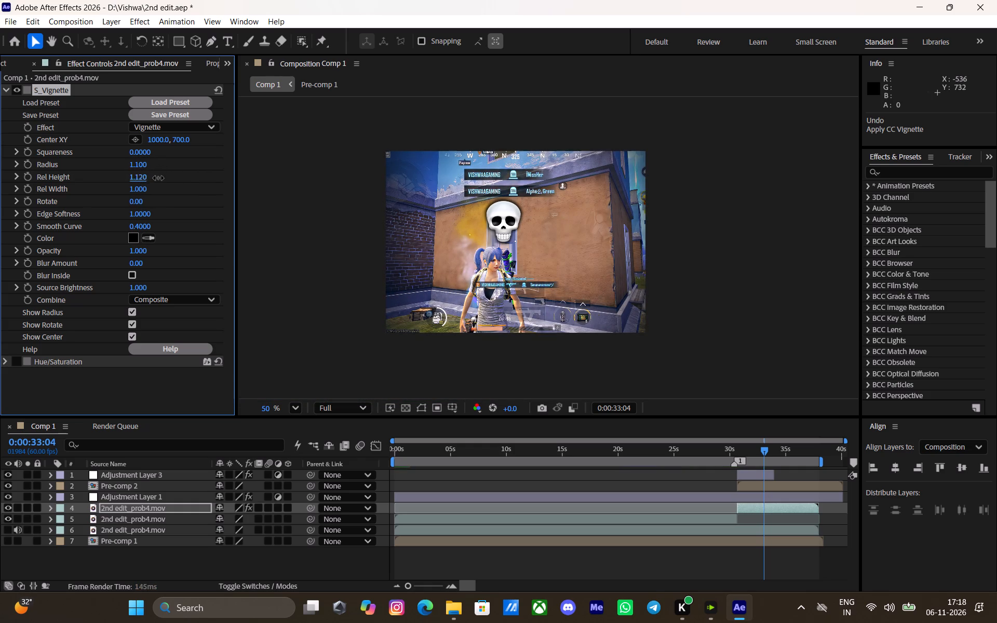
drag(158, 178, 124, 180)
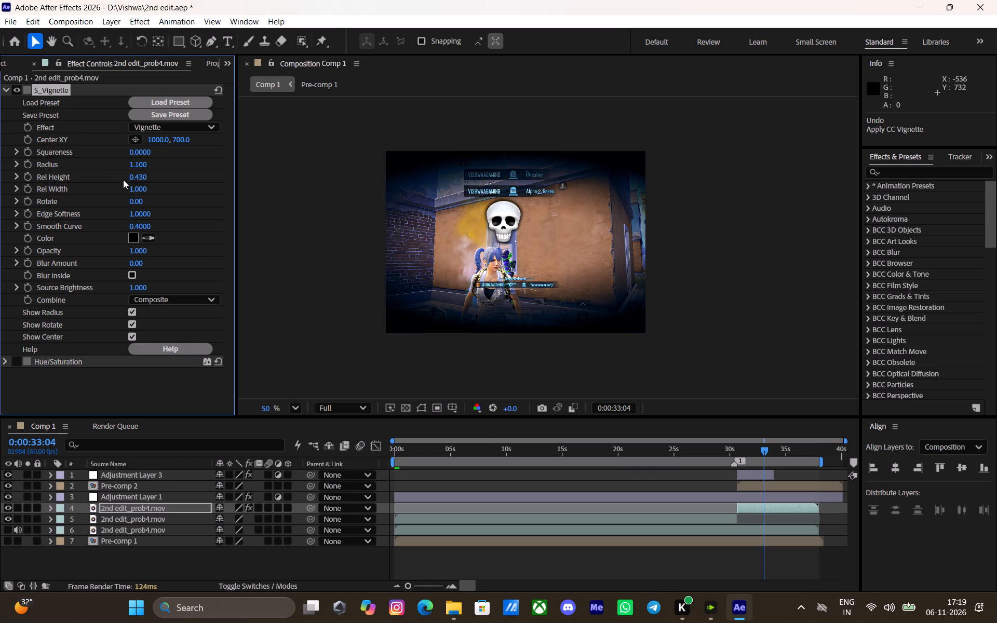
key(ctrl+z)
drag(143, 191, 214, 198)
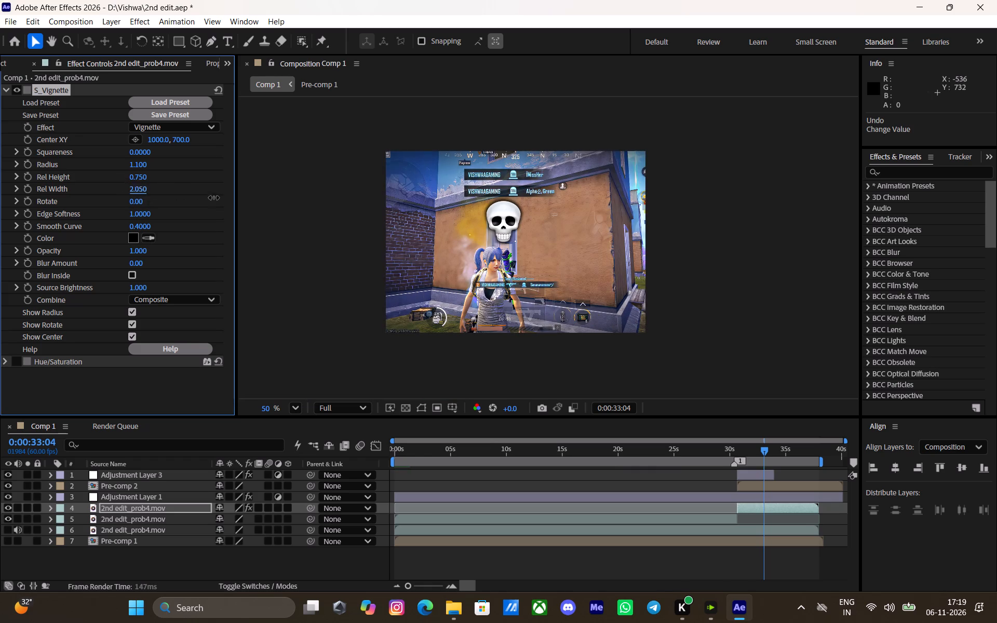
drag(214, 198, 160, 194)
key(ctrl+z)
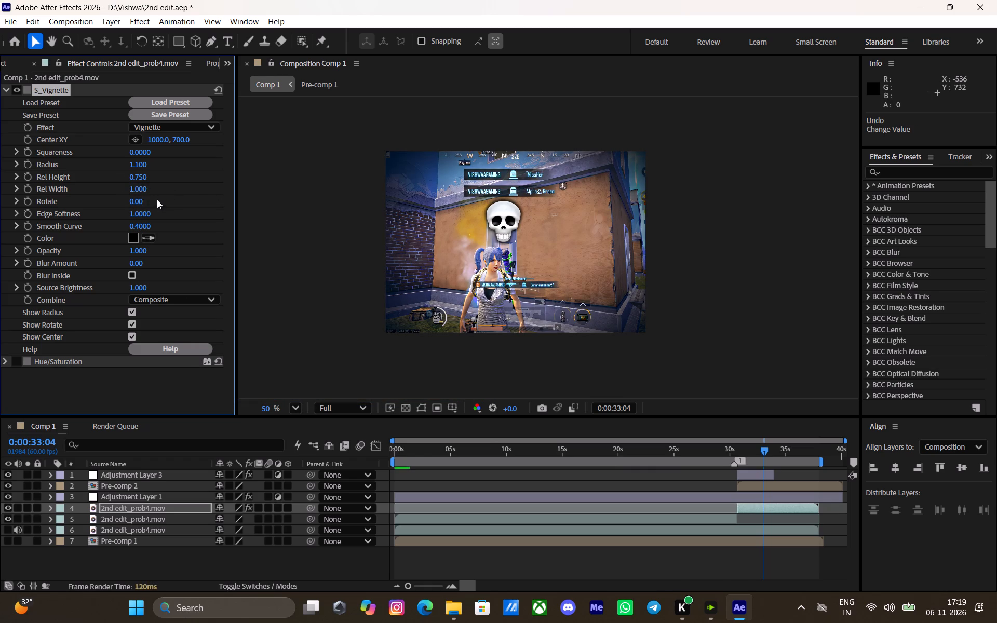
Set the S_Vignette Rel Width to 1.210.
drag(146, 192, 134, 195)
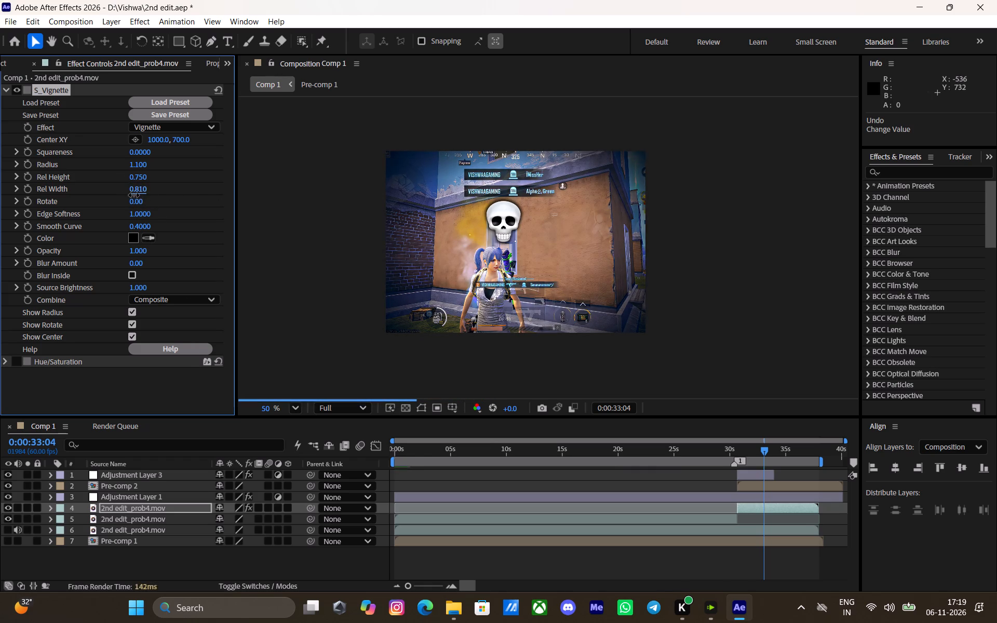
drag(134, 195, 160, 195)
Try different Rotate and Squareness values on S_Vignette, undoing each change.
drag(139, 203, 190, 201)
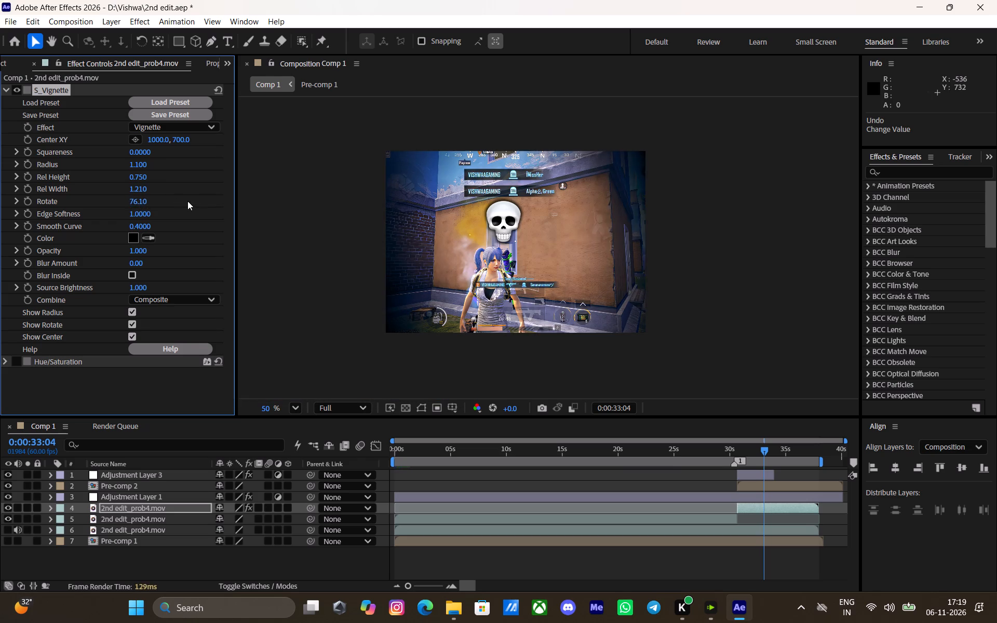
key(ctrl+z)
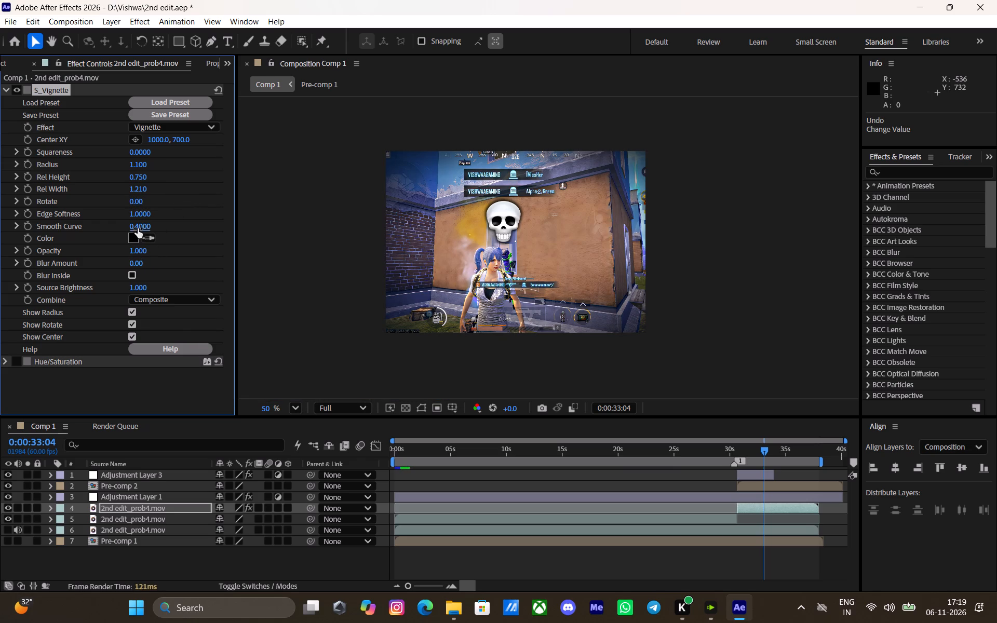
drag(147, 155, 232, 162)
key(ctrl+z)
Try larger and smaller S_Vignette Radius values, settle on 1.100, and save the project.
drag(139, 166, 170, 167)
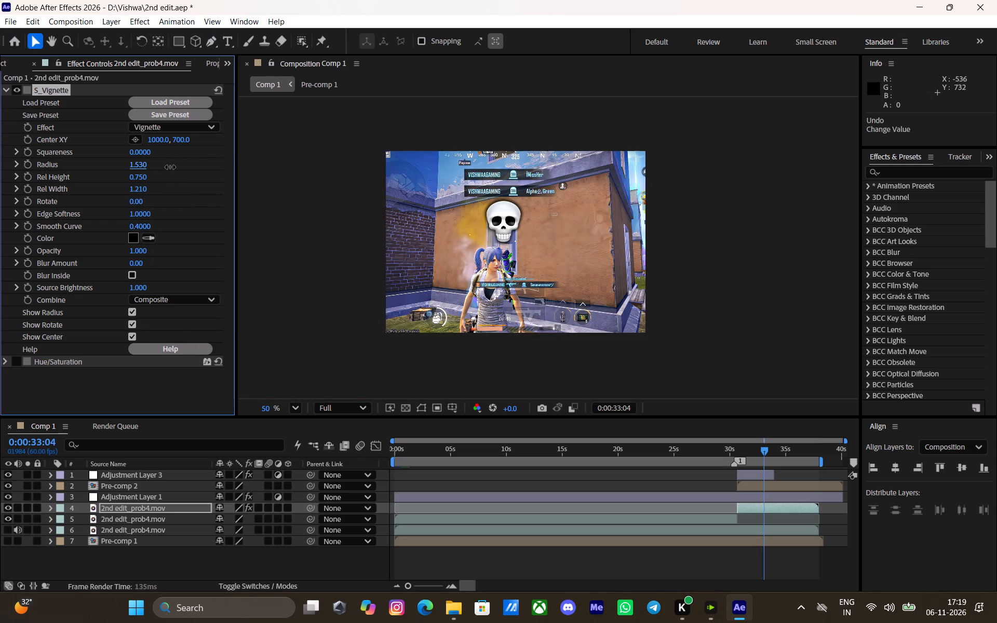
drag(170, 167, 145, 173)
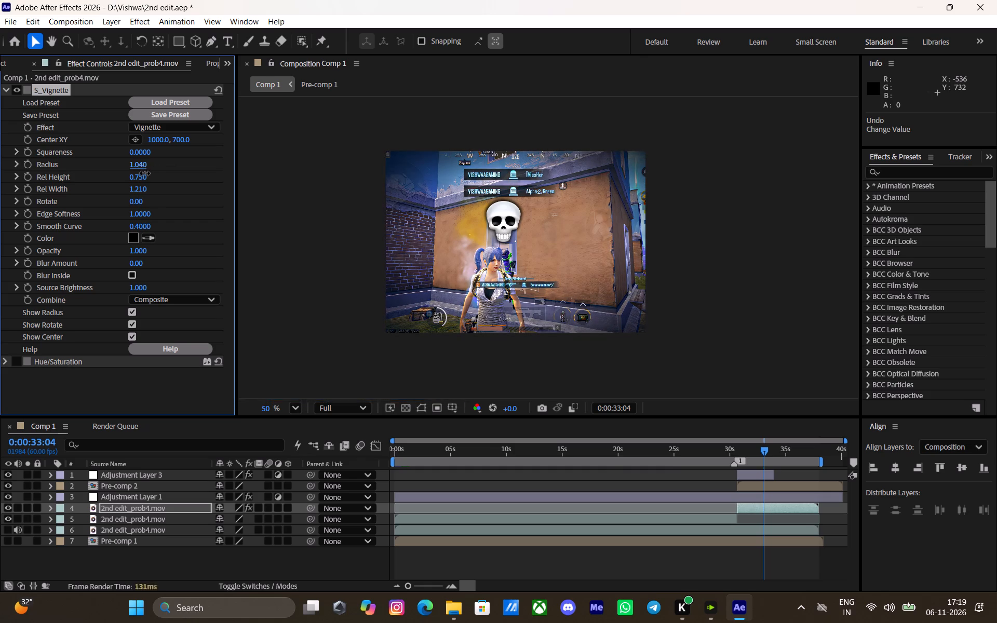
drag(145, 173, 148, 172)
key(ctrl+s)
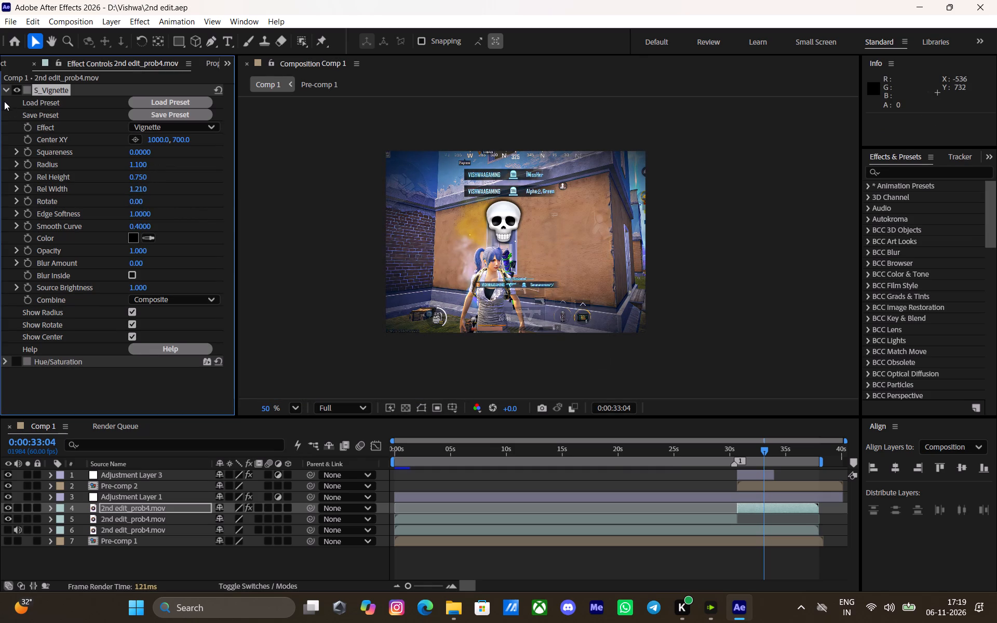
Turn Hue/Saturation back on for the clip segment after the cut and set its Master Saturation to -72.
click(6, 91)
click(15, 105)
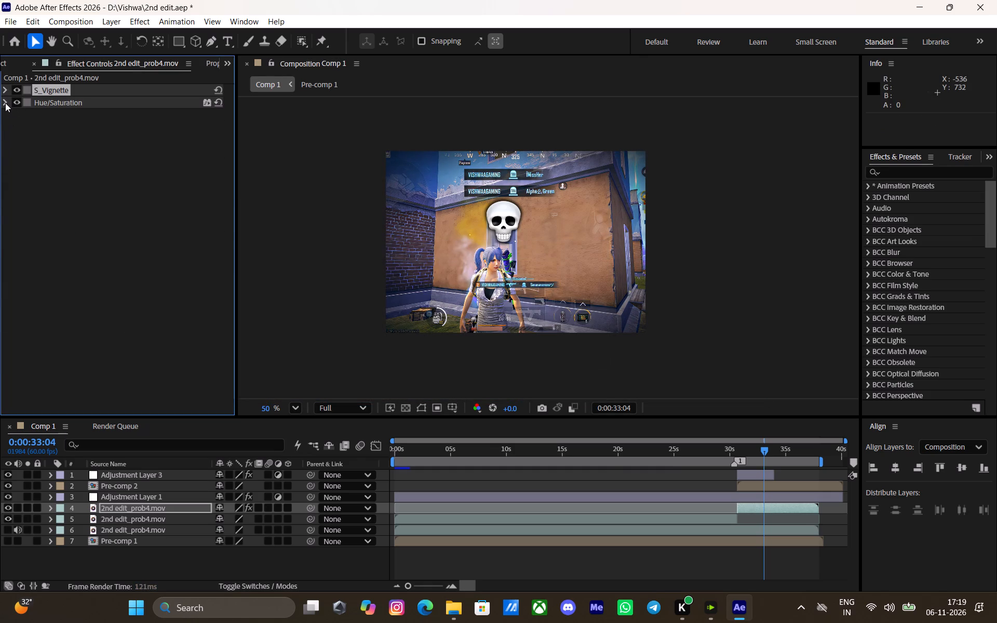
click(5, 103)
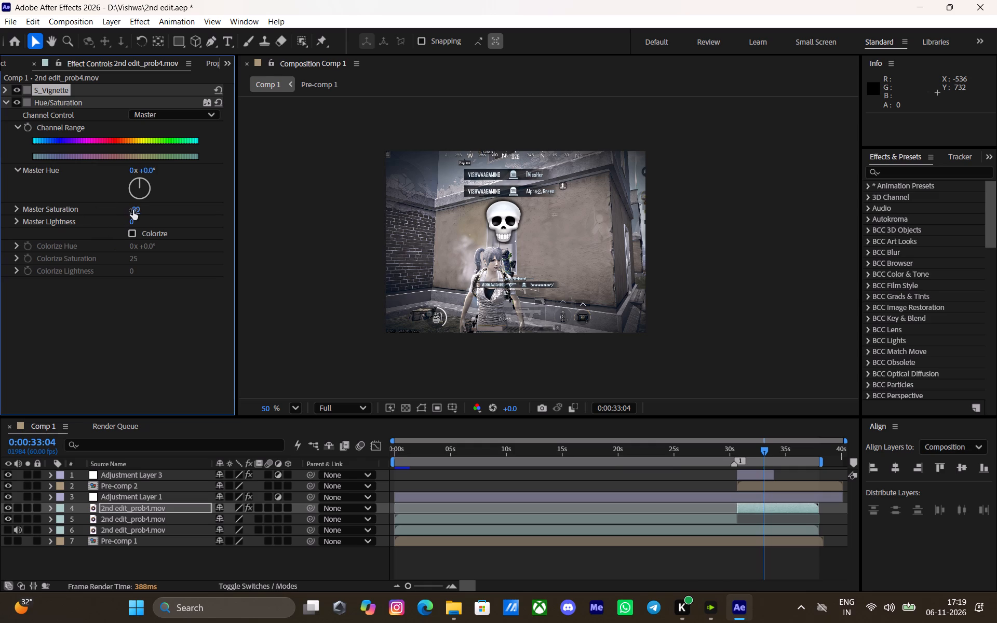
drag(134, 209, 202, 225)
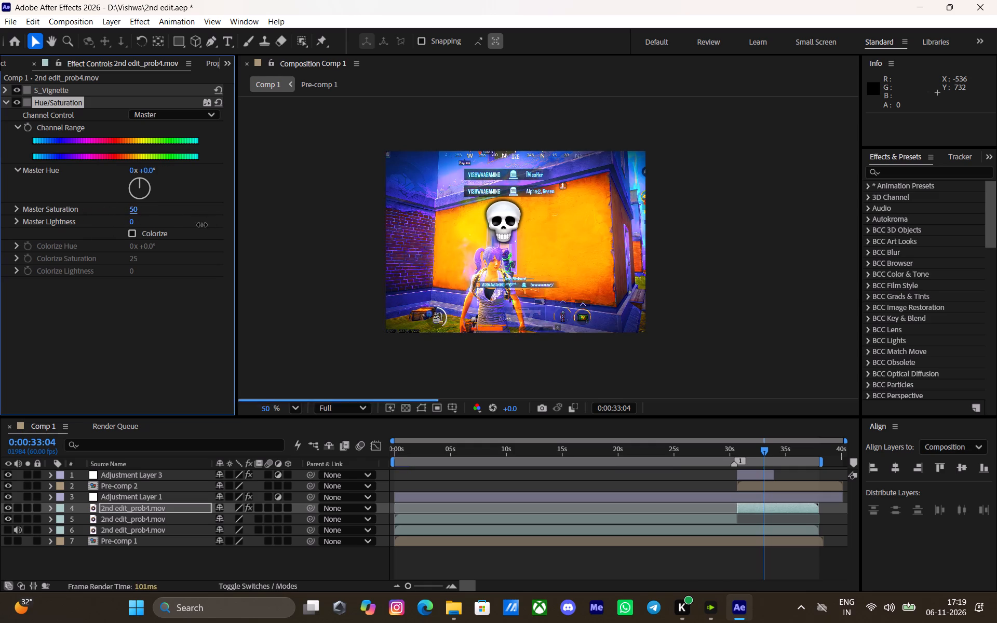
drag(202, 225, 174, 226)
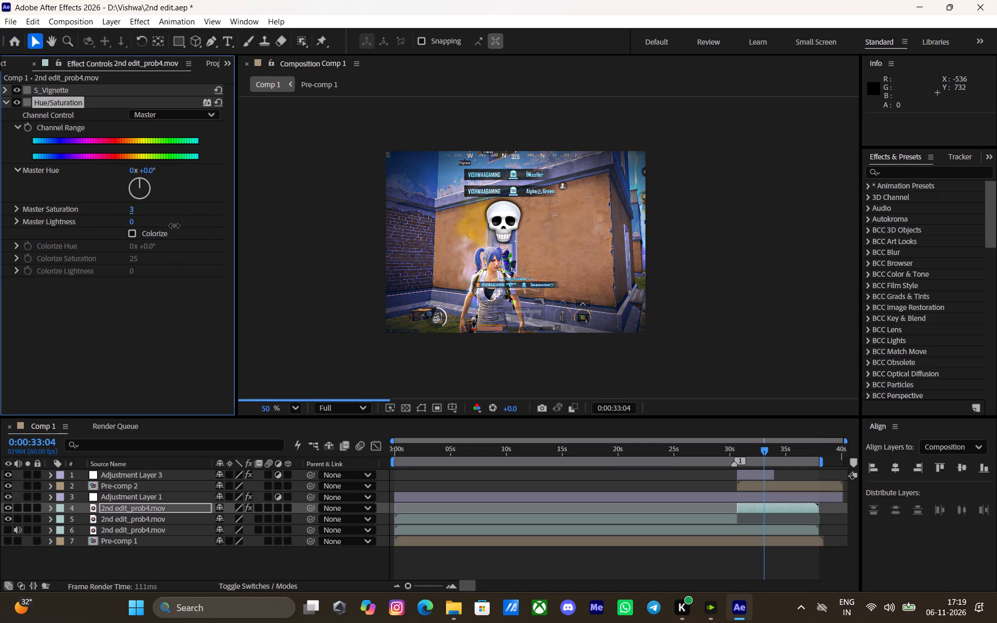
drag(174, 226, 155, 225)
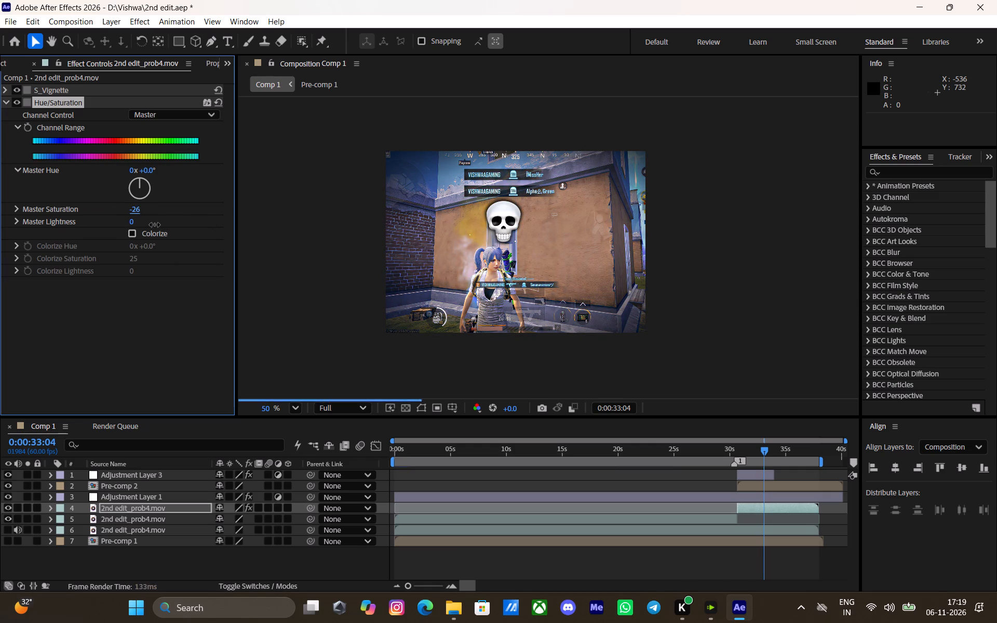
drag(155, 225, 133, 224)
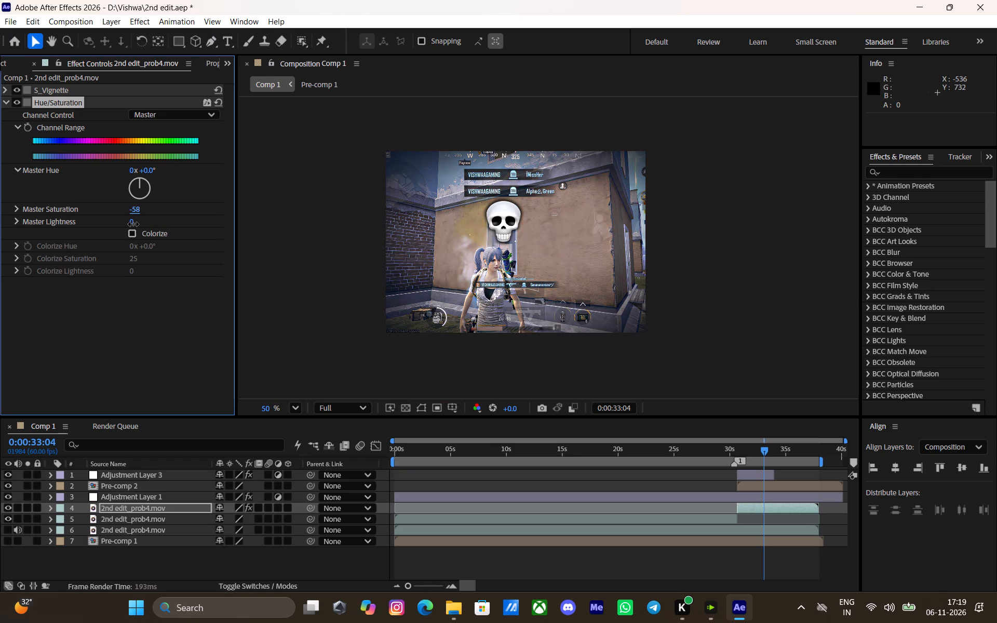
drag(133, 224, 125, 224)
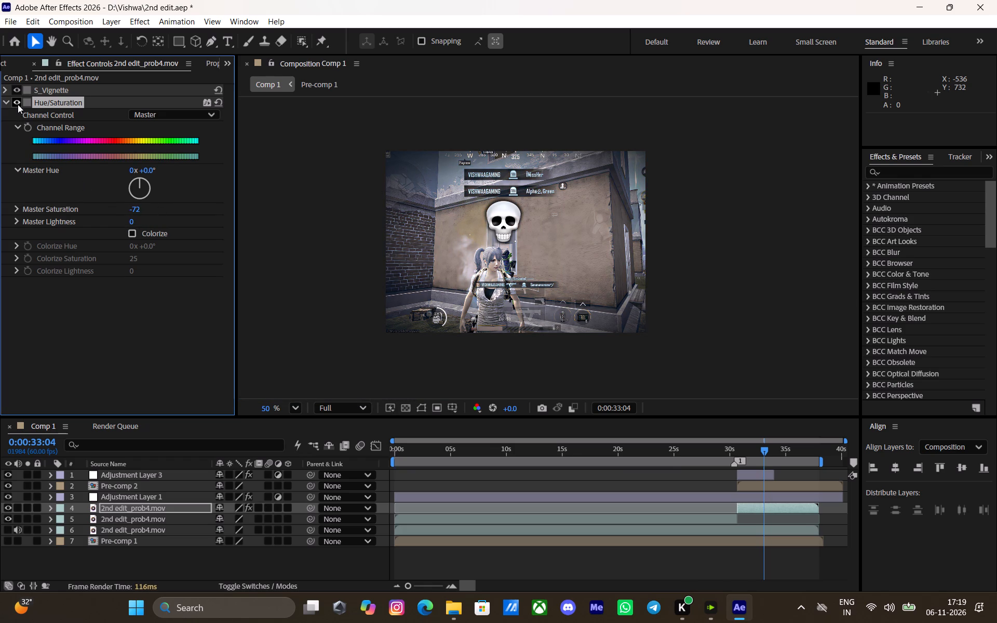
Compare the clip with and without Hue/Saturation, and leave the effect turned off.
click(18, 104)
click(18, 104)
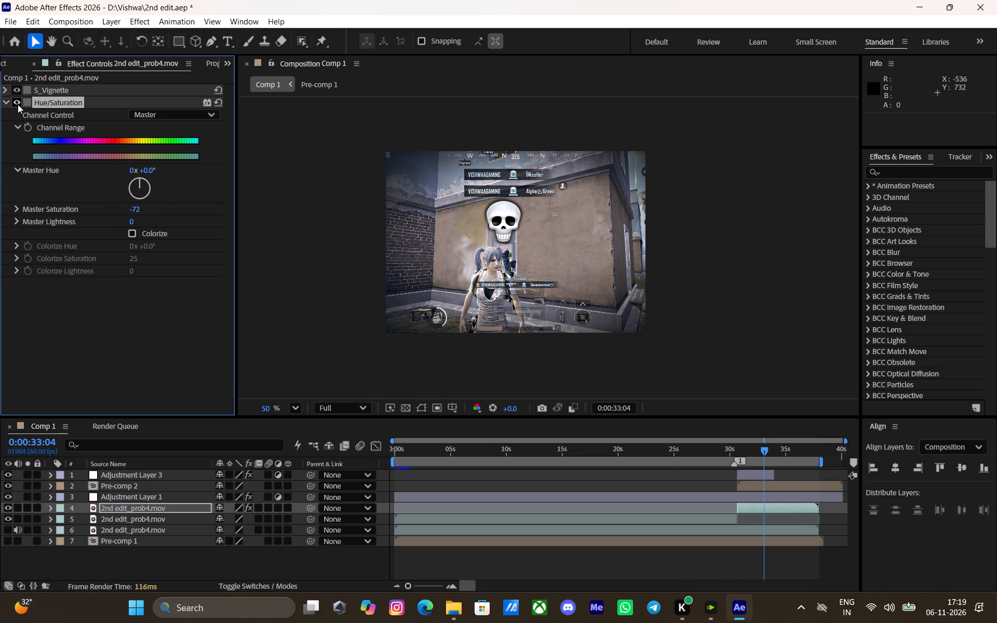
click(18, 104)
click(17, 104)
click(18, 104)
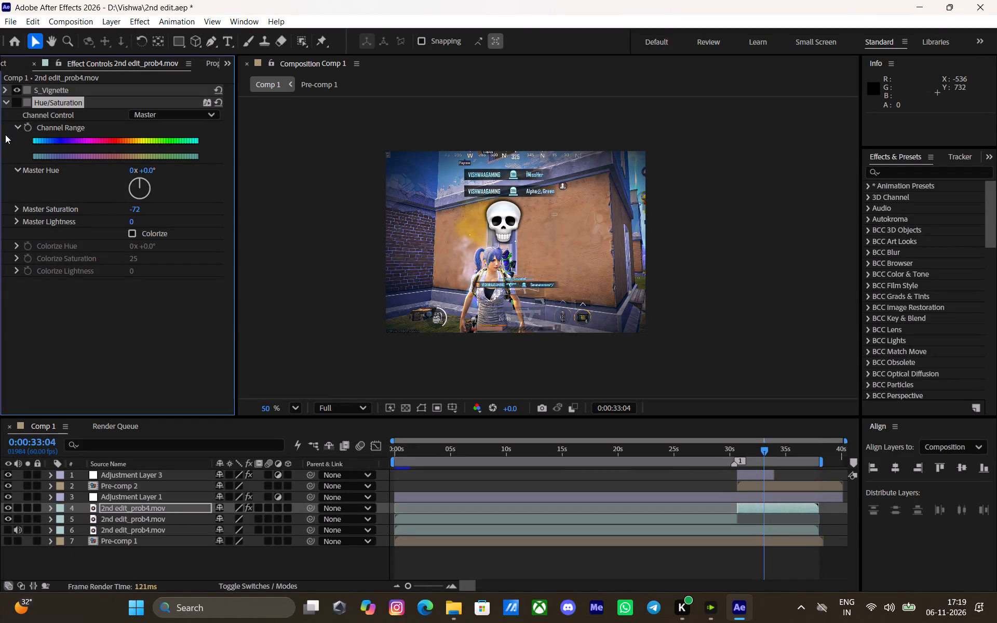
click(1, 99)
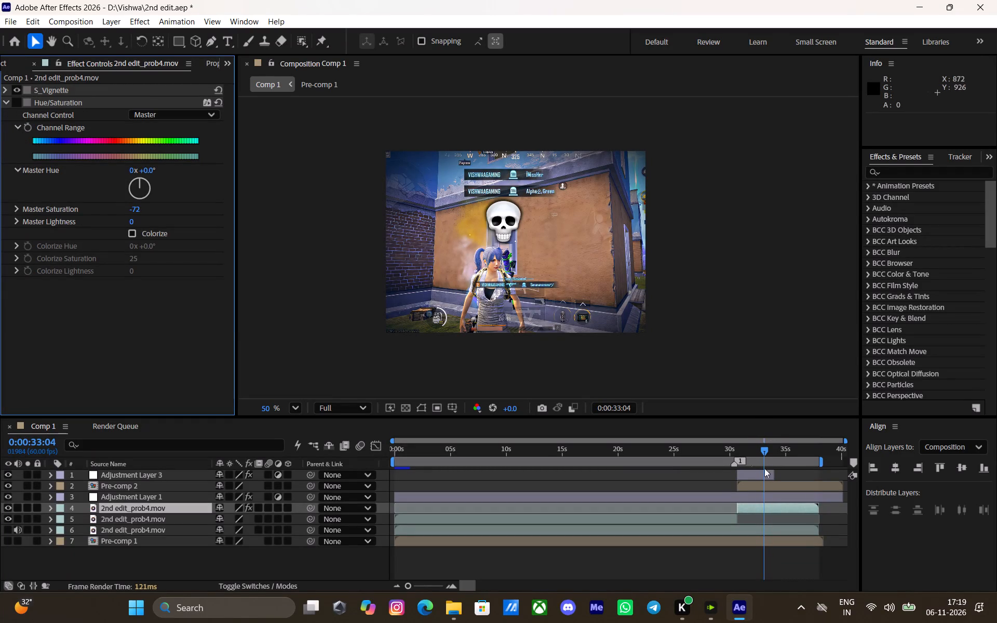
Preview the transition across the cut several times, starting from about 29.5 to 30 seconds.
drag(748, 455, 736, 448)
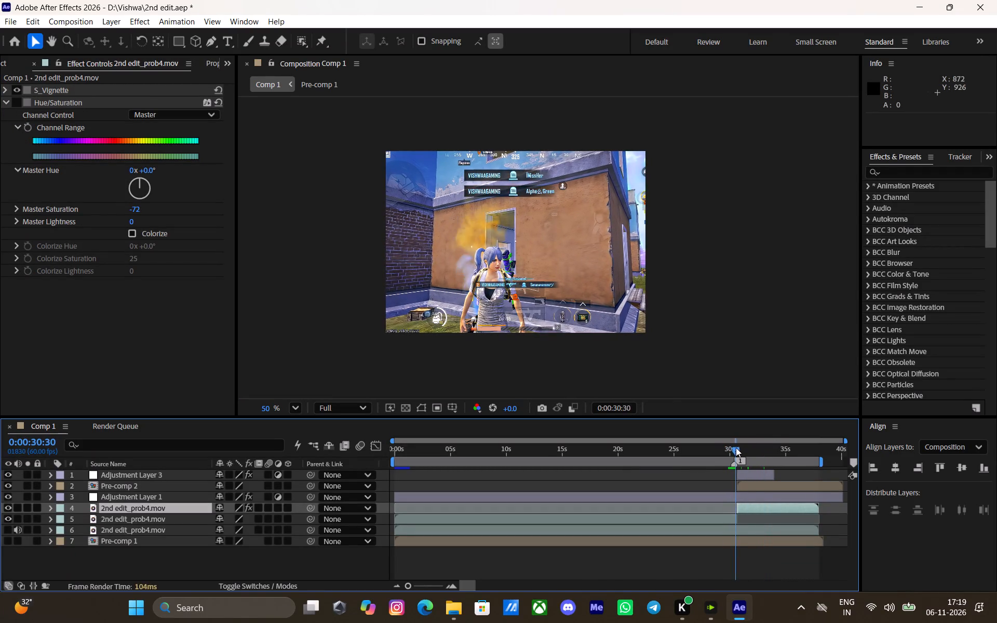
drag(736, 448, 721, 450)
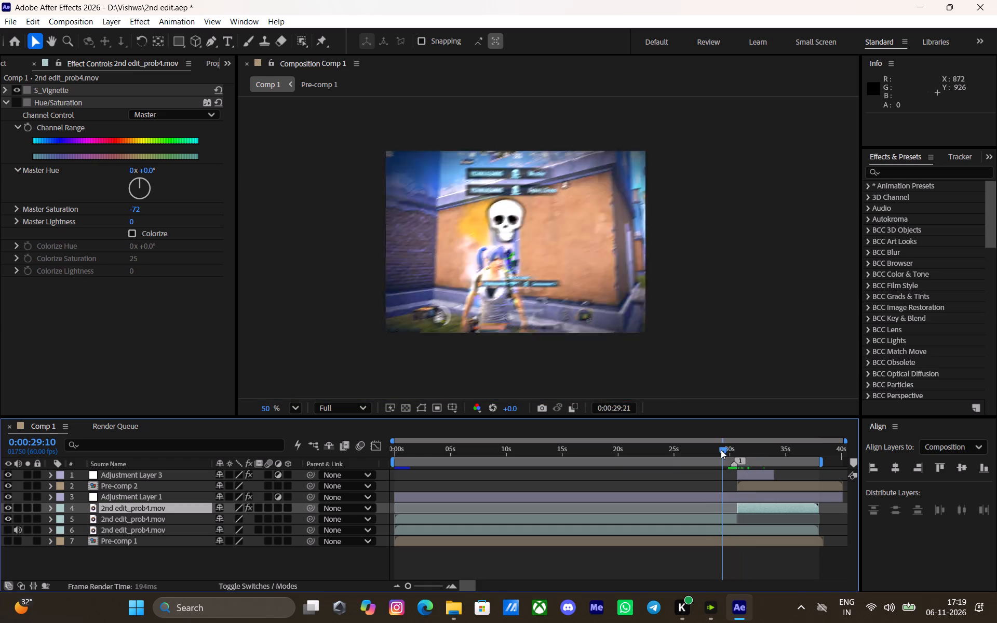
drag(721, 450, 728, 447)
key(space)
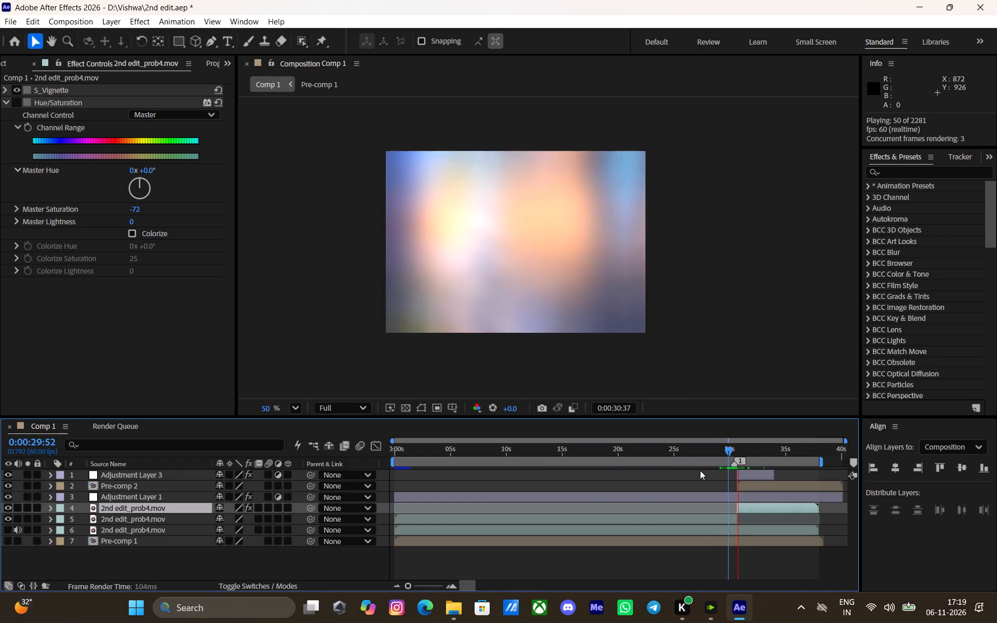
click(731, 450)
key(space)
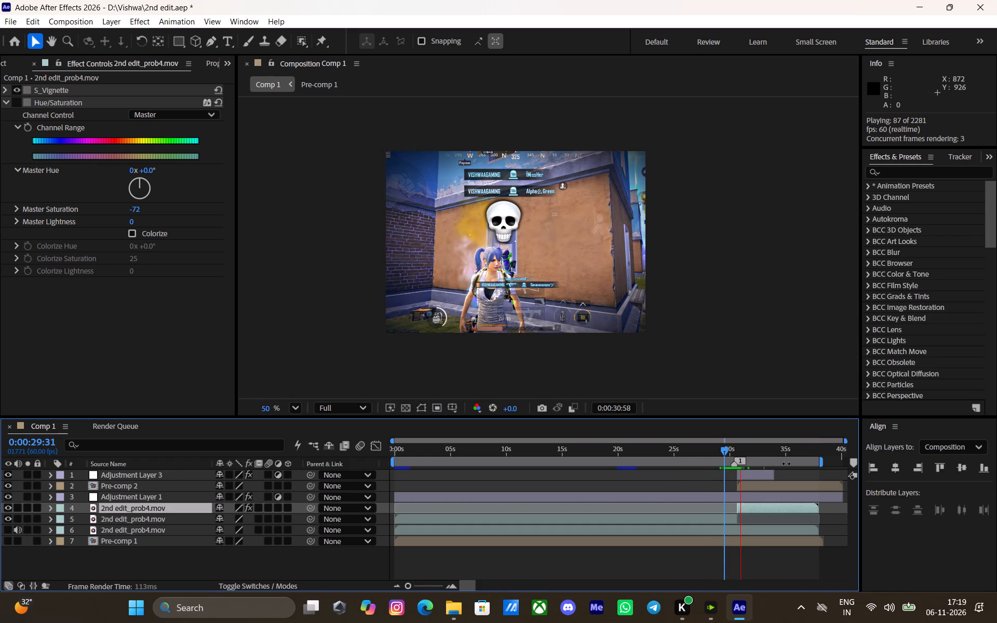
click(727, 448)
key(space)
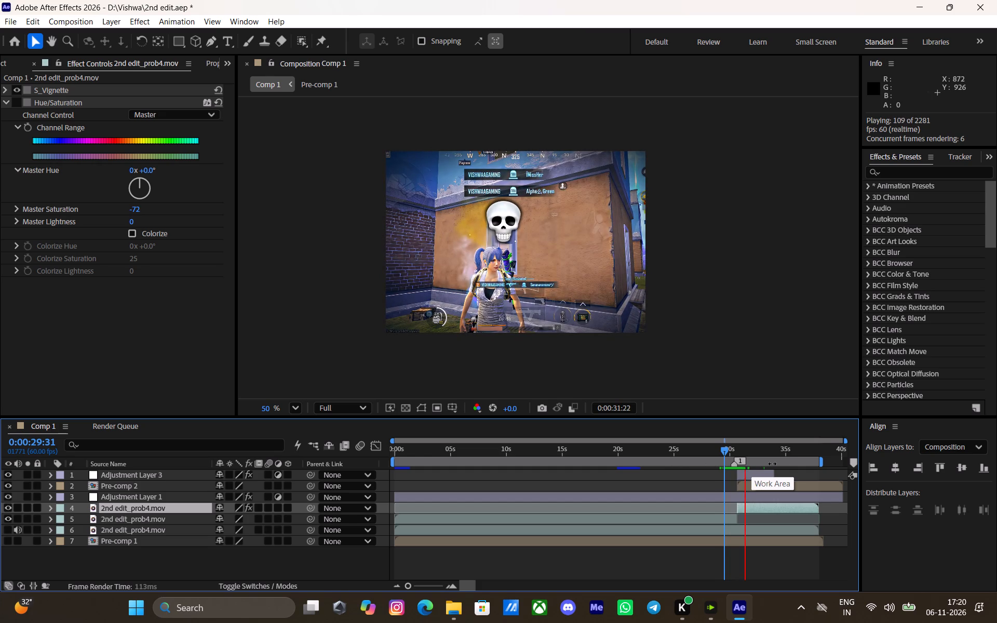
click(727, 449)
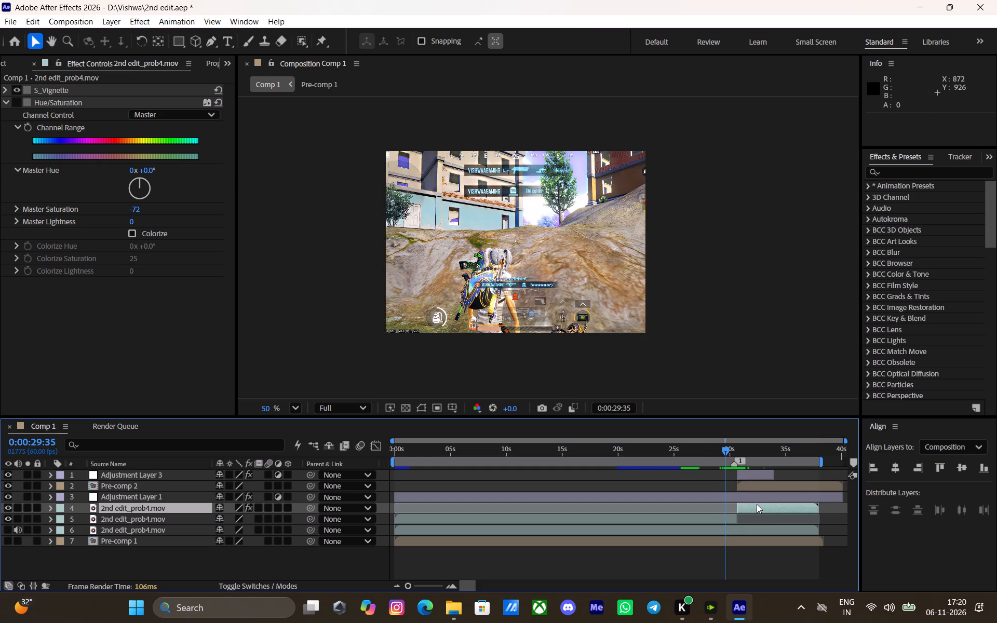
Find effects matching "flic" and apply S_Flicker to the clip segment after the cut.
key(ctrl+space)
key(f)
text(li)
key(c)
click(696, 523)
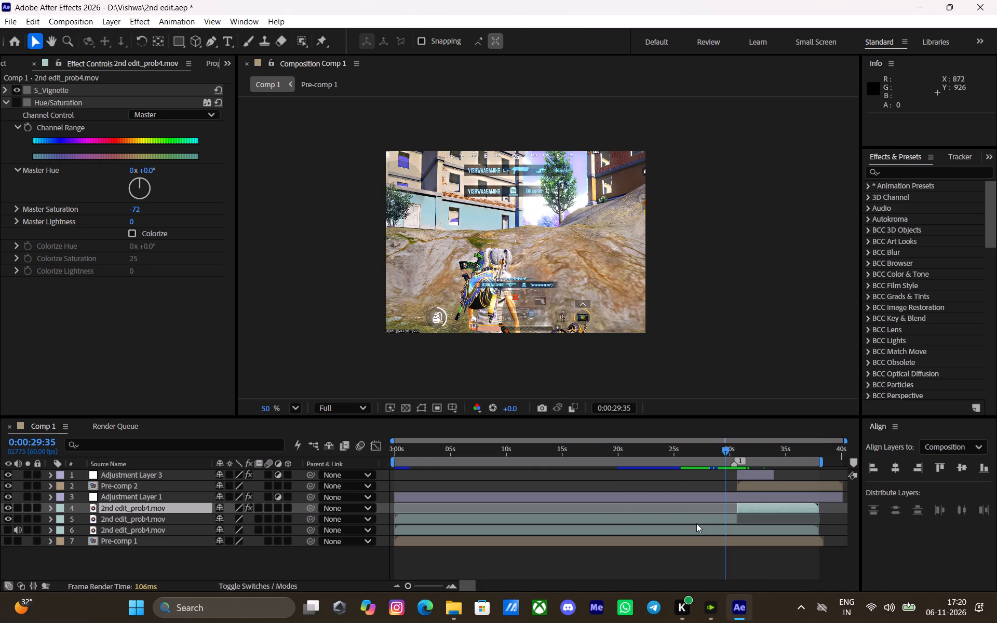
Preview the flicker effect across the cut from about 30 seconds.
click(735, 453)
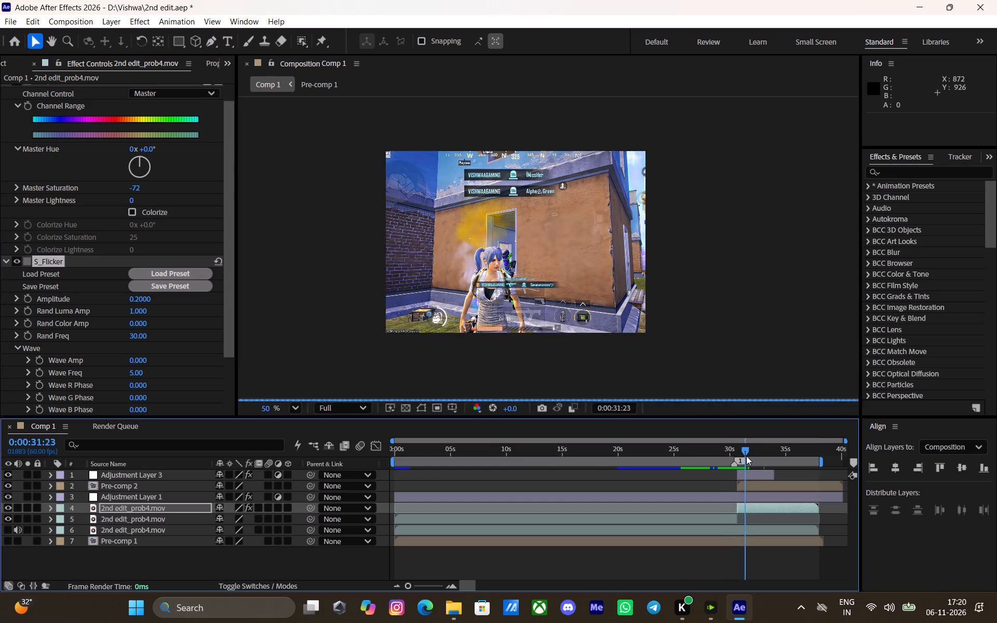
key(space)
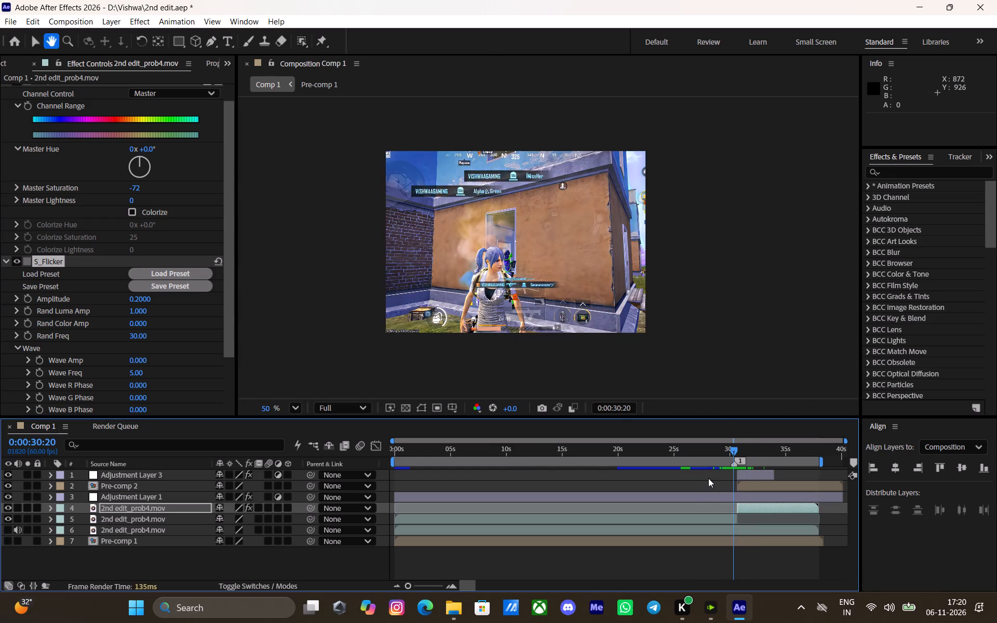
Preview the flicker across the cut again from 0:00:30:20.
click(730, 451)
key(space)
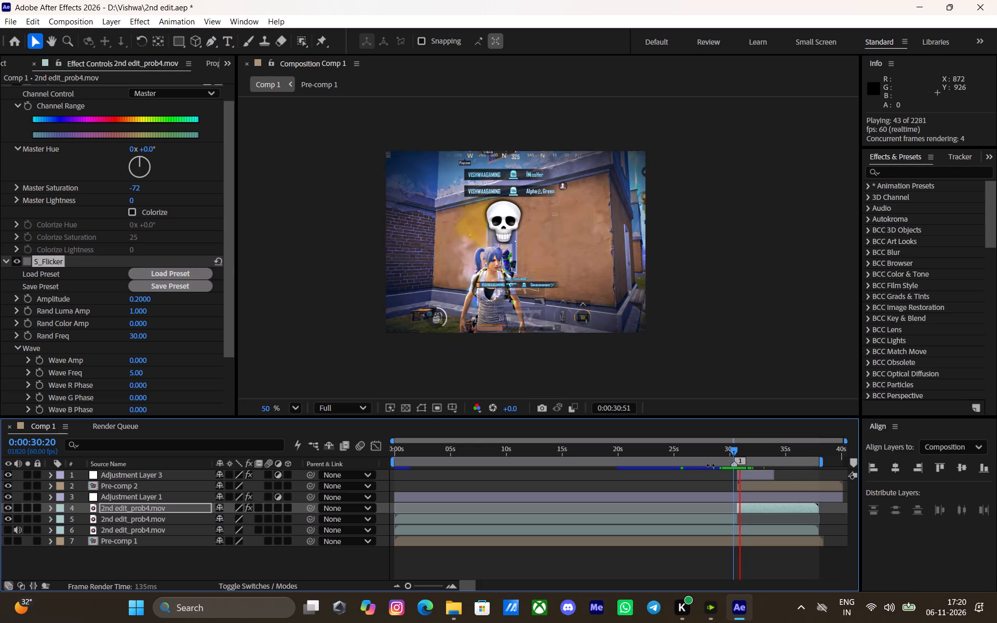
Set S_Flicker's Amplitude to 0.1 and Rand Freq to 20 on the clip segment after the cut.
click(741, 450)
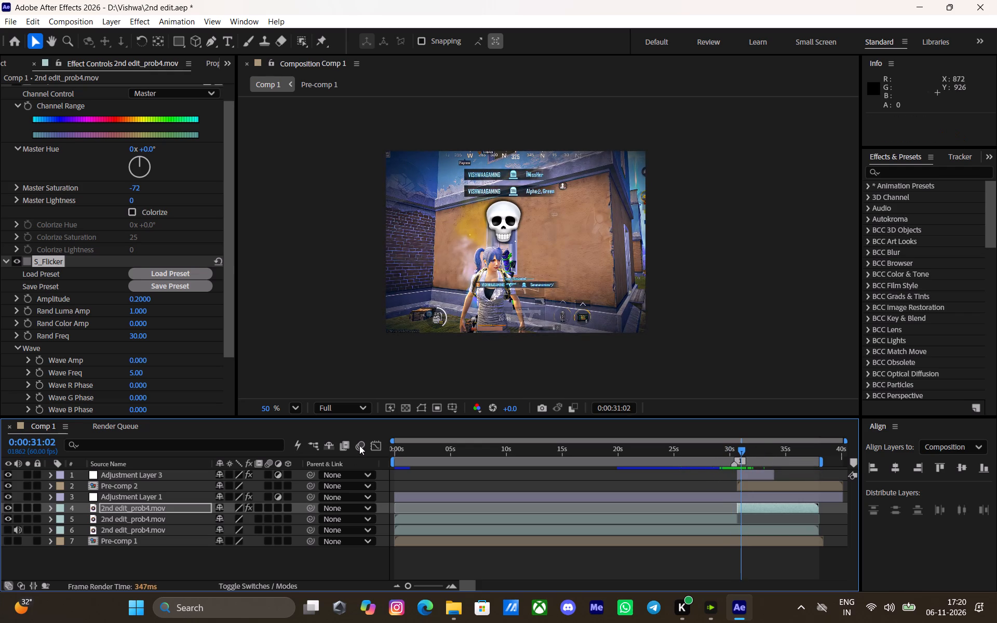
click(143, 303)
key(period)
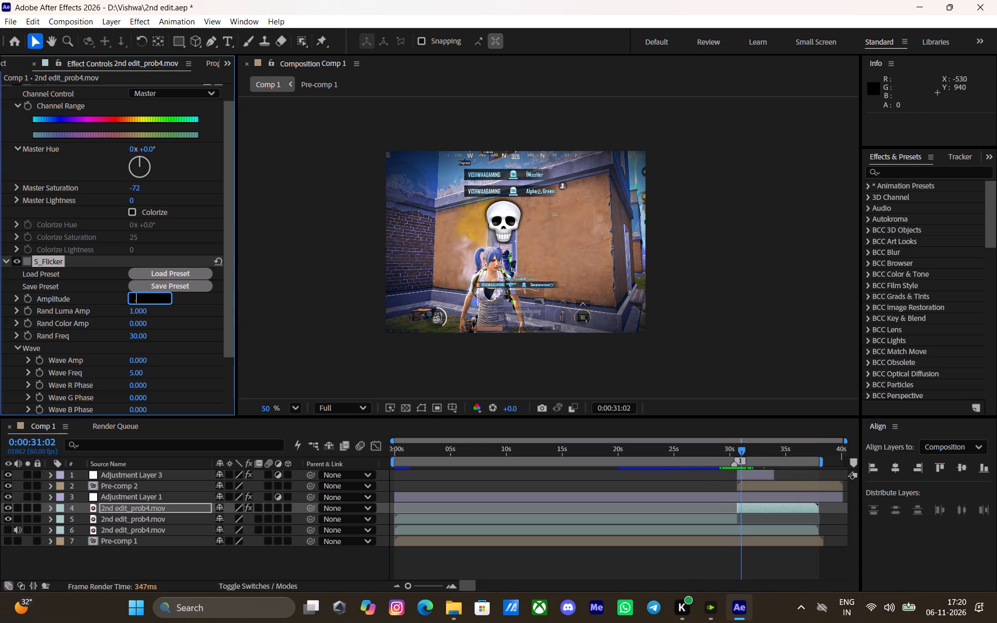
key(1)
key(Return)
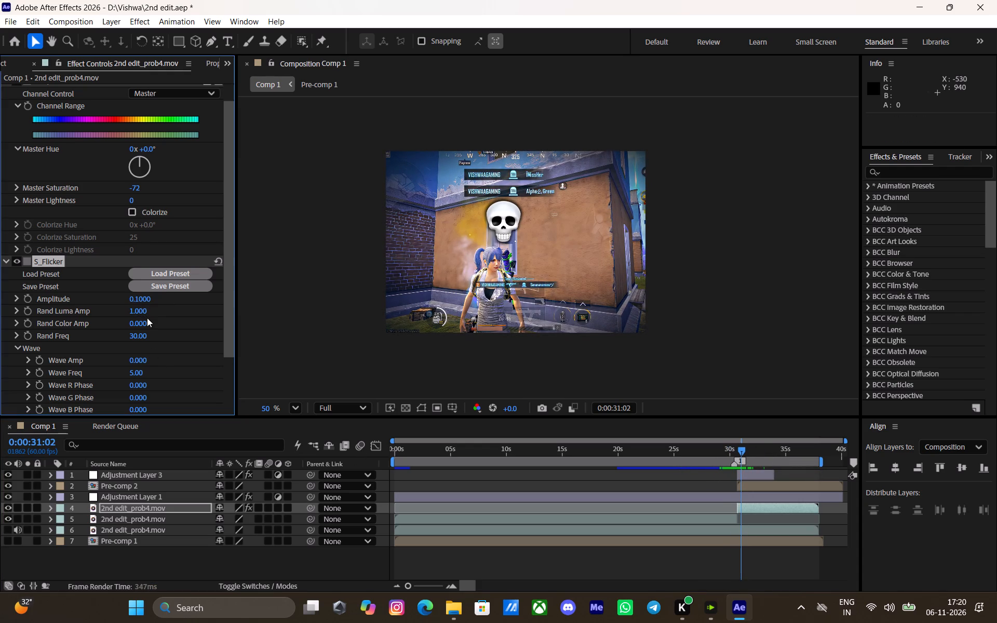
click(141, 339)
key(2)
key(0)
key(Return)
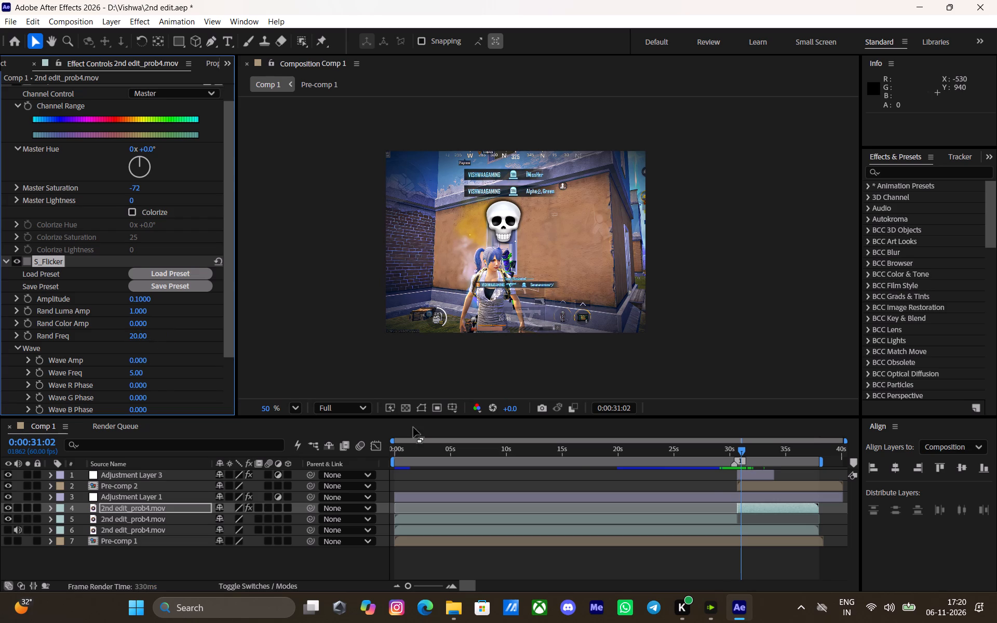
Save the project while previewing the adjusted flicker repeatedly from 0:00:29:24 across the cut.
click(723, 444)
key(space)
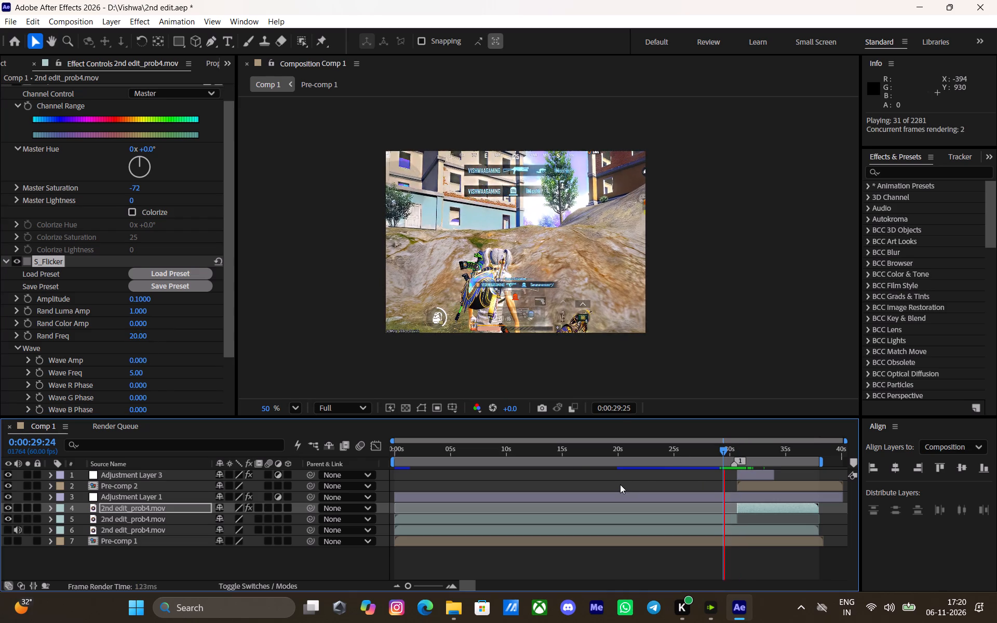
key(ctrl+s)
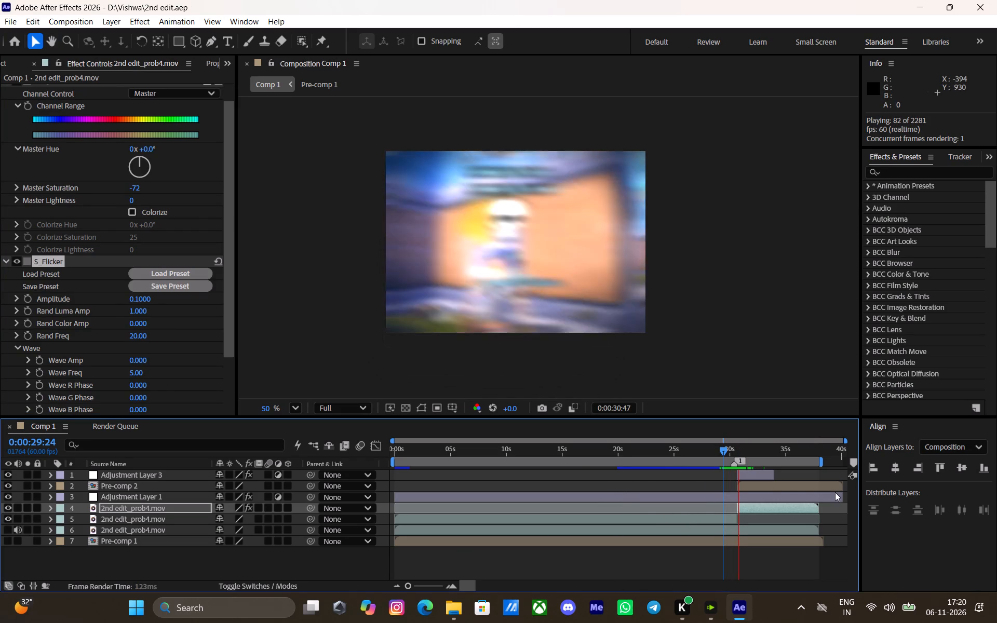
click(722, 453)
key(space)
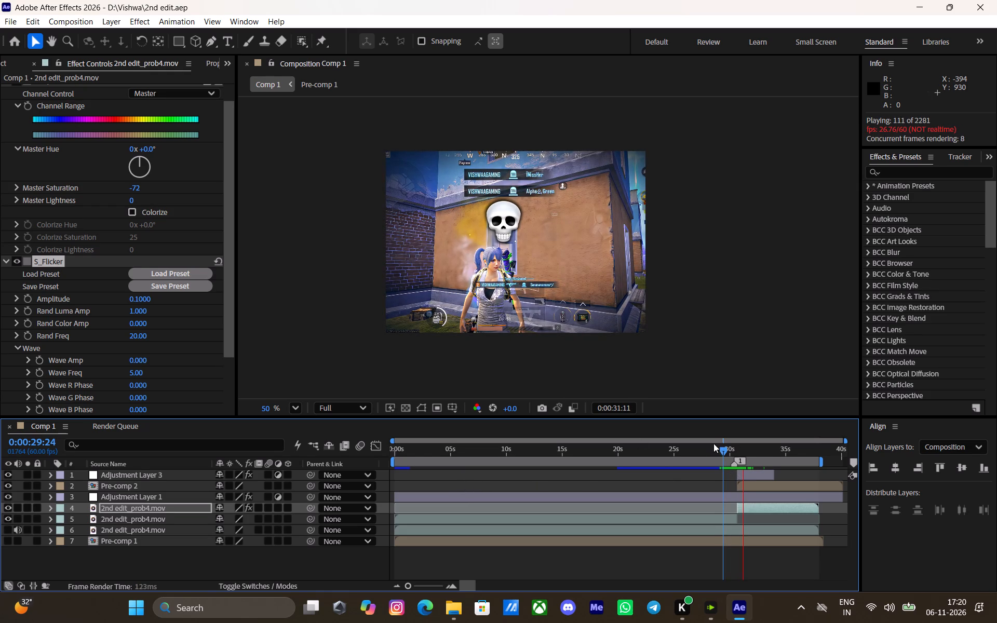
click(722, 455)
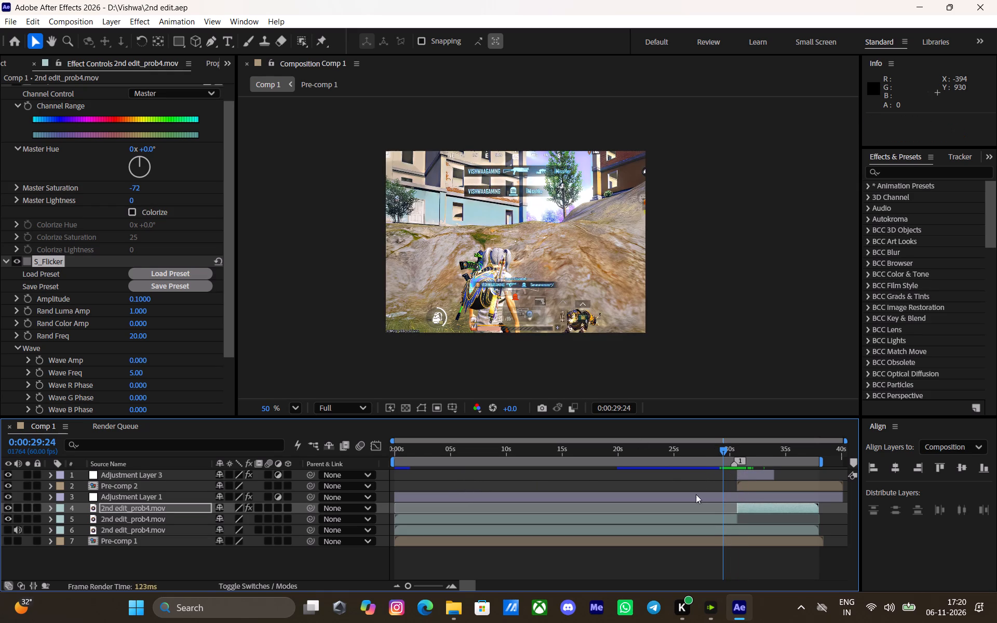
key(space)
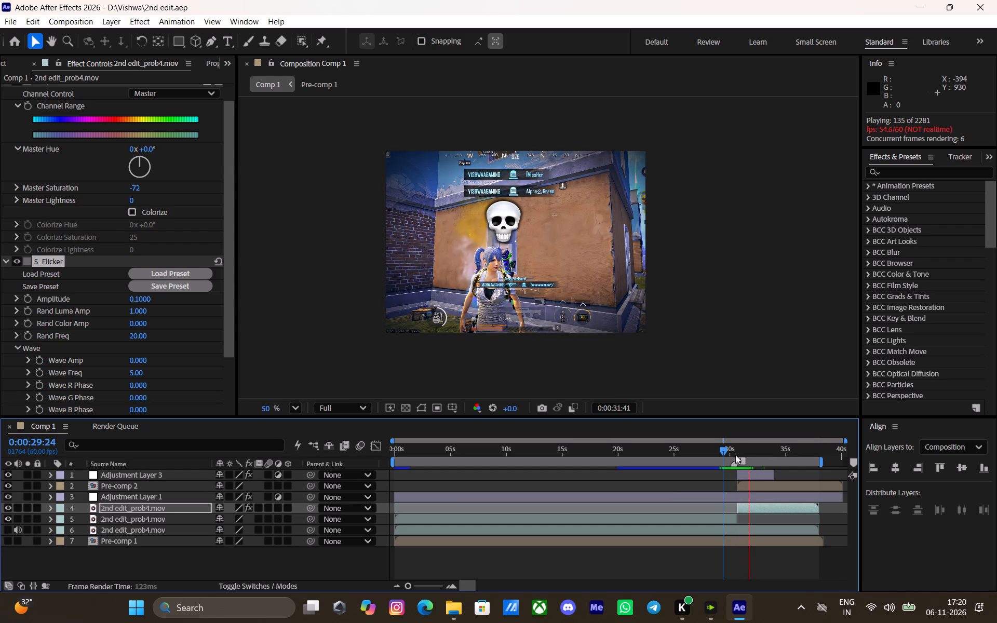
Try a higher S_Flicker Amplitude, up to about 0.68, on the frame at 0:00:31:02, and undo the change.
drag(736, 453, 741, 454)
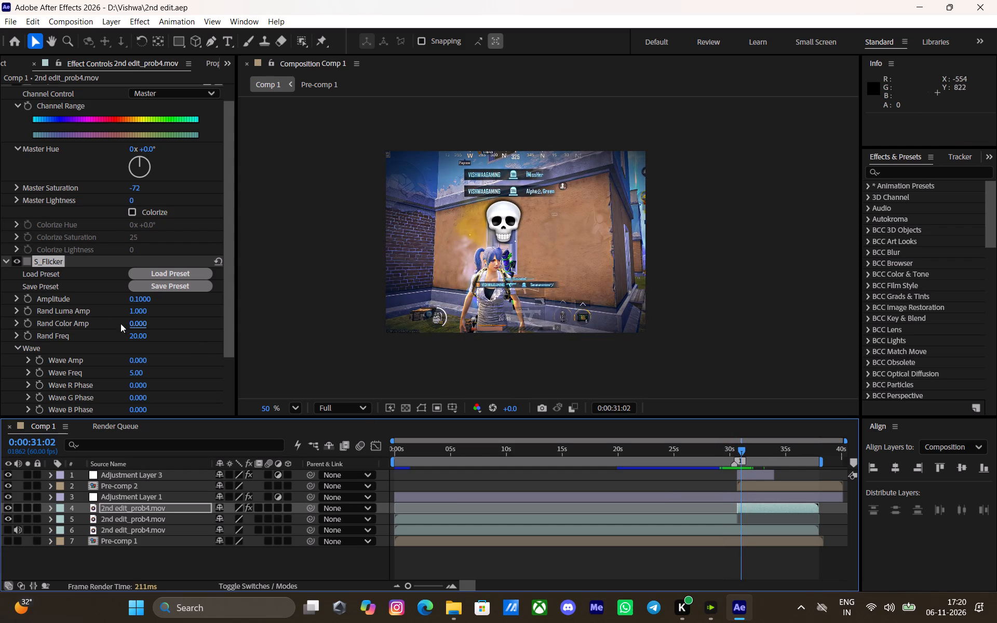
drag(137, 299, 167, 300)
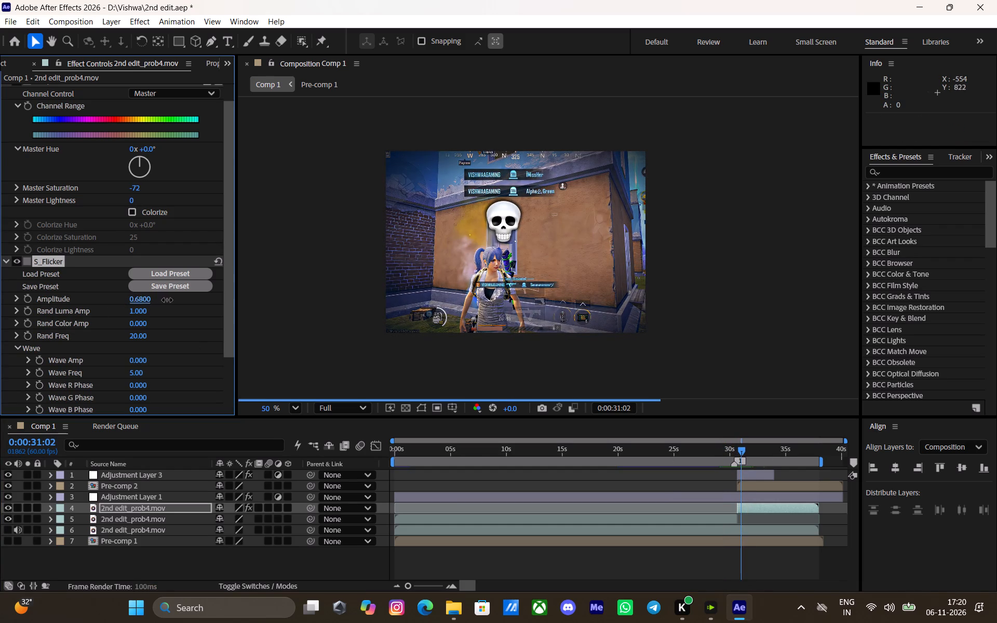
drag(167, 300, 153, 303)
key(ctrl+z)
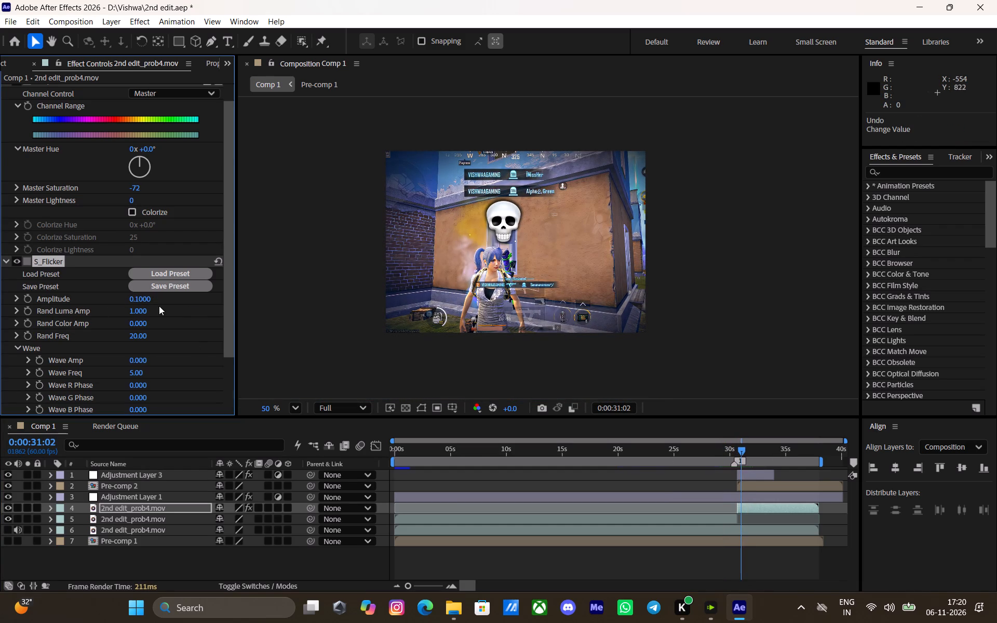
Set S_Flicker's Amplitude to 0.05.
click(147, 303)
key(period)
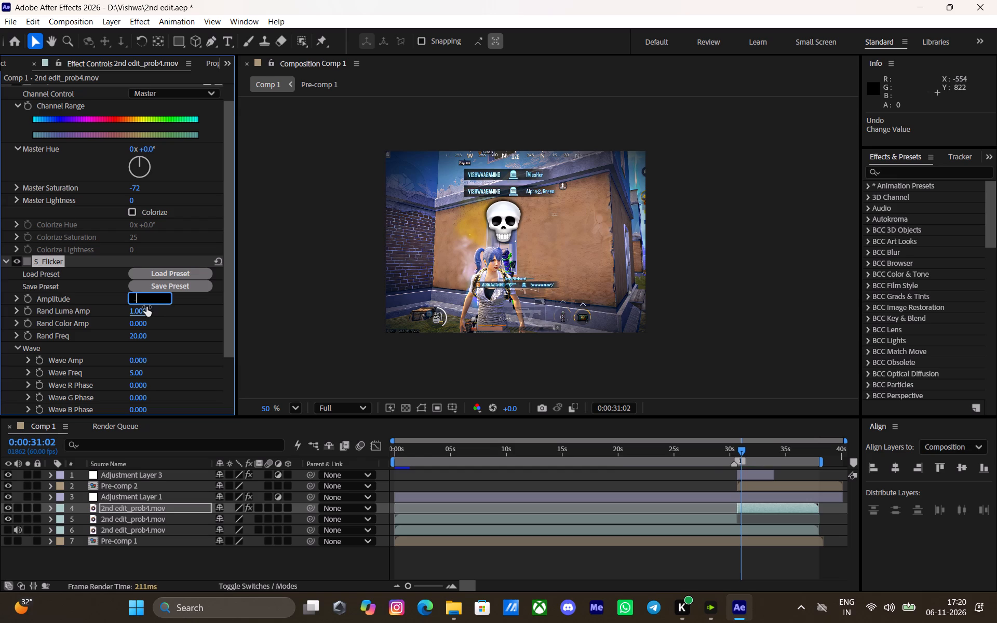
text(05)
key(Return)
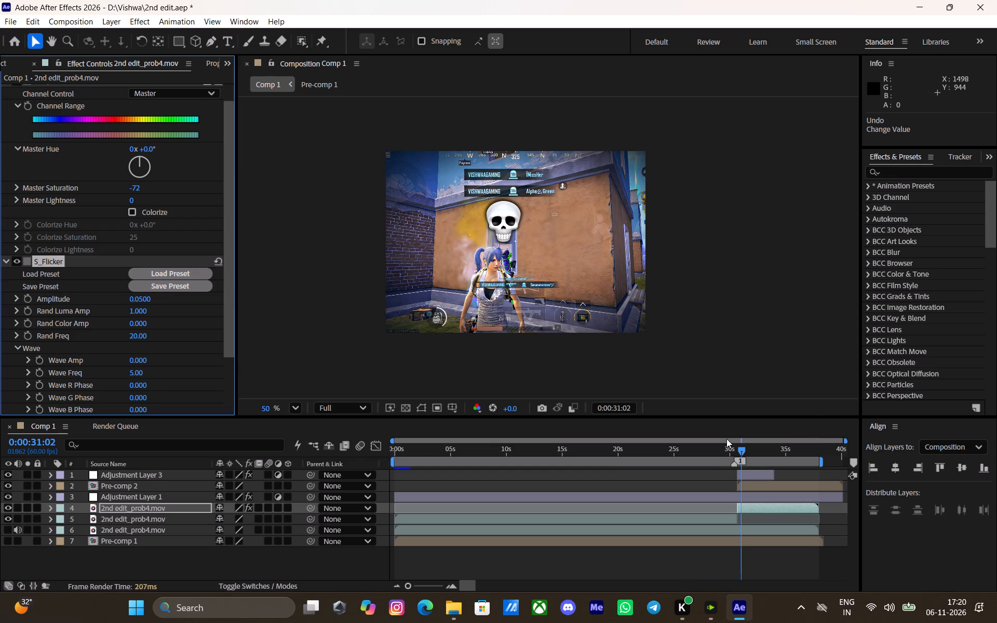
Preview the weaker flicker across the cut several times from 0:00:30:09.
click(733, 449)
key(space)
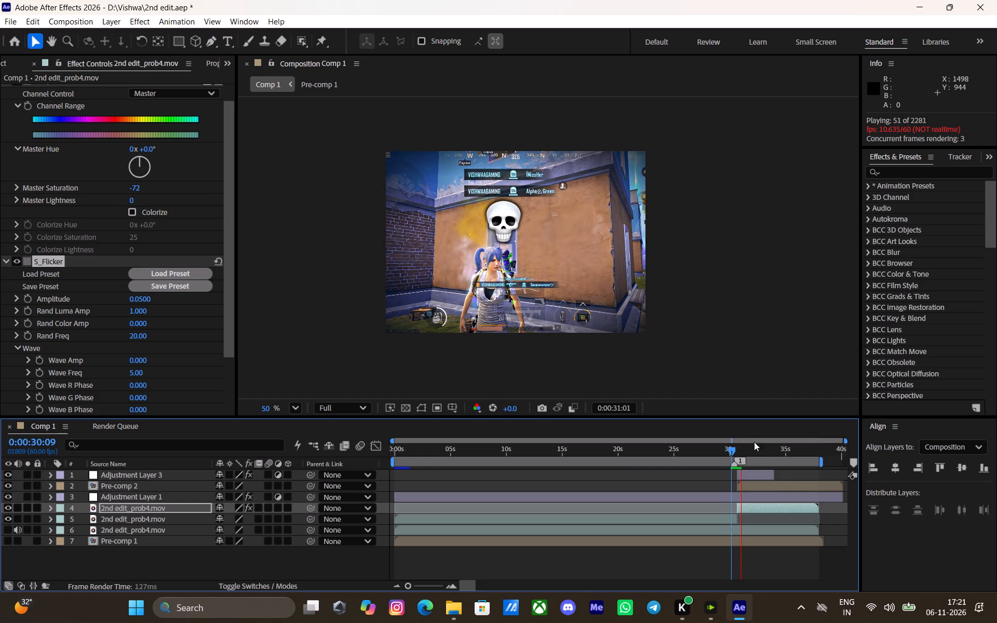
click(732, 448)
key(space)
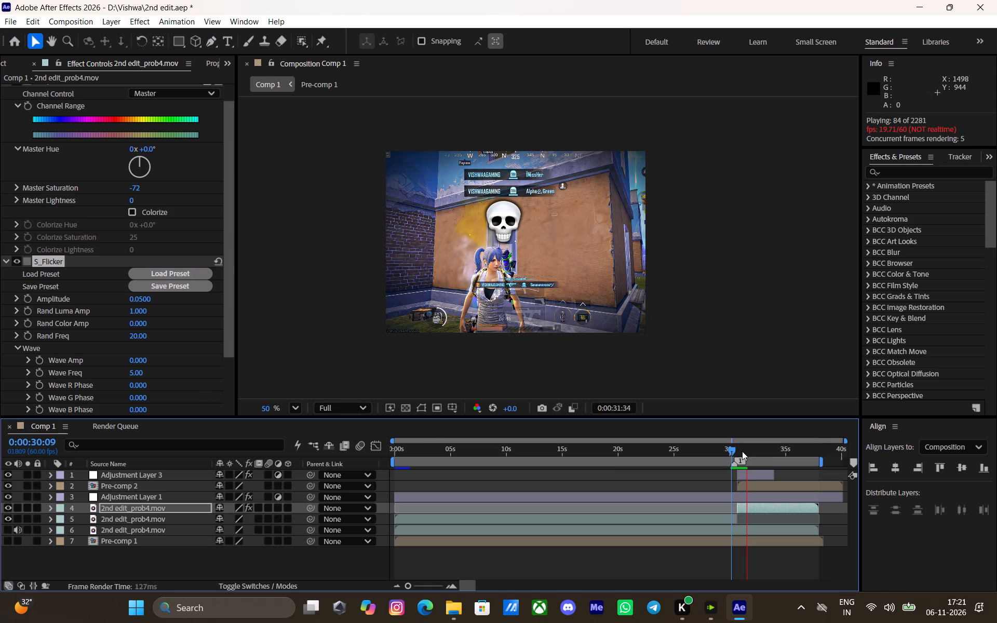
click(733, 451)
key(space)
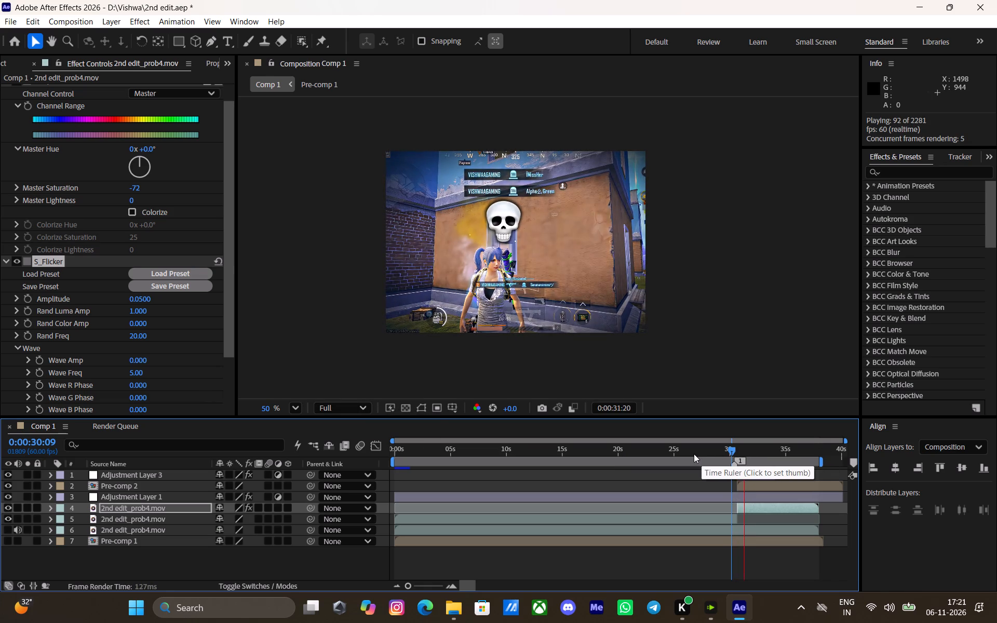
Set S_Flicker's Amplitude to 0.08 and save the project.
click(739, 454)
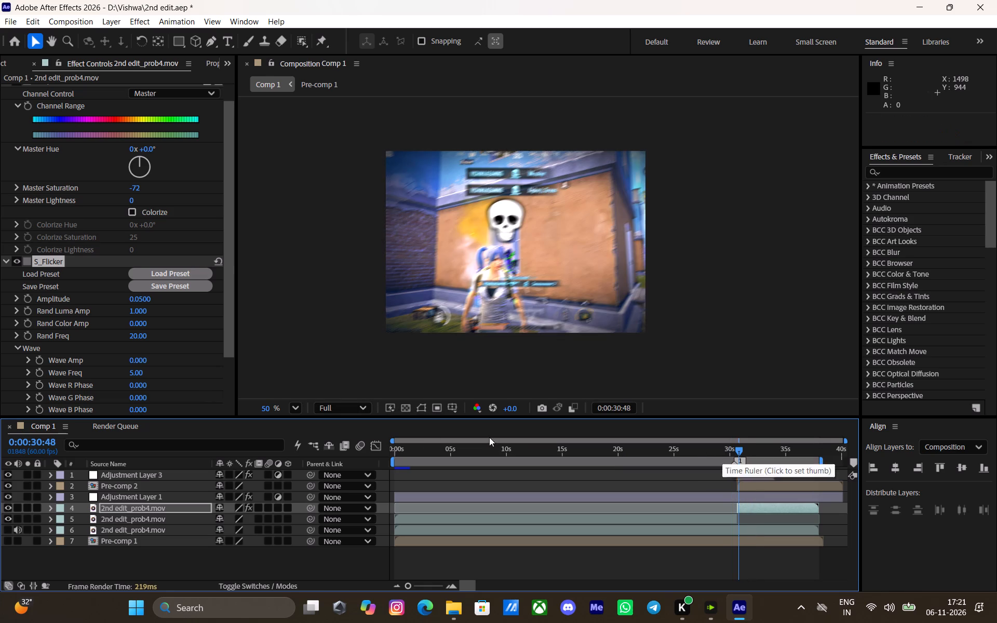
click(150, 302)
text(.0)
key(8)
key(Return)
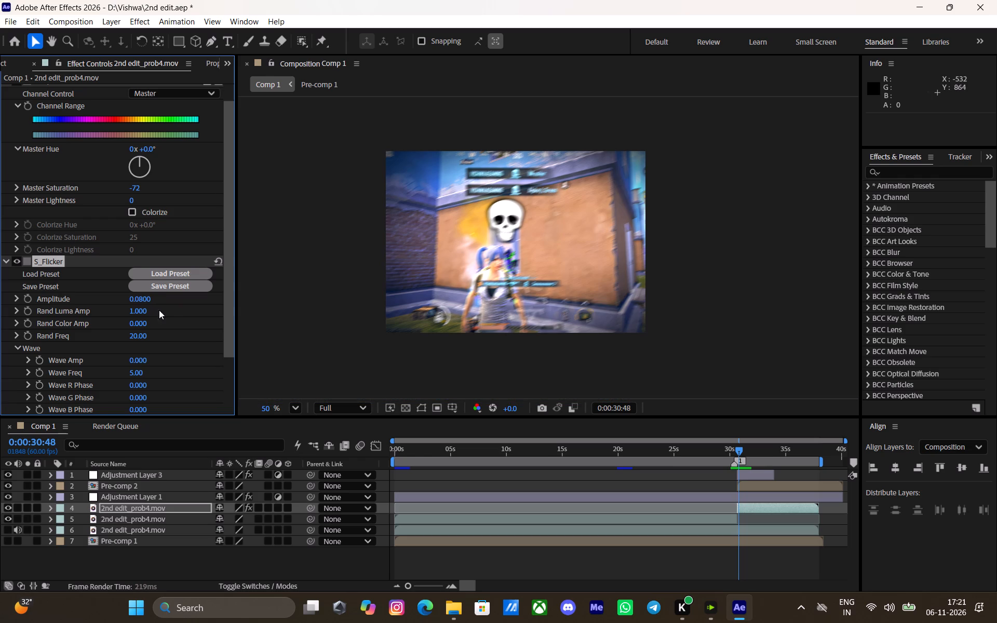
key(ctrl+s)
Preview the retuned flicker across the cut from 0:00:30:23.
drag(737, 450, 733, 449)
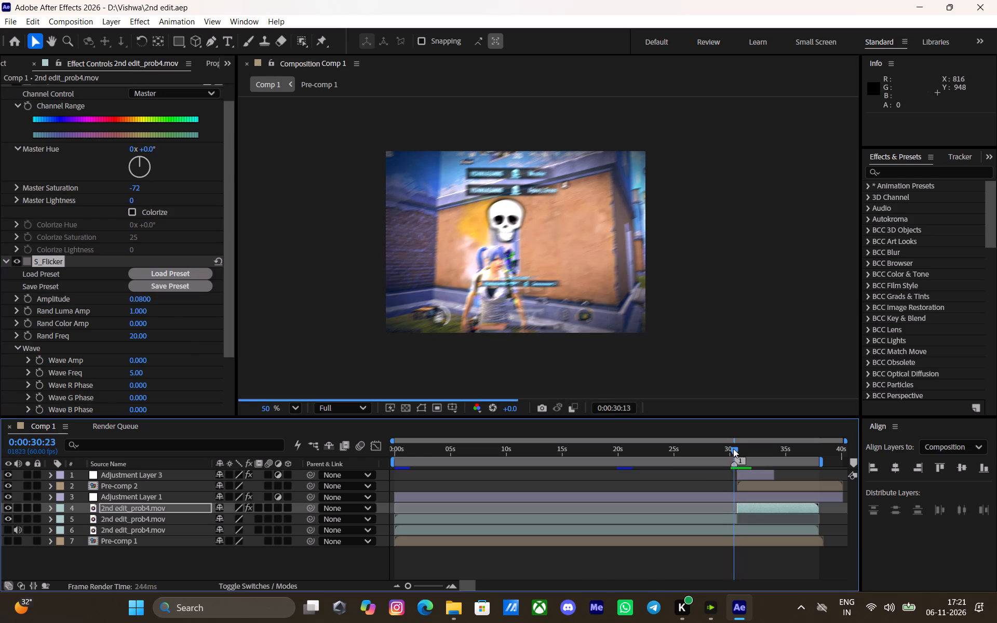
drag(733, 449, 732, 448)
key(space)
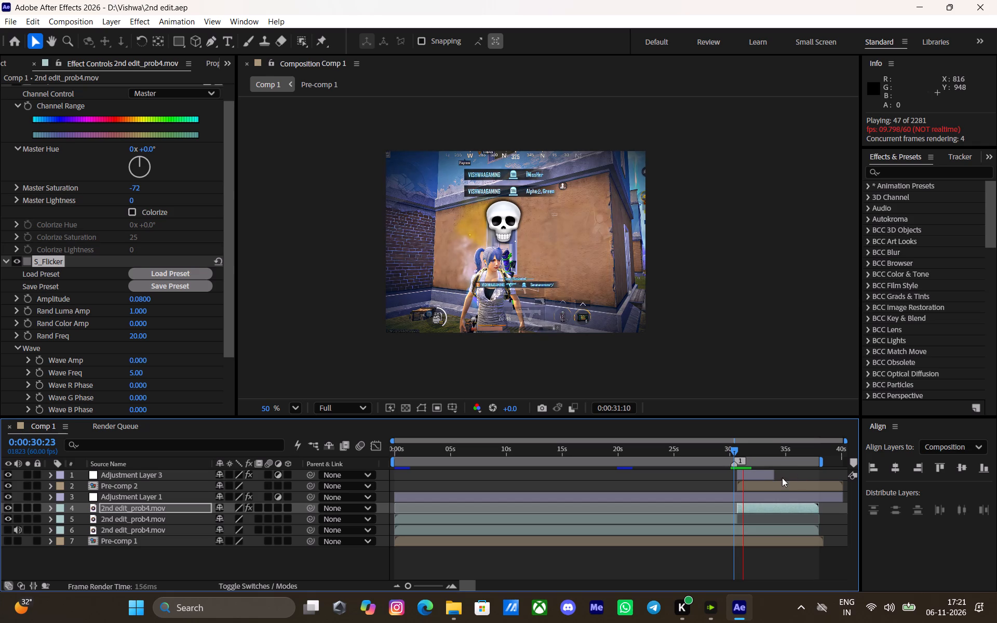
Purge the cache, deleting all files from the disk cache for all versions, and save the project.
click(744, 452)
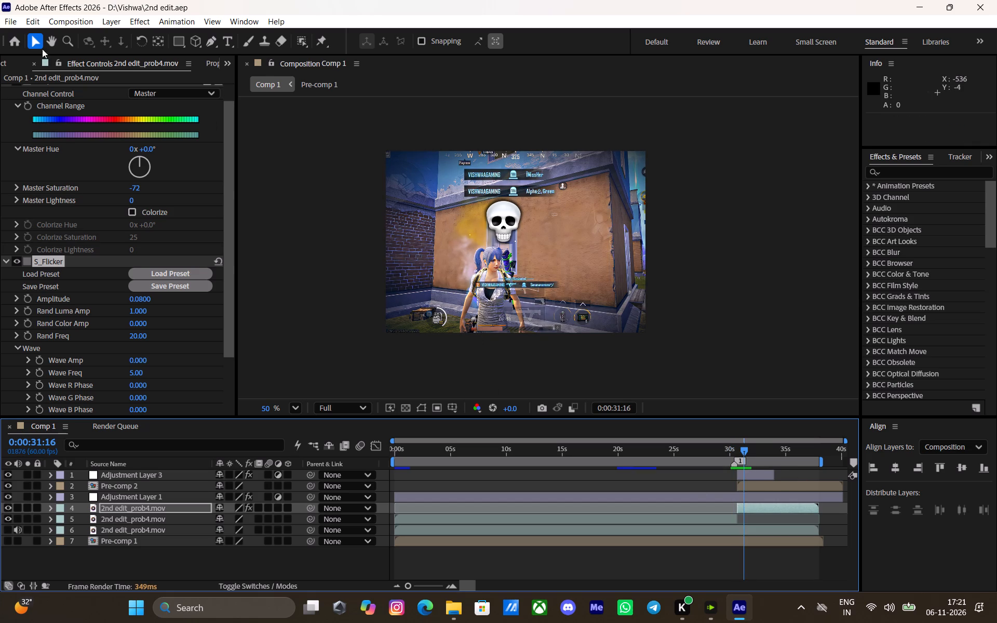
click(31, 25)
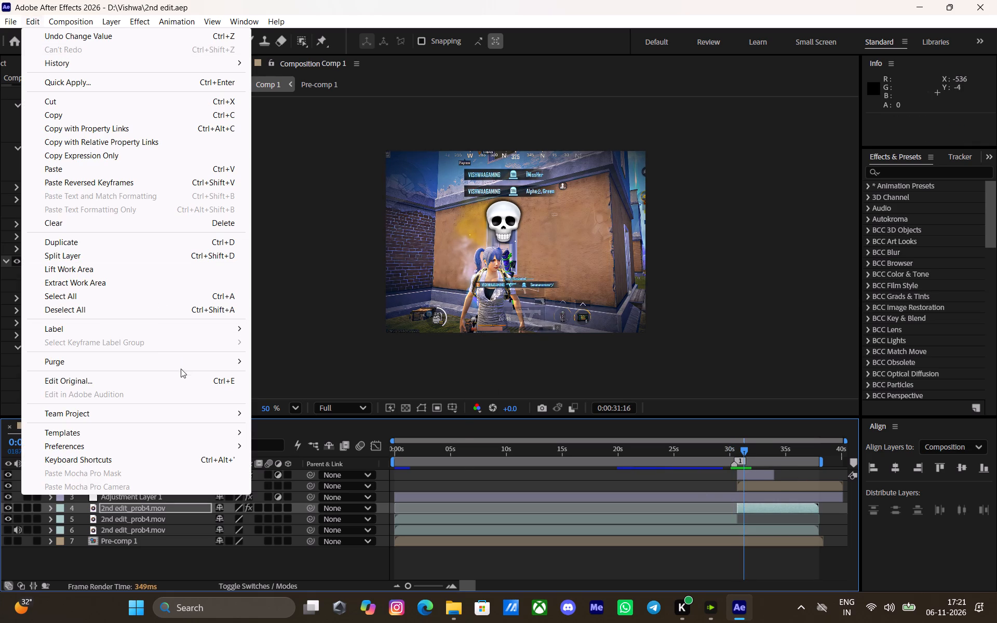
click(179, 358)
click(322, 364)
click(534, 322)
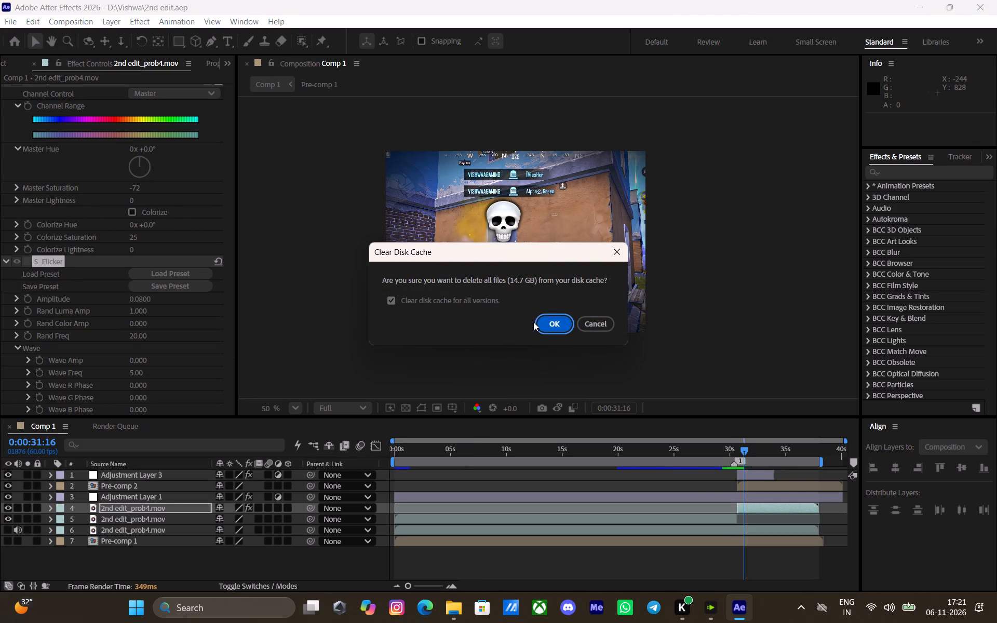
click(563, 320)
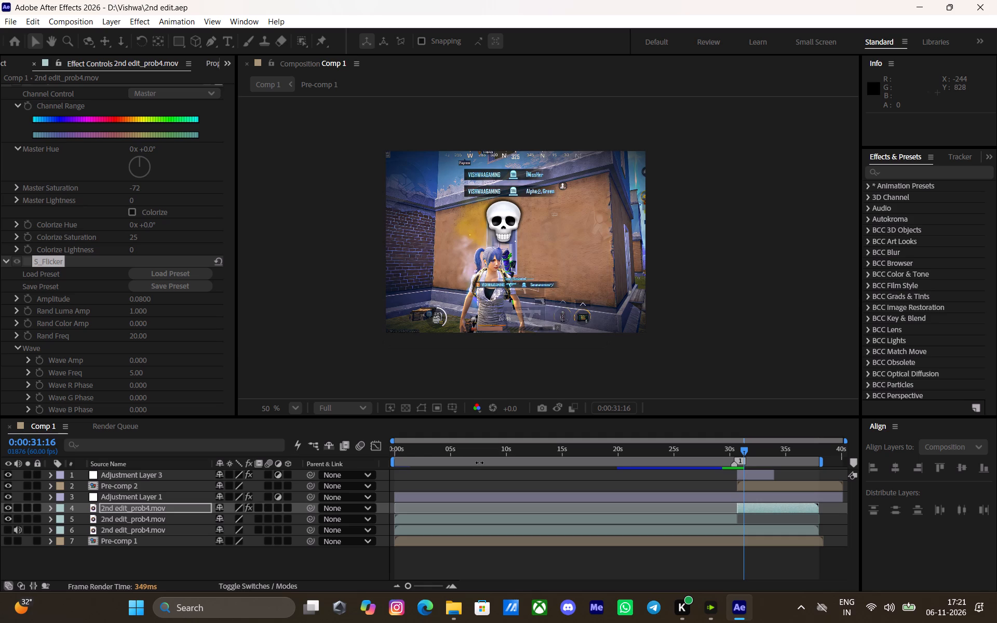
key(ctrl+s)
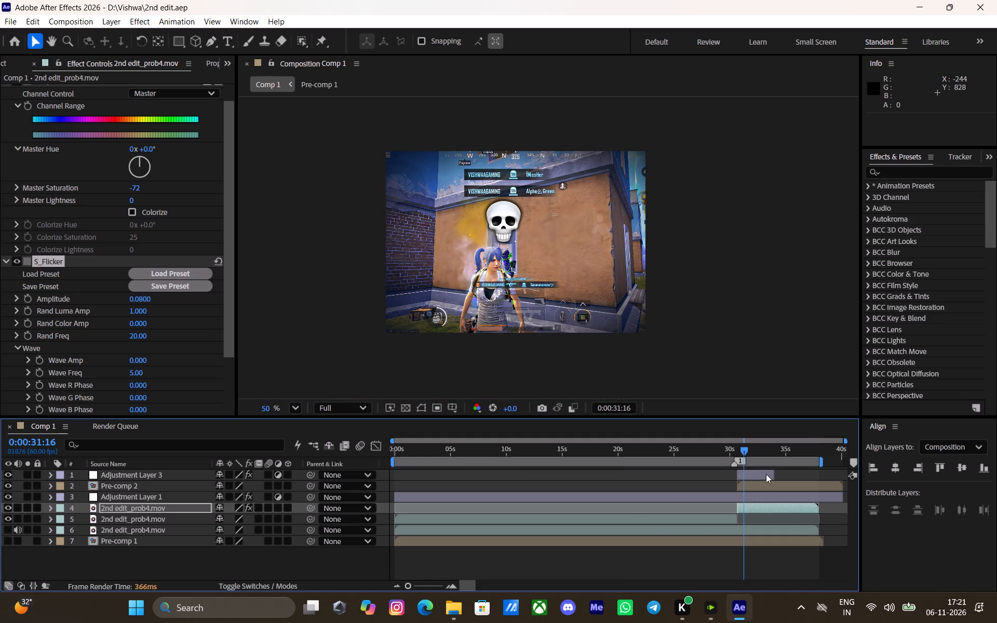
Scrub through the first ten seconds of the composition and return the playhead to 0:00:00:00.
drag(743, 452, 419, 451)
scroll(502, 485, down, 5)
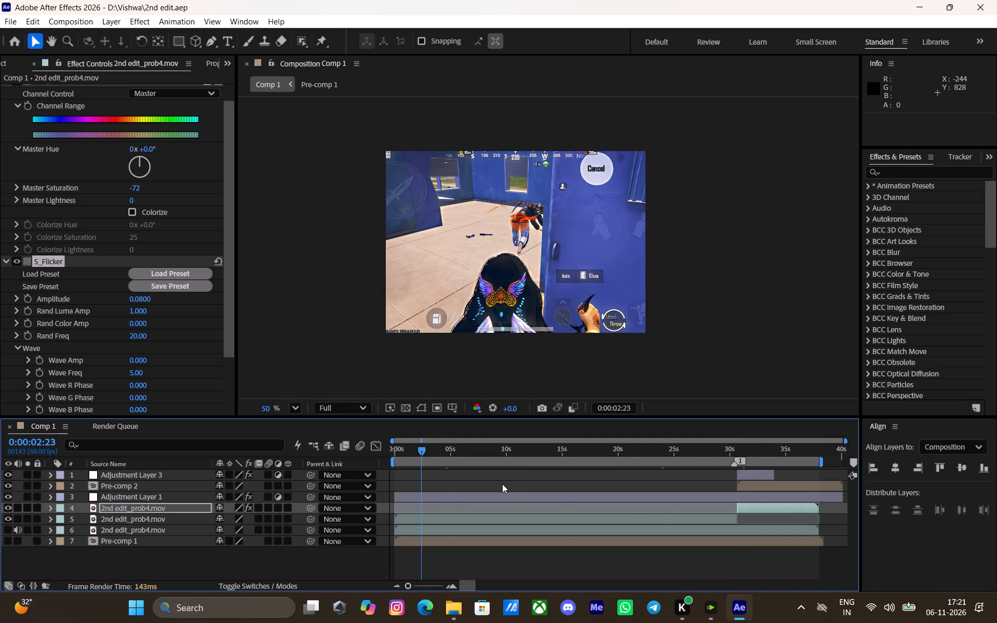
scroll(503, 482, up, 5)
drag(446, 450, 481, 463)
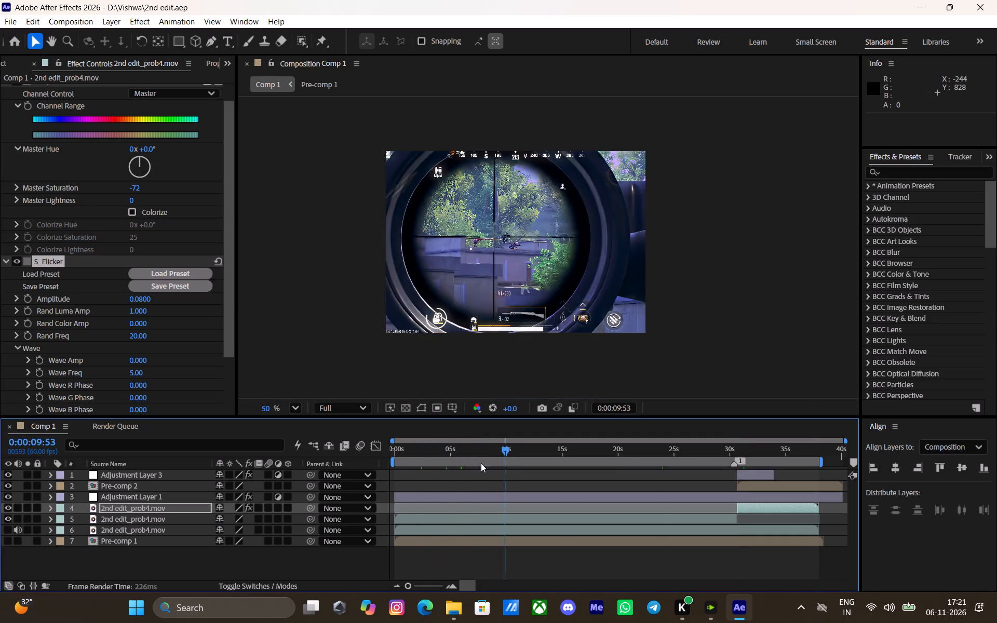
drag(481, 463, 277, 455)
Add another copy of 2nd edit_prob4.mov from the project footage as the topmost layer of Comp 1, starting at 0:00:00:00.
click(9, 60)
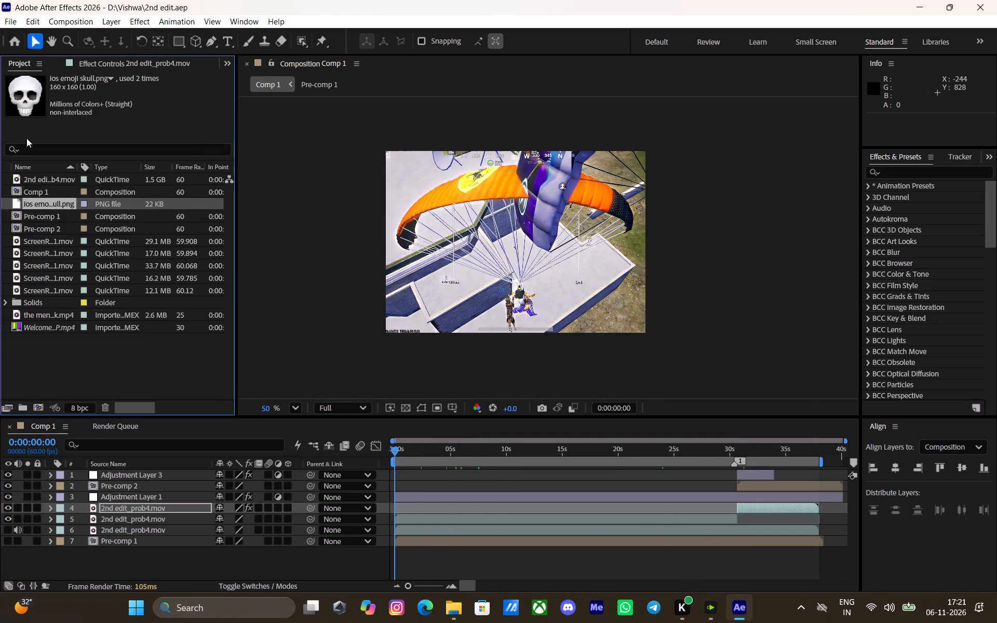
click(50, 318)
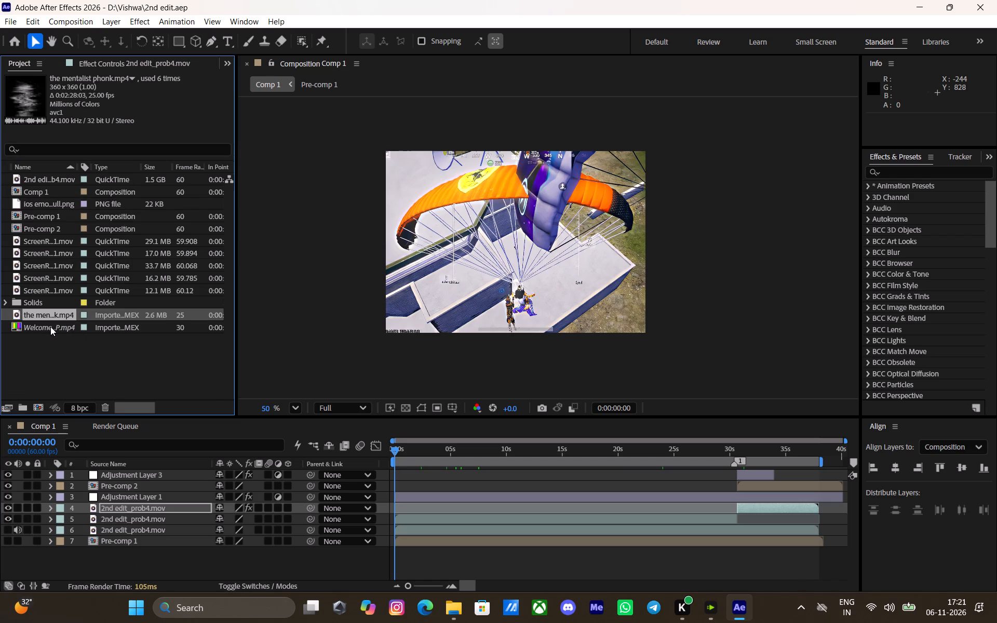
click(50, 294)
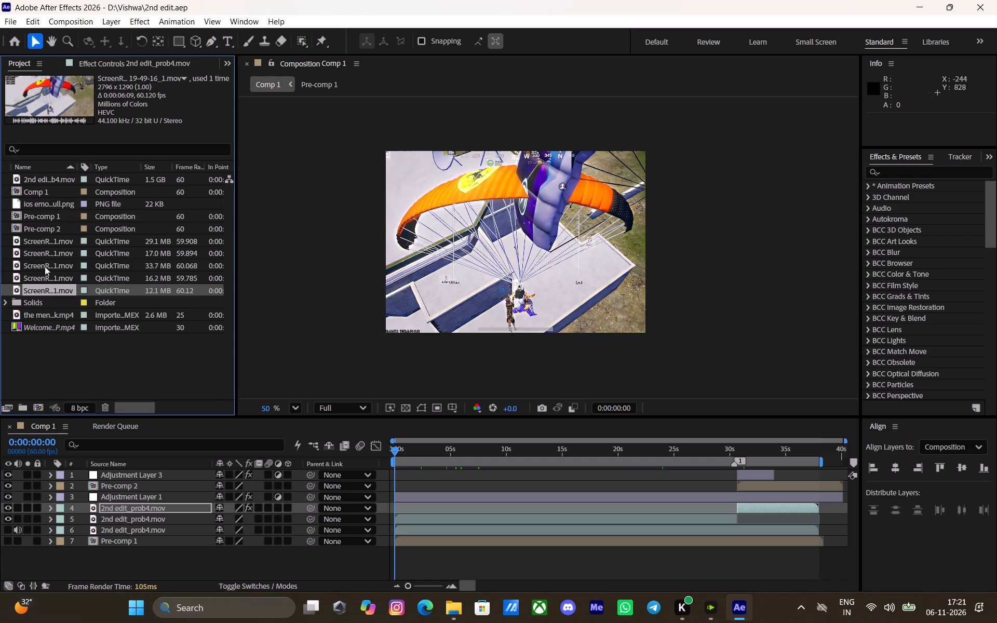
click(48, 206)
click(53, 291)
click(46, 179)
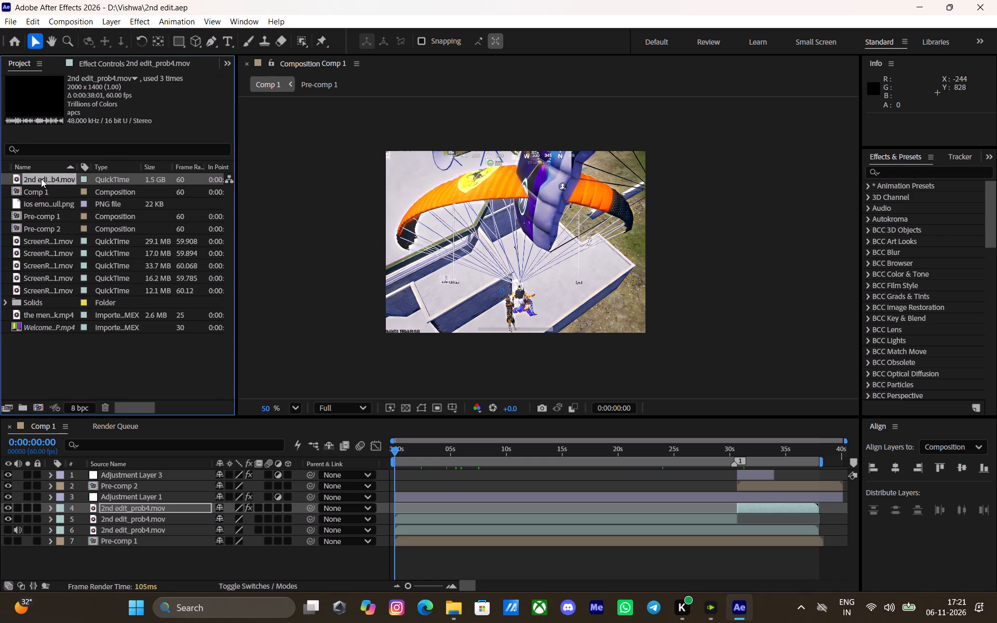
drag(41, 179, 193, 478)
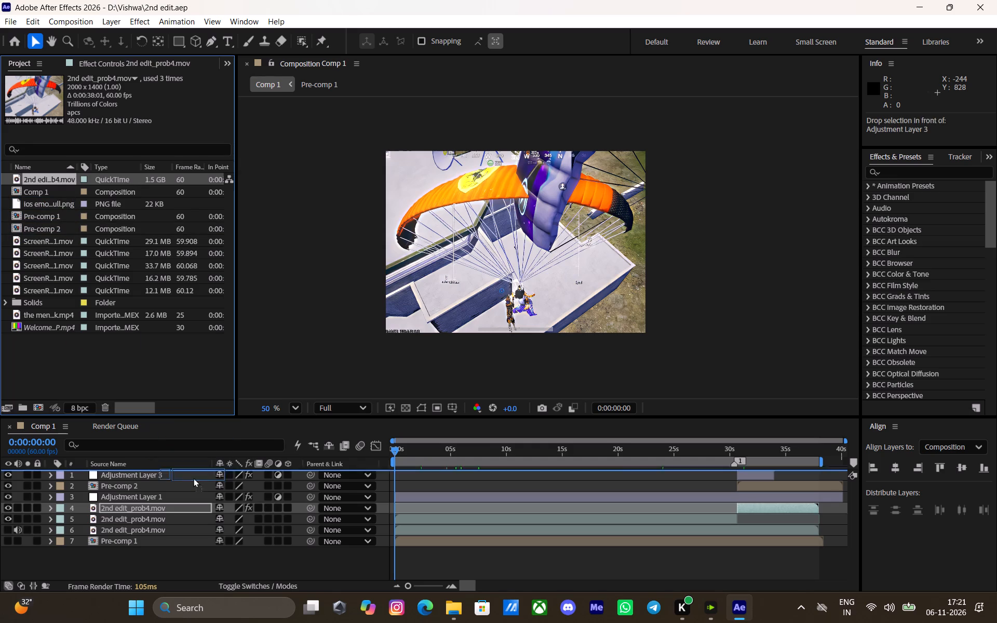
drag(193, 478, 187, 470)
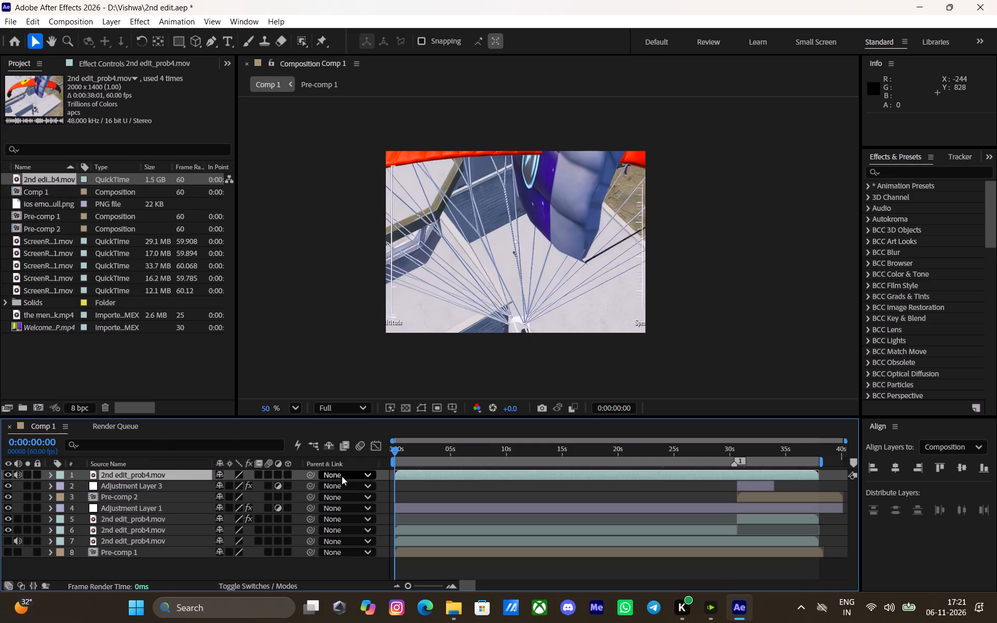
Mute the newly added top clip's audio and scale the clip down to 15%.
click(18, 474)
key(s)
drag(233, 487, 166, 490)
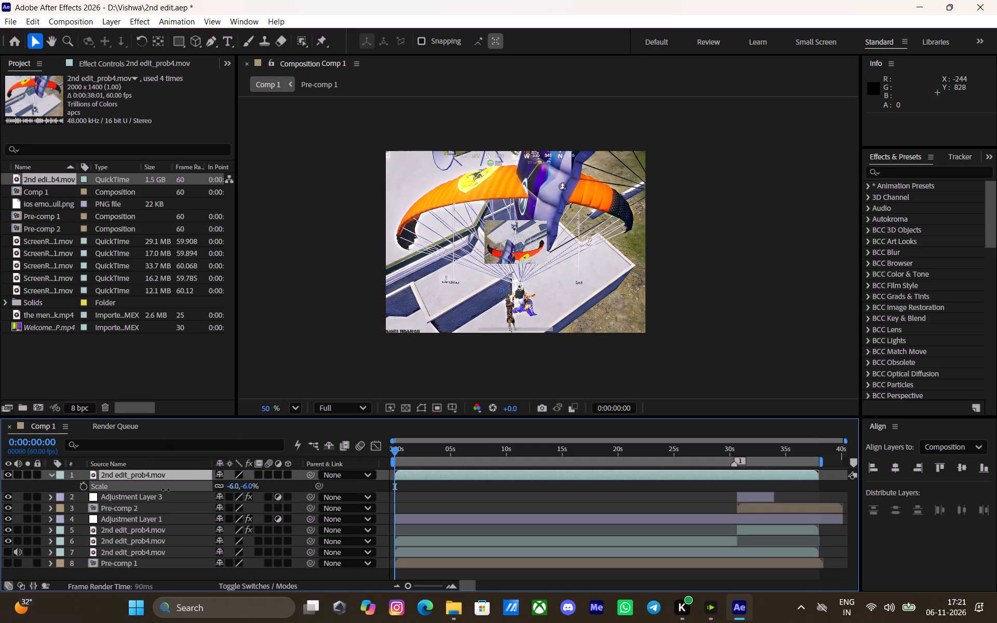
drag(166, 490, 176, 486)
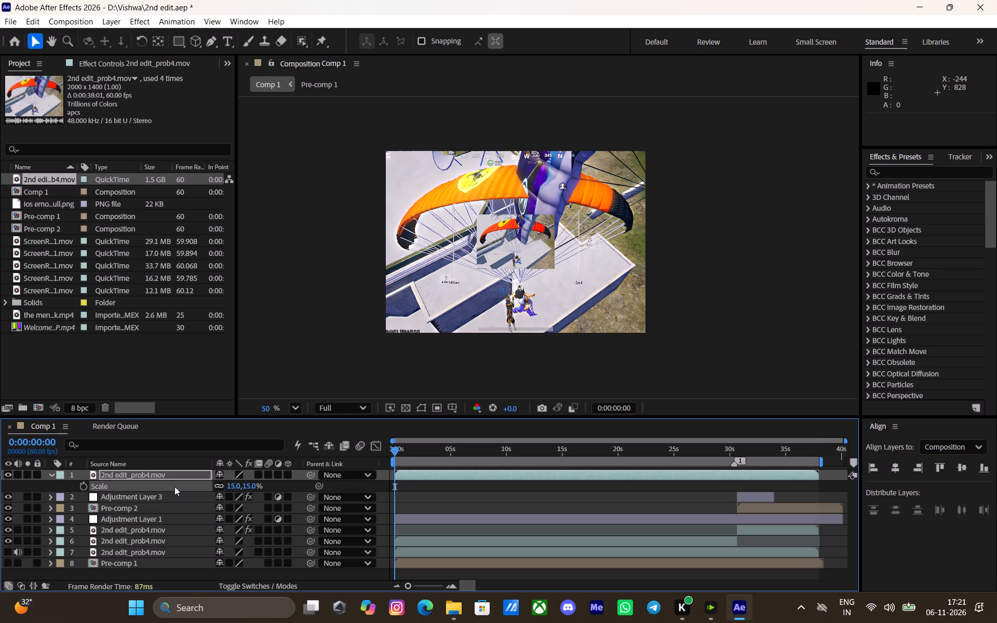
Add a text layer reading VISHWA and place it over the small clip at about position 390, 368.
click(229, 38)
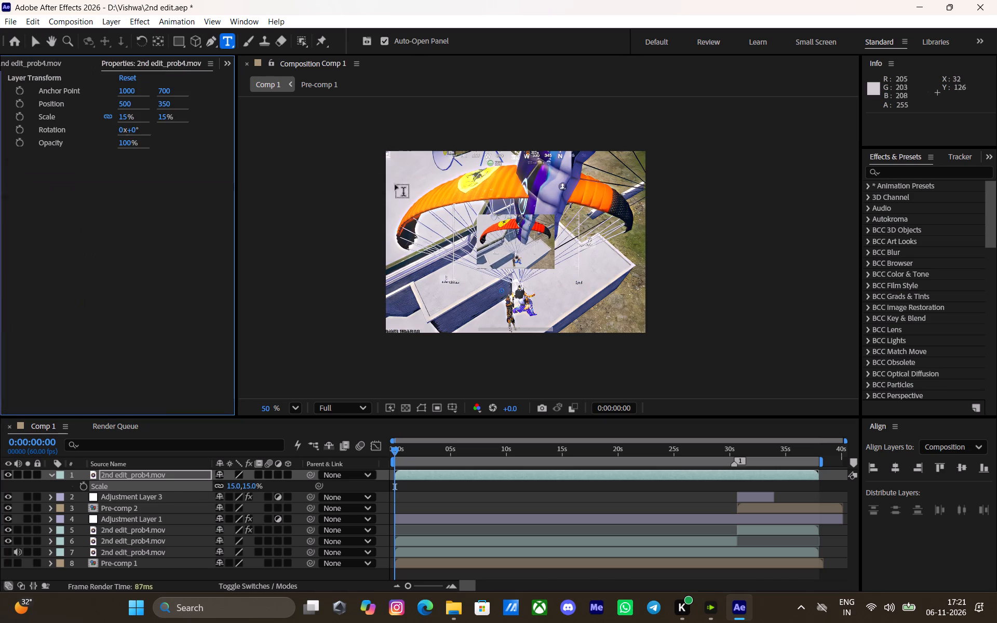
click(419, 207)
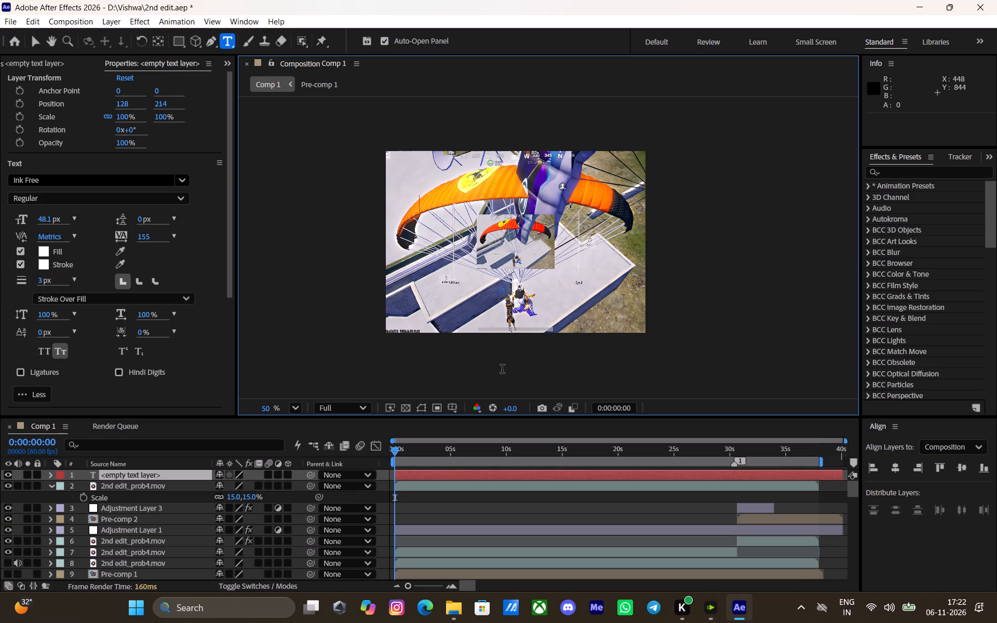
key(shift+v)
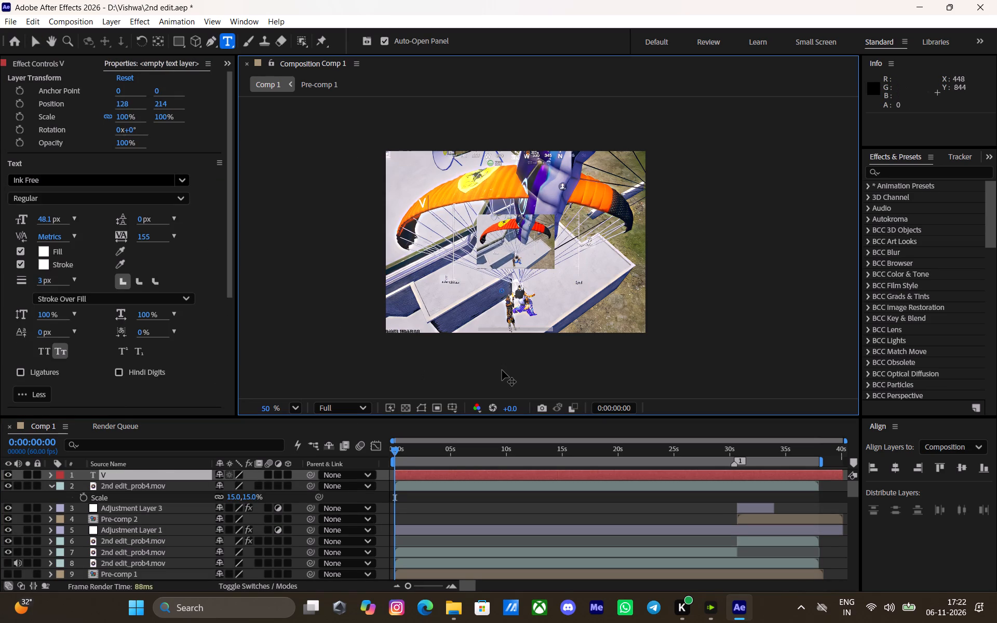
text(ISHWA)
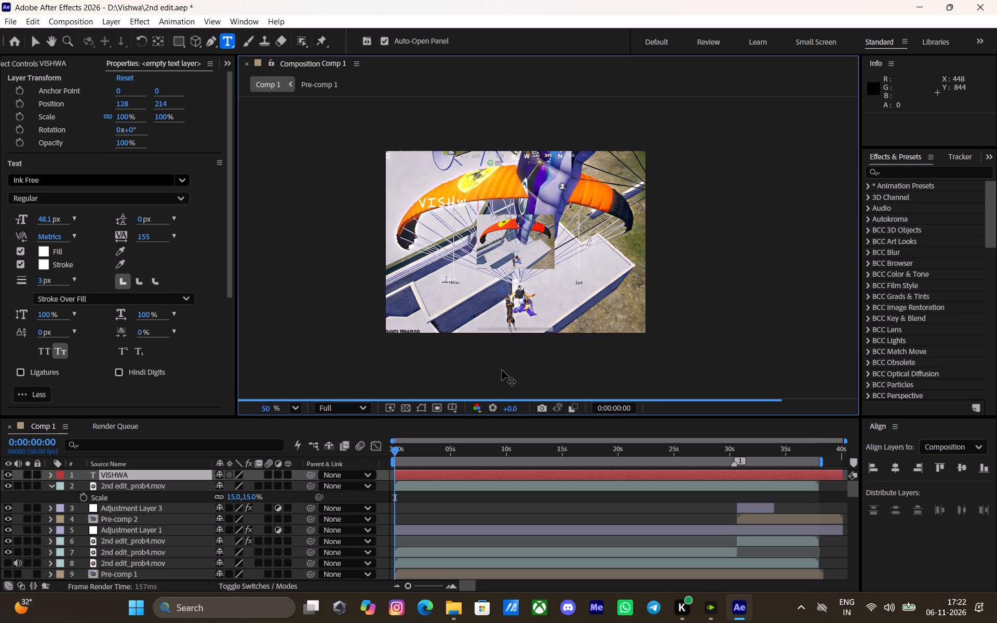
click(31, 43)
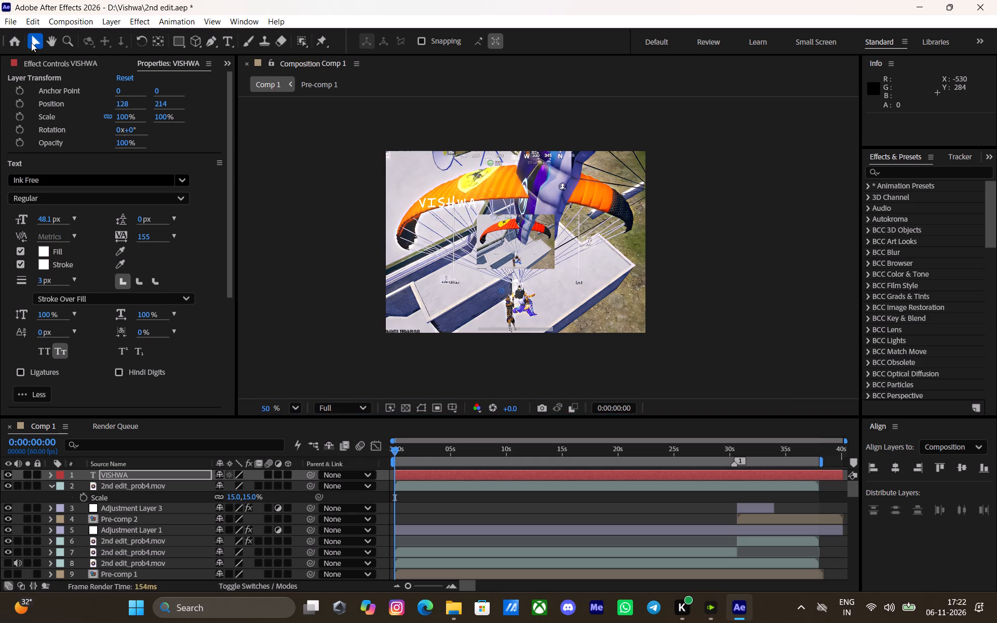
drag(451, 203, 507, 236)
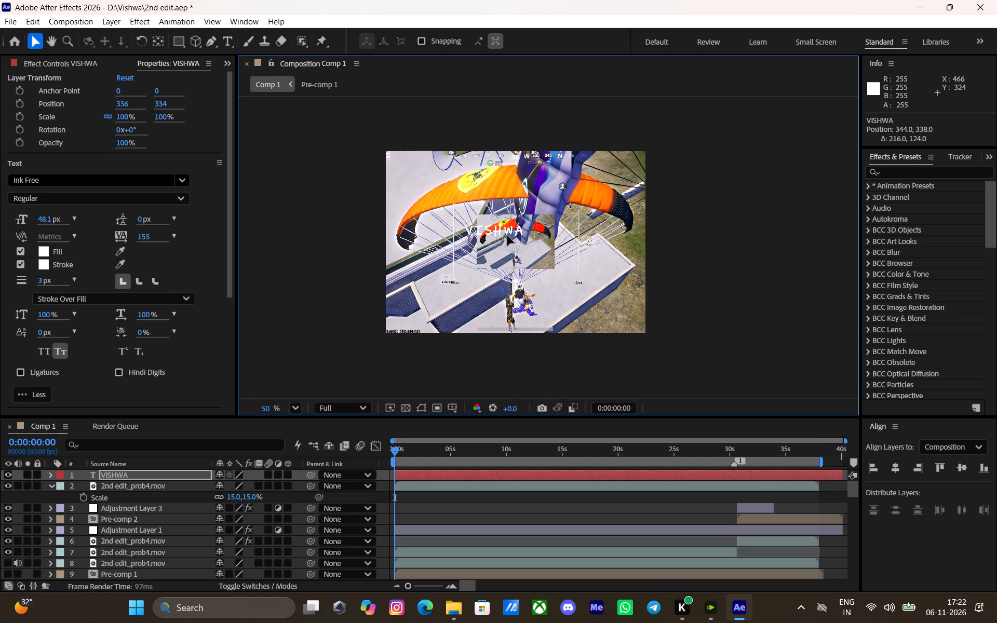
drag(507, 236, 519, 243)
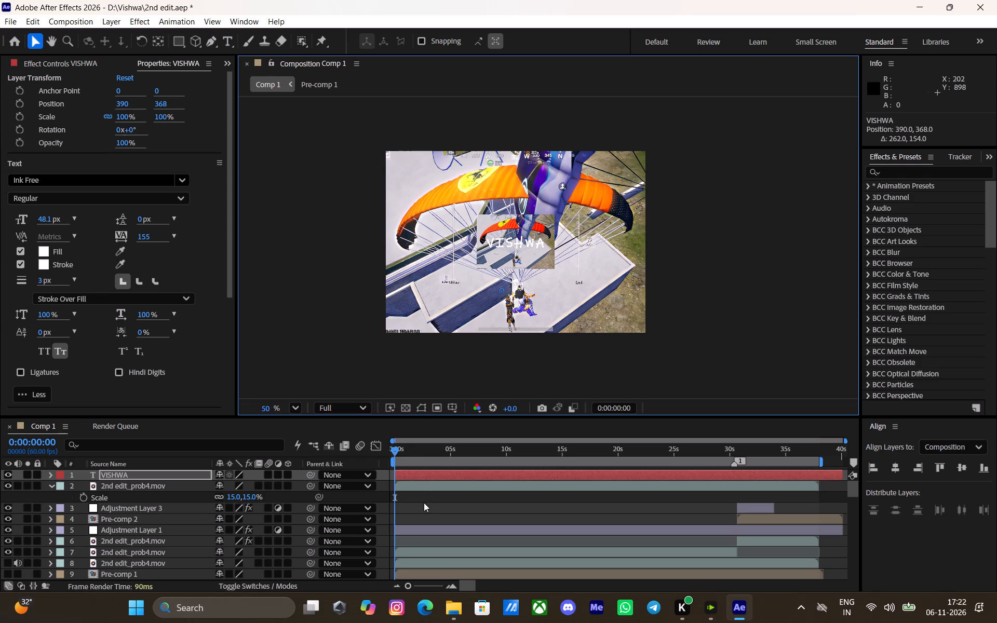
Set the small 2nd edit_prob4.mov clip's scale to 14%.
click(423, 488)
click(233, 498)
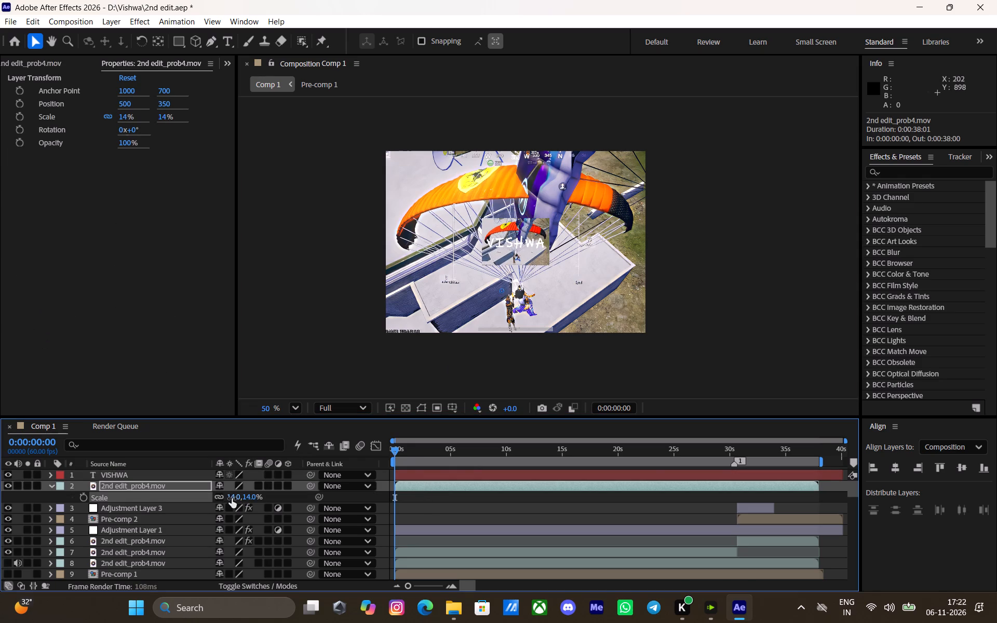
Set the VISHWA text layer's blending mode to Stencil Alpha.
click(450, 481)
click(451, 477)
right_click(451, 477)
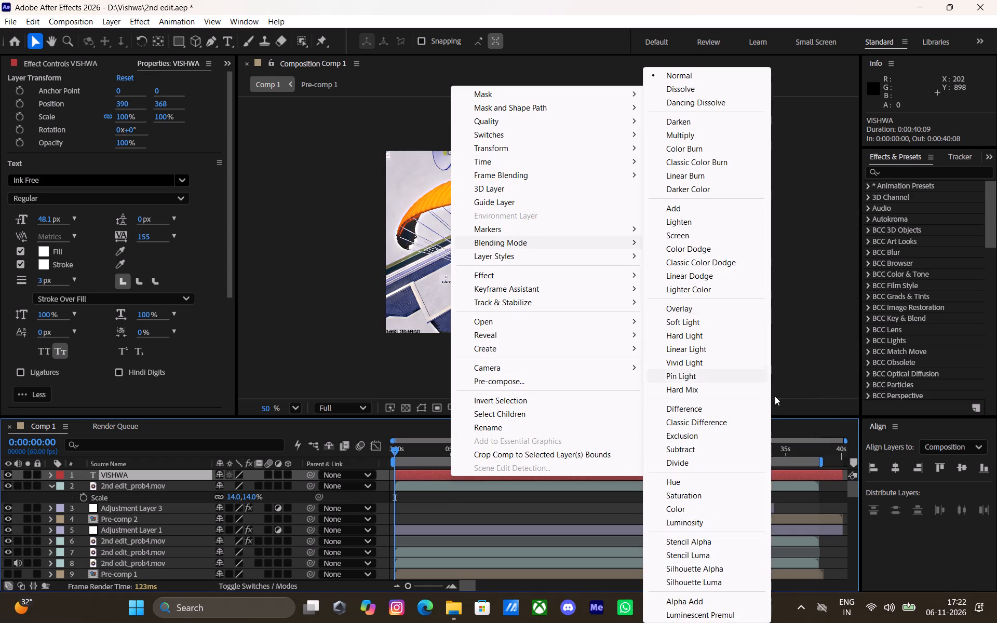
click(711, 546)
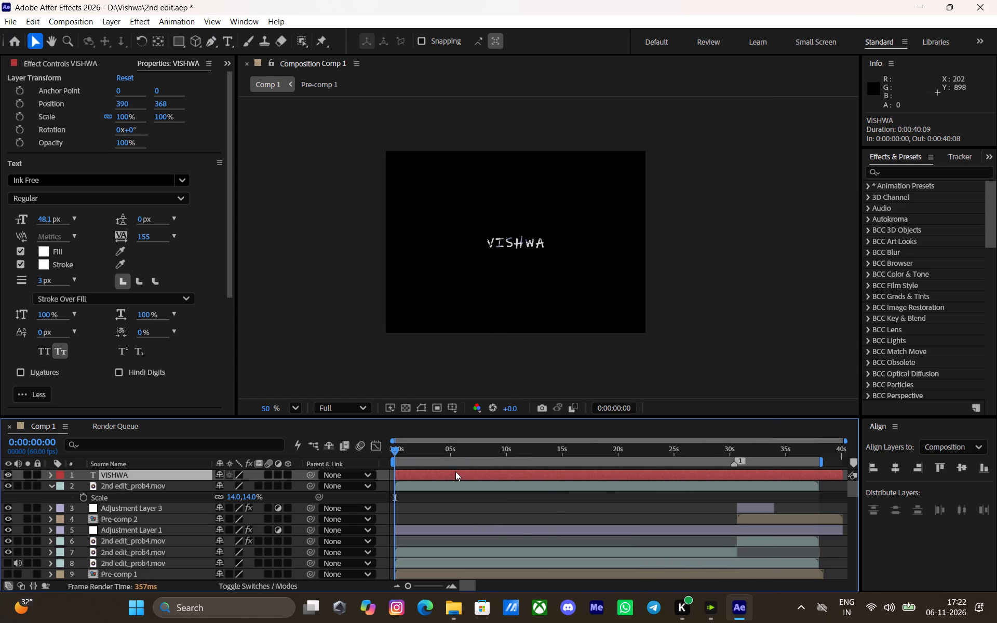
Pre-compose the VISHWA text layer together with the small 2nd edit_prob4.mov clip beneath it.
ctrl+click(452, 488)
right_click(452, 486)
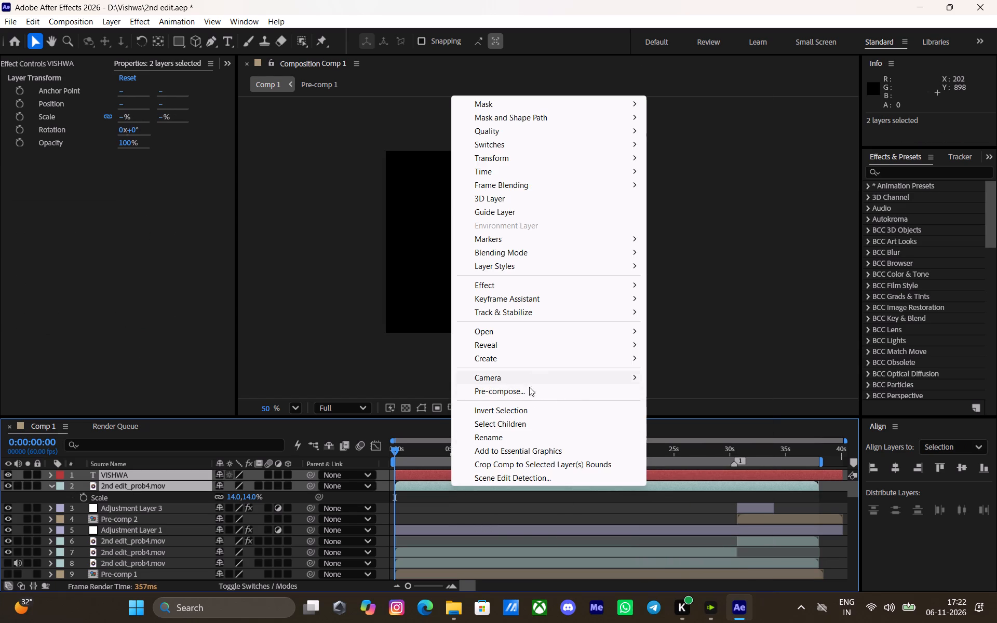
click(531, 395)
click(569, 396)
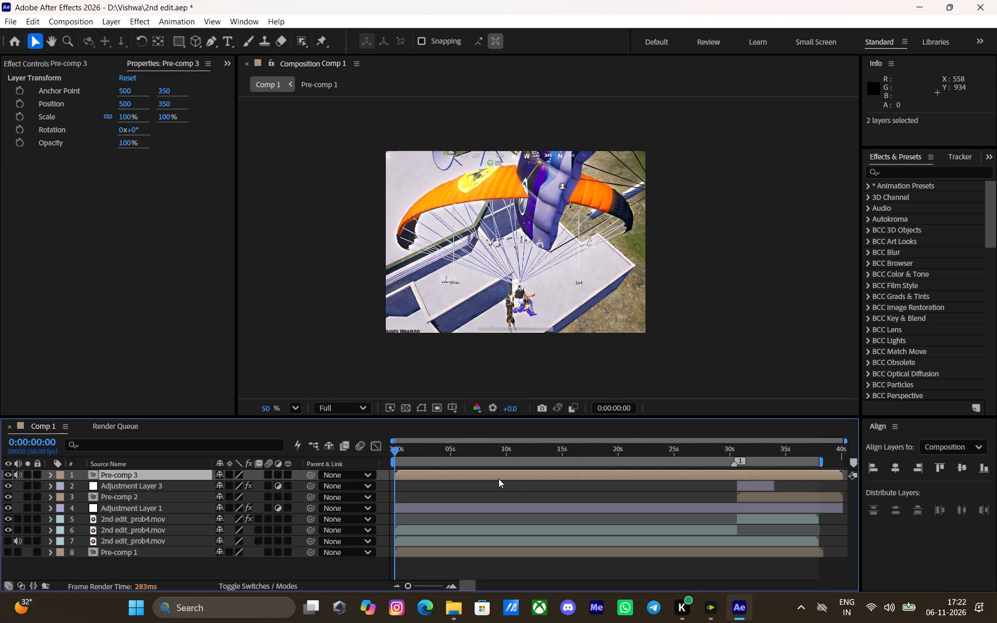
Apply Deep Glow 2 to the VISHWA pre-comp.
key(ctrl+space)
key(d)
key(e)
key(e)
click(455, 482)
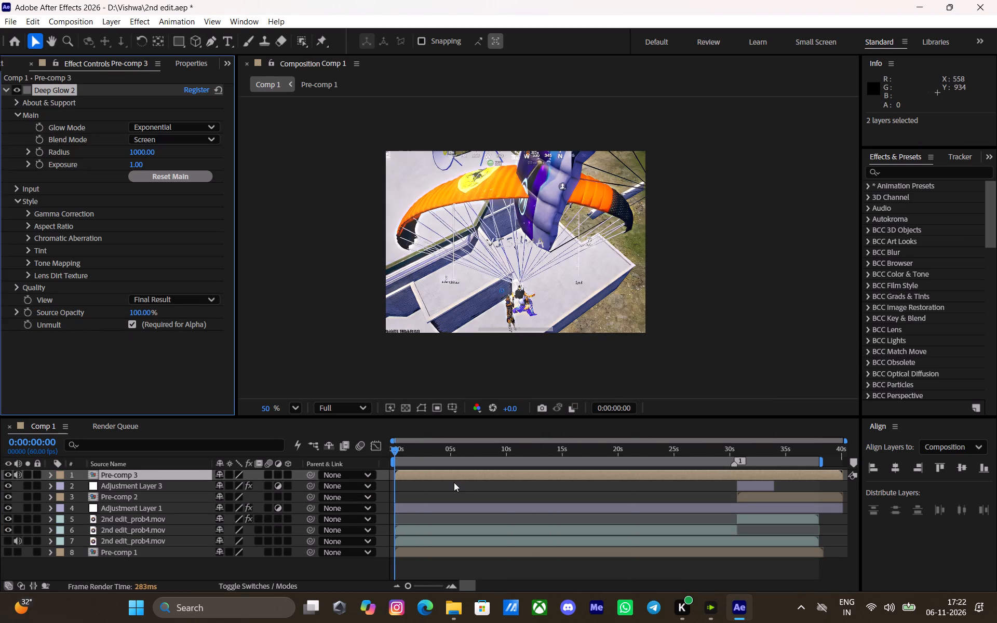
Apply the Drop Shadow effect twice to the VISHWA pre-comp.
key(ctrl+space)
key(d)
key(r)
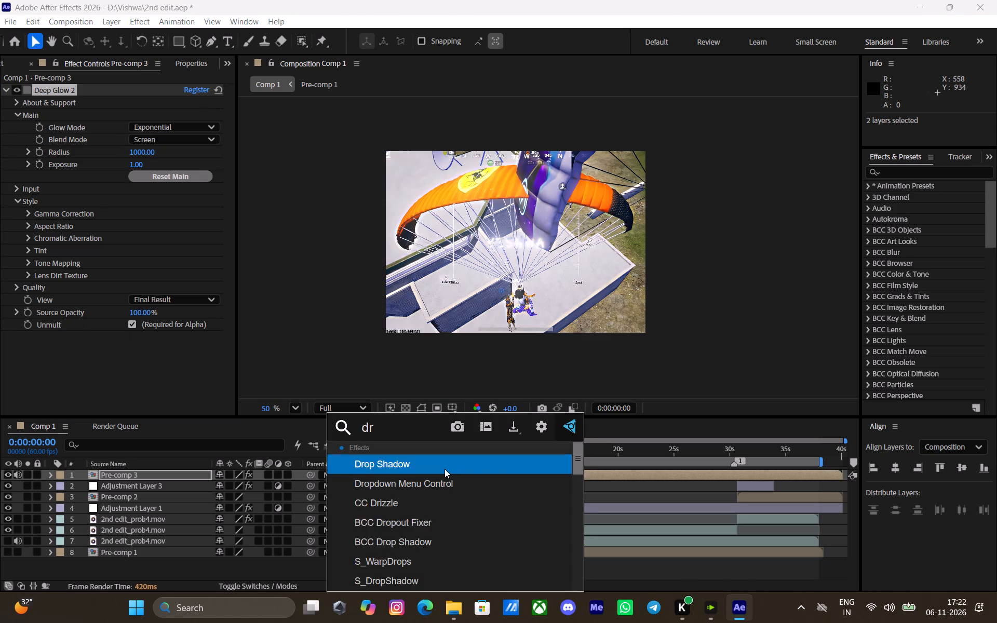
click(444, 469)
key(ctrl+space)
key(d)
key(r)
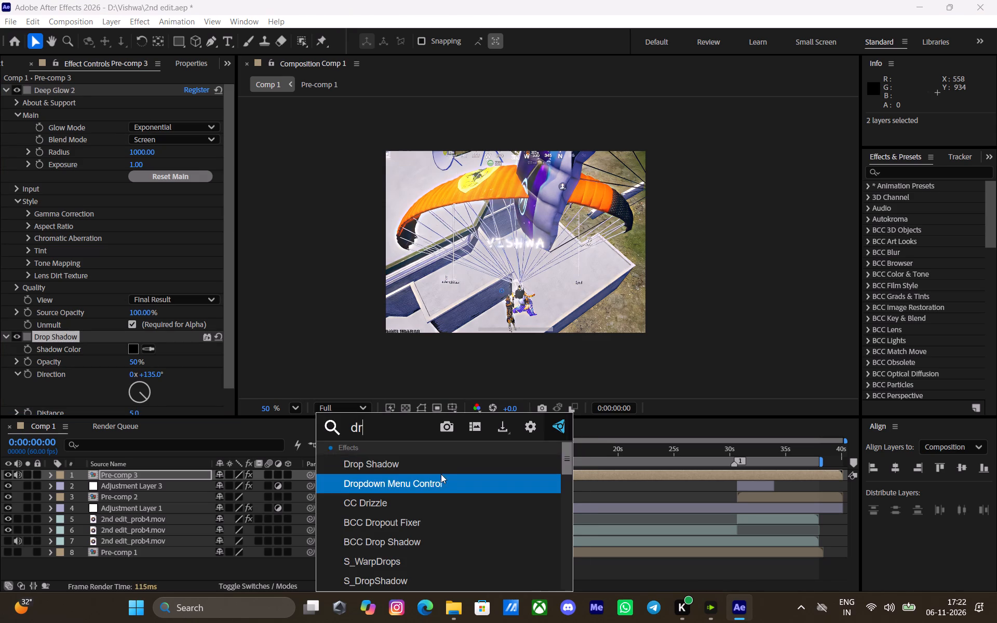
click(441, 466)
Apply the Bevel Alpha effect twice to the VISHWA pre-comp.
key(ctrl+space)
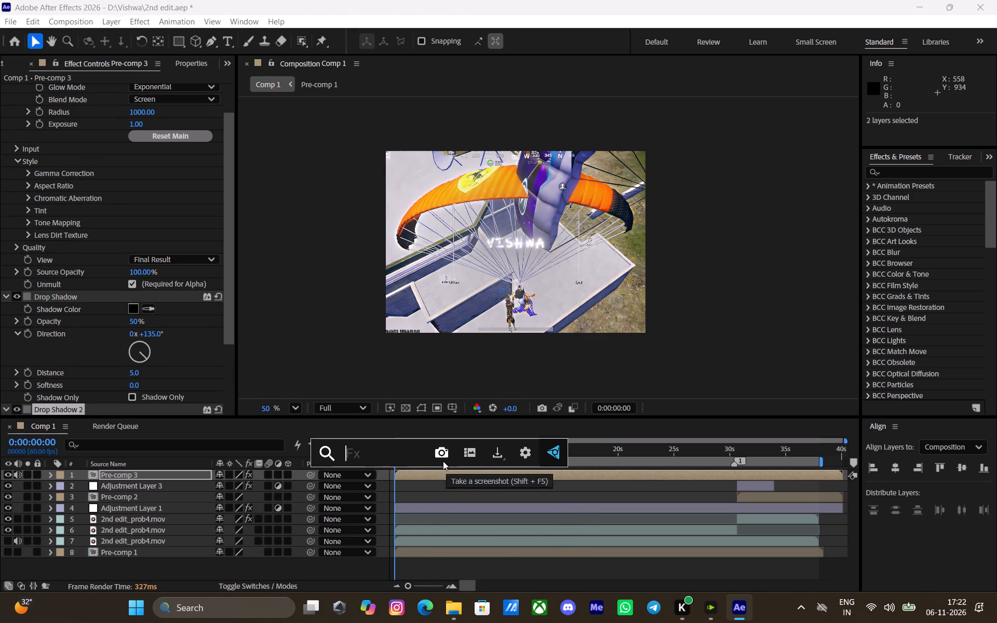
key(b)
key(e)
key(v)
click(397, 479)
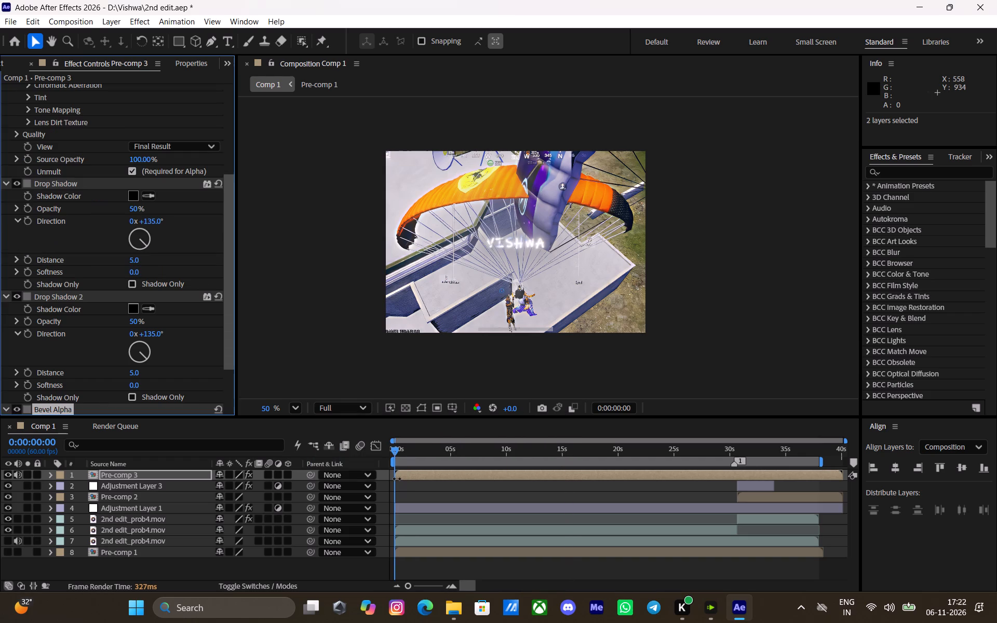
key(ctrl+space)
key(b)
key(e)
key(v)
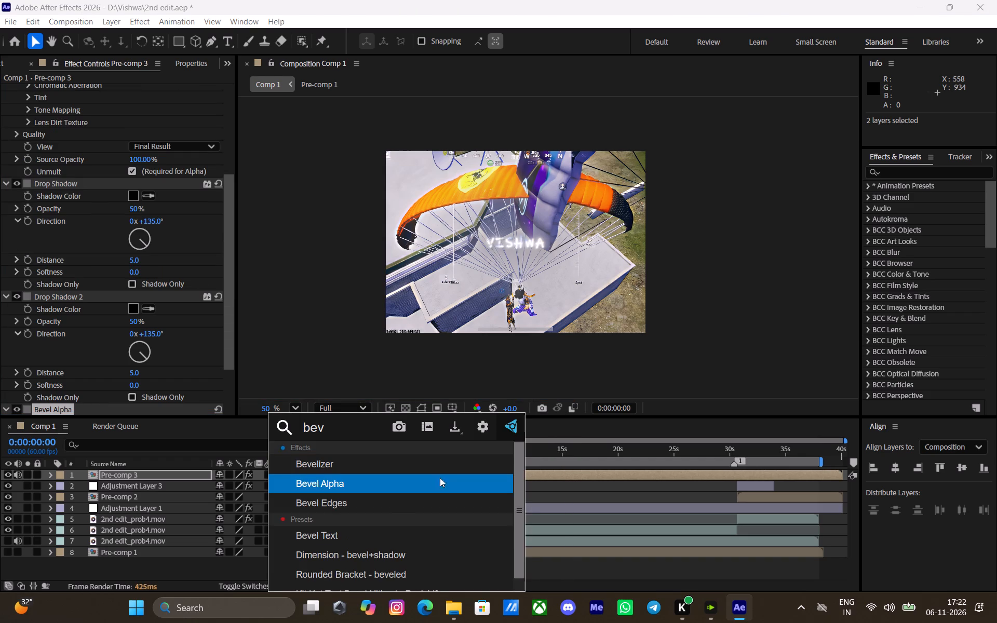
click(447, 484)
At 0:00:32:25, move the VISHWA pre-comp down to the bottom of the frame, at about position 452, 652.
click(756, 454)
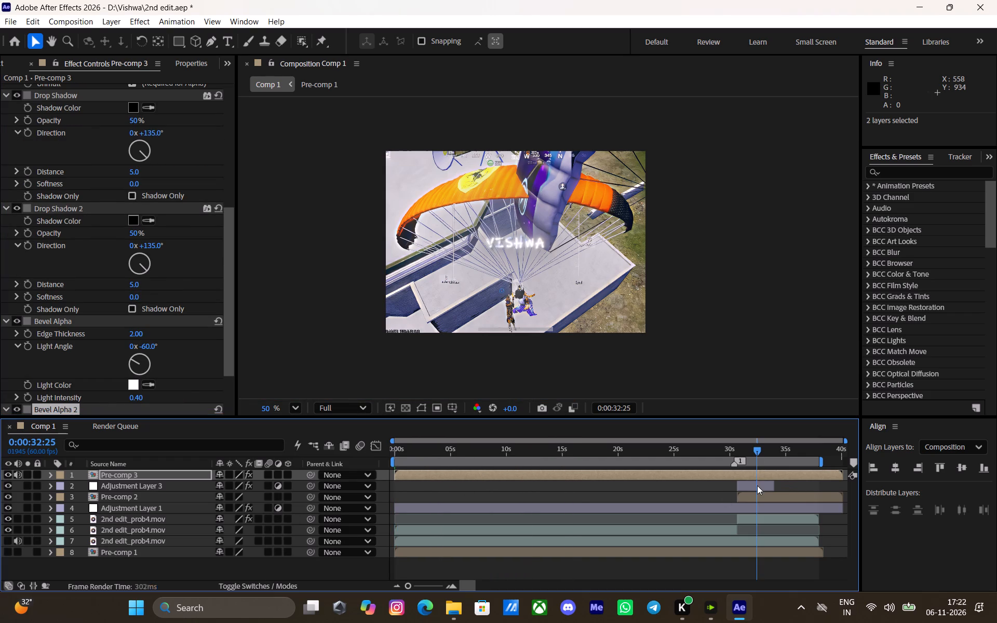
click(757, 484)
key(ctrl+space)
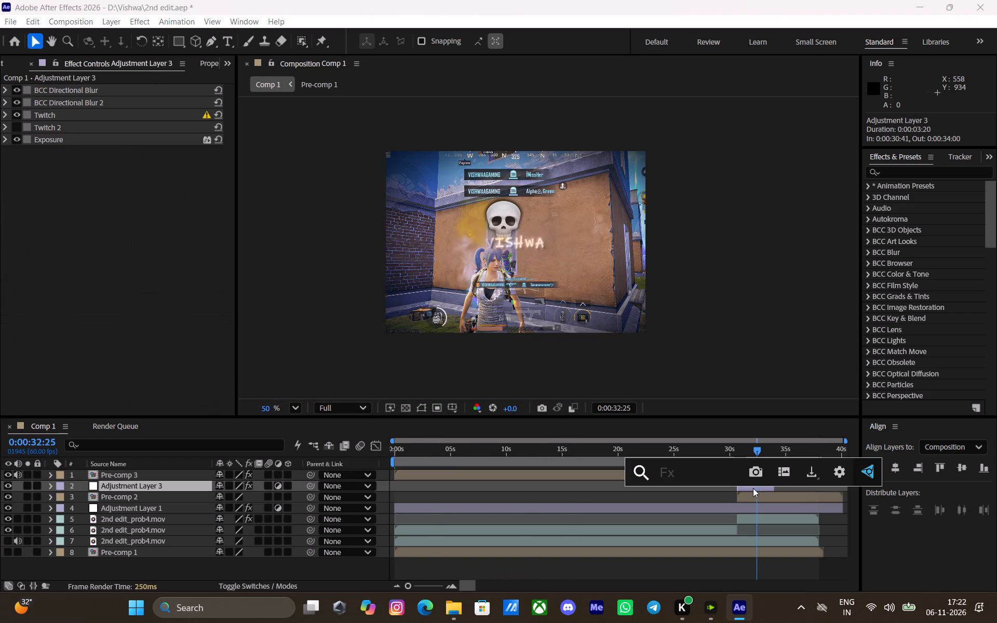
click(543, 478)
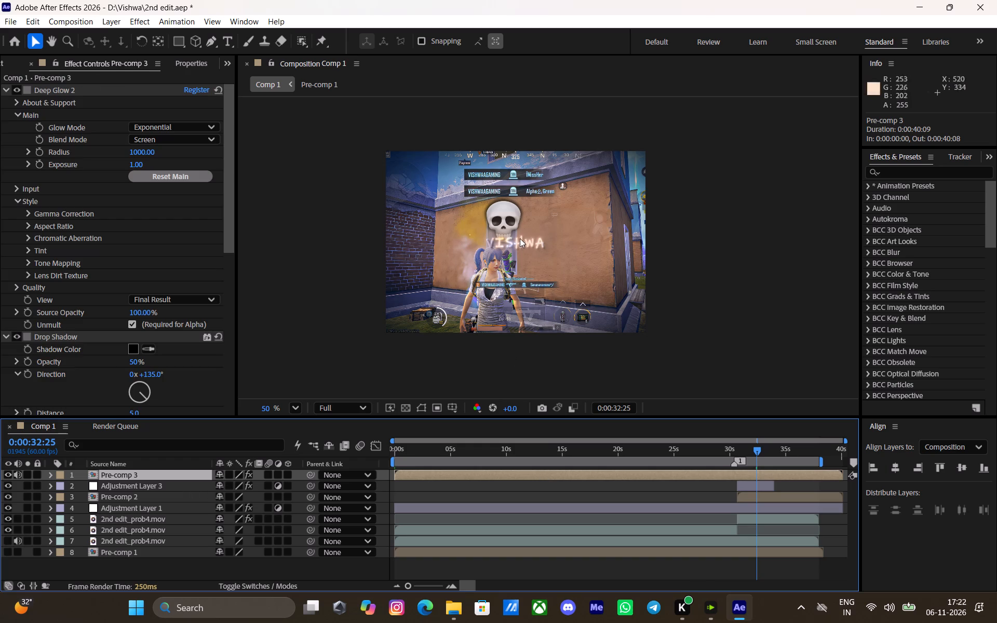
drag(517, 240, 504, 319)
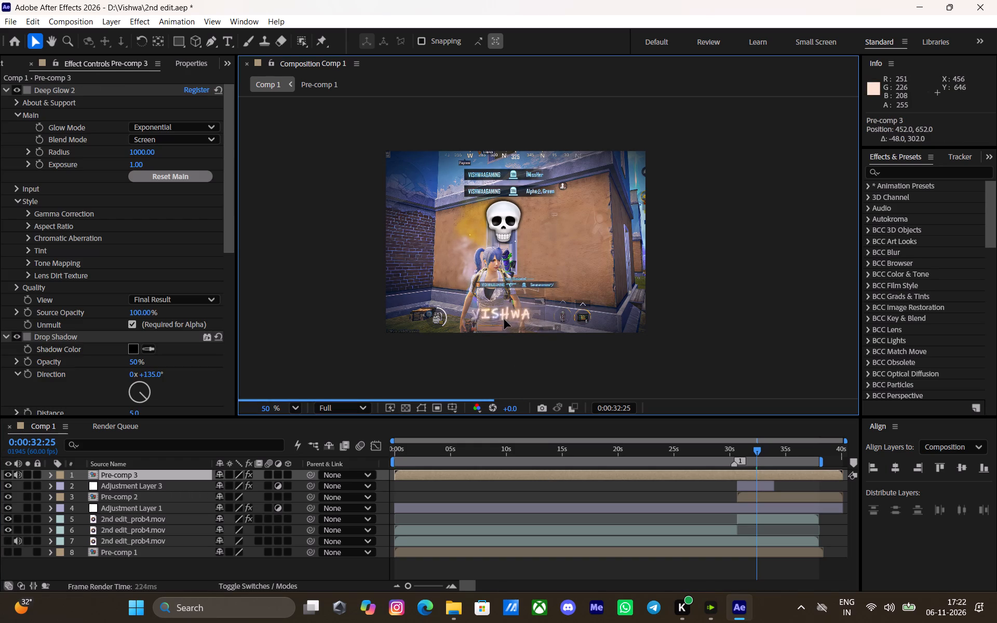
drag(504, 319, 504, 320)
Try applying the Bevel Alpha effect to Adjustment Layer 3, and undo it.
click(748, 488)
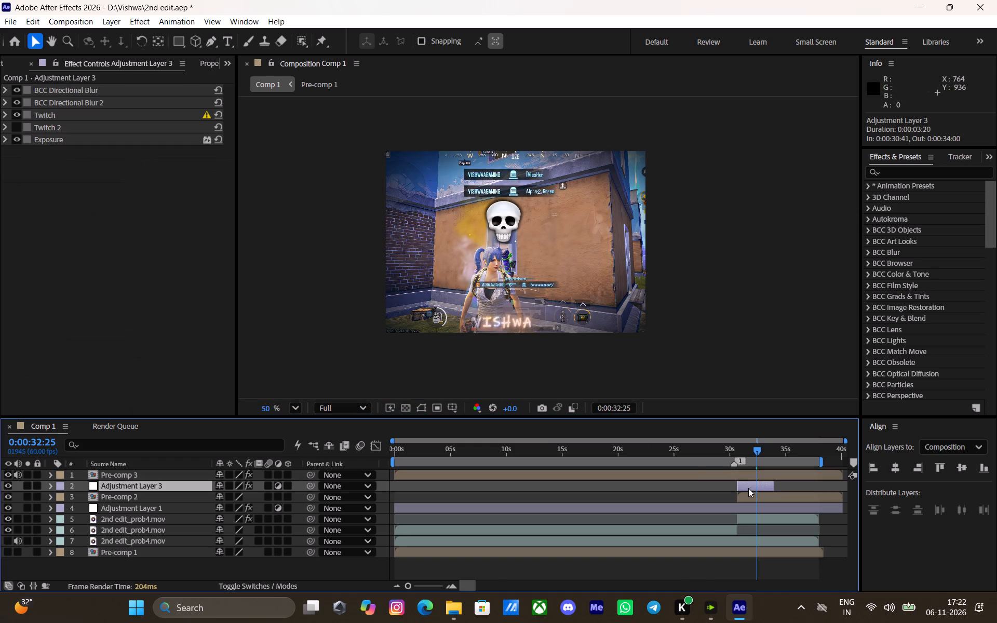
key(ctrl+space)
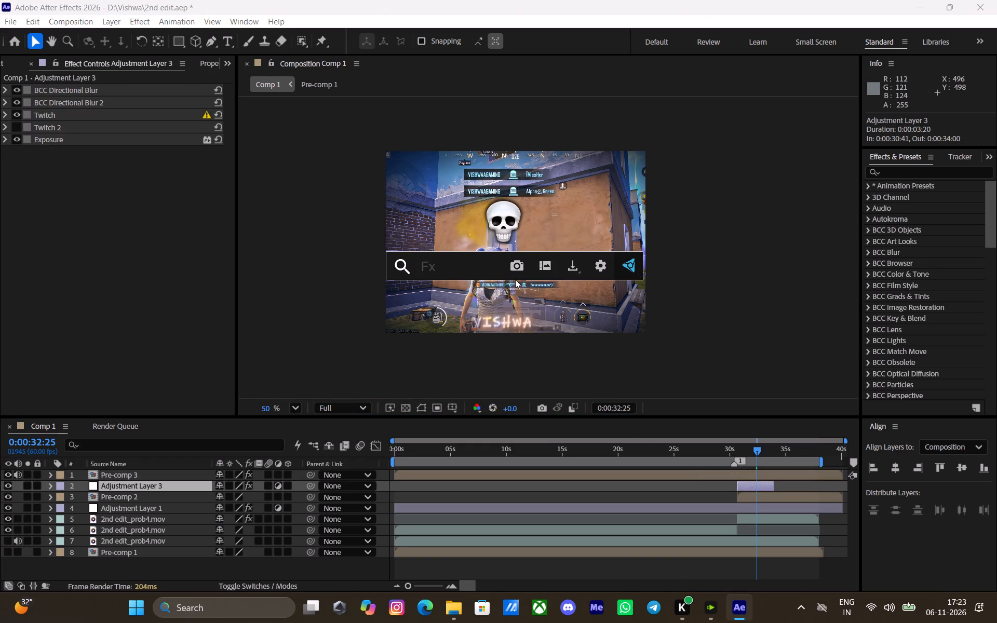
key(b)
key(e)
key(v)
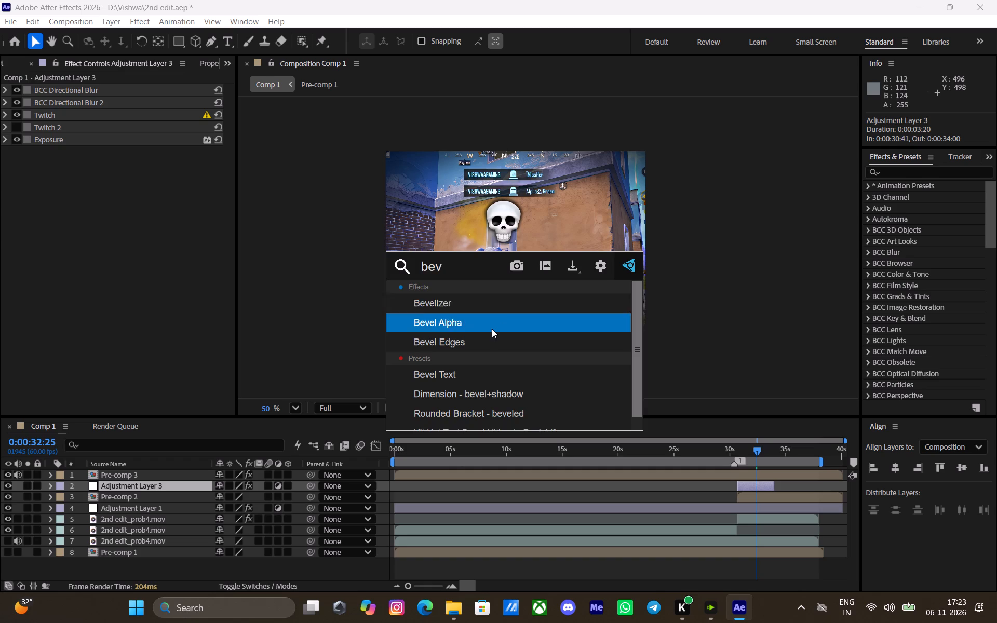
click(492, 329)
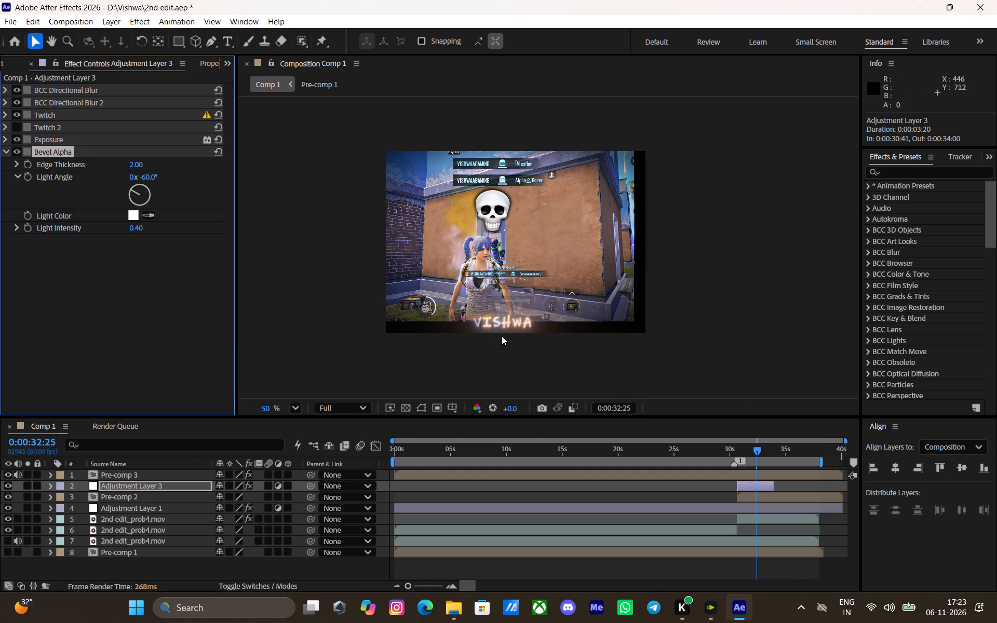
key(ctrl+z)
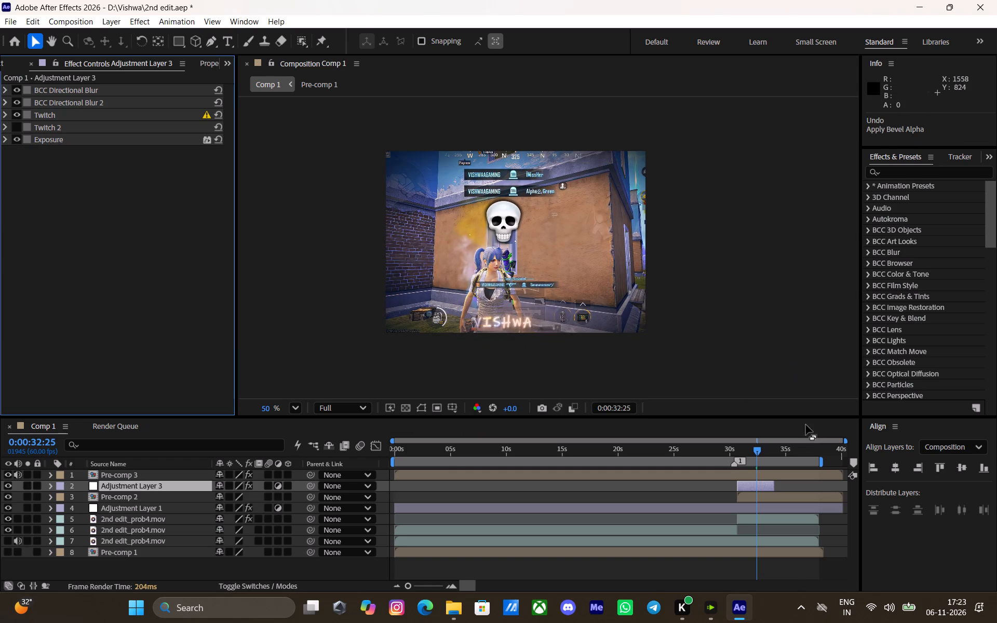
Apply the Bevel Alpha effect to the upper skull emoji layer inside Pre-comp 2, and return to Comp 1.
double_click(779, 494)
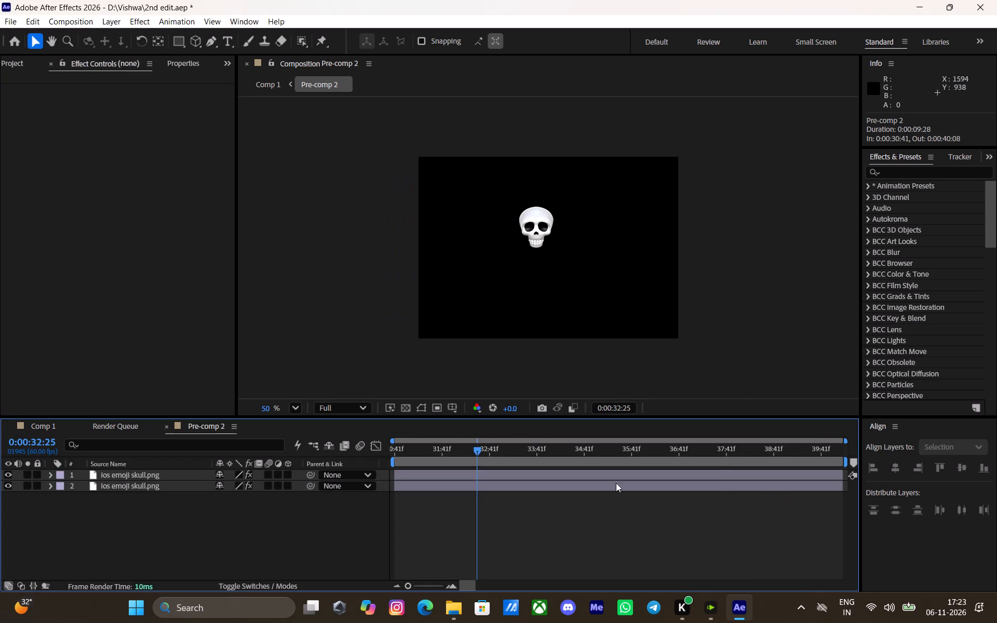
click(589, 475)
key(ctrl+space)
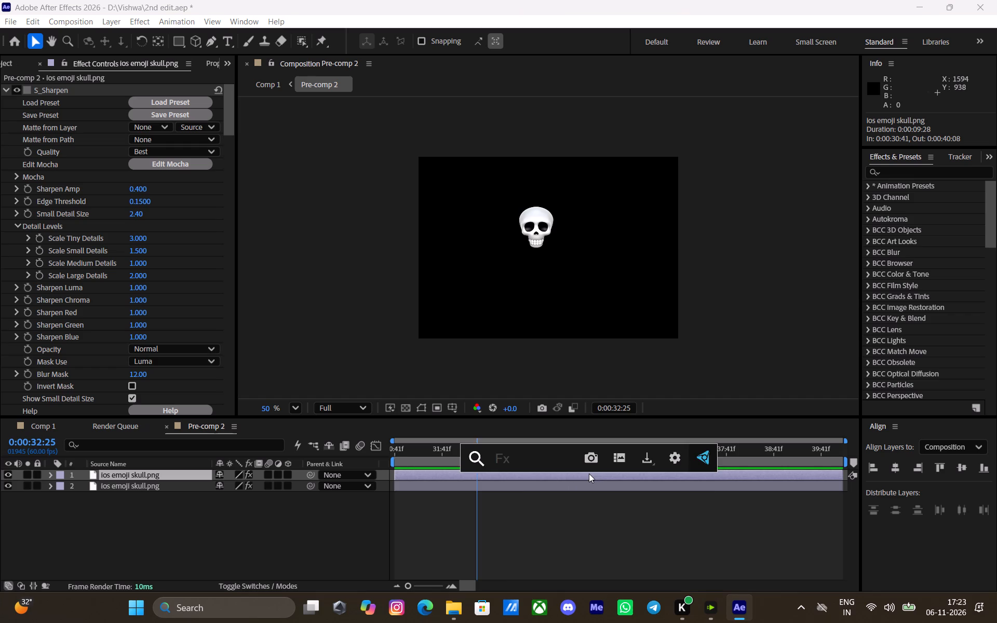
key(b)
key(e)
key(v)
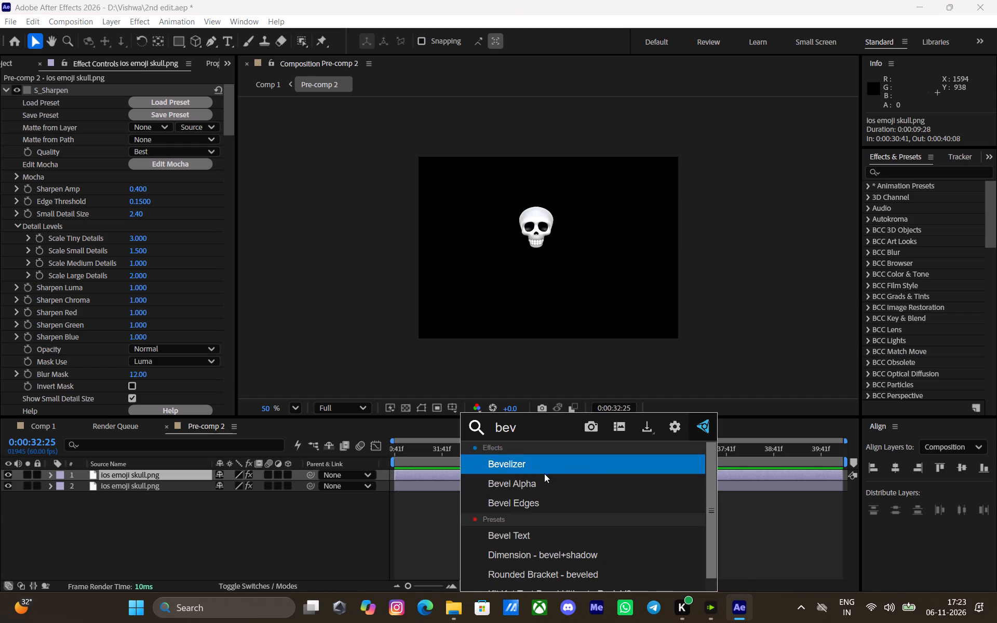
click(531, 476)
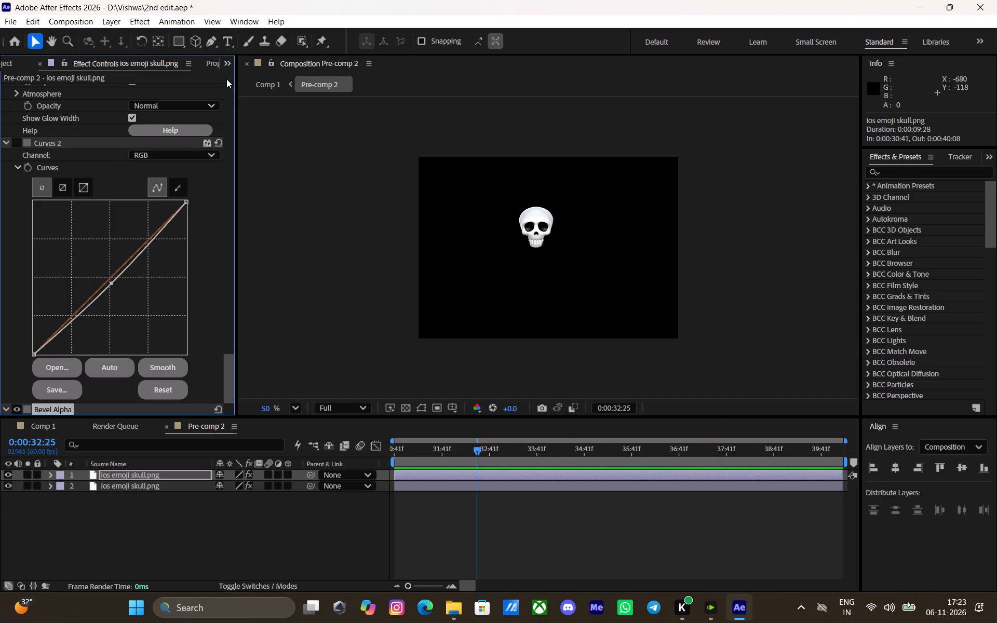
click(266, 79)
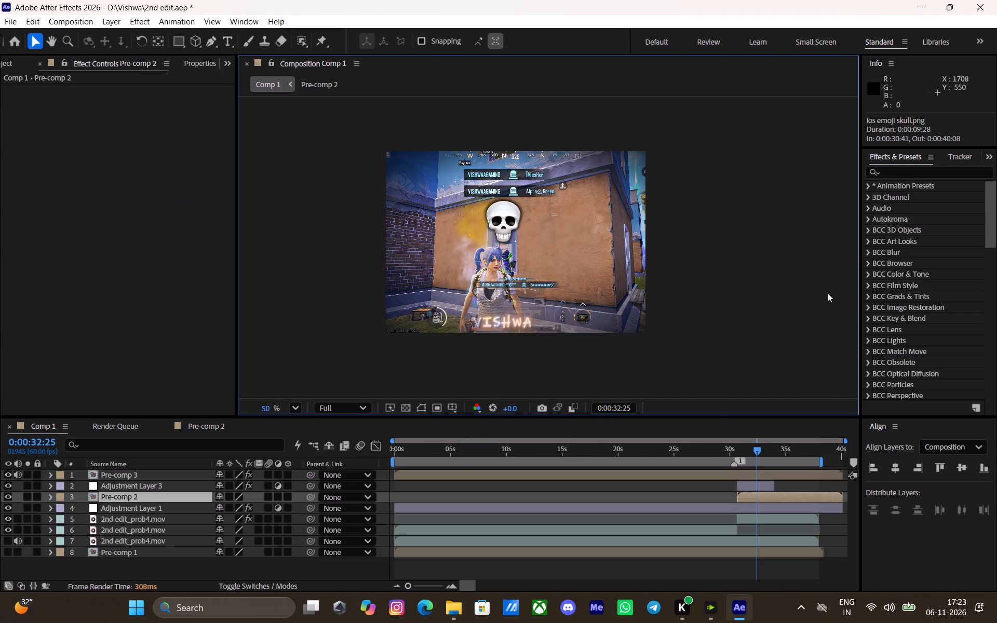
Compare the skull in Comp 1 with and without Bevel Alpha by undoing and redoing the effect, ending with it applied.
scroll(492, 227, up, 5)
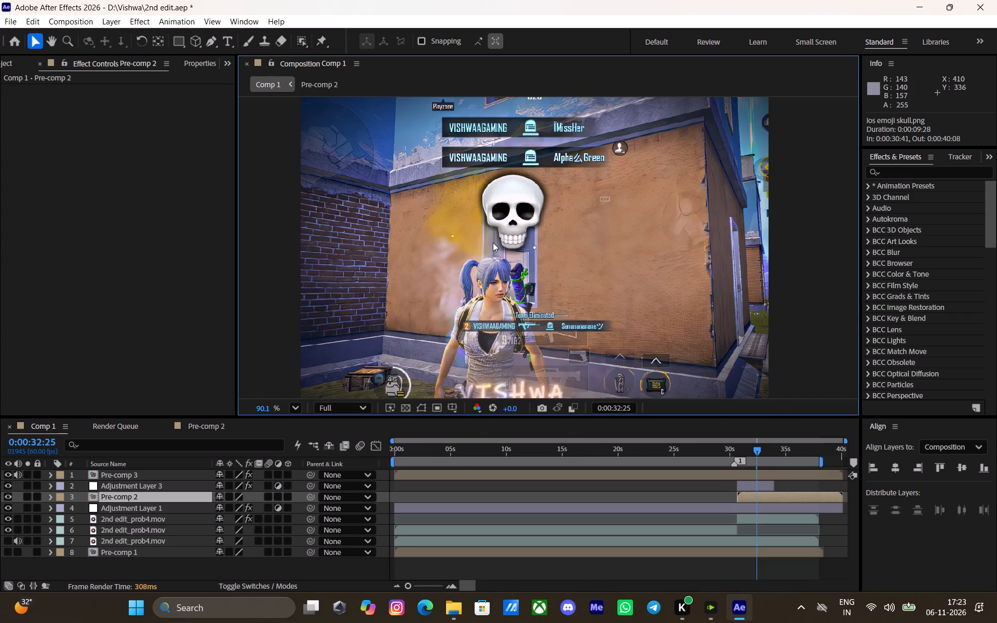
key(ctrl+z)
key(ctrl+shift+z)
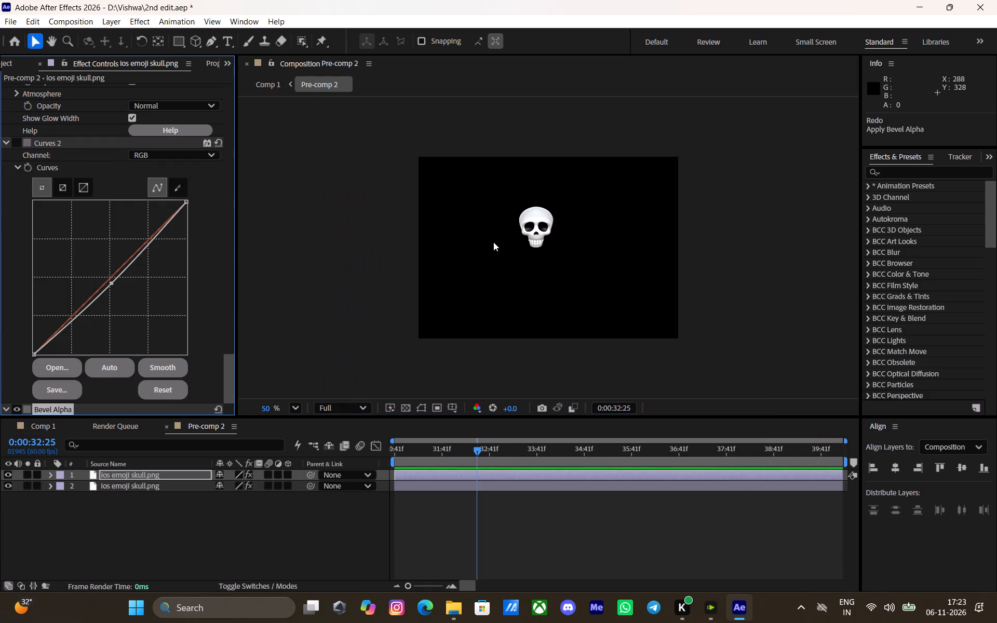
key(ctrl+z)
click(262, 83)
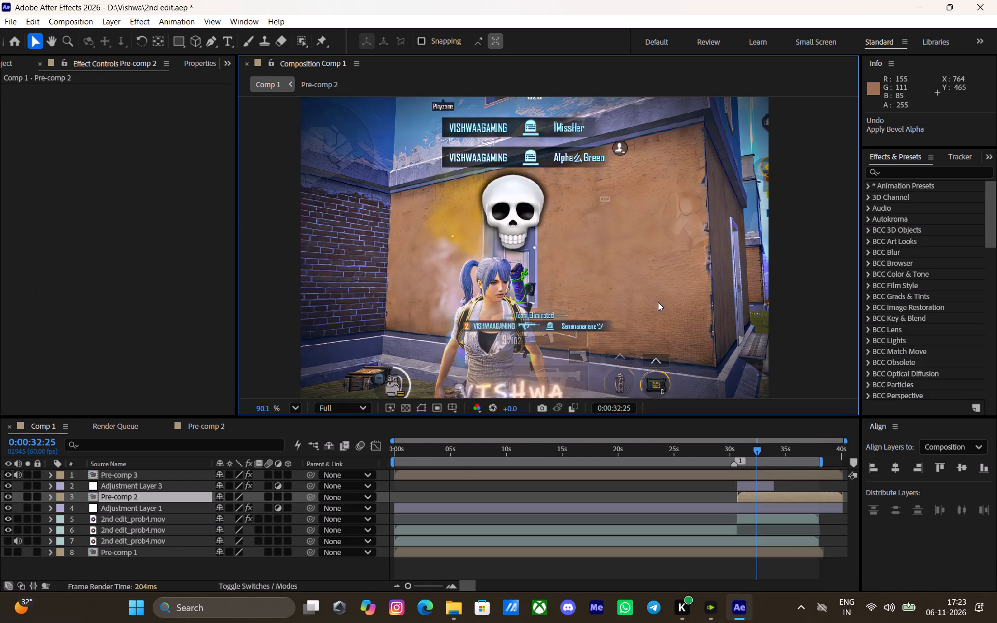
key(ctrl+shift+z)
key(ctrl+shift+z)
key(ctrl+shift+z)
click(271, 87)
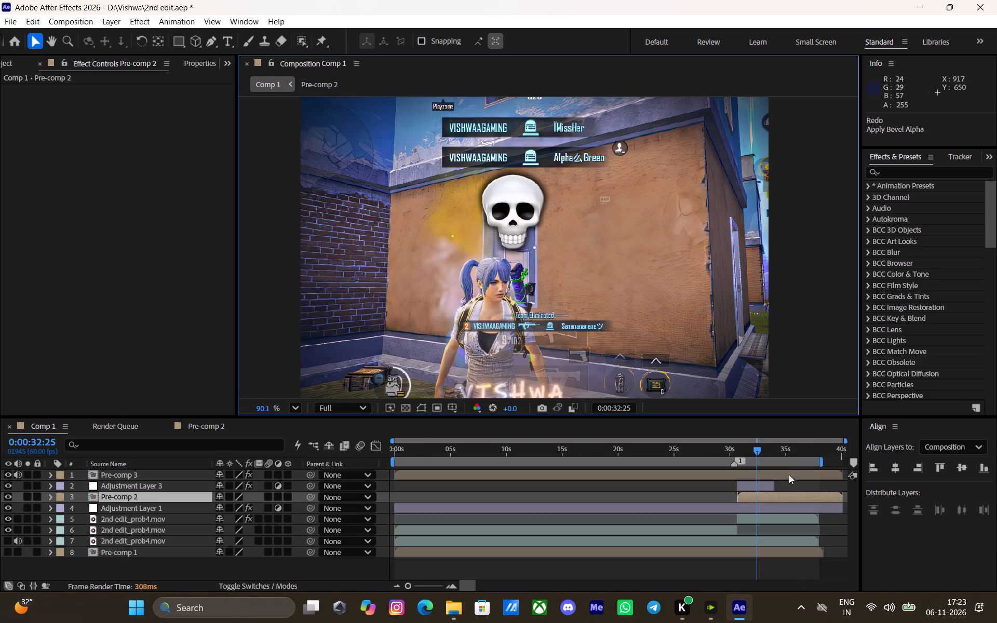
drag(756, 452, 761, 453)
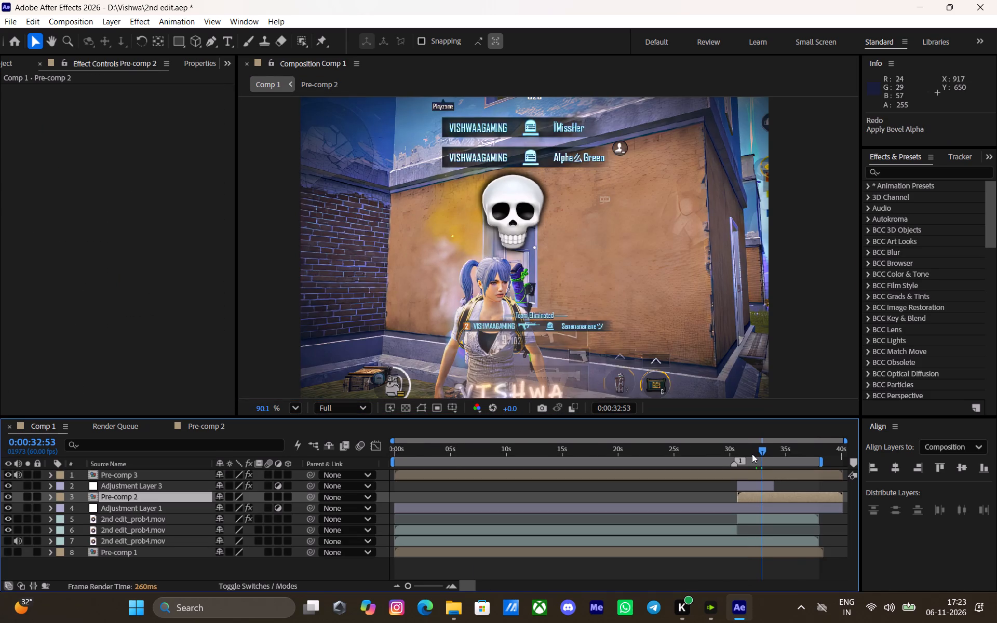
key(ctrl+z)
key(ctrl+shift+z)
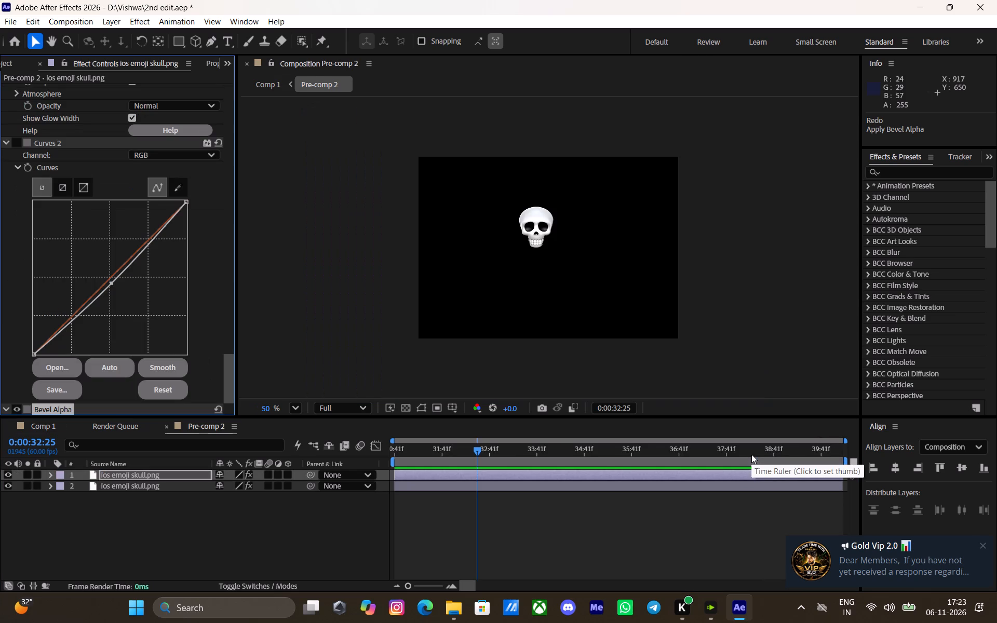
key(ctrl+shift+z)
key(ctrl+shift+z)
click(262, 84)
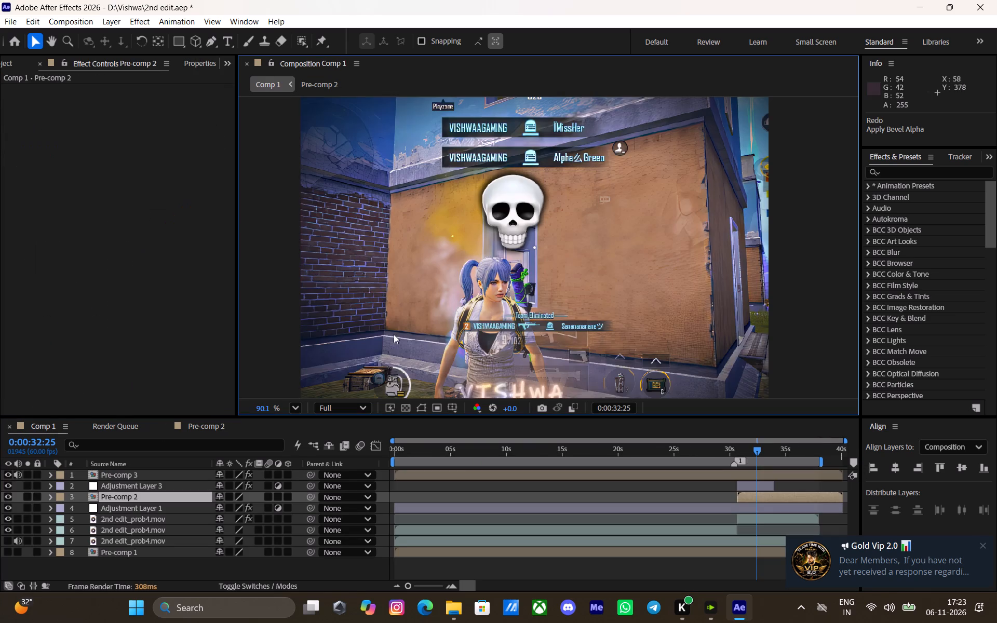
drag(757, 452, 763, 450)
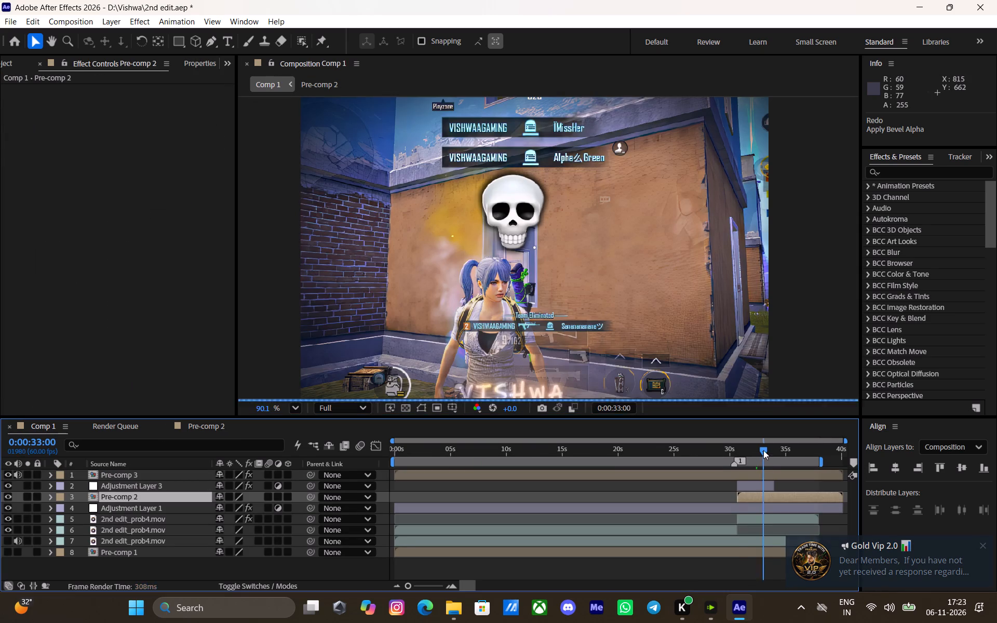
drag(763, 450, 739, 455)
Return to the start of Comp 1 at 0:00:00:00 and save the project.
scroll(585, 250, down, 3)
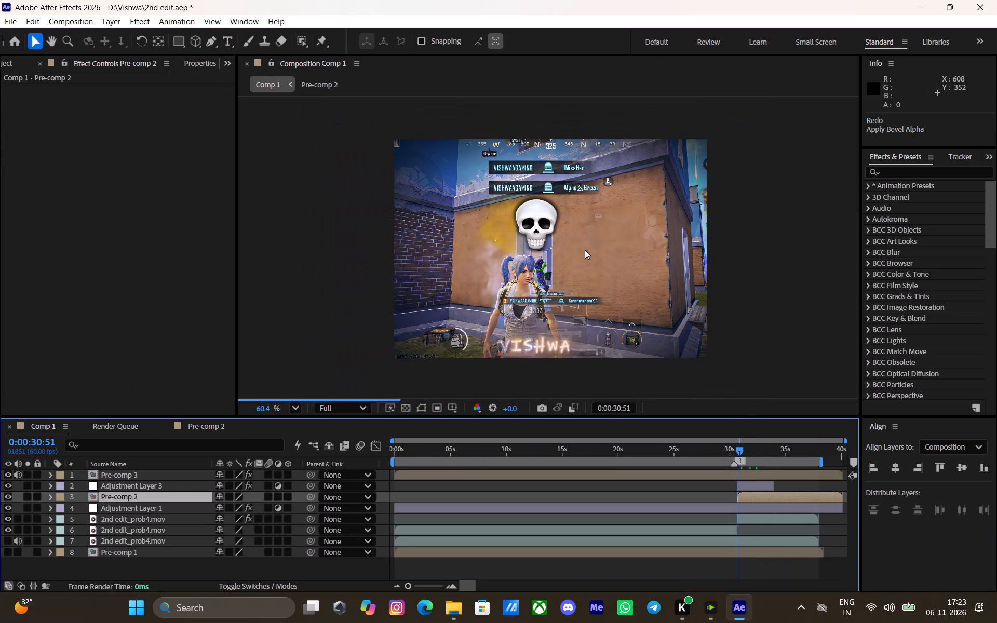
scroll(585, 250, up, 1)
drag(650, 452, 268, 435)
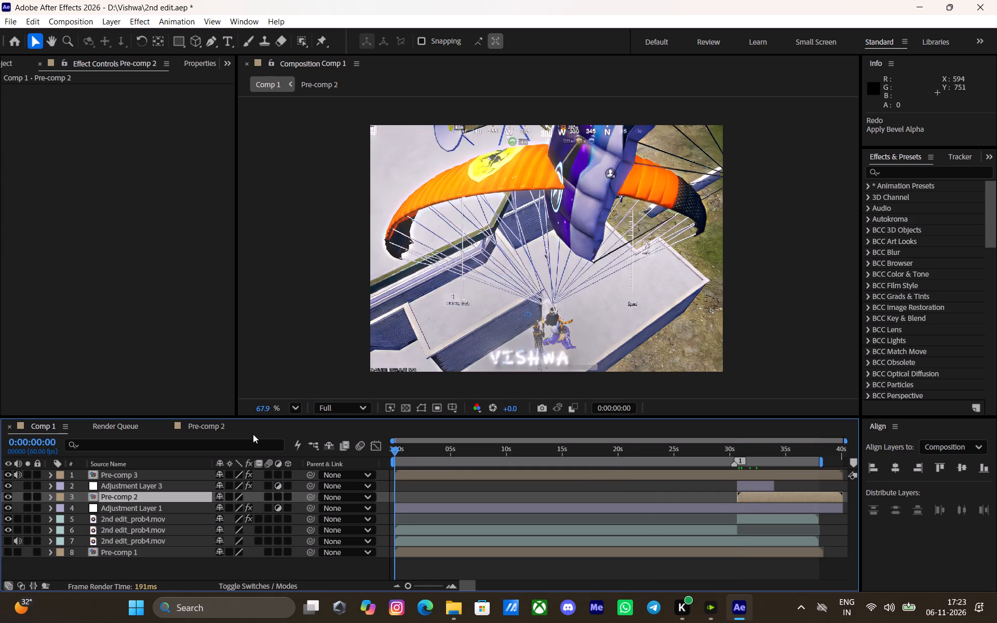
key(ctrl+s)
At 0:00:25:20, scale the VISHWA pre-comp to 88% and move it to about position 470.5, 666 at the bottom of the frame.
scroll(576, 241, down, 1)
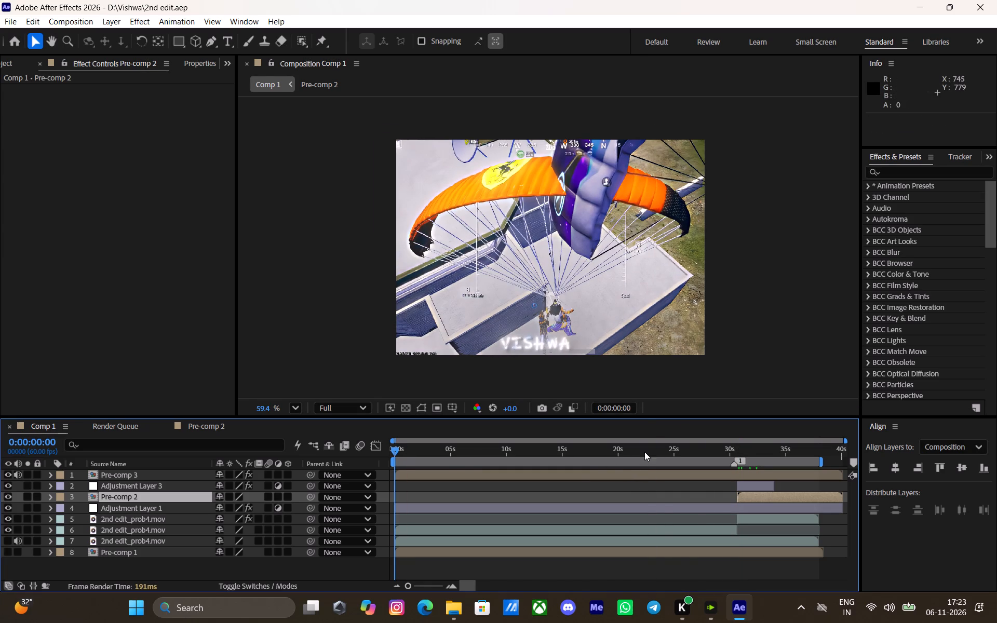
drag(645, 451, 678, 457)
click(625, 478)
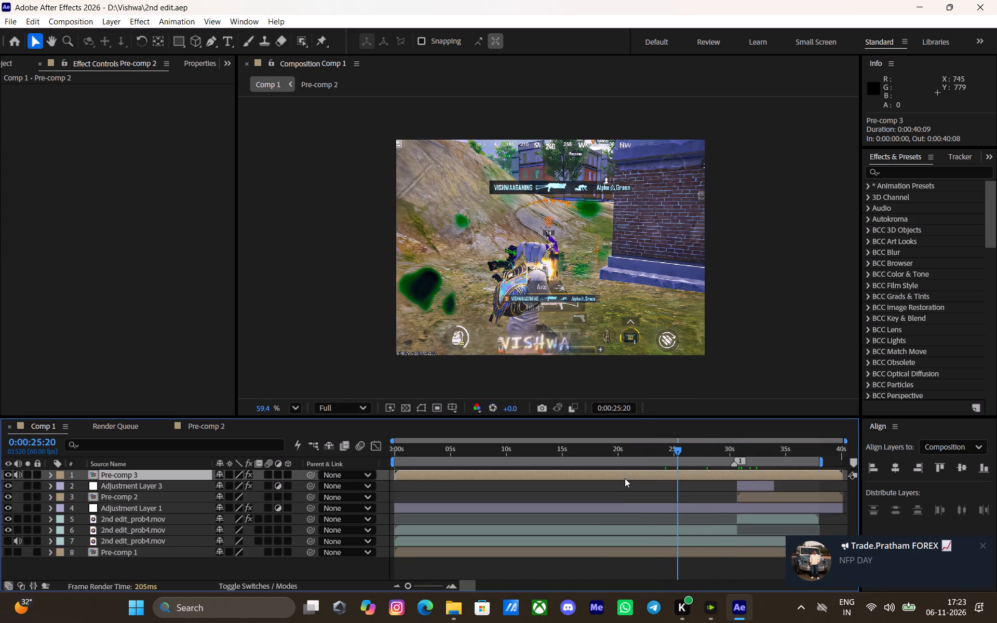
drag(547, 346, 550, 347)
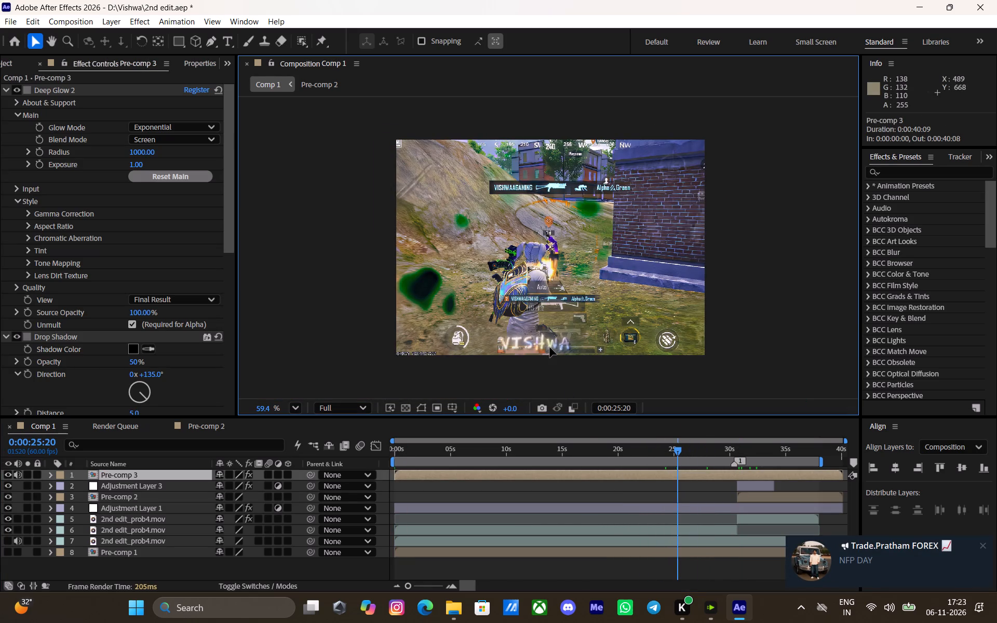
drag(550, 347, 553, 346)
key(s)
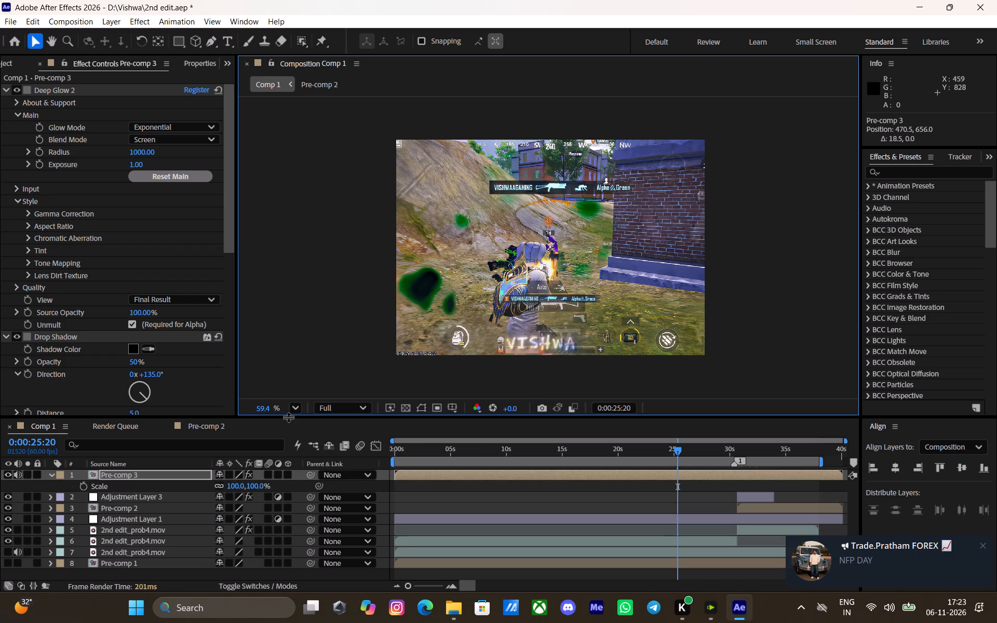
drag(232, 488, 226, 490)
key(Down)
key(Down)
key(Down)
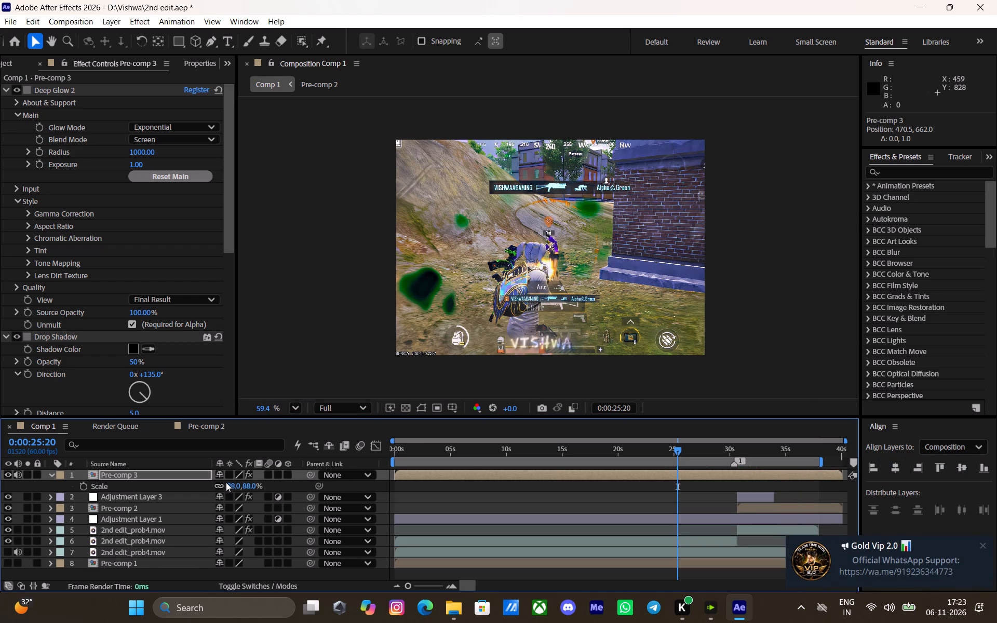
key(Down)
key(Down)
Set the Deep Glow 2 radius on the VISHWA pre-comp to 800.
click(138, 151)
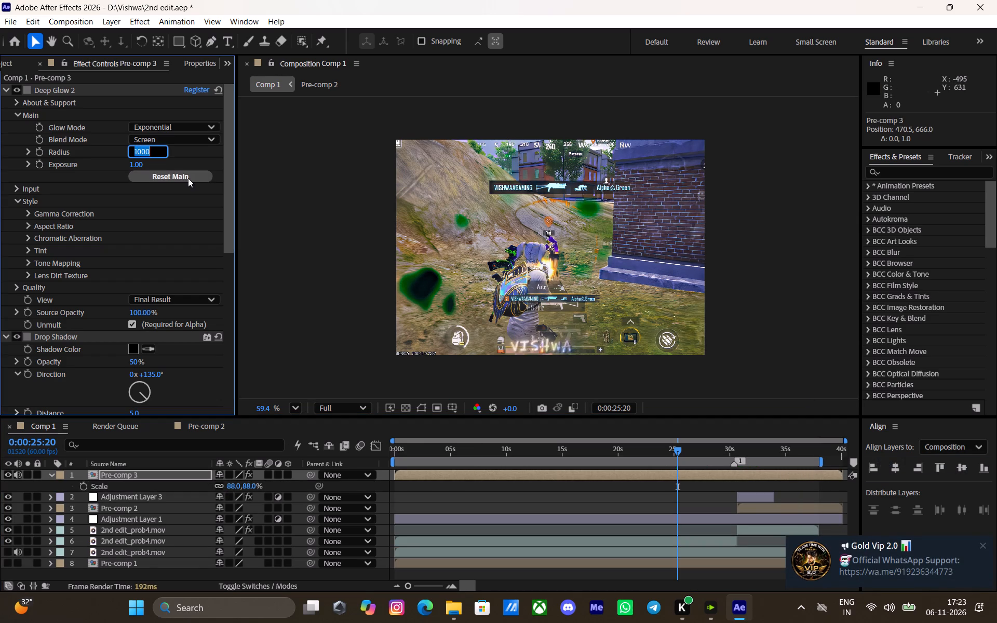
text(800)
key(Return)
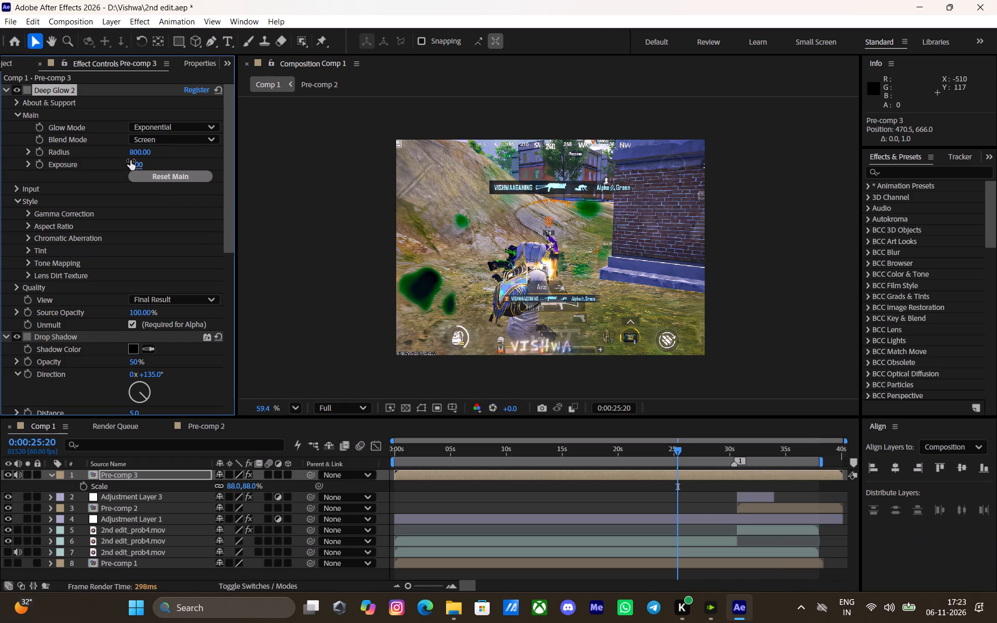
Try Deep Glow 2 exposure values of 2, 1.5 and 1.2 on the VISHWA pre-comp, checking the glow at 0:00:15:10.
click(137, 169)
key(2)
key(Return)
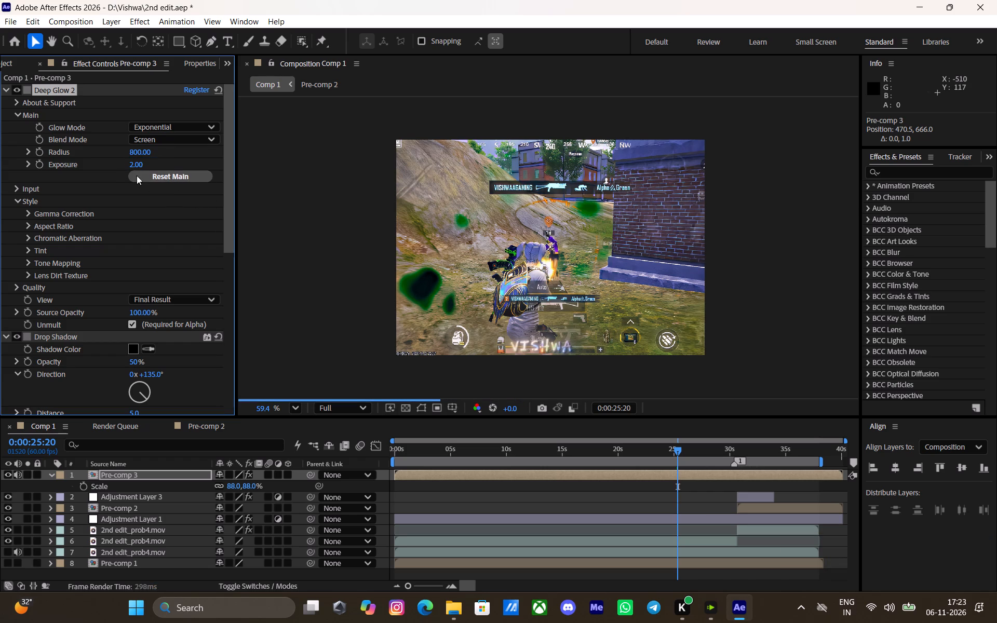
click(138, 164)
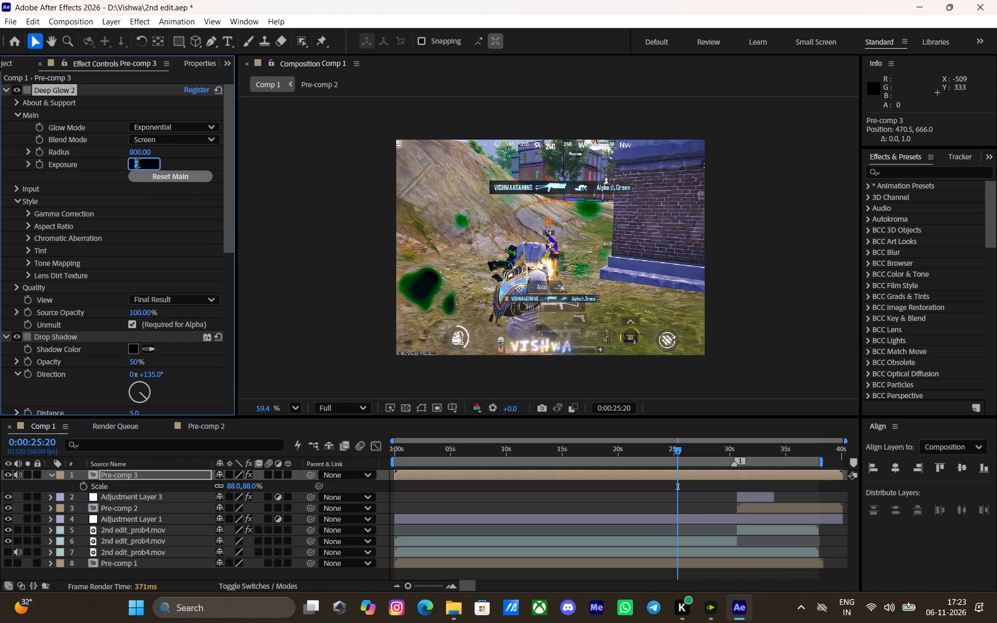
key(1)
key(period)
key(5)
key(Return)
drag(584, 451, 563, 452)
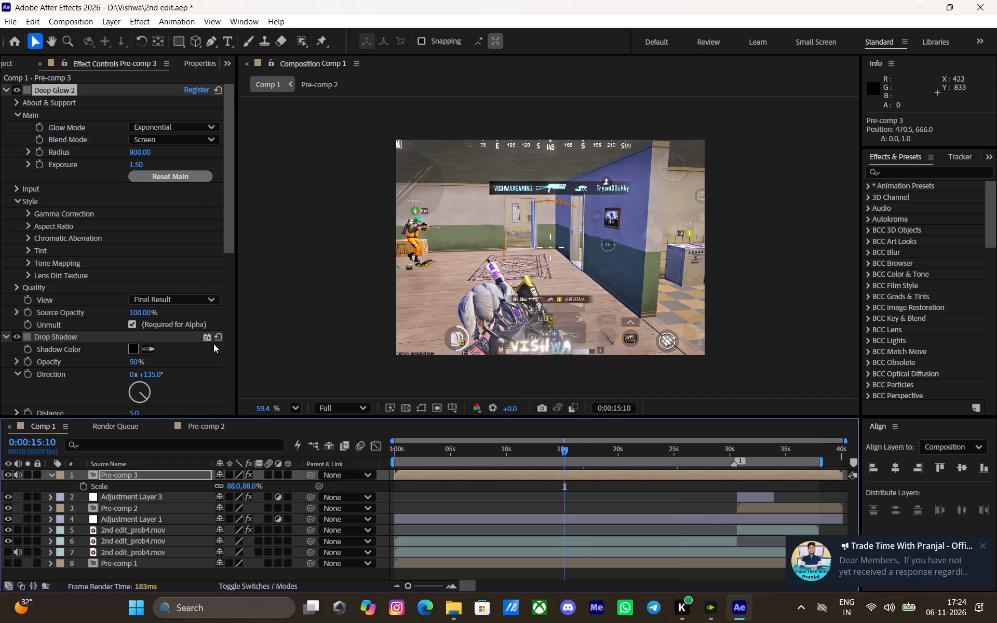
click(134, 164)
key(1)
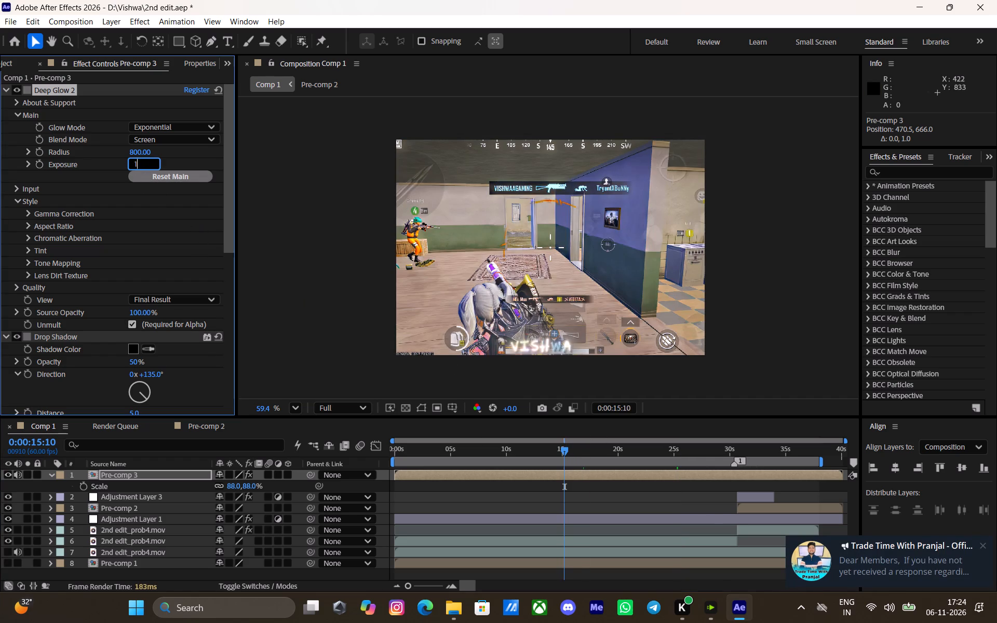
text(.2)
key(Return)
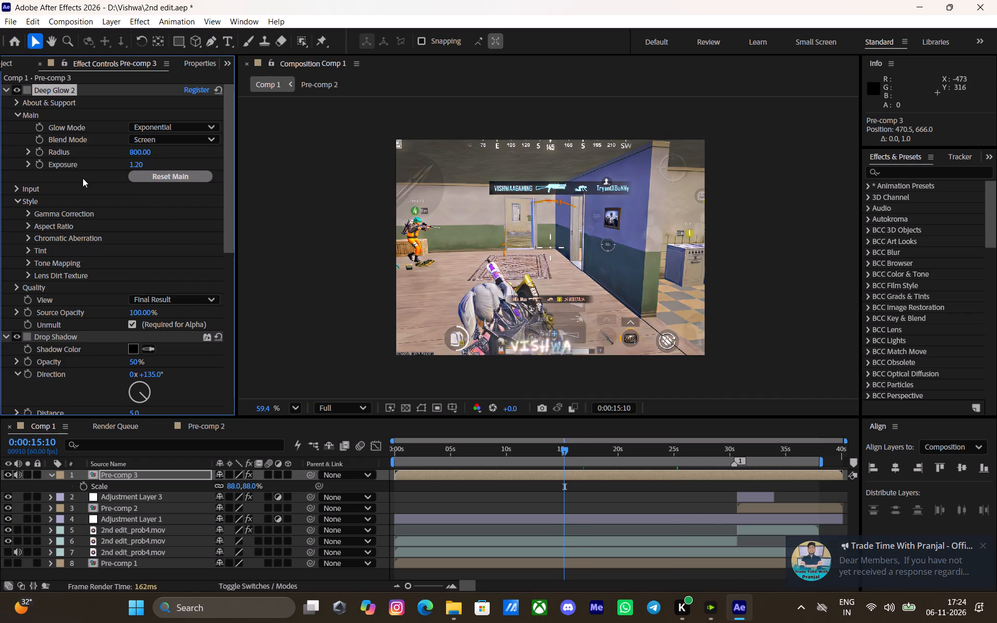
Set the Deep Glow 2 exposure on the VISHWA pre-comp to 0.9.
click(134, 165)
text(.9)
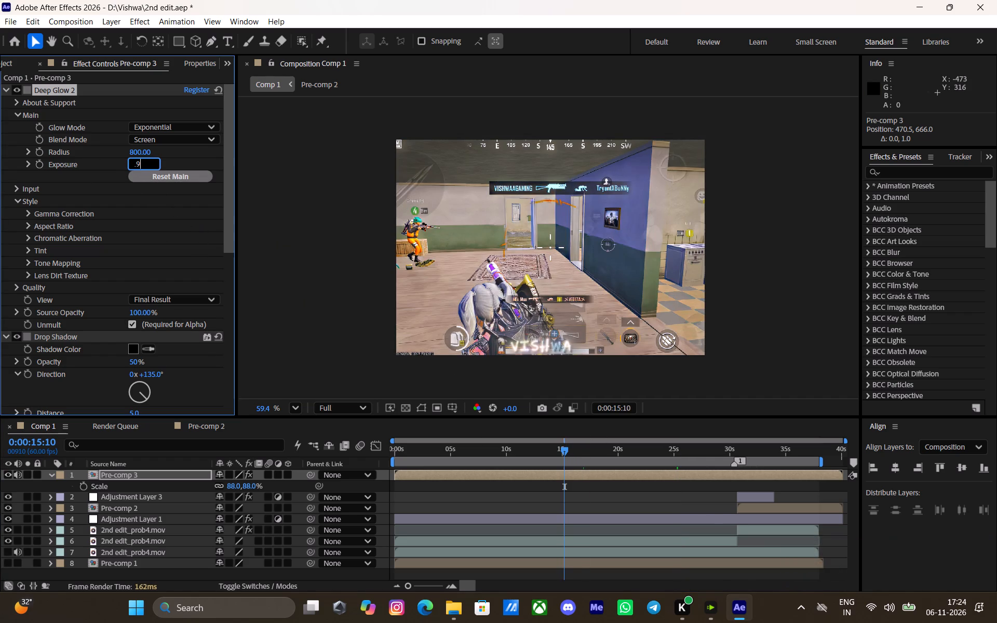
key(Return)
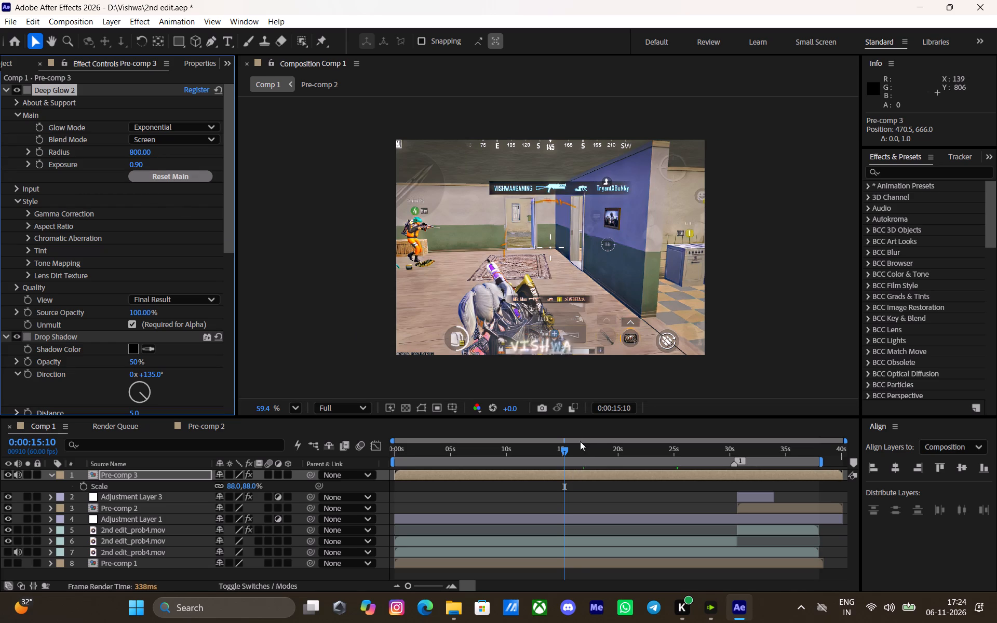
Check the glow at 0:00:21:40 and set the Deep Glow 2 radius on the VISHWA pre-comp to 1000.
drag(581, 451, 631, 460)
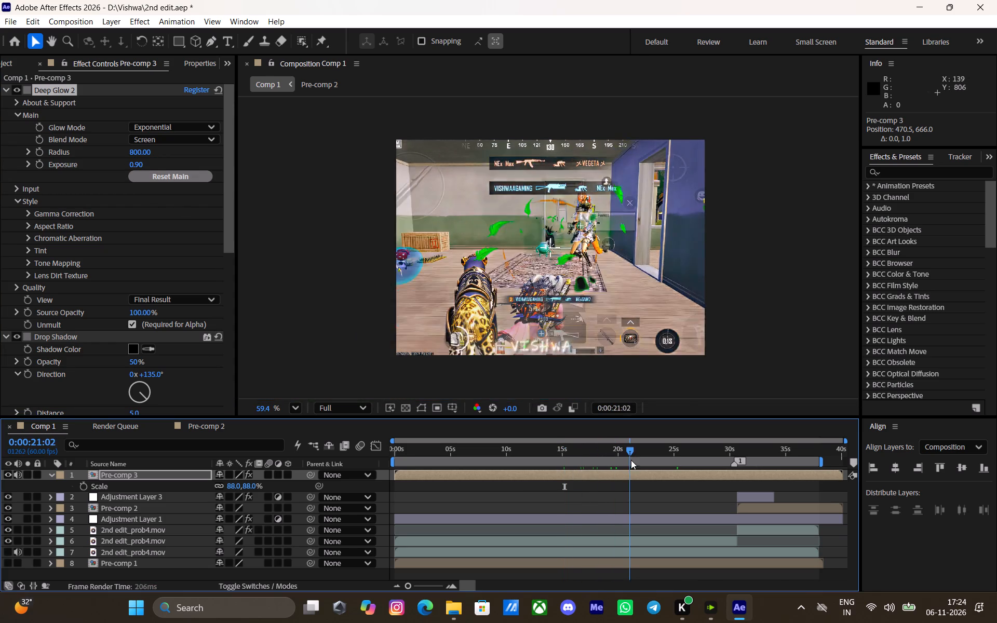
drag(631, 460, 637, 454)
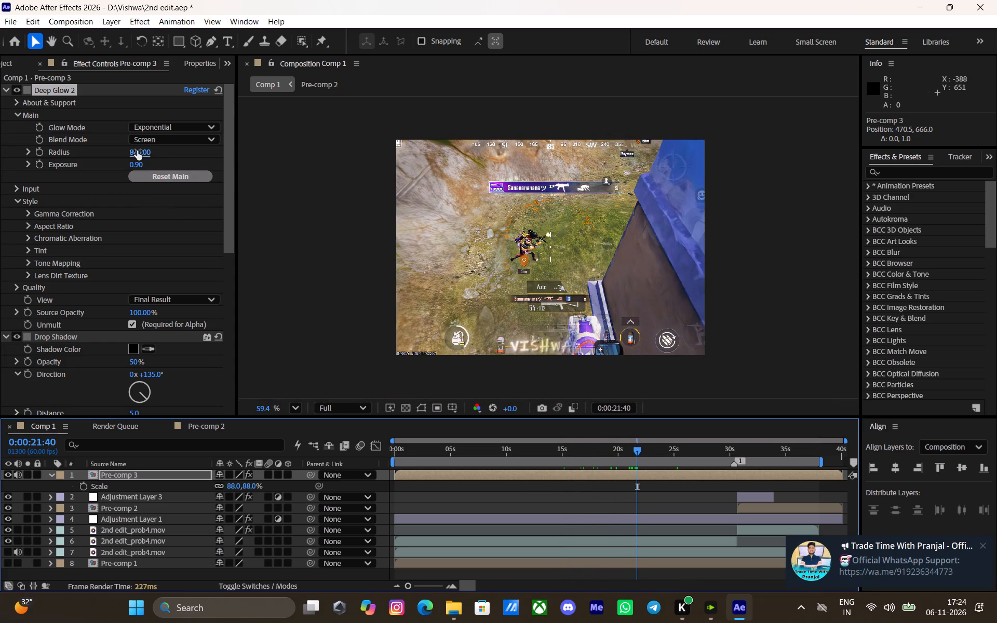
click(137, 151)
text(10)
key(0)
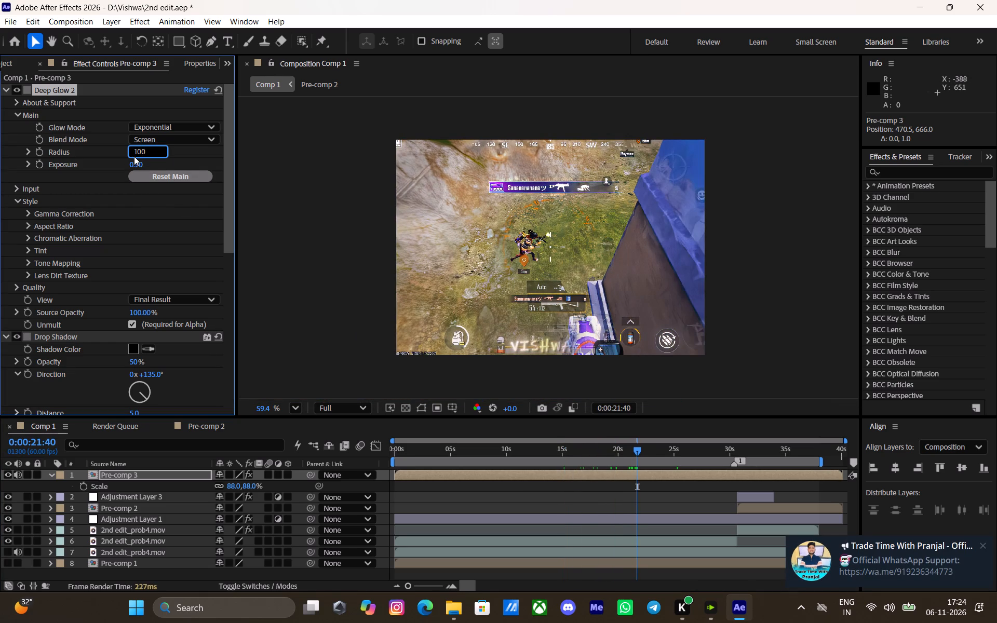
key(0)
key(Return)
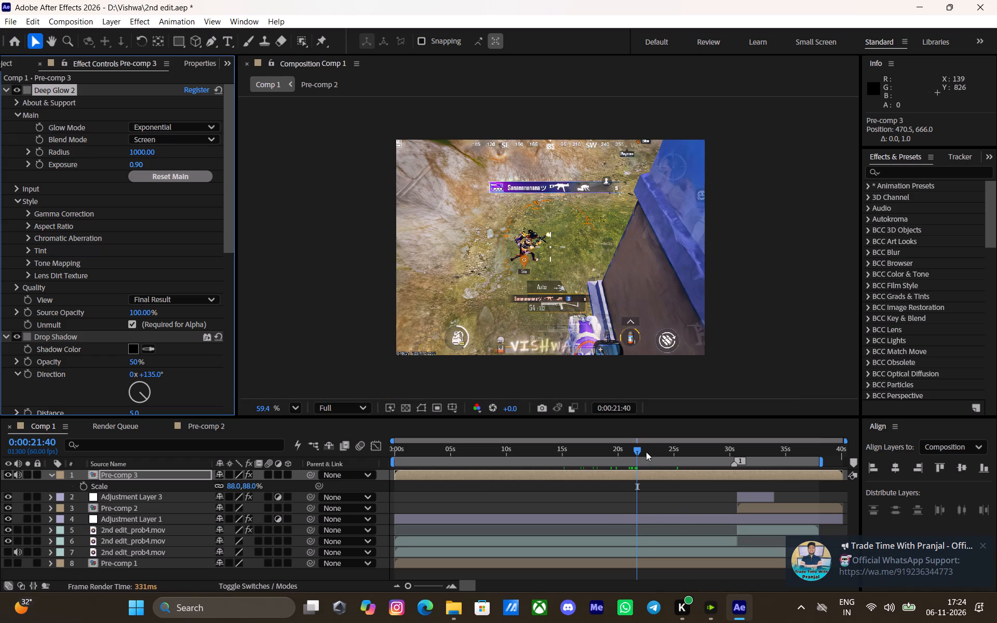
At 0:00:24:49, nudge the VISHWA pre-comp slightly down and right to position 474.5, 670, and save the project.
drag(646, 452, 672, 448)
key(Down)
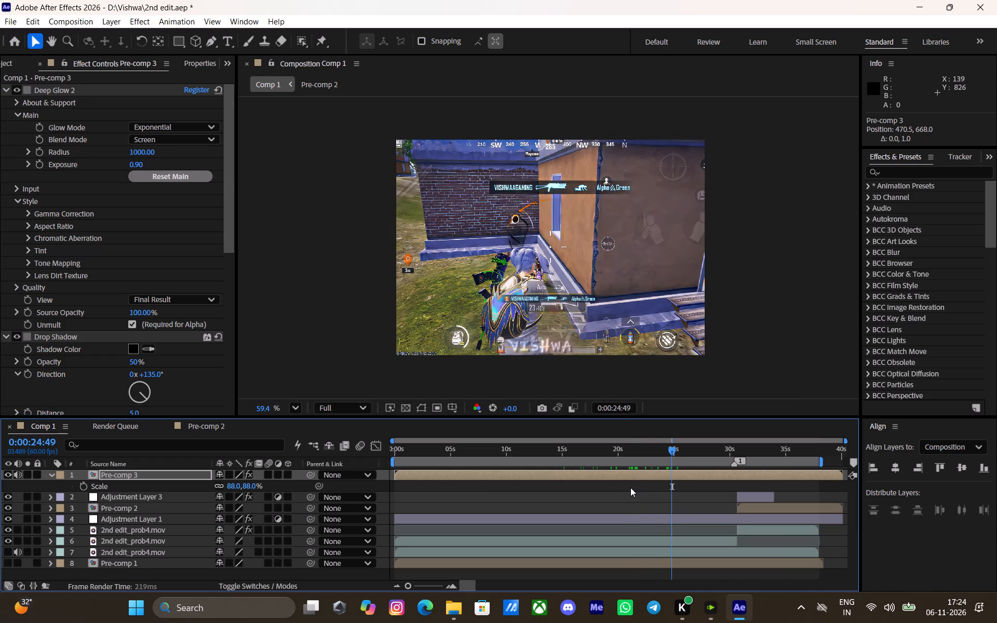
key(Right)
key(Right)
key(Down)
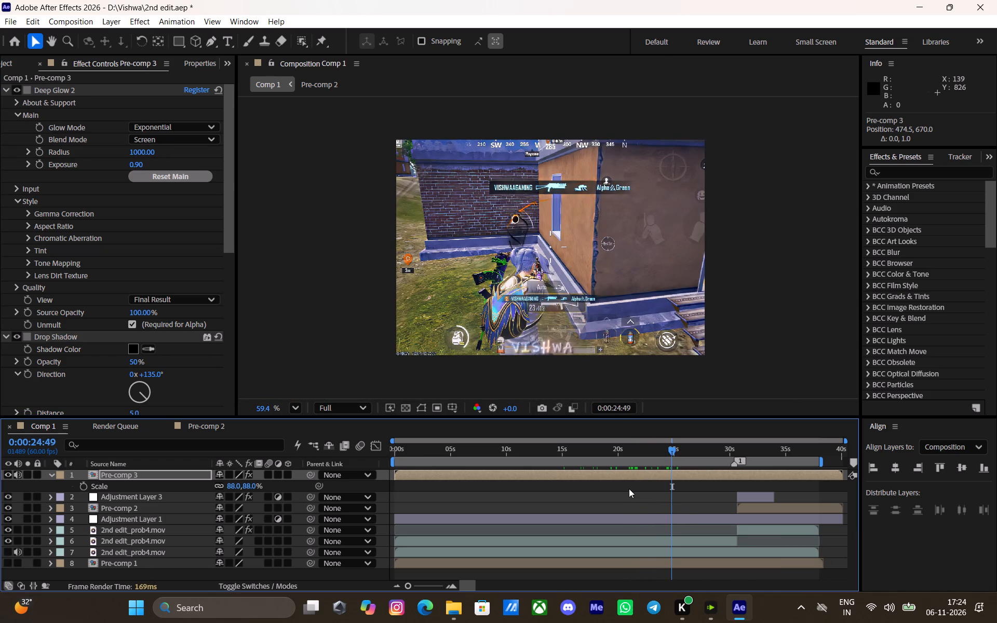
key(ctrl+s)
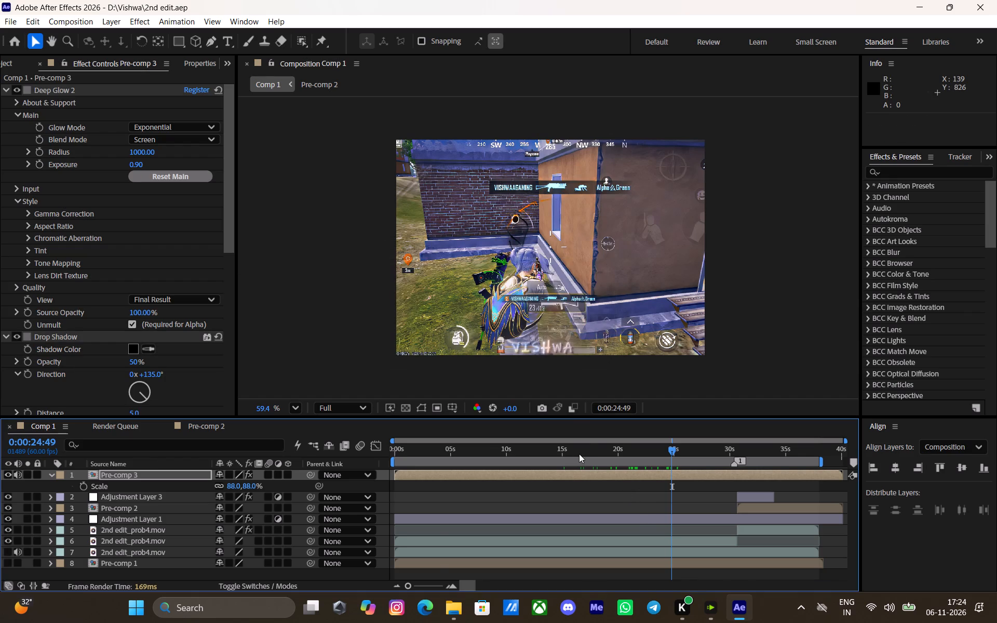
Back at 0:00:00:00, collapse the VISHWA pre-comp's layer properties and Deep Glow 2 settings, and bring up the project's item list.
drag(579, 454, 187, 445)
click(440, 498)
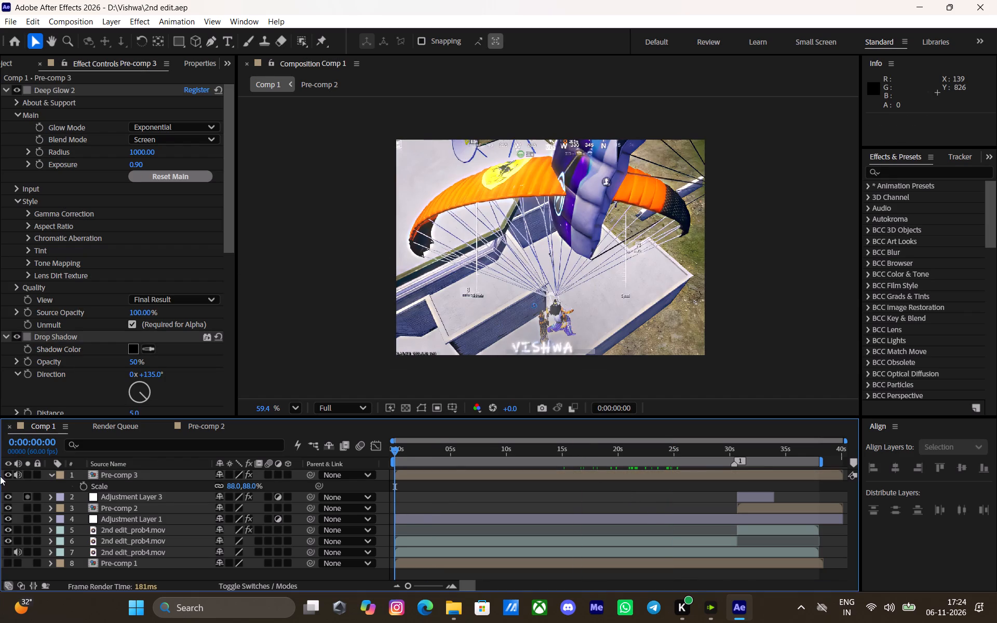
click(48, 477)
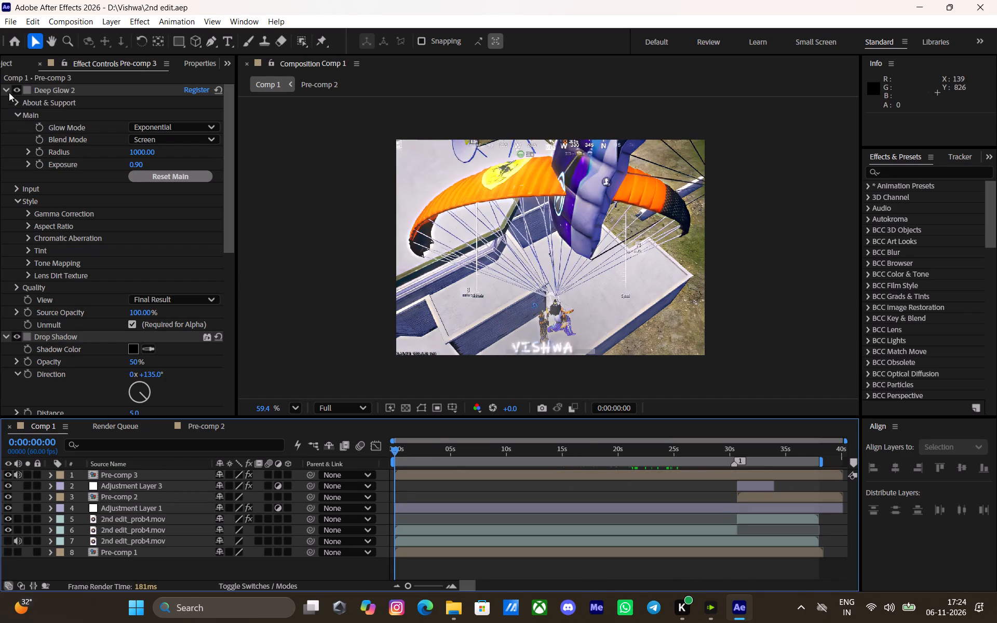
click(9, 88)
click(1, 104)
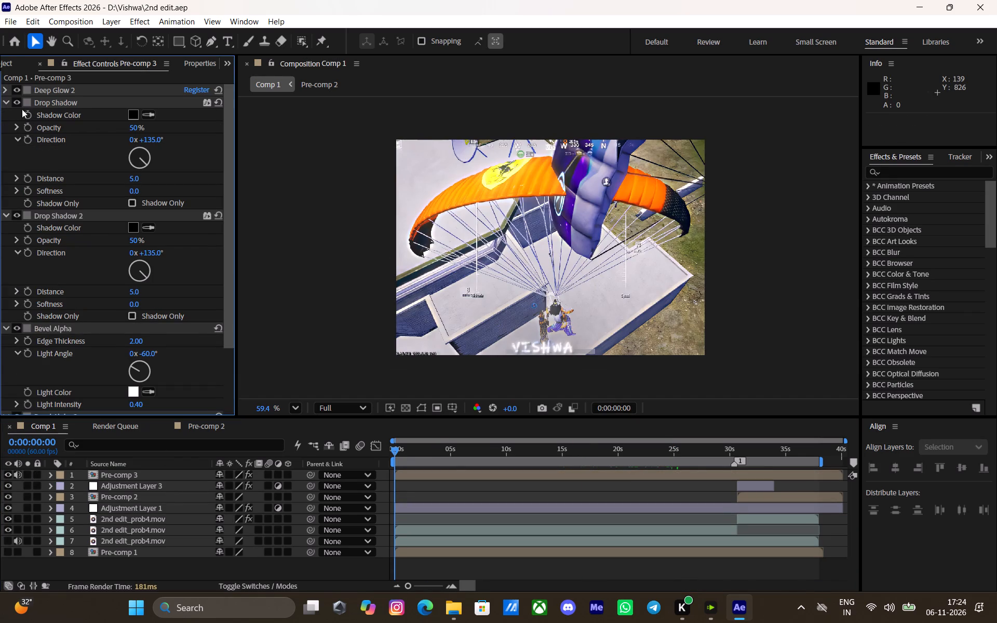
click(8, 61)
scroll(537, 534, down, 2)
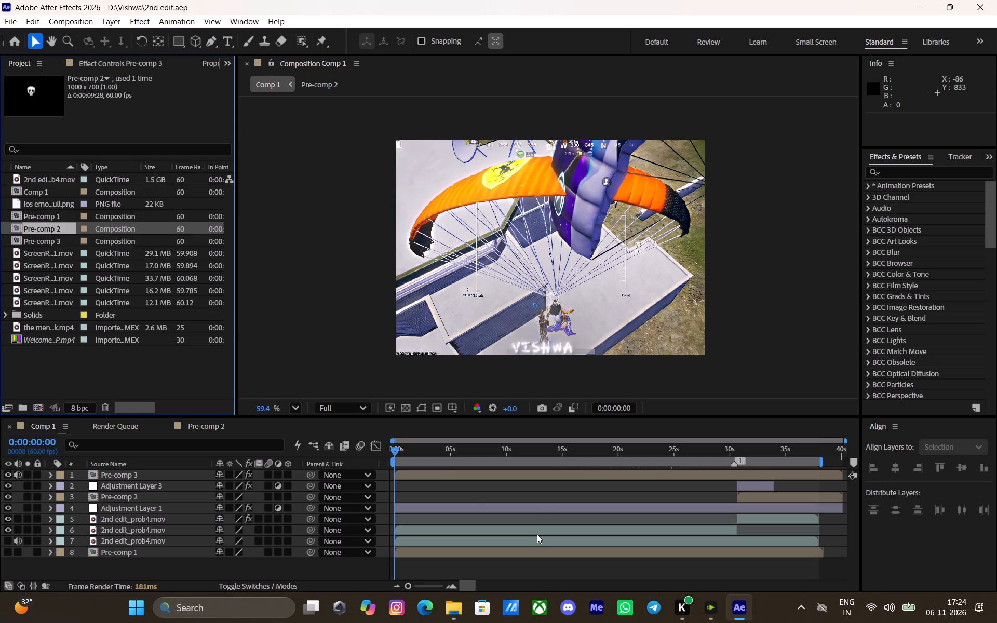
scroll(537, 534, down, 4)
scroll(532, 500, up, 3)
Scrub through Comp 1 to 0:00:33:52 and start a preview from there to review the edit's closing section.
drag(535, 446, 689, 454)
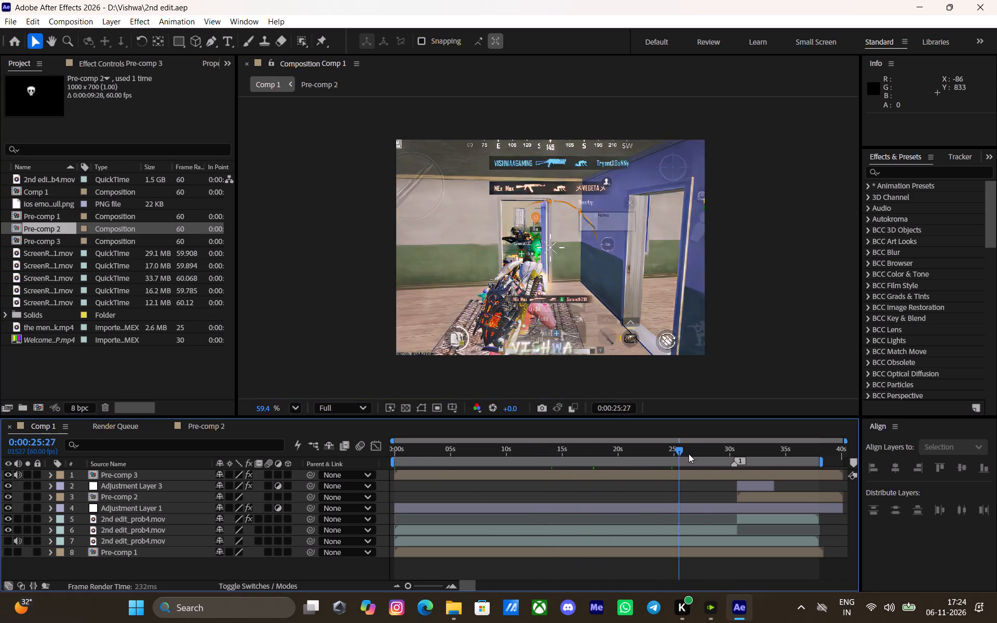
drag(689, 454, 773, 471)
key(space)
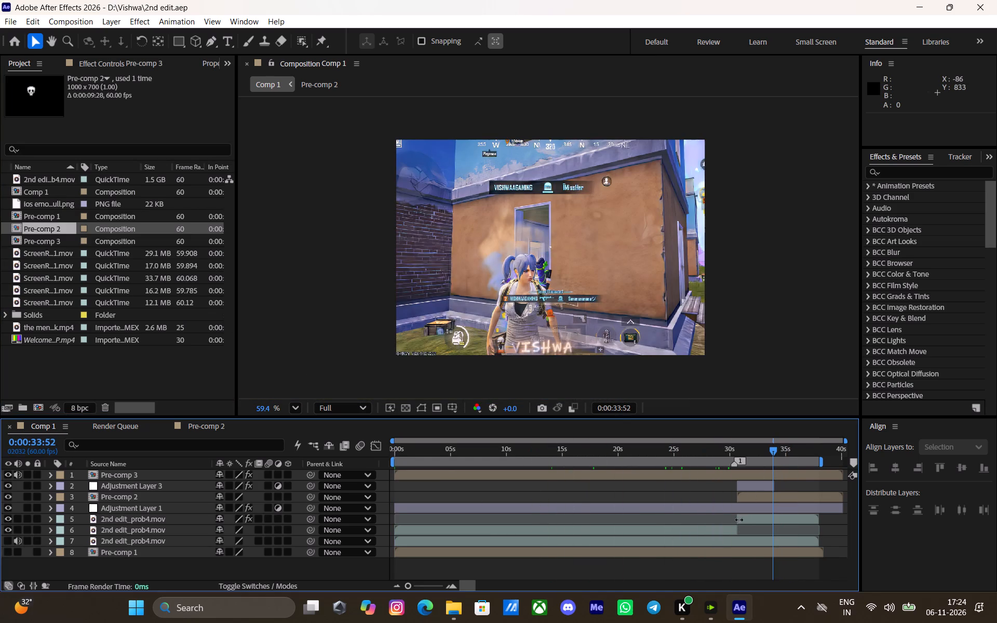
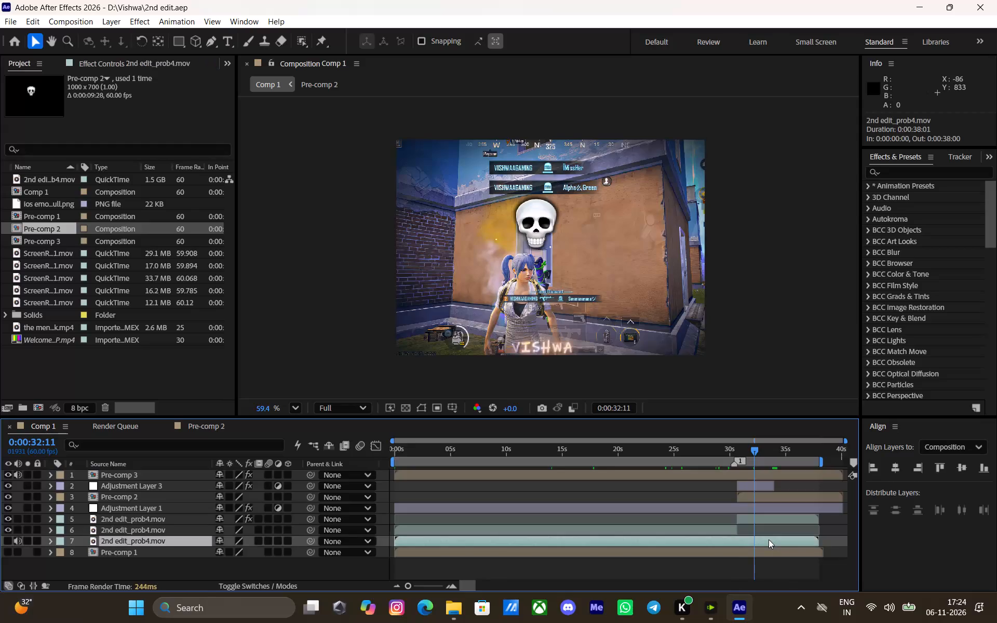
Reveal the audio waveform of the layer 7 clip 2nd edit_prob4.mov in a timeline zoomed to its final section.
text(ll)
click(428, 585)
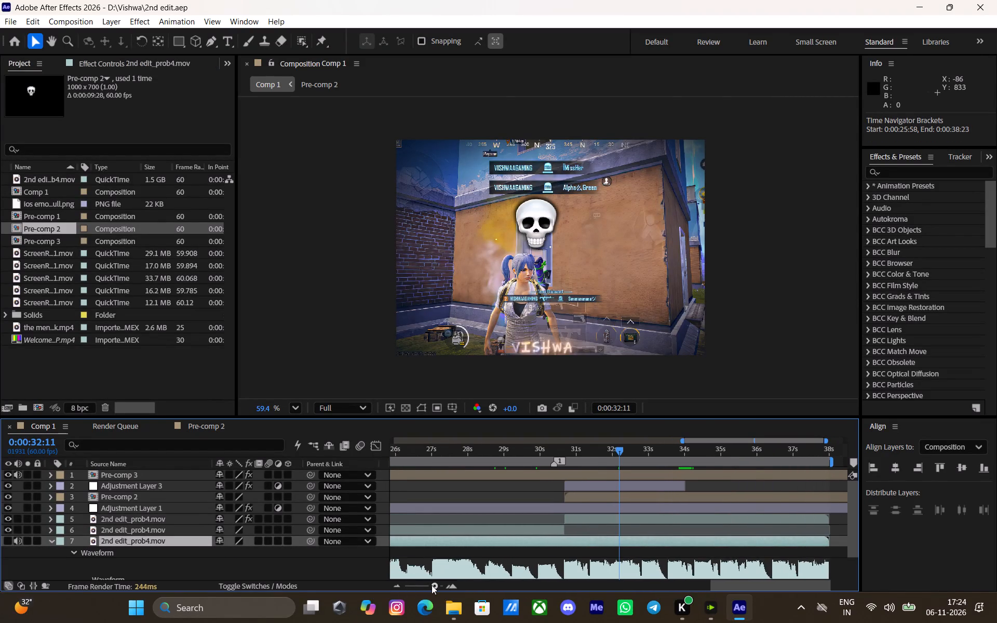
Hide the top four layers of Comp 1, from Pre-comp 3 down to Adjustment Layer 1.
drag(8, 513, 12, 464)
click(7, 487)
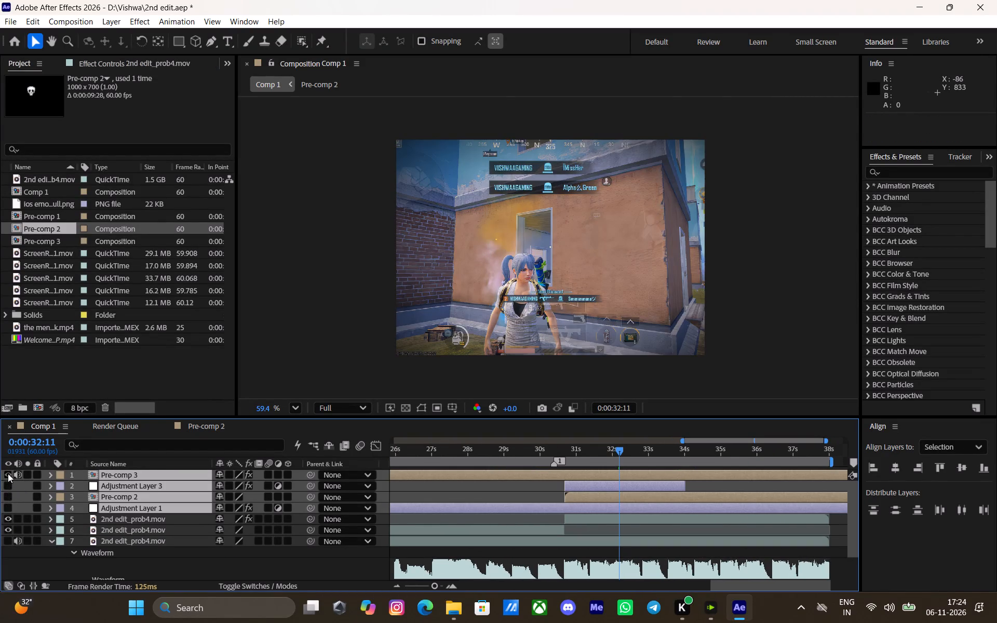
click(488, 483)
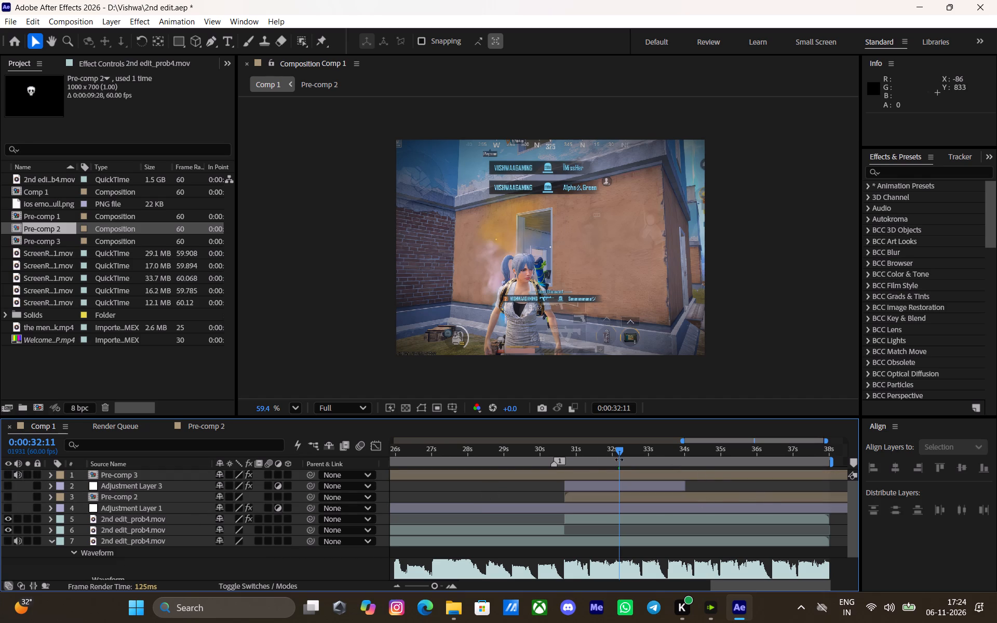
Find the cut point by playing from 0:00:30:36, and trim the end of every layer except layer 7 to 0:00:33:32.
drag(567, 448, 555, 455)
key(space)
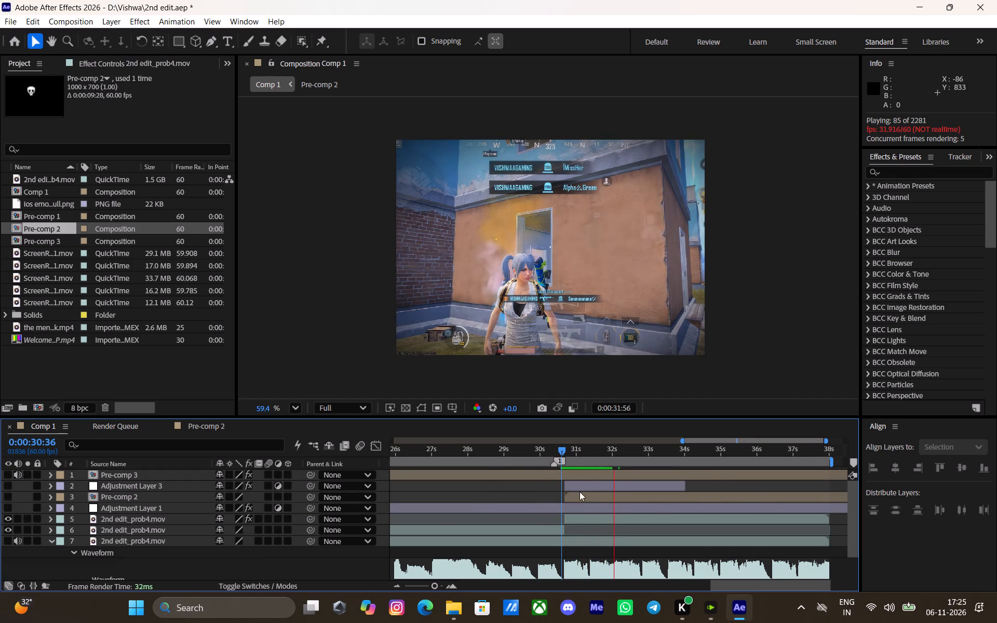
click(614, 449)
key(space)
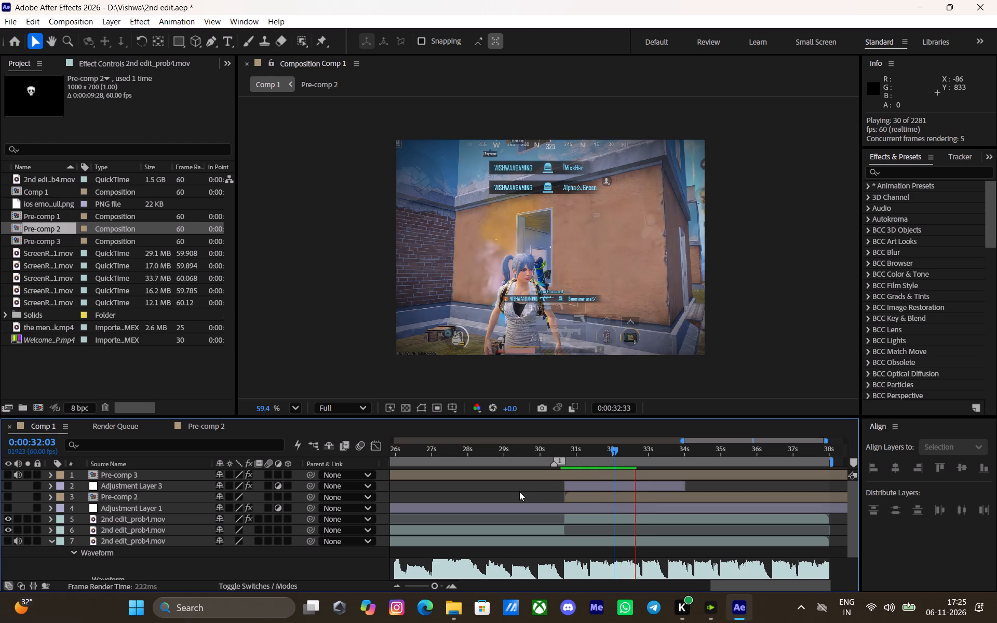
click(661, 452)
key(space)
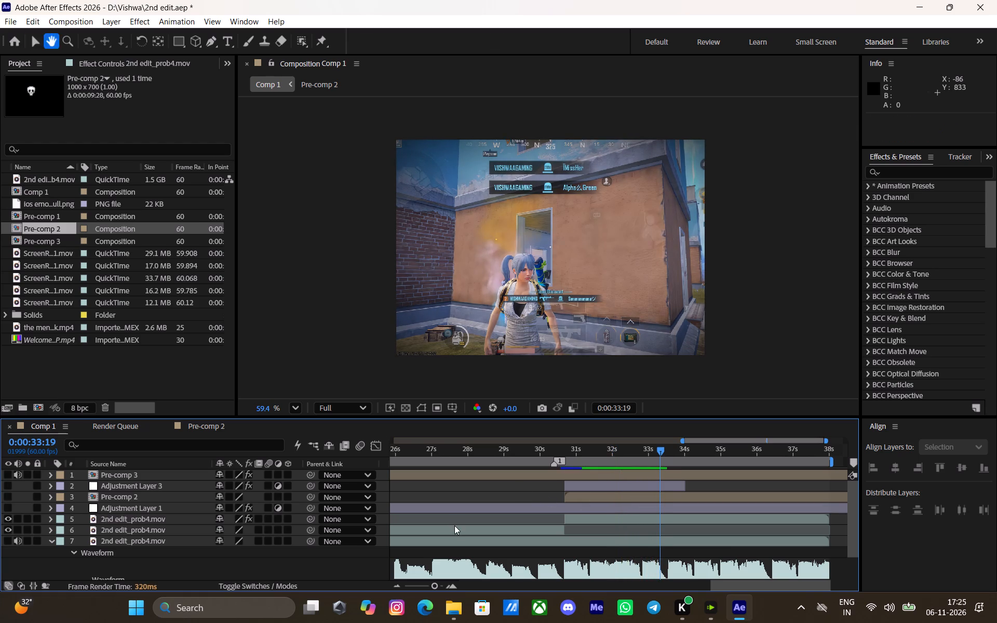
drag(658, 449, 662, 454)
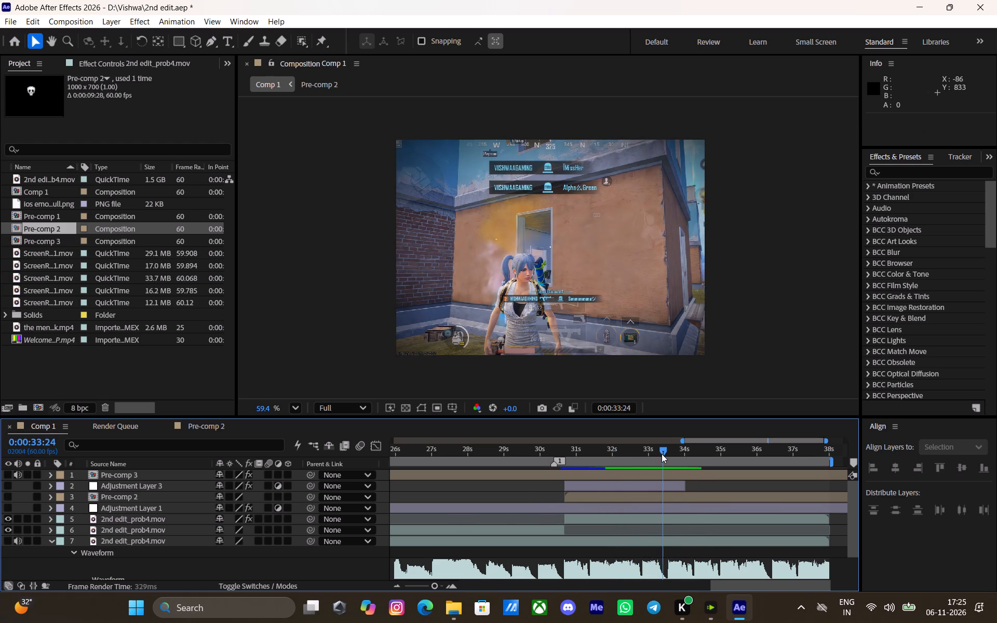
drag(662, 454, 666, 461)
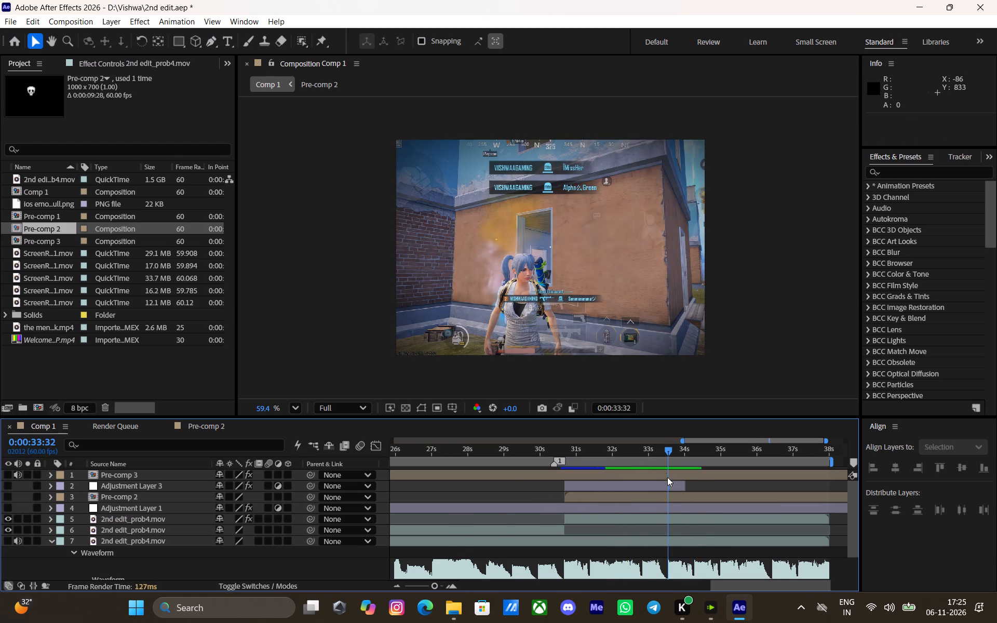
scroll(689, 519, up, 3)
key(ctrl+a)
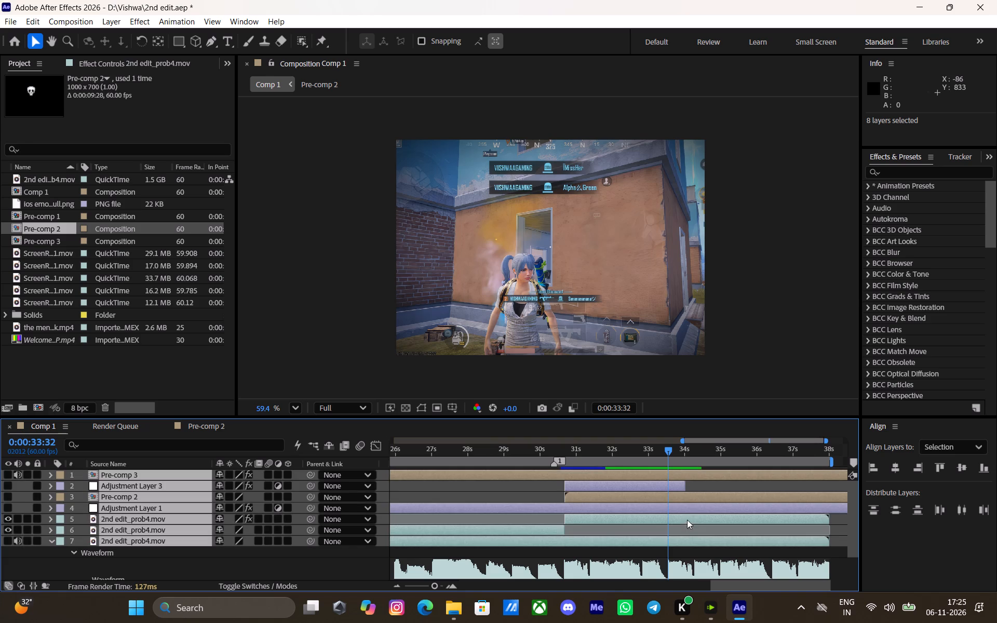
ctrl+click(715, 543)
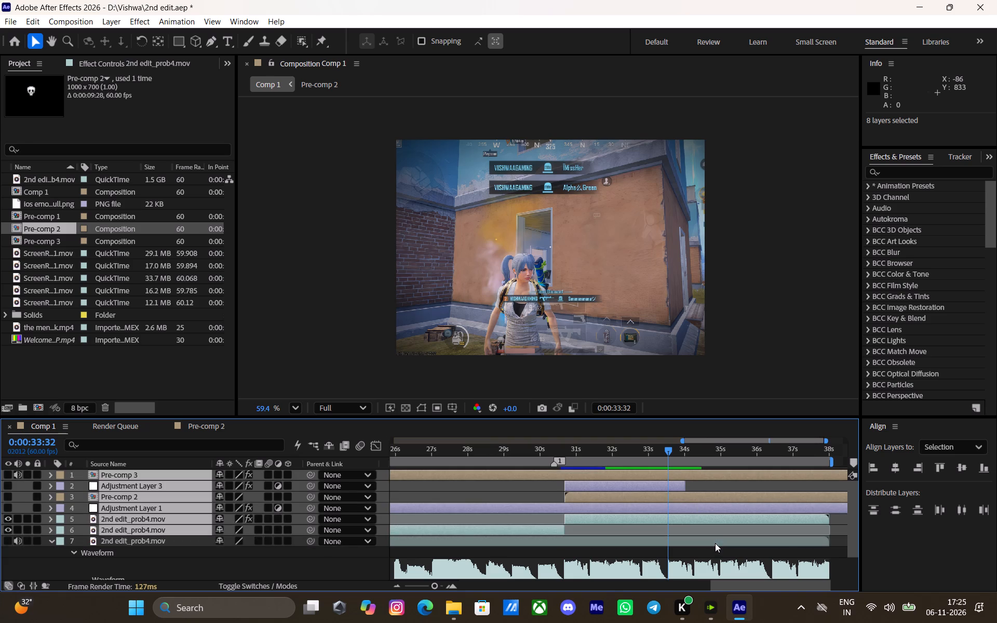
key(alt+bracketright)
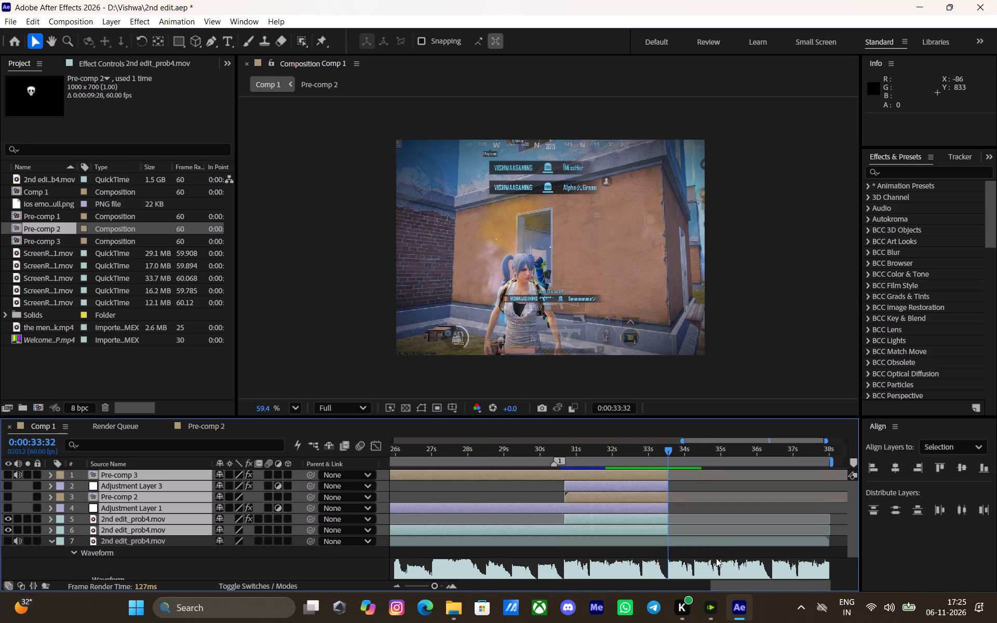
Turn visibility back on for the trimmed layers and deselect them.
click(8, 495)
click(713, 491)
Preview the trimmed ending from 0:00:32:42 and save the project.
key(space)
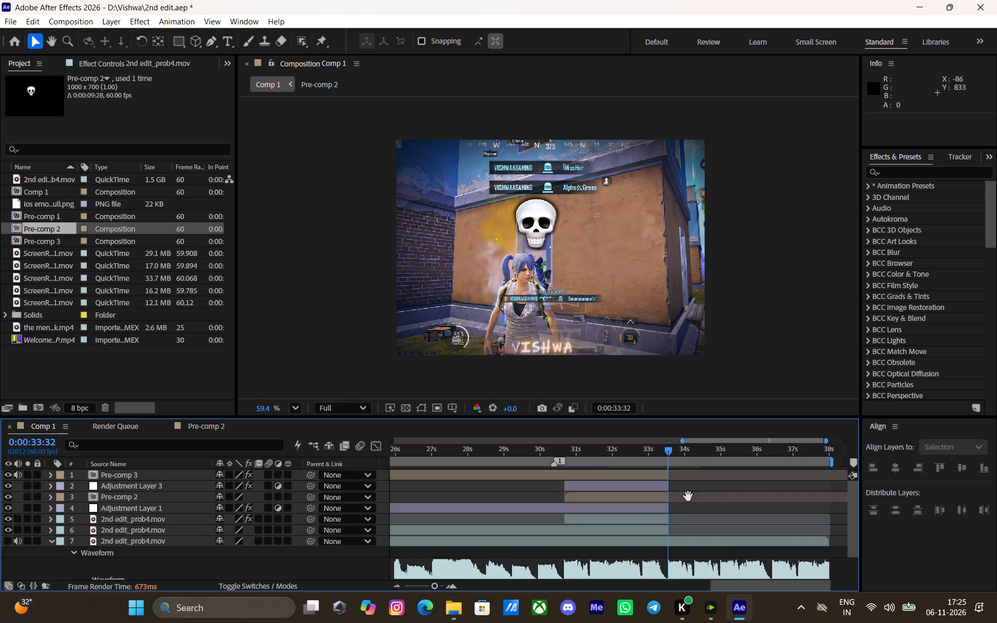
drag(650, 447, 637, 452)
key(space)
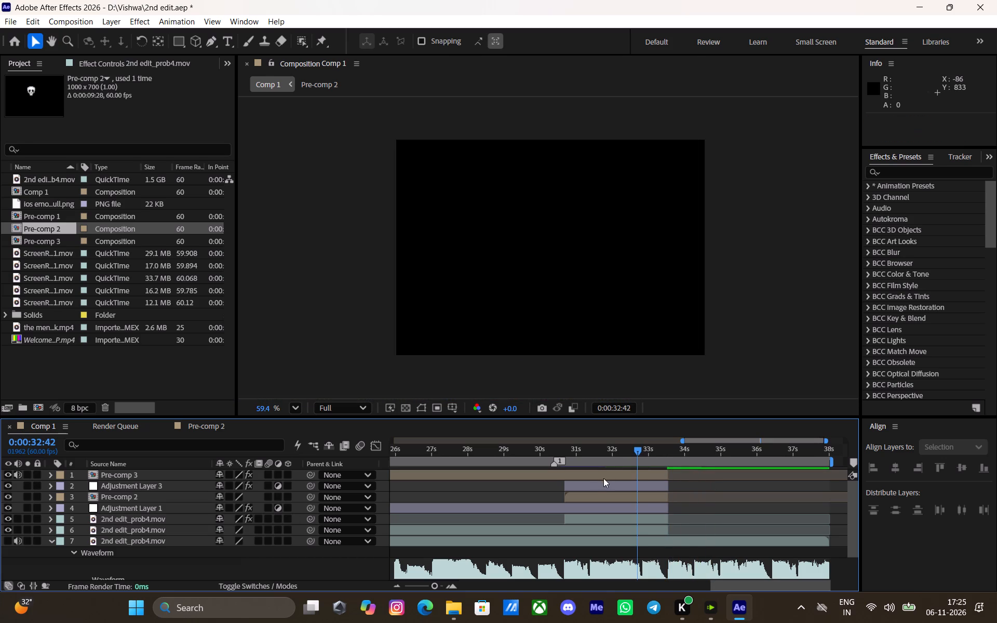
key(ctrl+s)
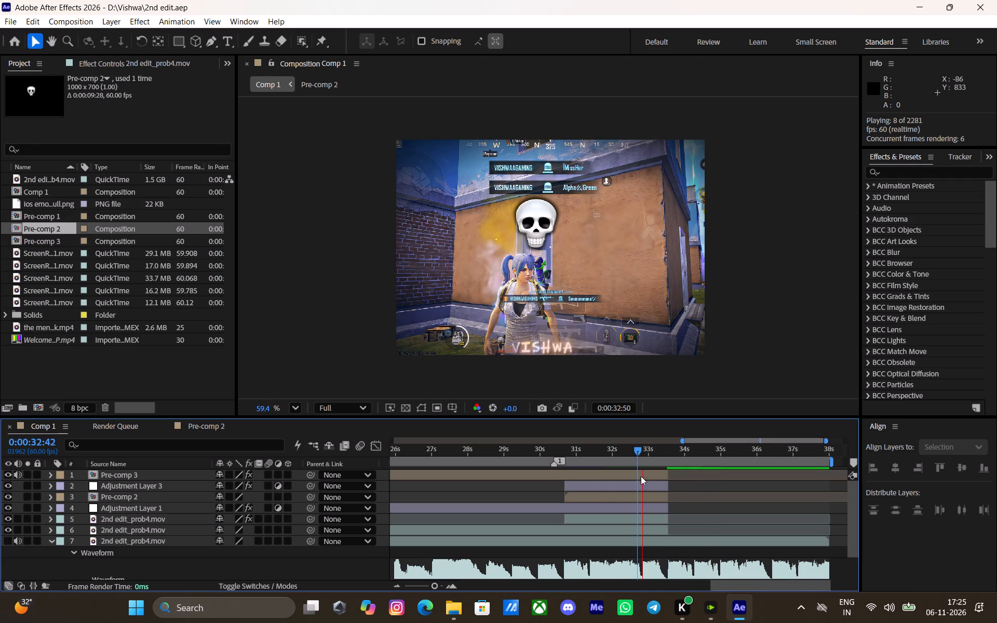
Play back the ending repeatedly from about 0:00:33 to check how the visuals cut out against the continuing audio.
drag(635, 453, 643, 457)
key(space)
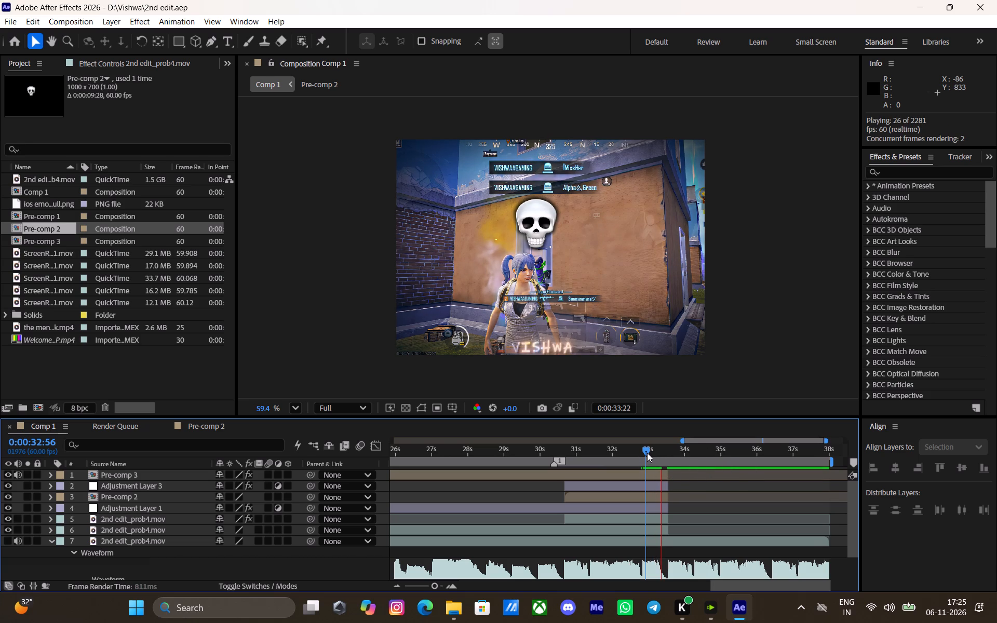
click(646, 453)
key(space)
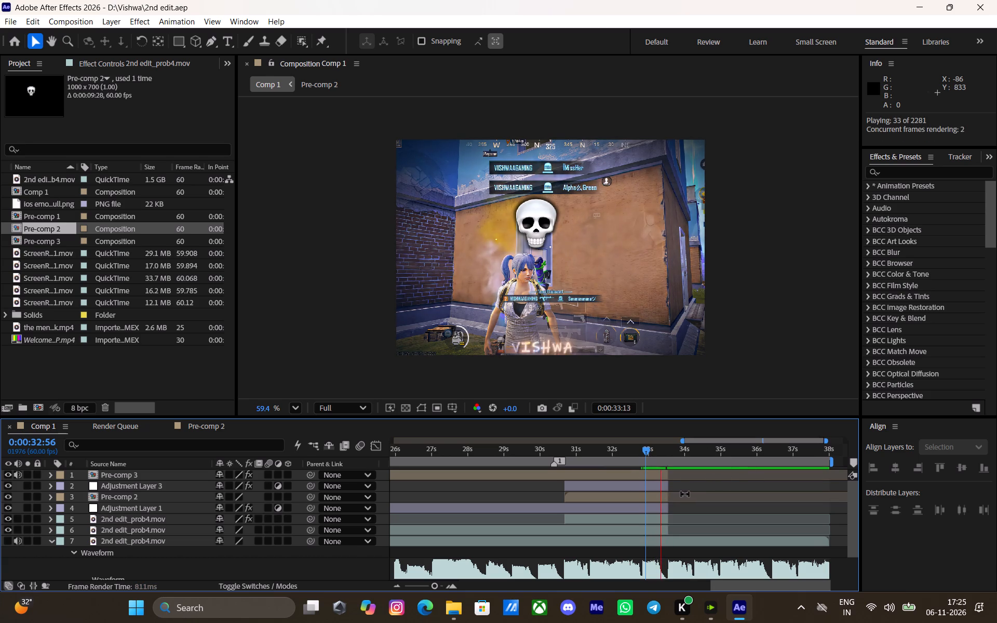
click(655, 456)
click(654, 452)
drag(655, 457, 655, 458)
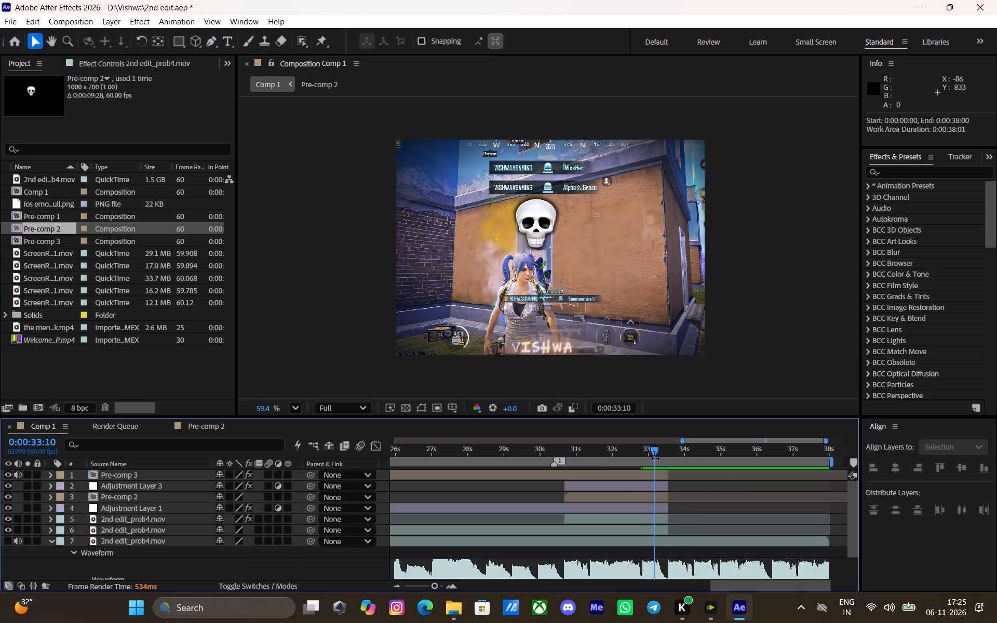
drag(655, 458, 646, 458)
key(space)
click(653, 454)
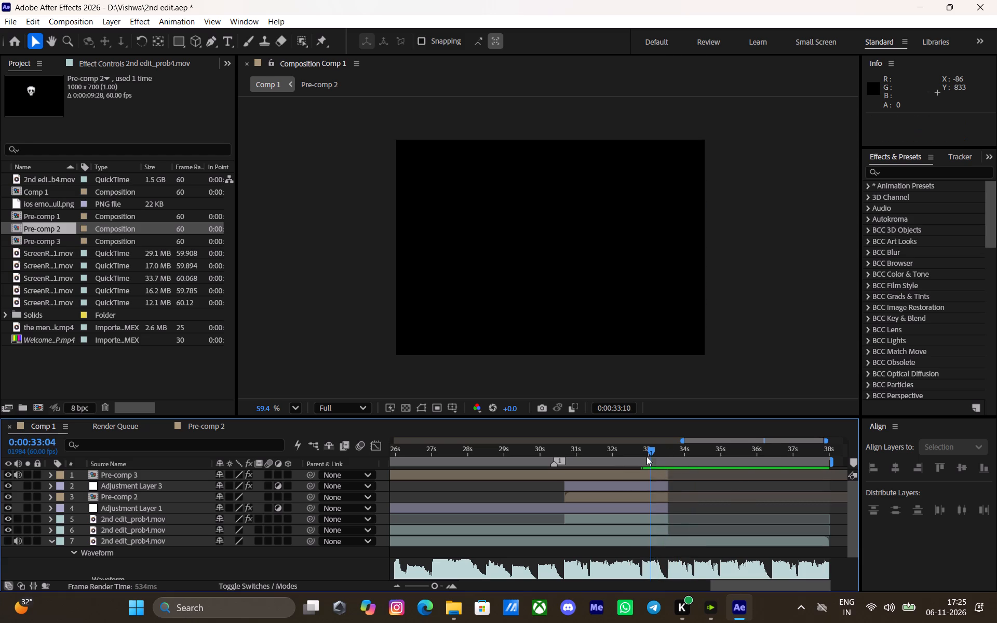
key(space)
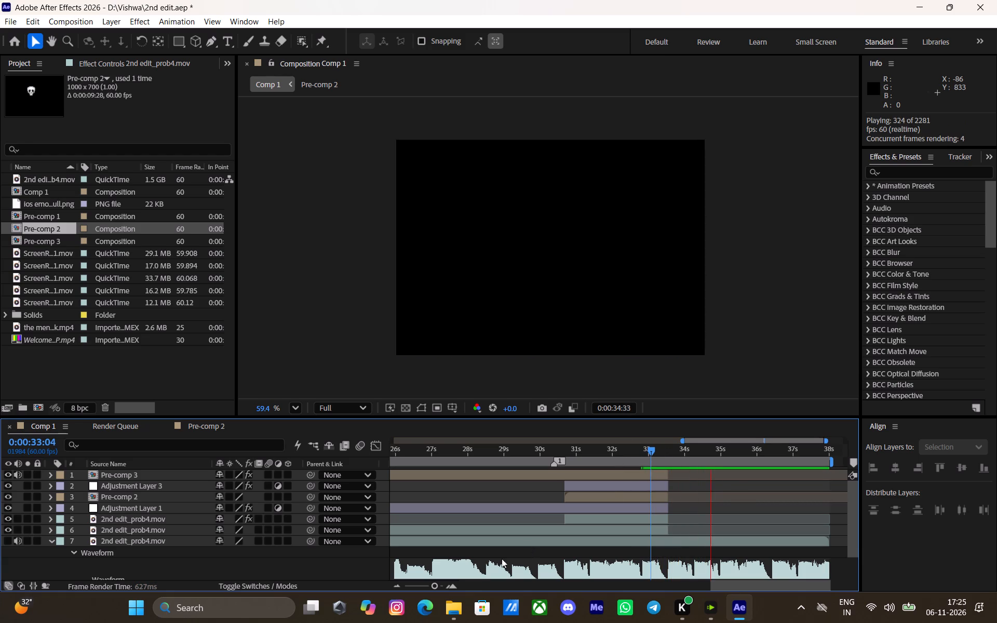
drag(414, 583, 401, 585)
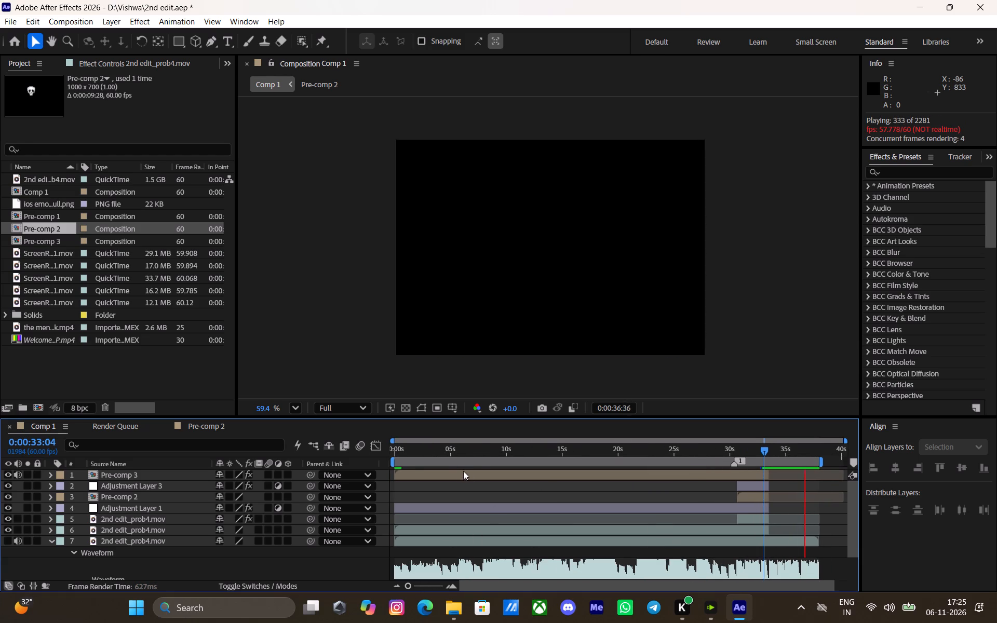
click(774, 452)
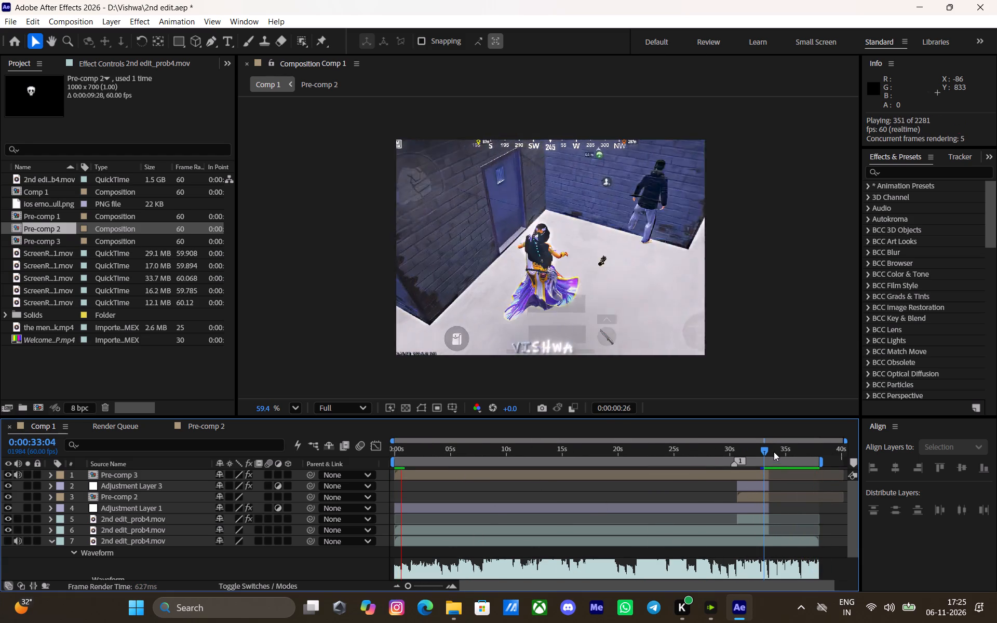
key(space)
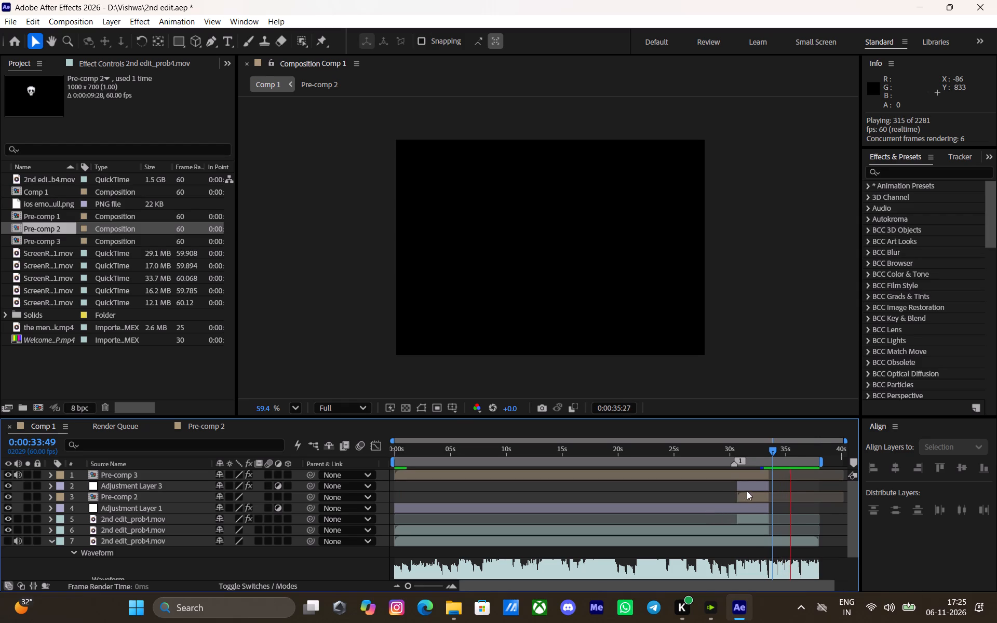
key(space)
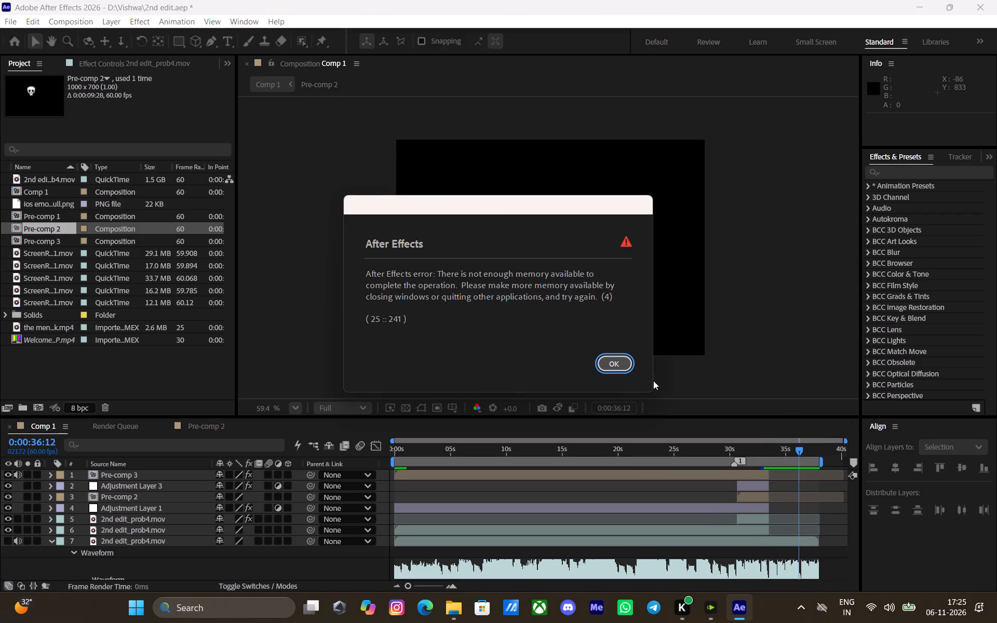
click(614, 362)
Set the end of the work area to 0:00:35:55 and save the project.
click(798, 450)
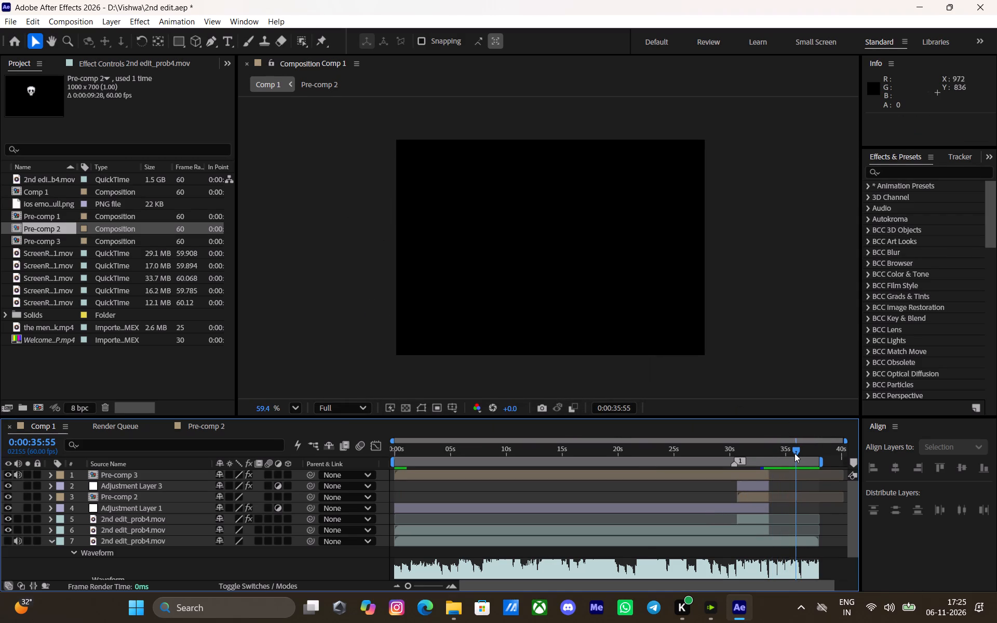
key(n)
click(779, 446)
key(space)
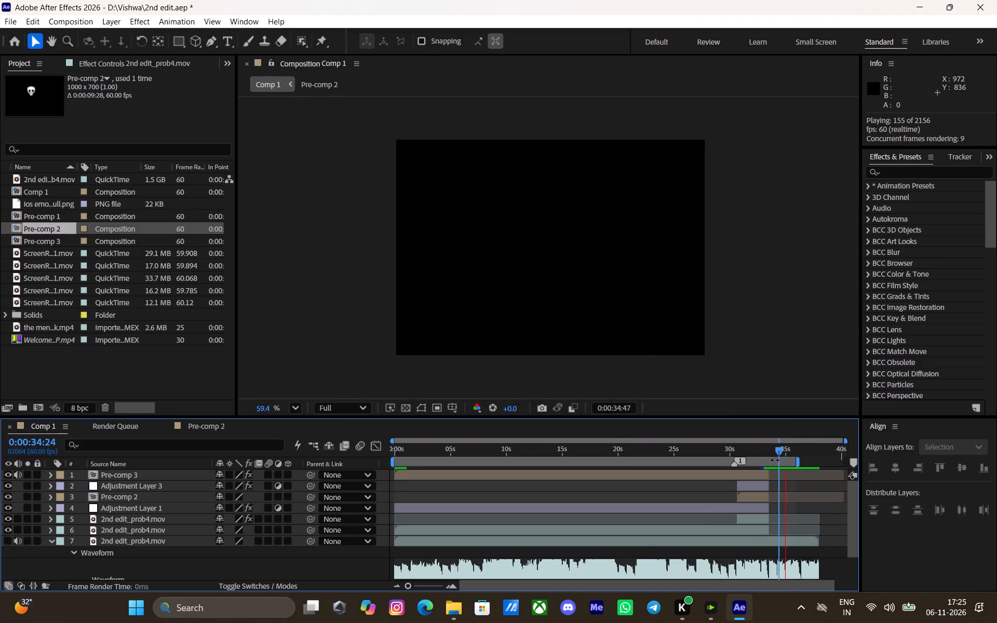
key(space)
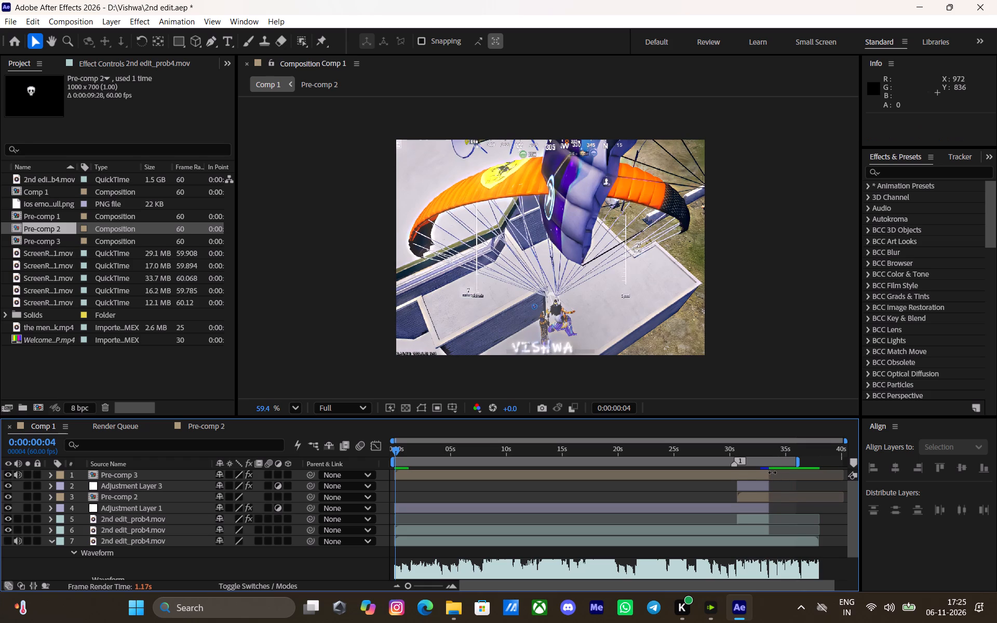
key(ctrl+s)
Purge the cache, clearing the disk cache for all versions.
click(26, 21)
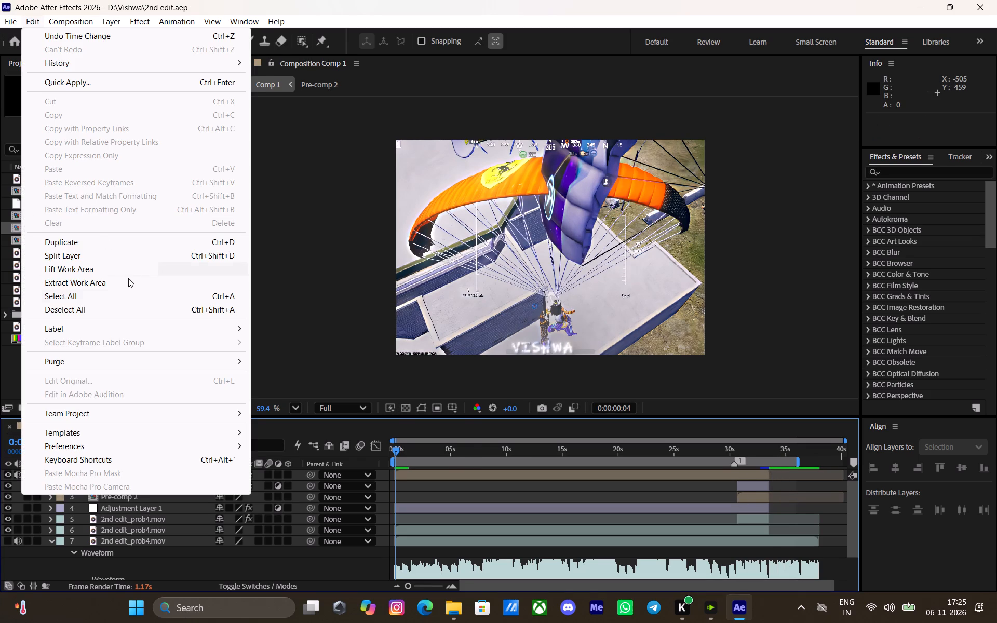
click(133, 359)
click(282, 361)
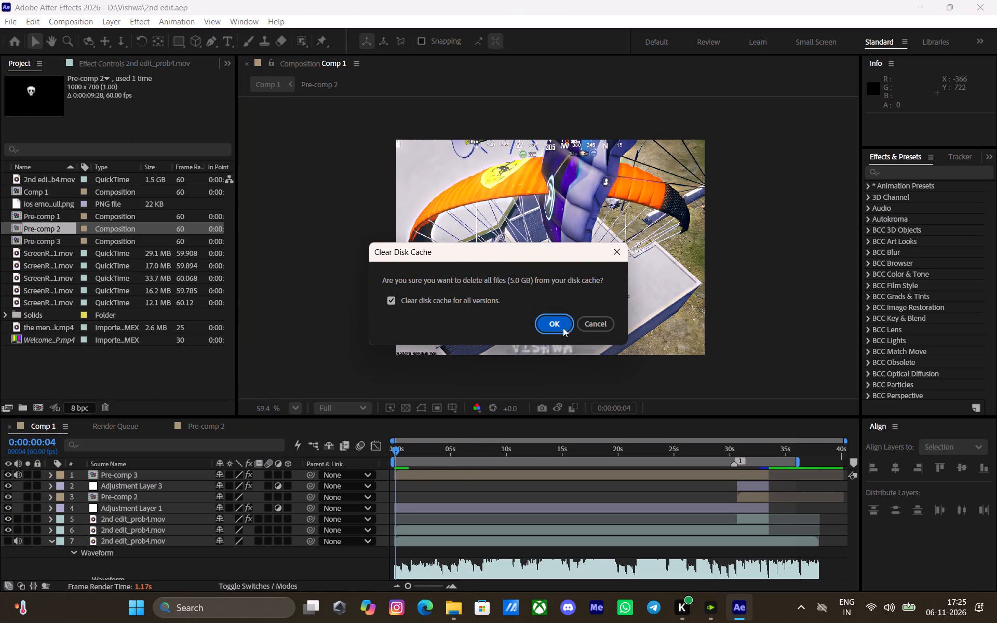
click(560, 314)
click(547, 323)
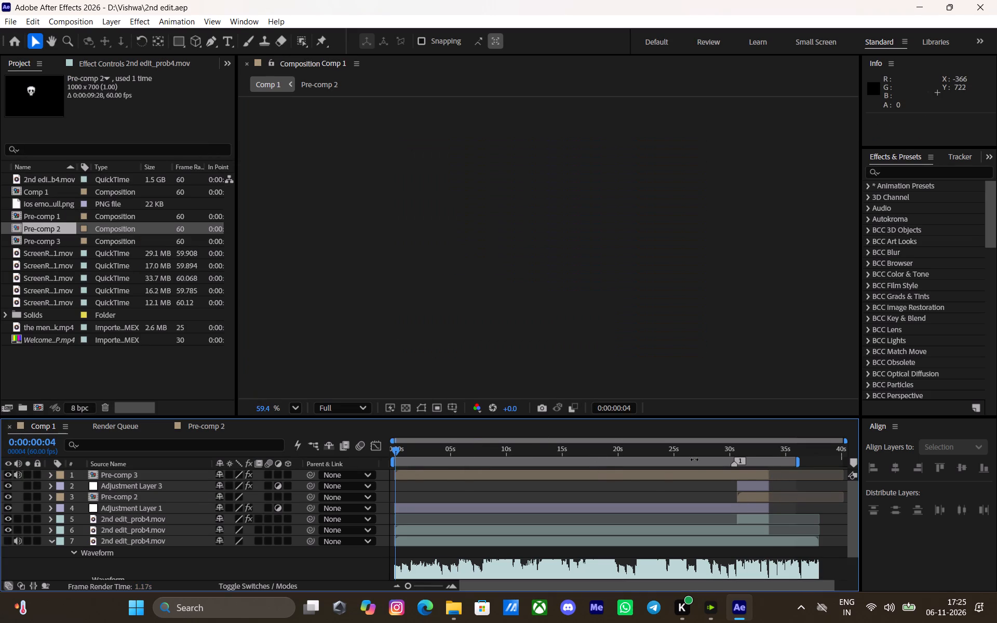
Scrub through the skull emoji section from 0:00:30:27 to 0:00:31:33 and return to the start of the composition.
drag(725, 454, 735, 450)
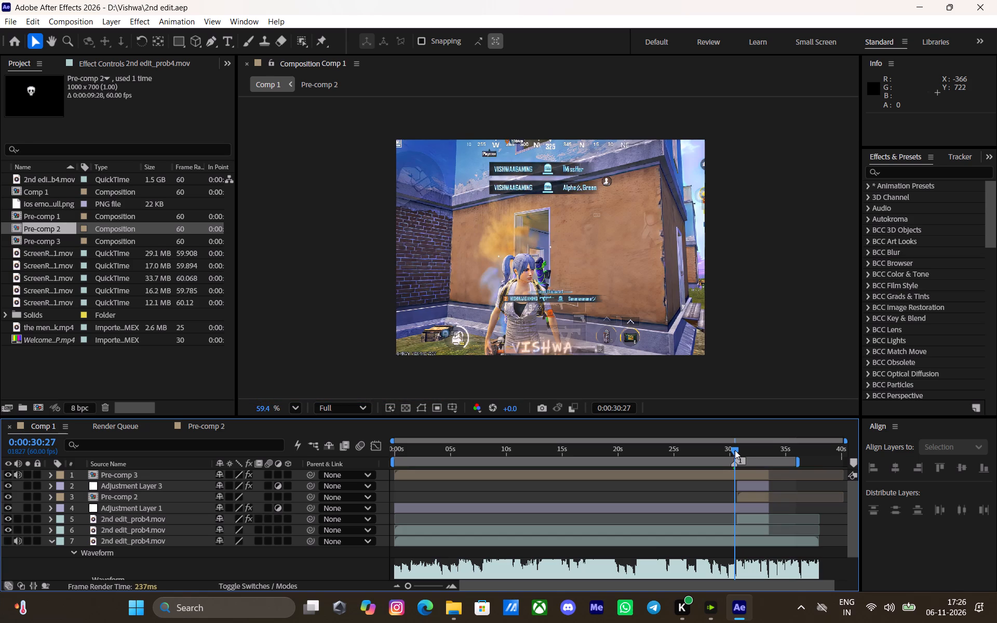
drag(735, 450, 738, 443)
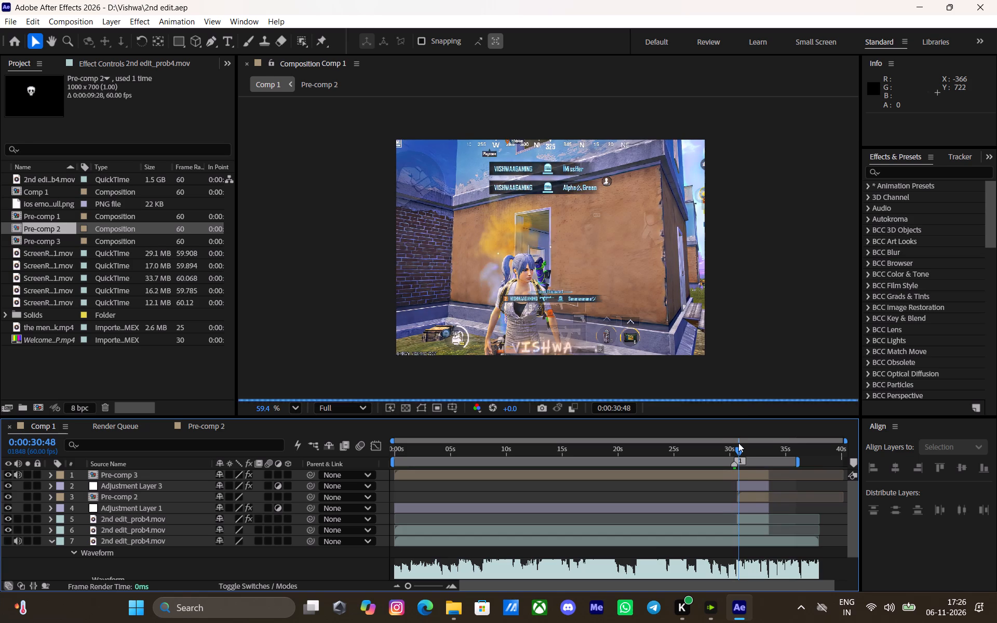
drag(738, 443, 747, 435)
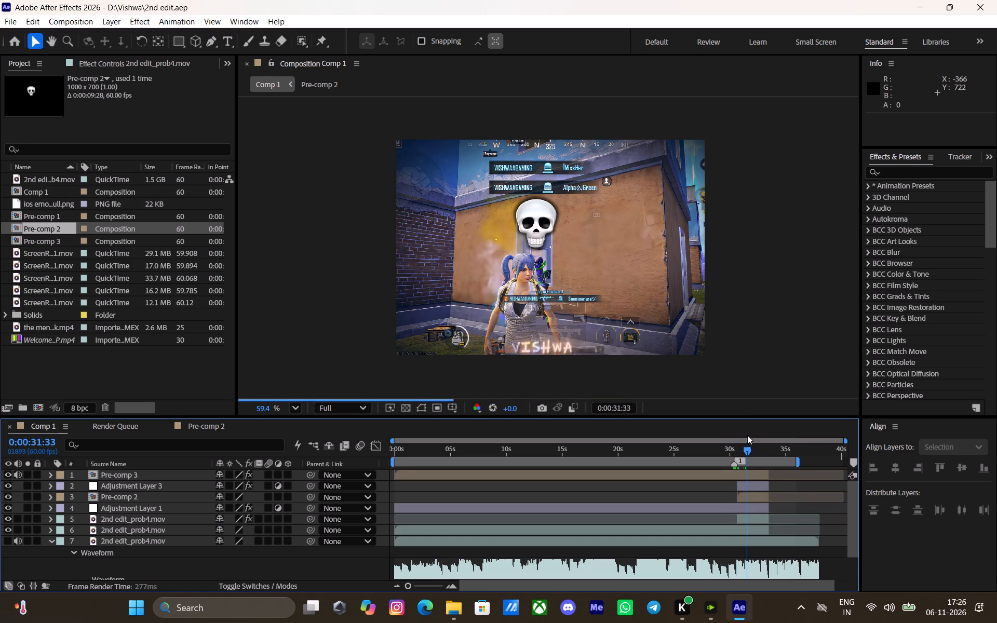
drag(747, 435, 377, 509)
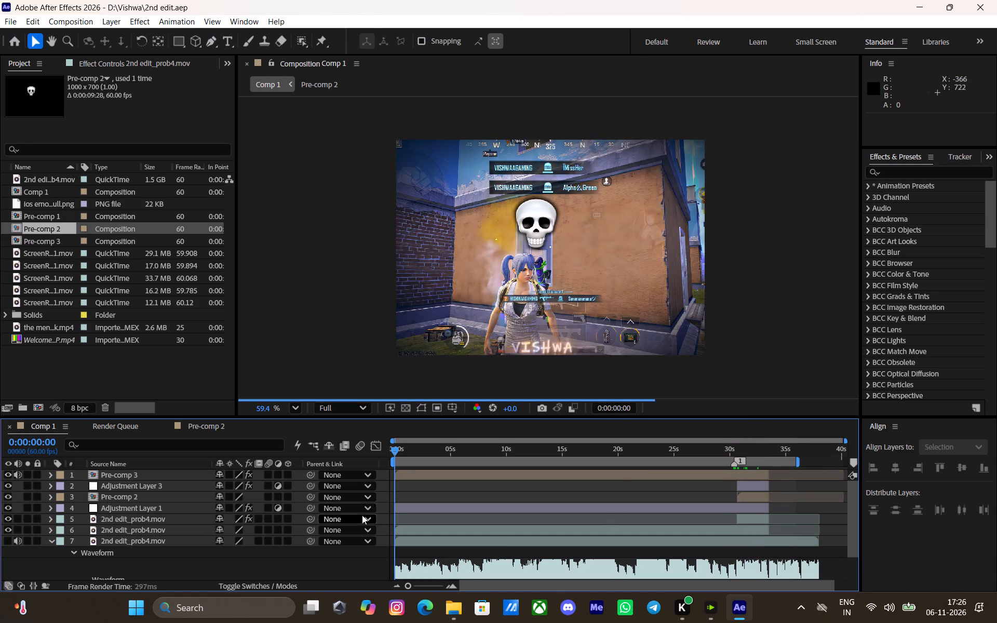
Collapse the audio waveform of the layer 7 clip.
scroll(495, 535, down, 3)
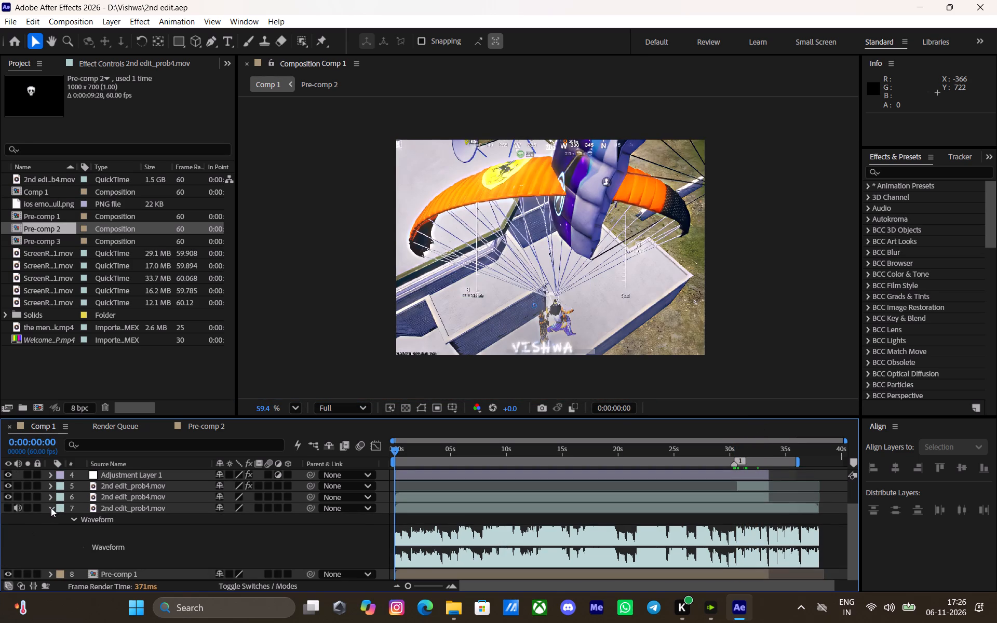
click(51, 508)
scroll(474, 541, up, 2)
Scrub through the gameplay footage in Comp 1 from the start to 0:00:21:44 to review the edit.
drag(418, 452, 446, 450)
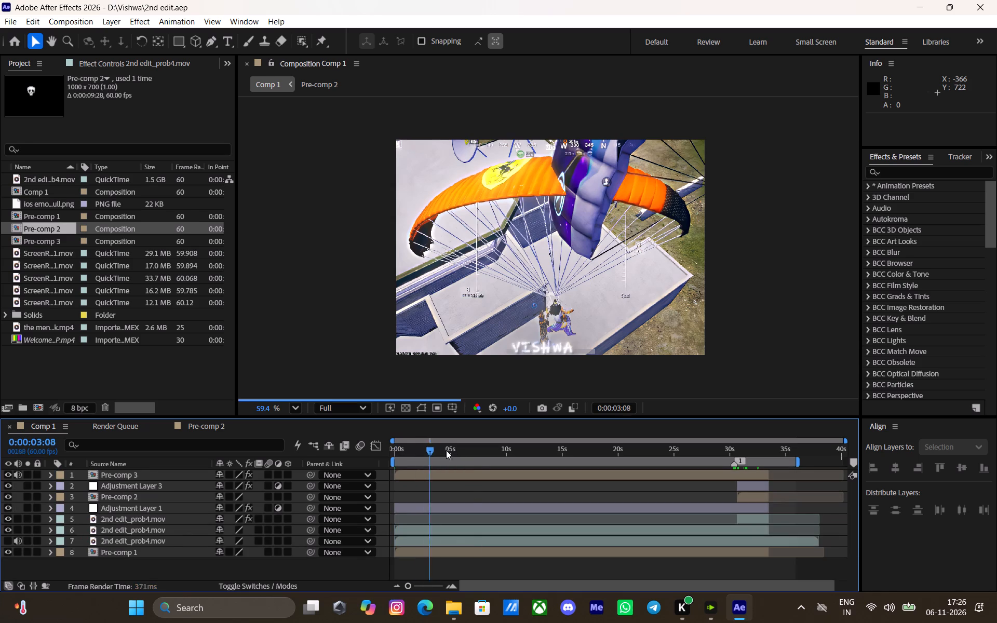
drag(446, 450, 503, 455)
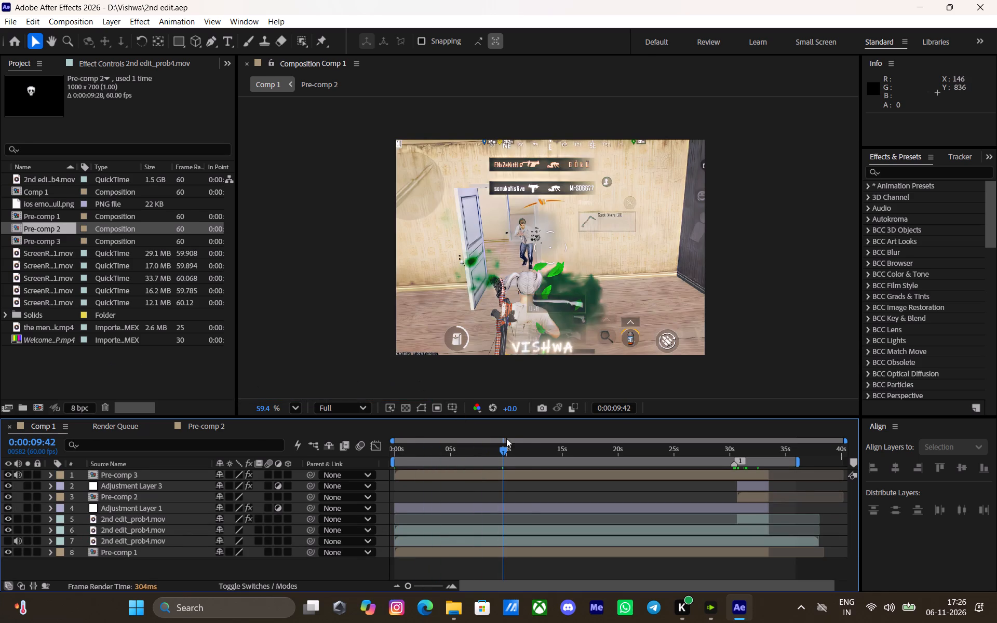
click(531, 451)
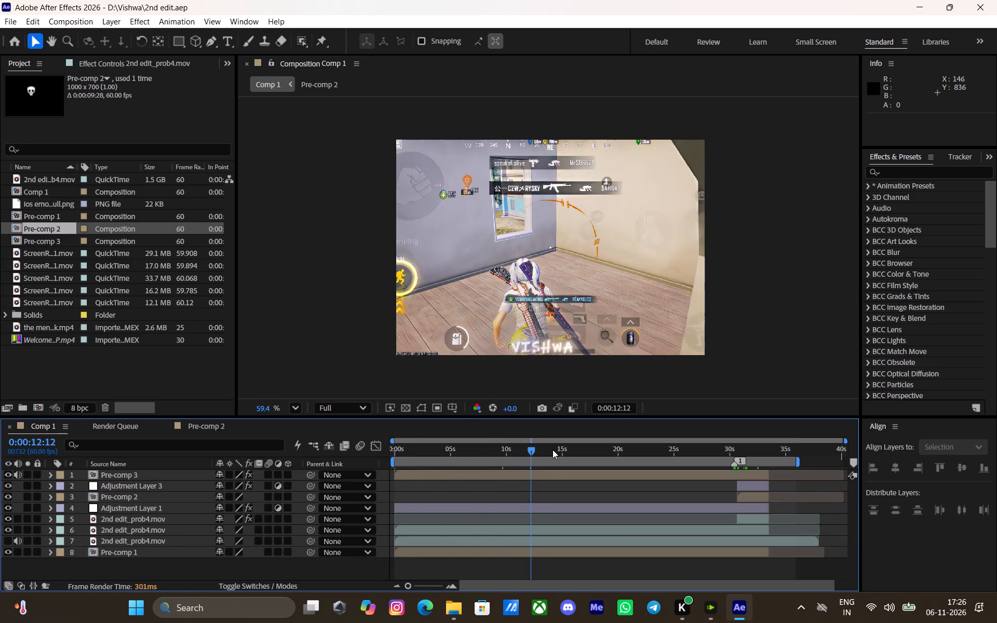
click(553, 450)
click(585, 452)
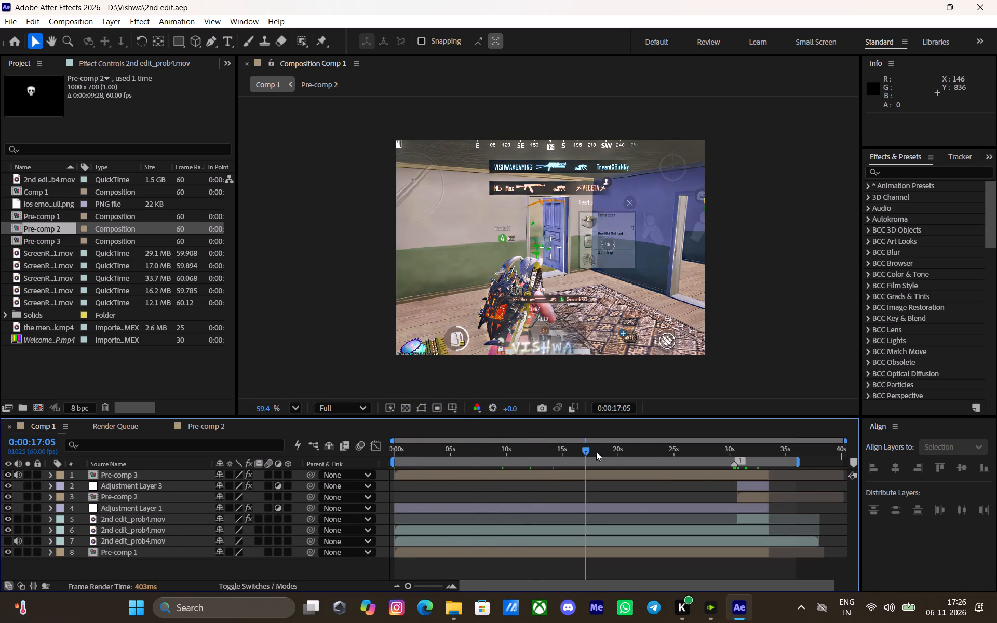
click(610, 448)
click(638, 455)
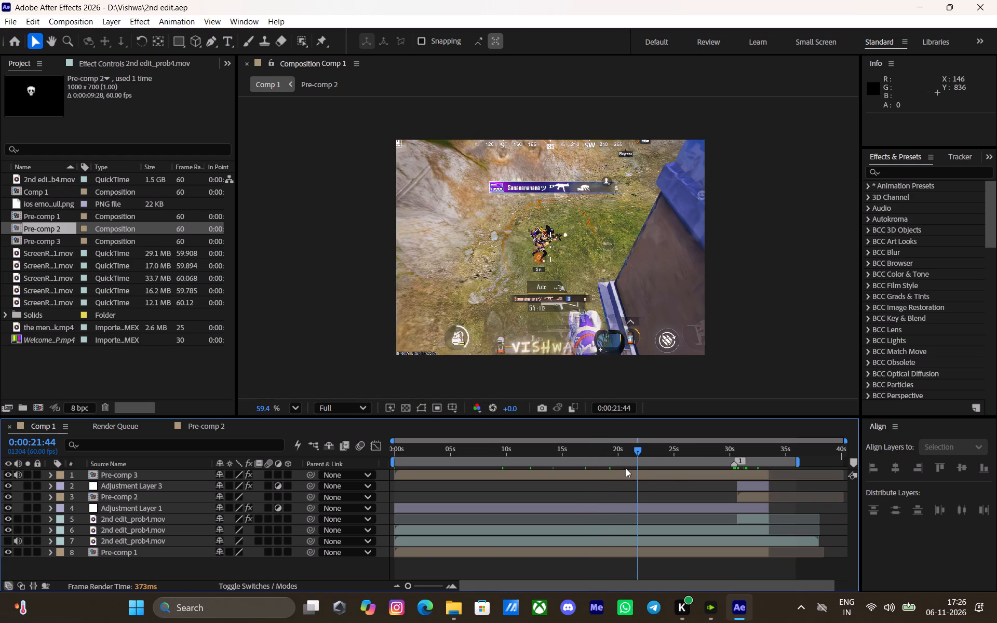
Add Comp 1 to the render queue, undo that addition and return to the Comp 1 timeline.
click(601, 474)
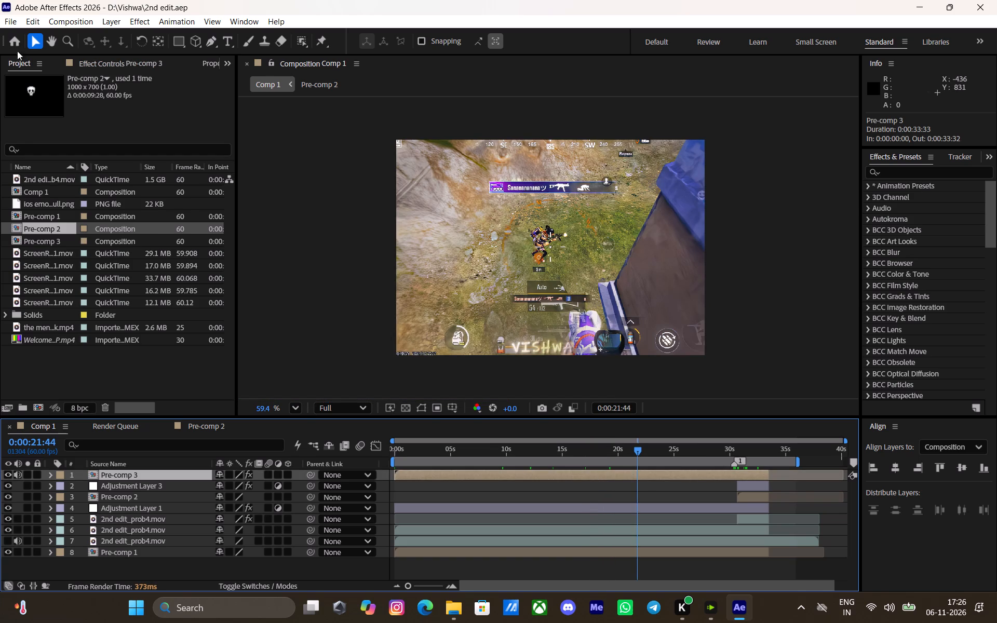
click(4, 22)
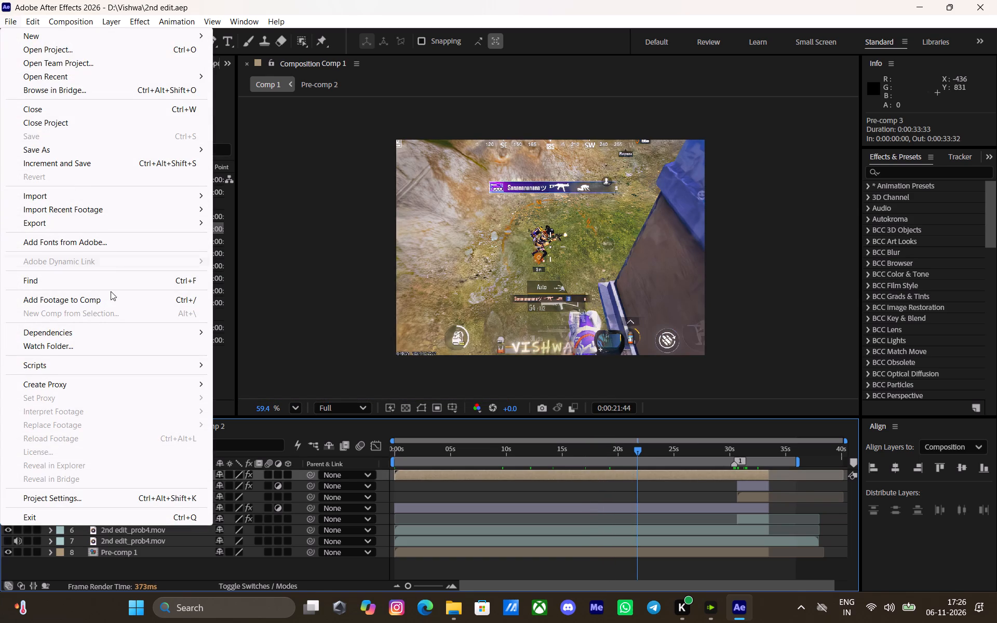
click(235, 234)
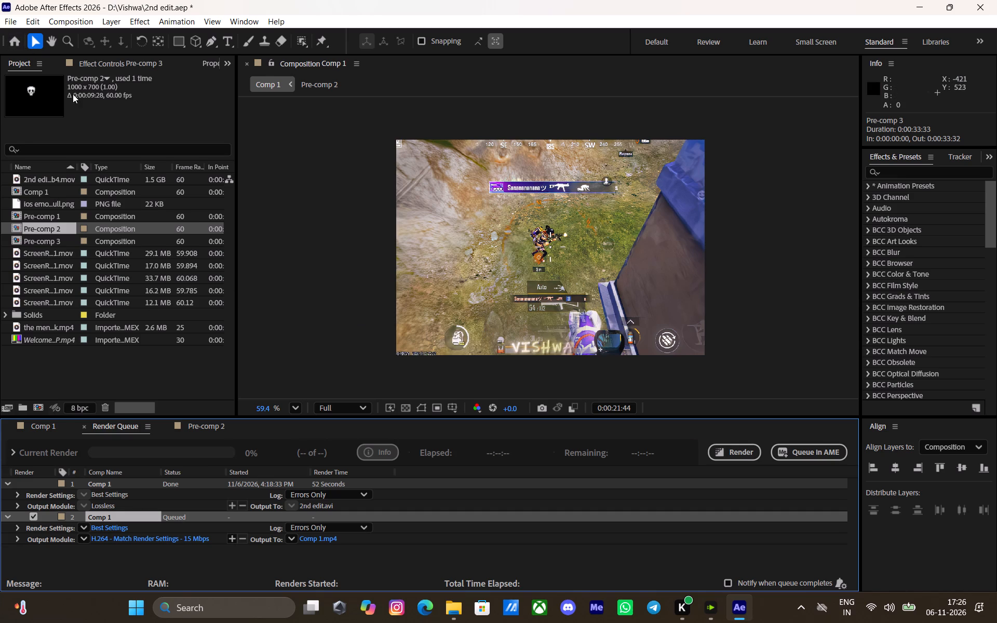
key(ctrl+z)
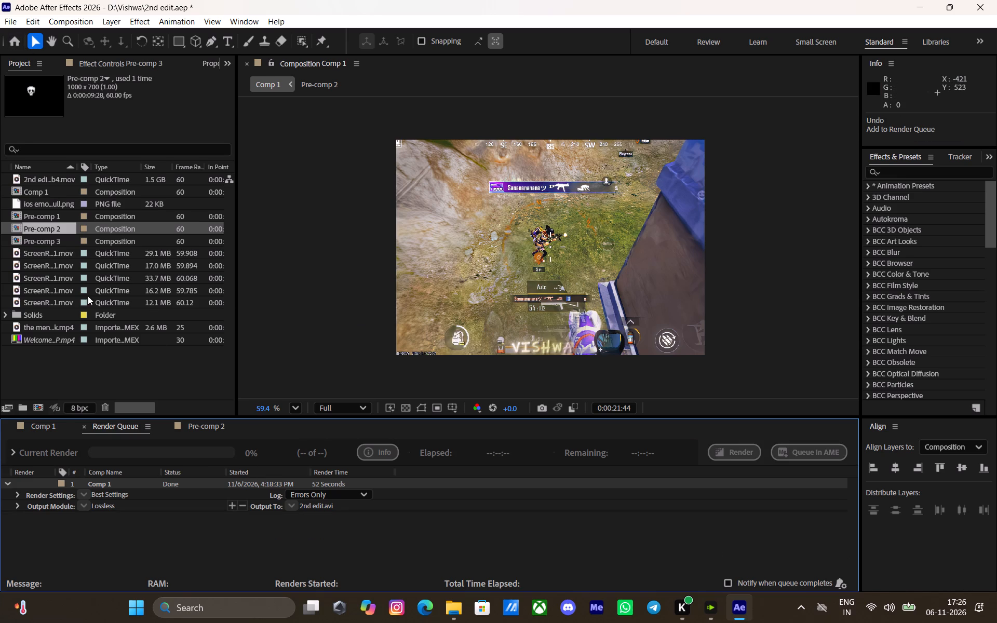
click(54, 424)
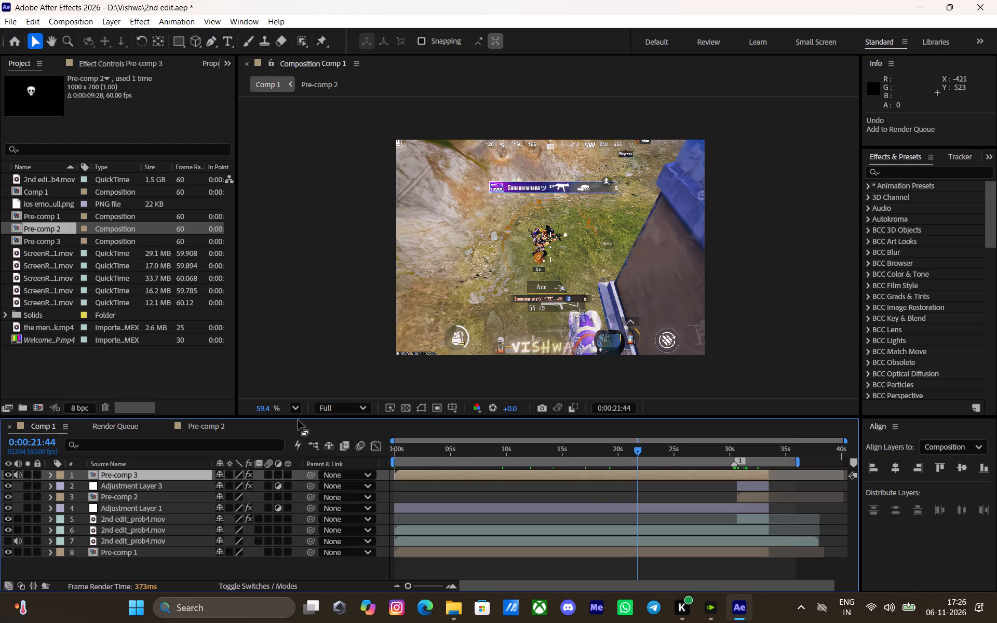
Move the playhead back to 0:00:00:00 in Comp 1 and save the project.
drag(579, 448, 368, 417)
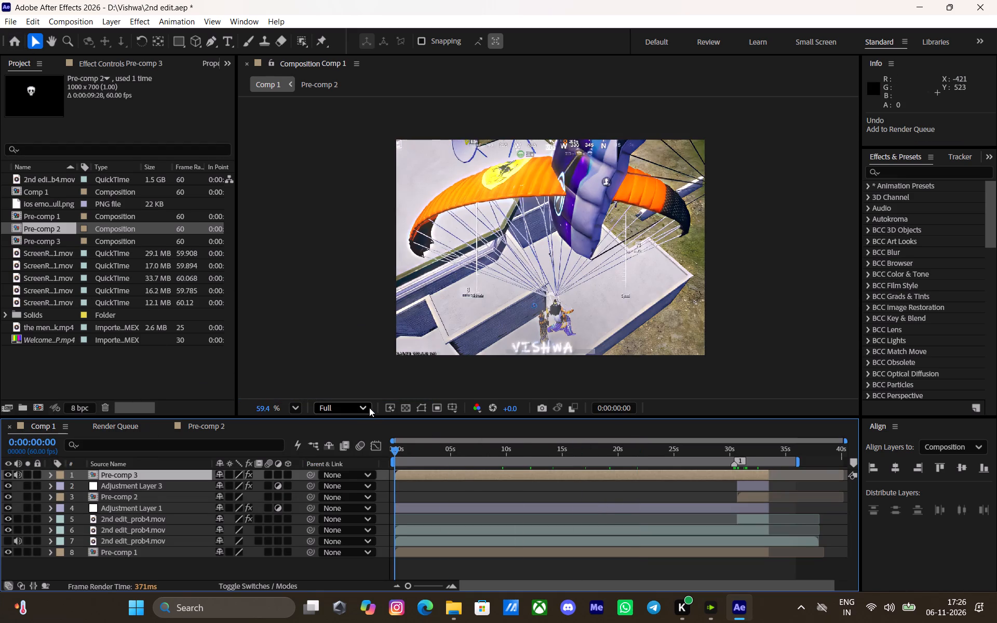
key(ctrl+s)
Apply the RSMB motion blur effect to the layer 6 clip, 2nd edit_prob4.mov.
click(437, 534)
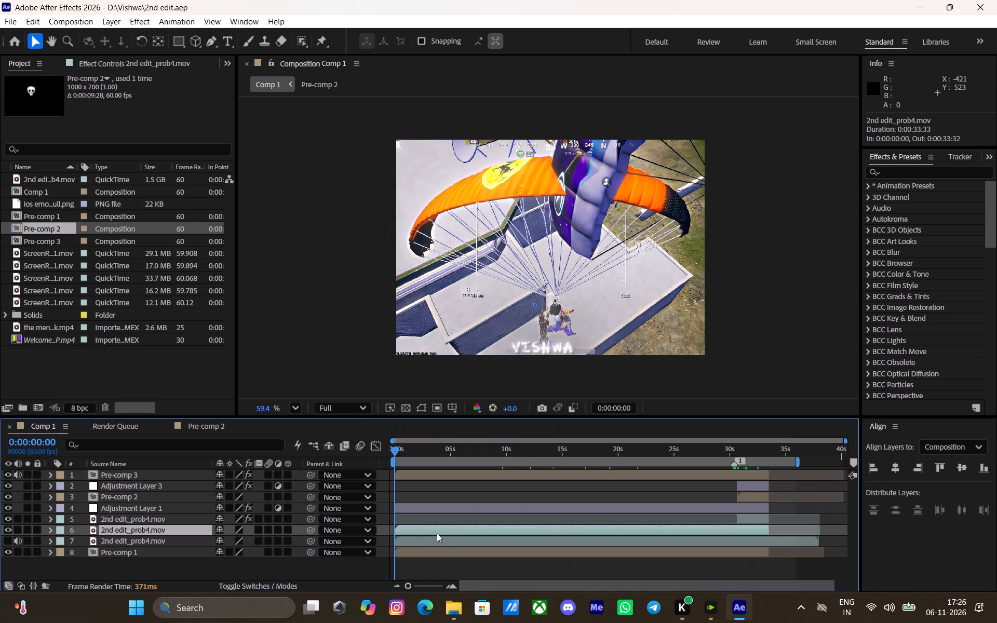
key(ctrl+space)
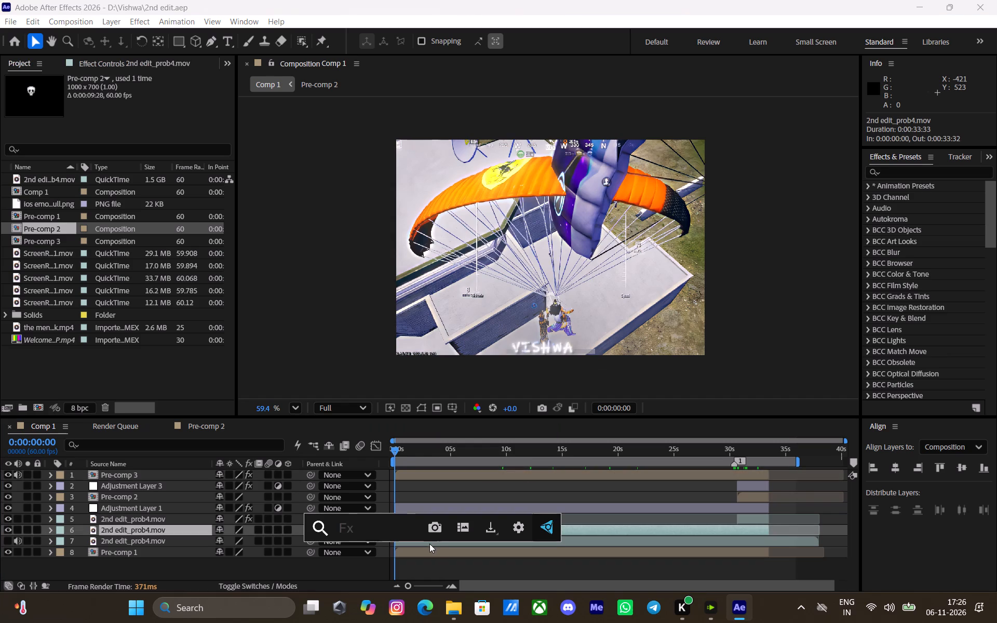
key(r)
key(s)
key(m)
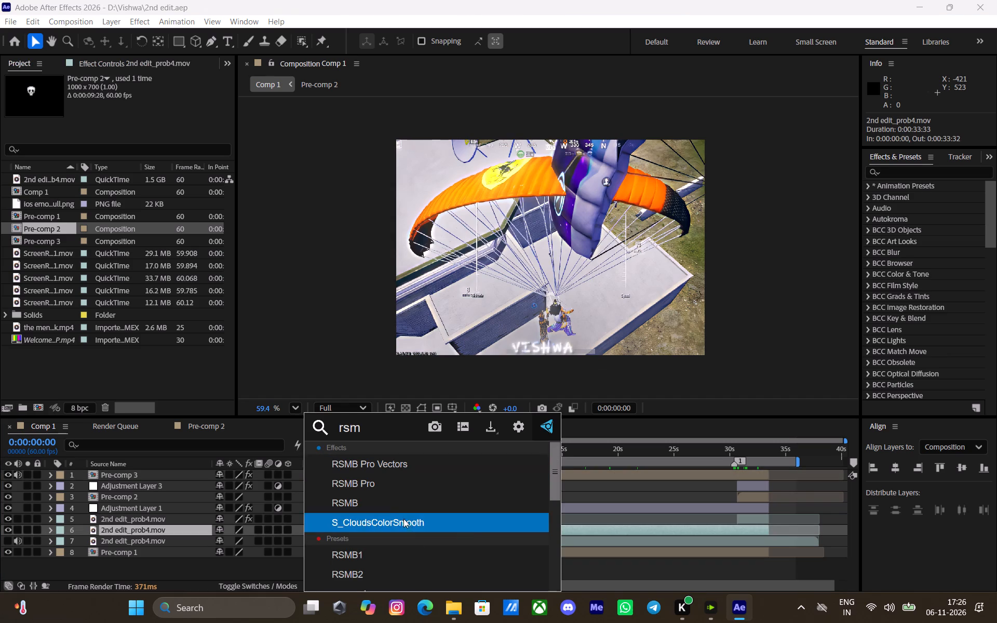
click(388, 507)
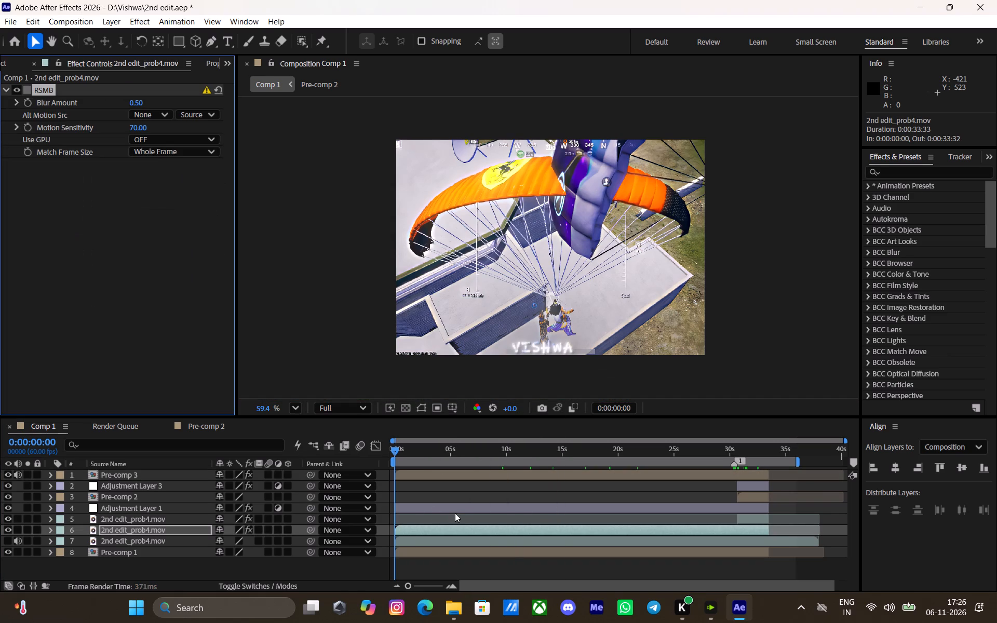
Set the layer 6 clip's RSMB Blur Amount to 0.30 and its Motion Sensitivity to 60.
drag(408, 450, 428, 454)
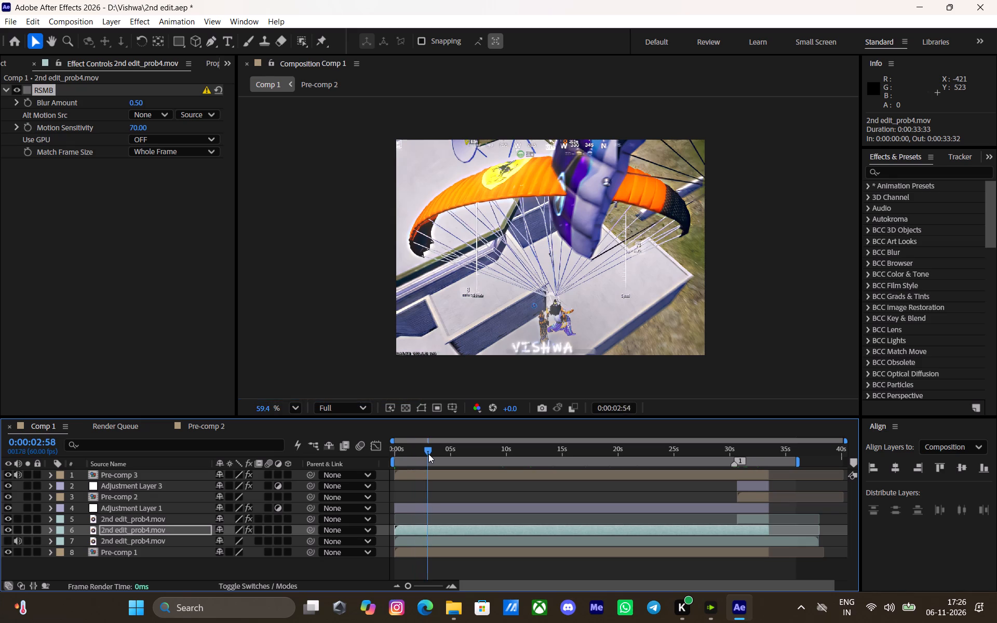
drag(428, 454, 449, 452)
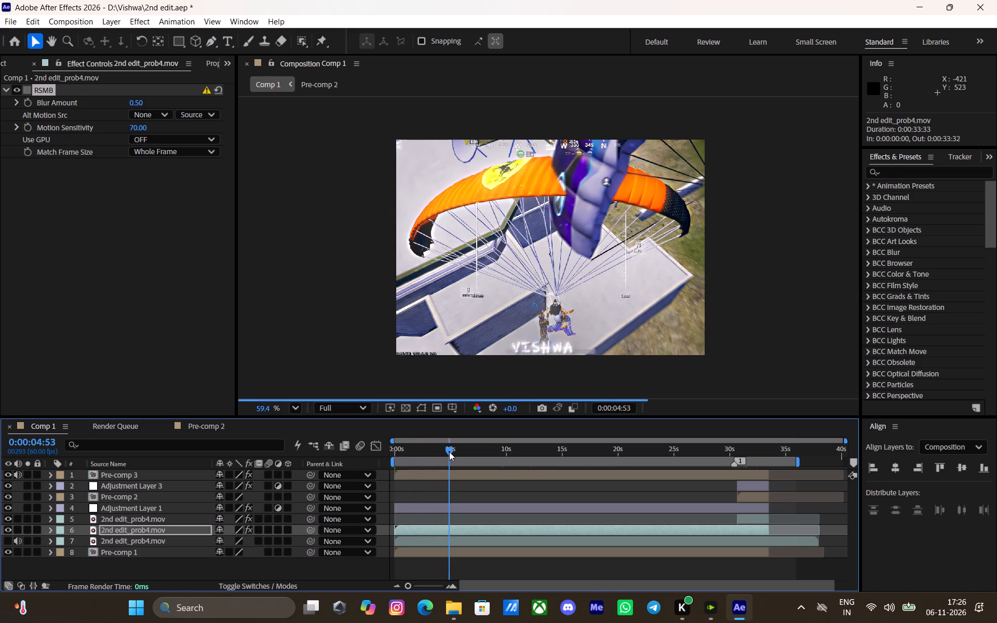
drag(449, 452, 457, 447)
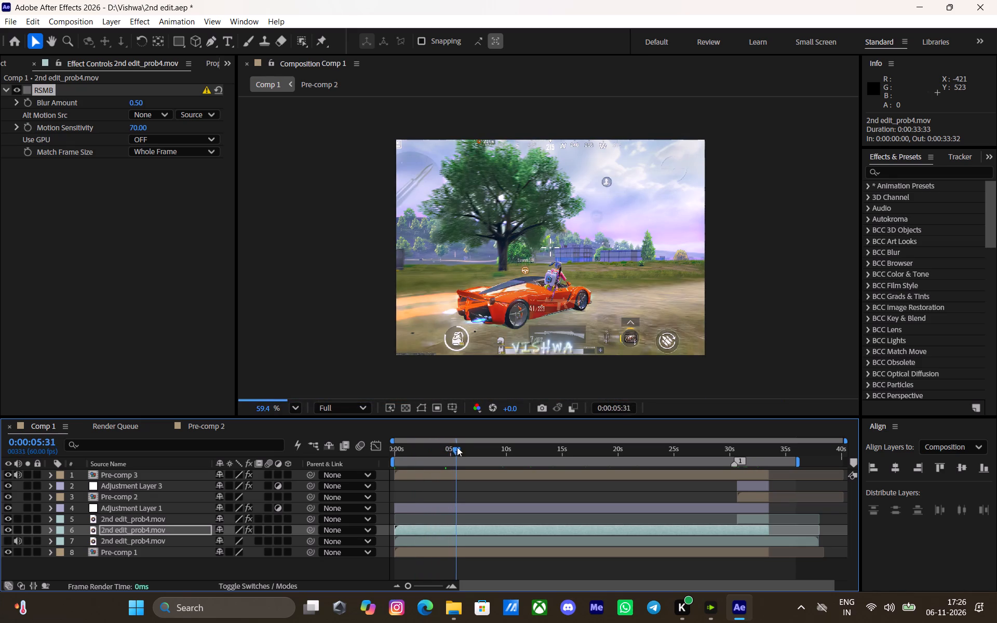
drag(457, 447, 462, 441)
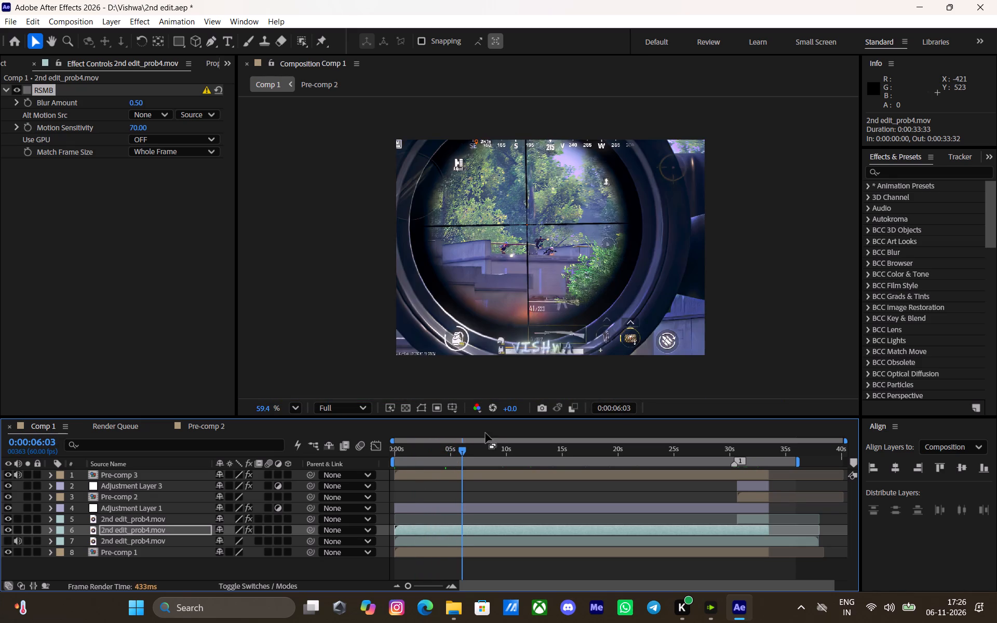
click(140, 103)
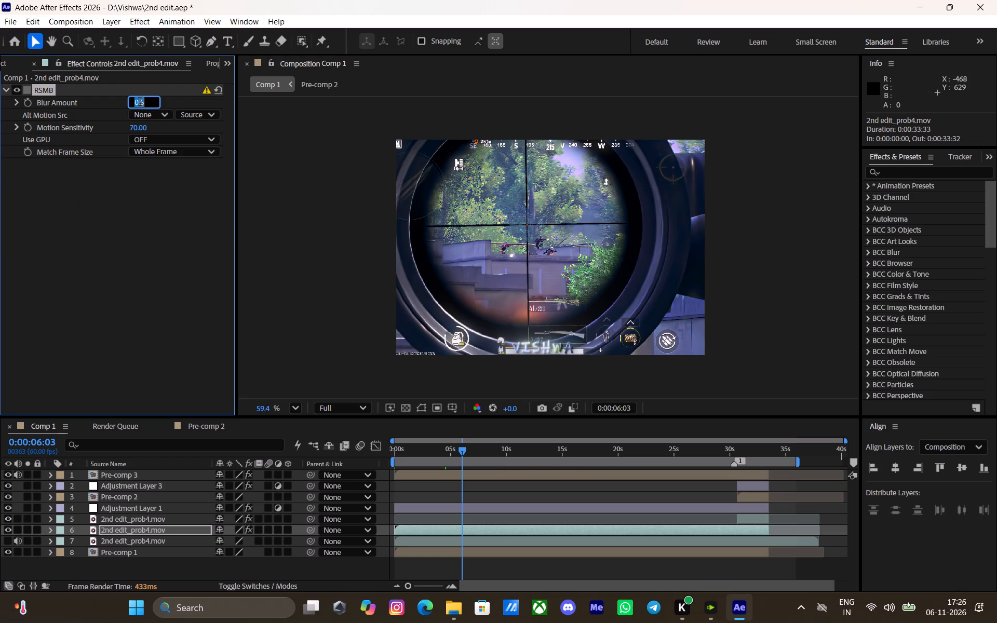
text(.3)
key(Return)
click(140, 128)
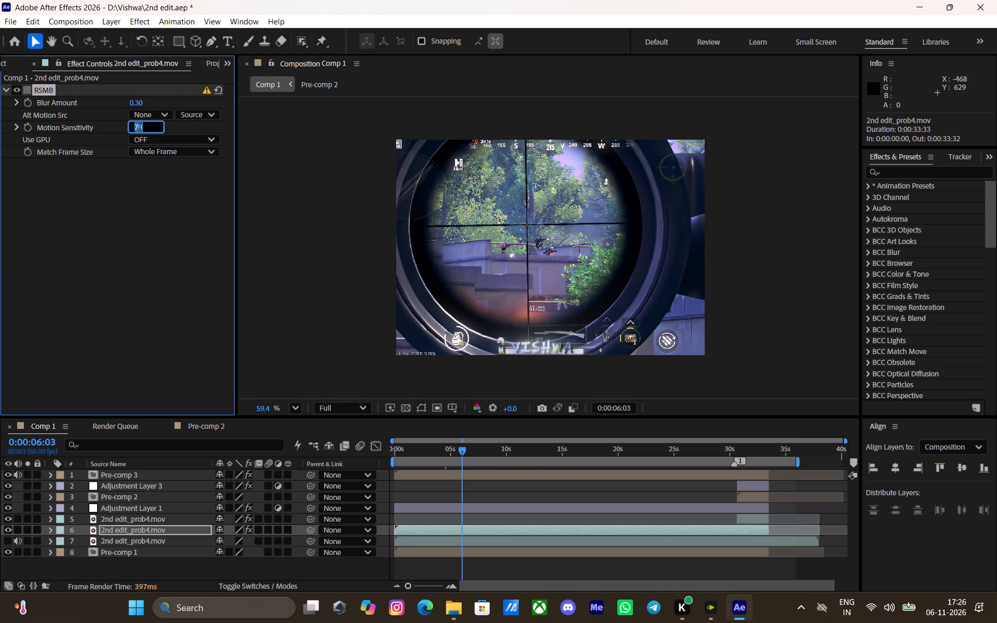
key(6)
key(0)
key(Return)
Preview the motion blur up to 0:00:13:08 and save the project.
drag(492, 451, 537, 453)
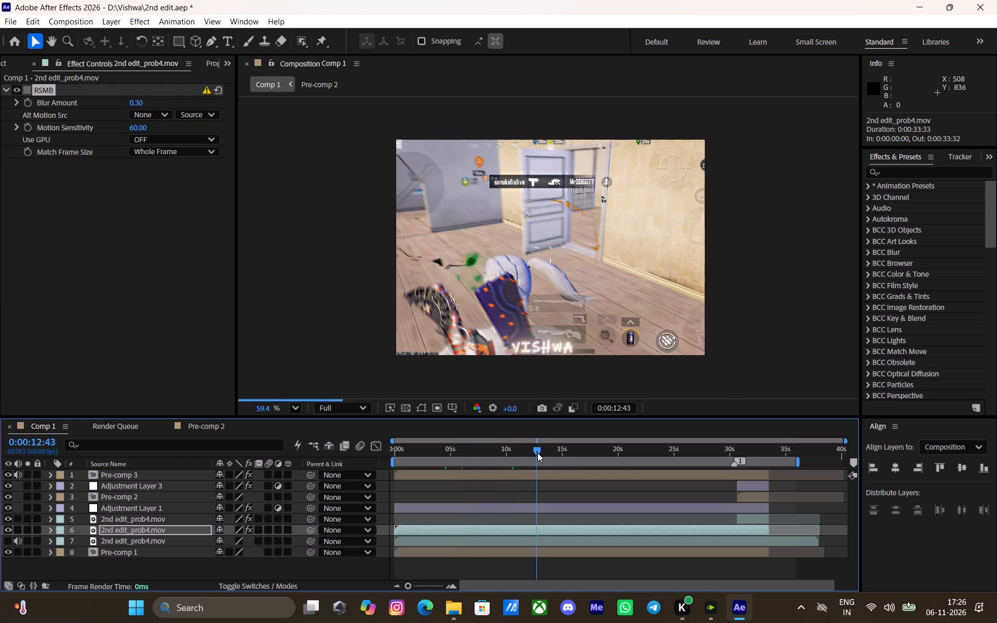
drag(537, 453, 542, 454)
key(ctrl+s)
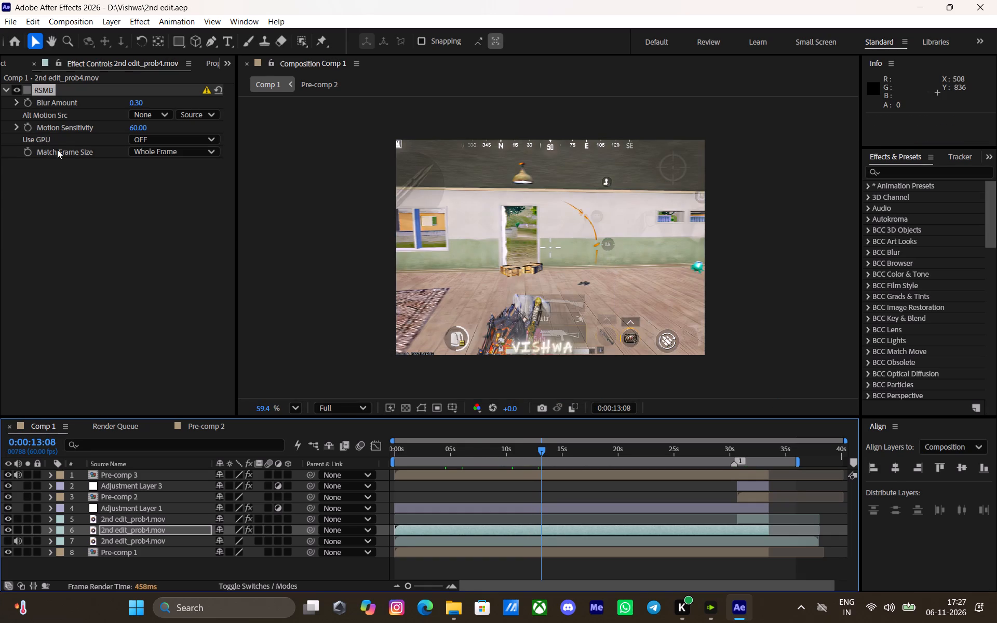
Purge the cache, clearing the disk cache for all versions.
click(33, 24)
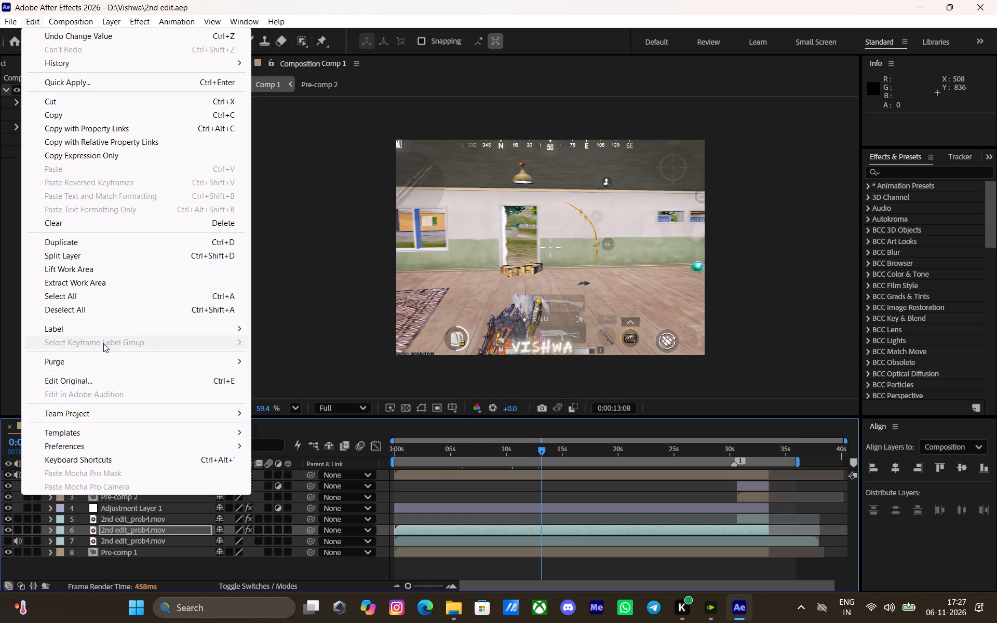
click(102, 356)
click(290, 365)
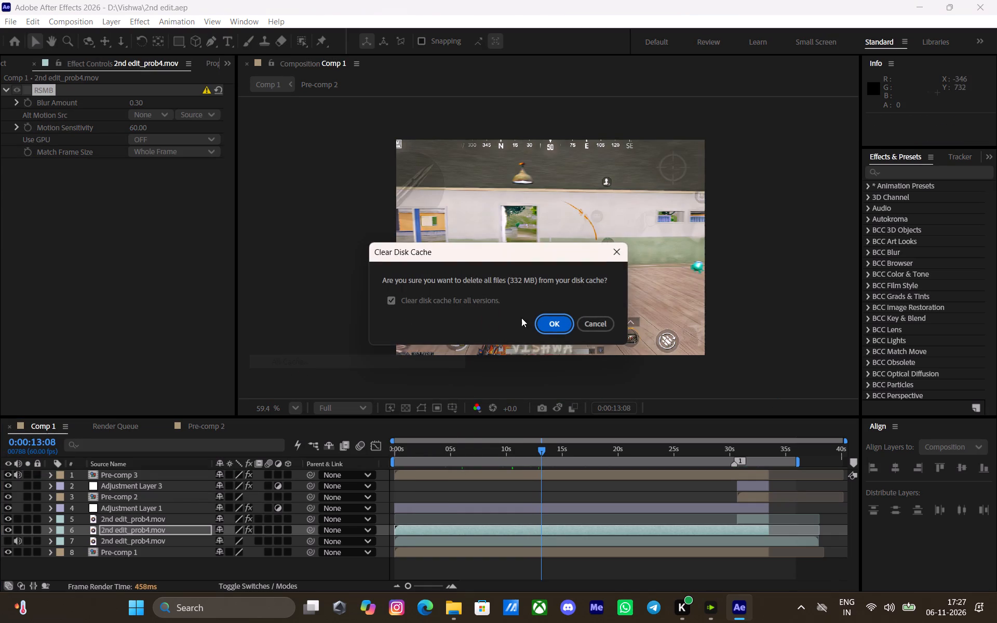
click(548, 318)
Add Comp 1 to the render queue with the Lossless output module.
click(12, 20)
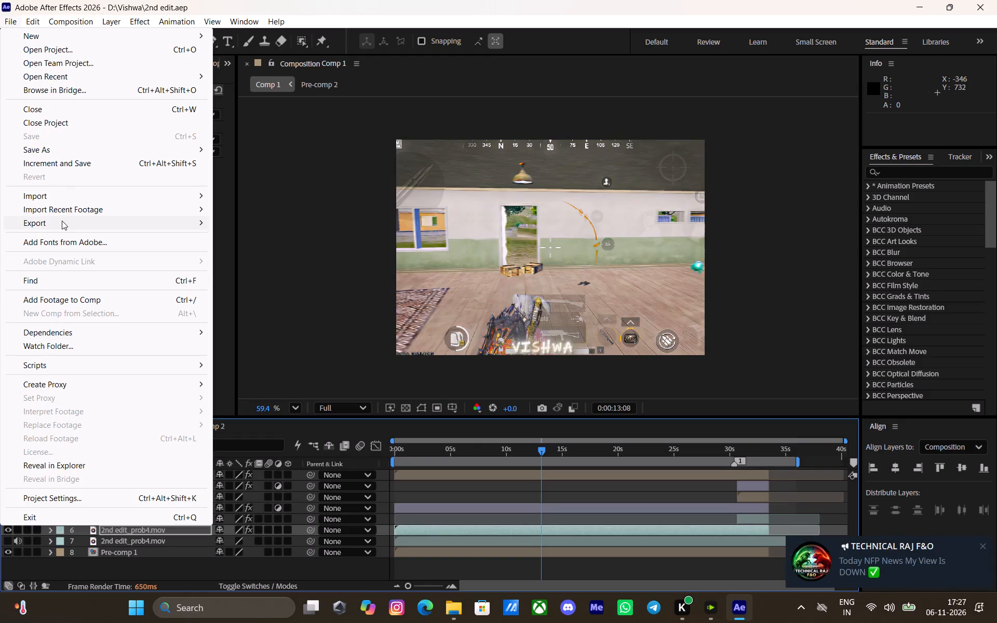
click(311, 242)
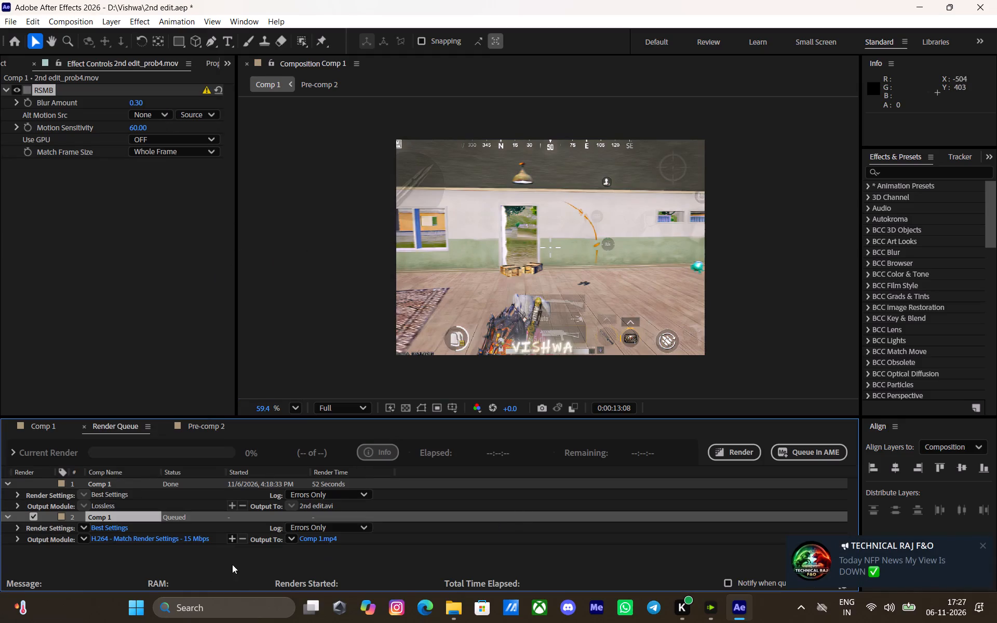
click(86, 539)
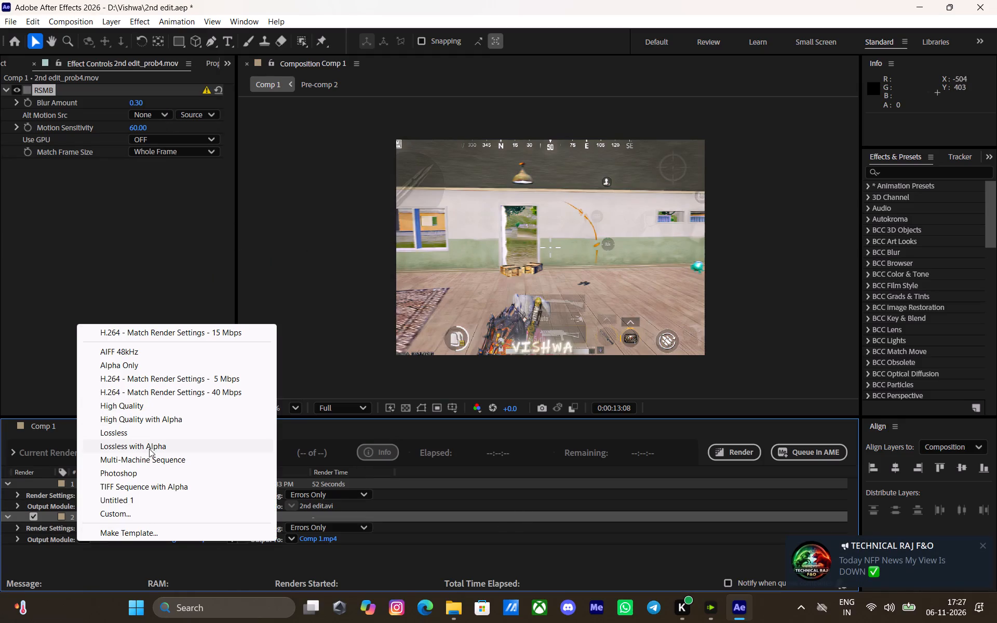
click(150, 437)
Set the render output file name to final, as an AVI in the Vishwa folder.
click(309, 540)
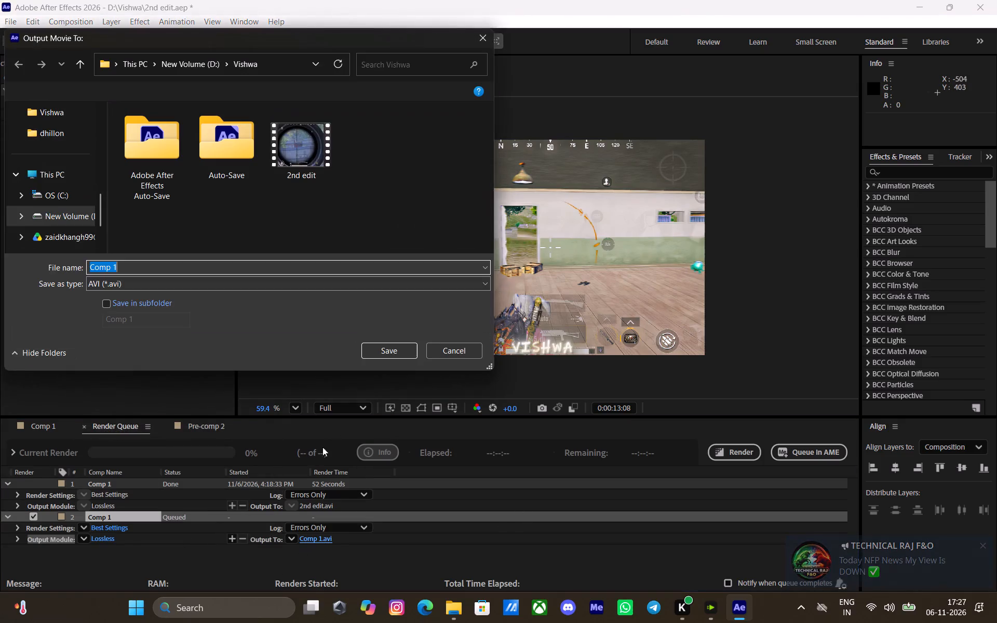
key(f)
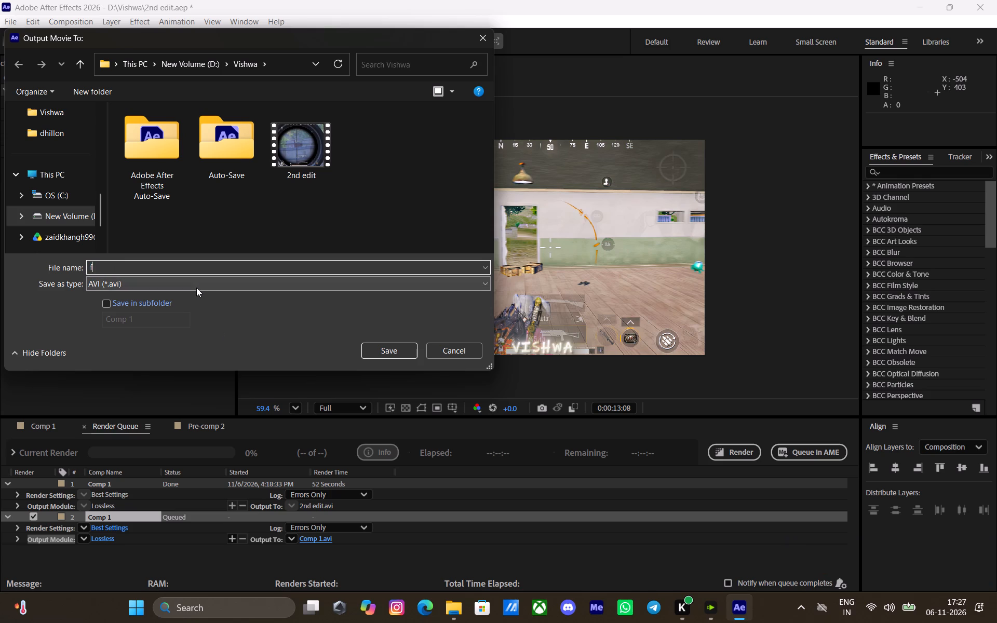
key(i)
key(n)
key(a)
key(l)
key(Return)
Start rendering the queued Comp 1 to final.avi despite the missing footage file.
click(734, 454)
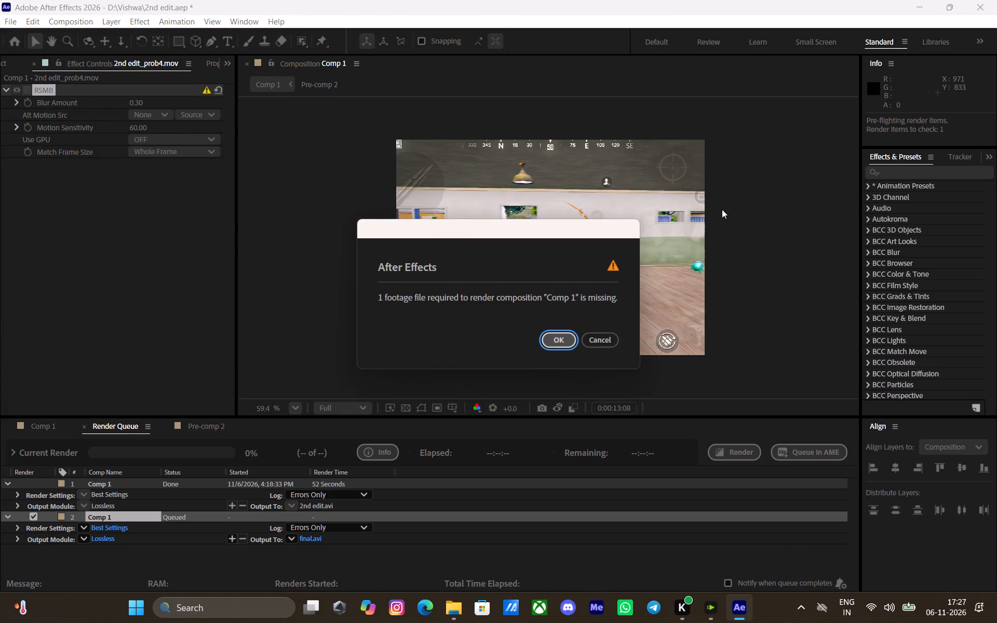
click(532, 344)
click(563, 340)
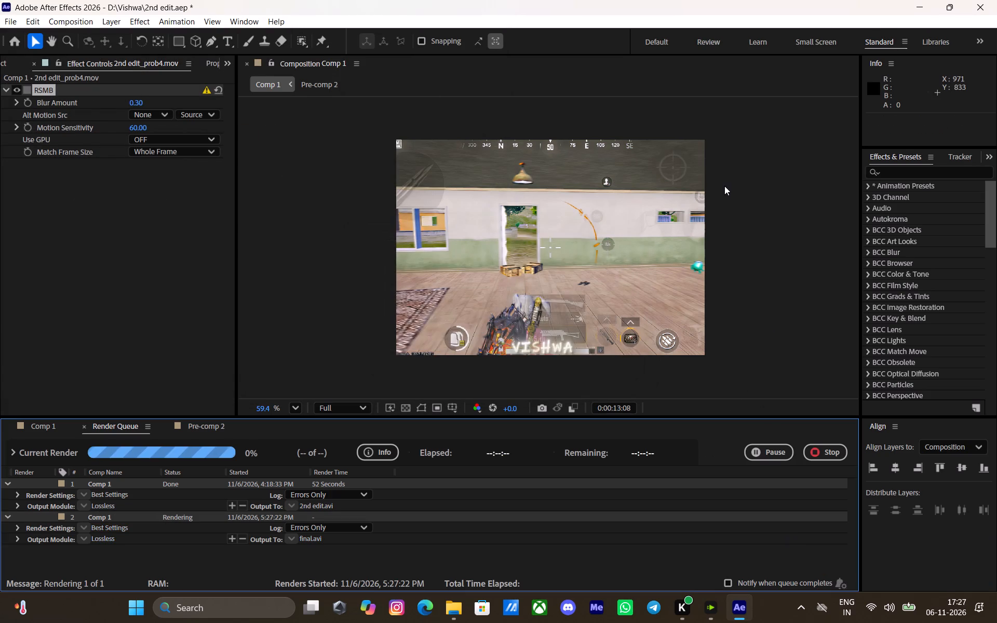
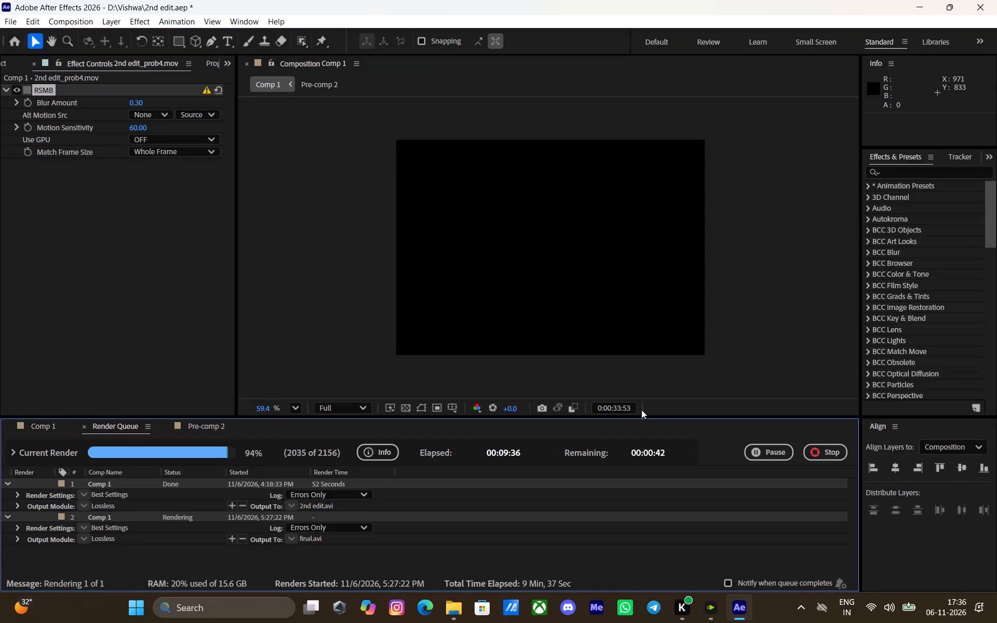
Switch to Topaz Video and start an empty project, saved over project.tvai in the Default project folder.
click(702, 607)
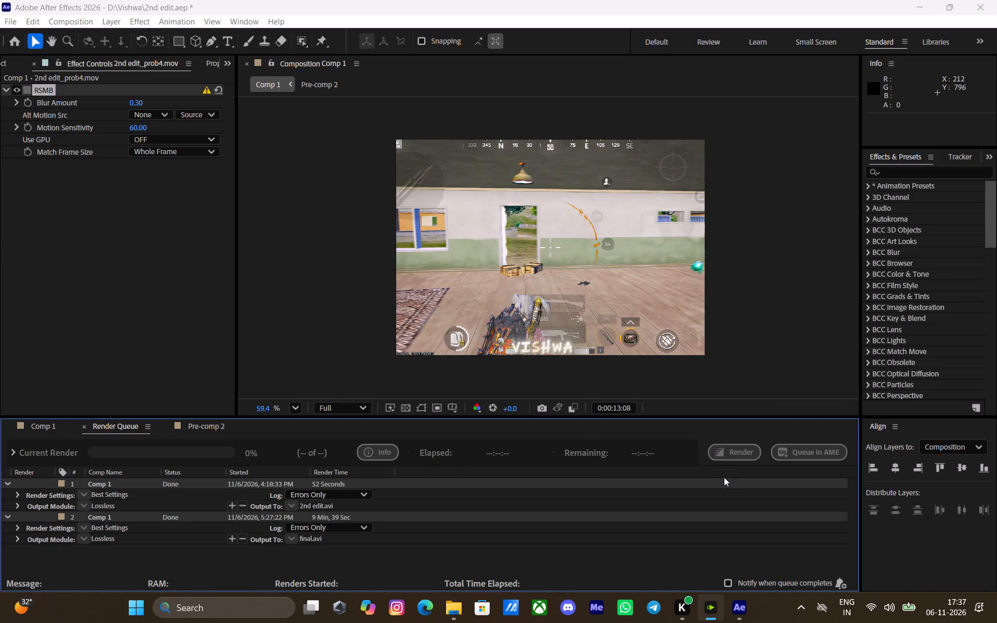
click(741, 612)
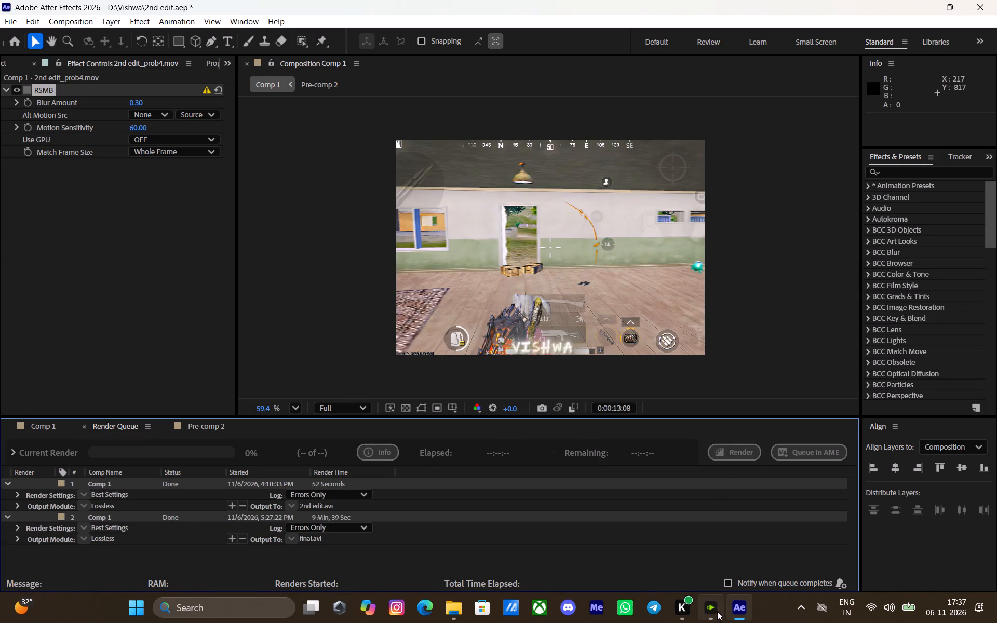
click(717, 611)
click(980, 74)
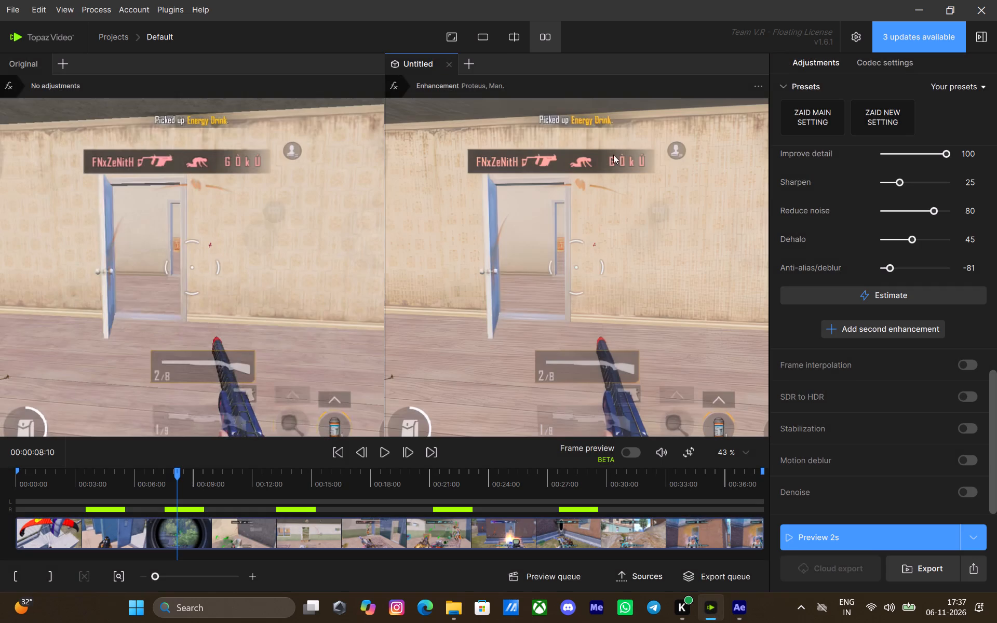
click(16, 12)
click(41, 29)
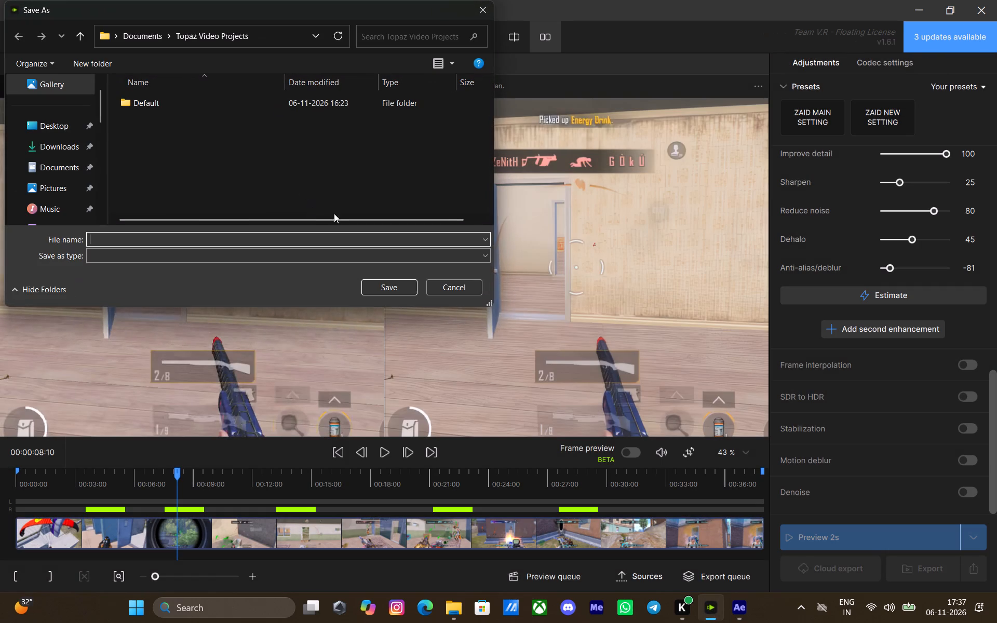
double_click(147, 110)
click(167, 168)
click(169, 160)
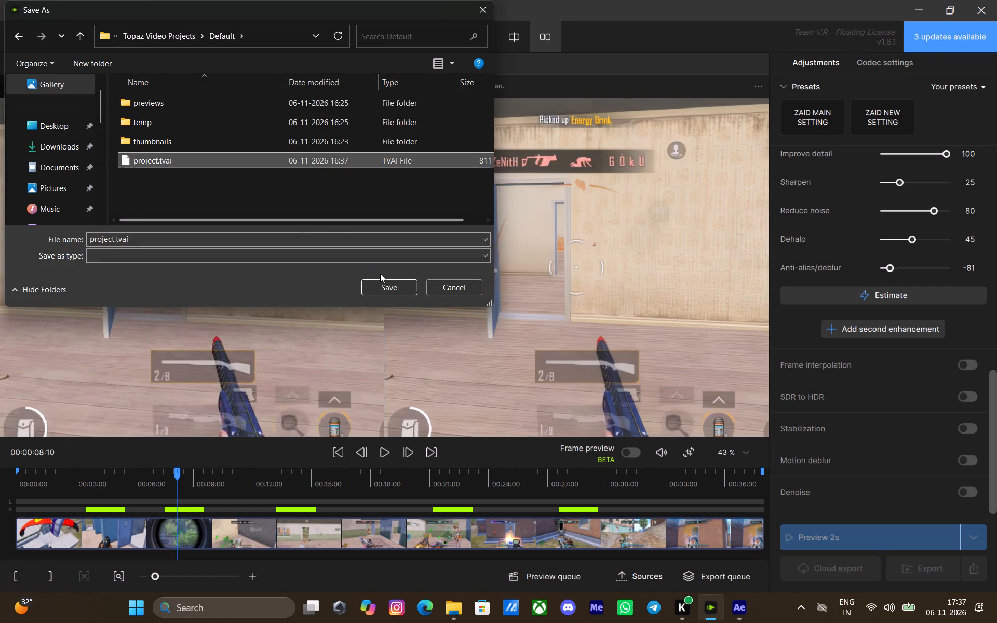
click(385, 285)
click(534, 307)
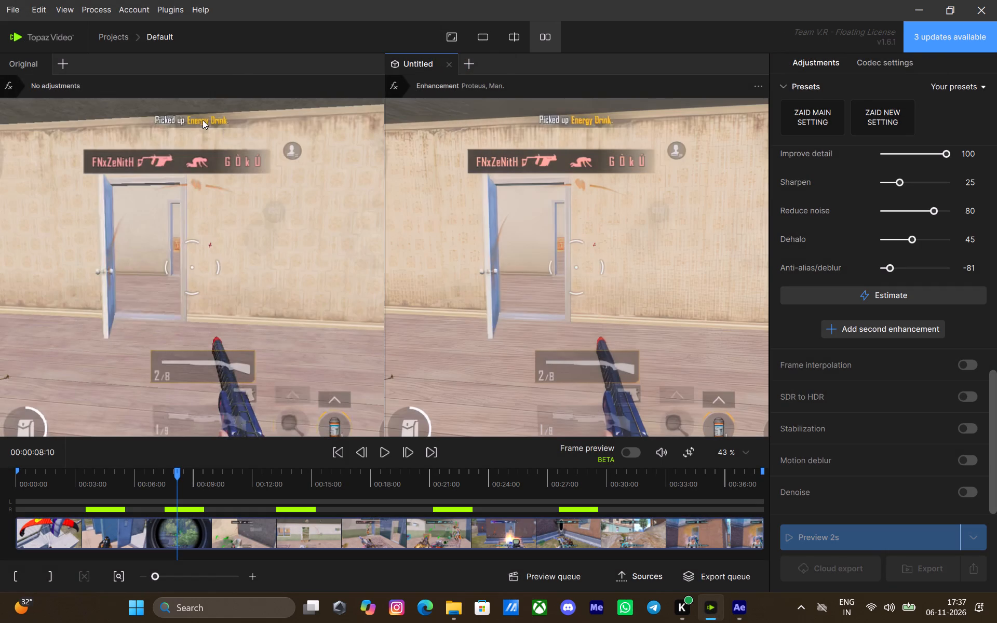
Import the rendered final video from the Vishwa folder on drive D into the empty project.
click(509, 366)
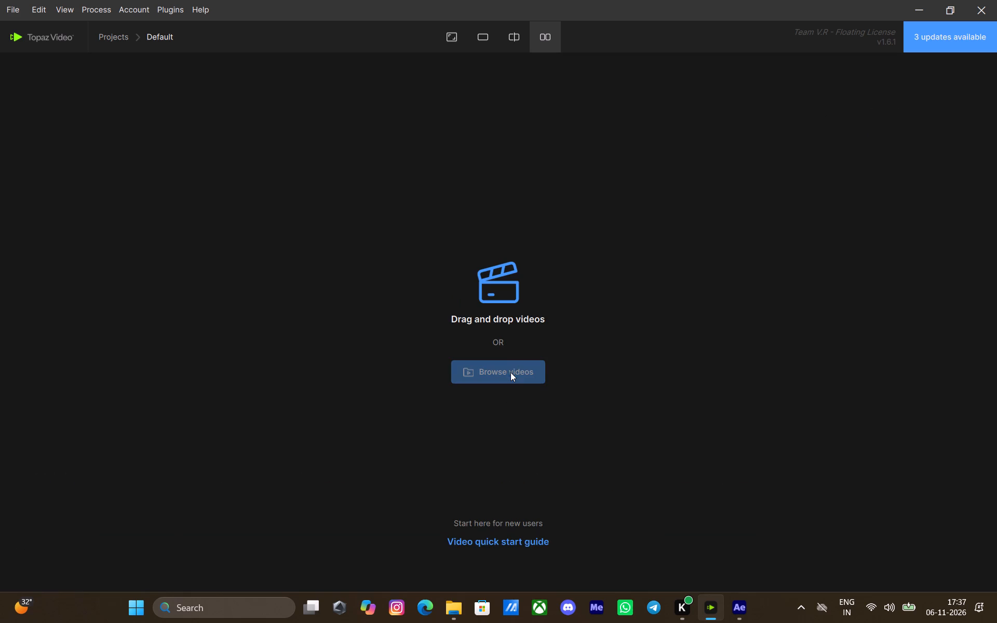
click(297, 137)
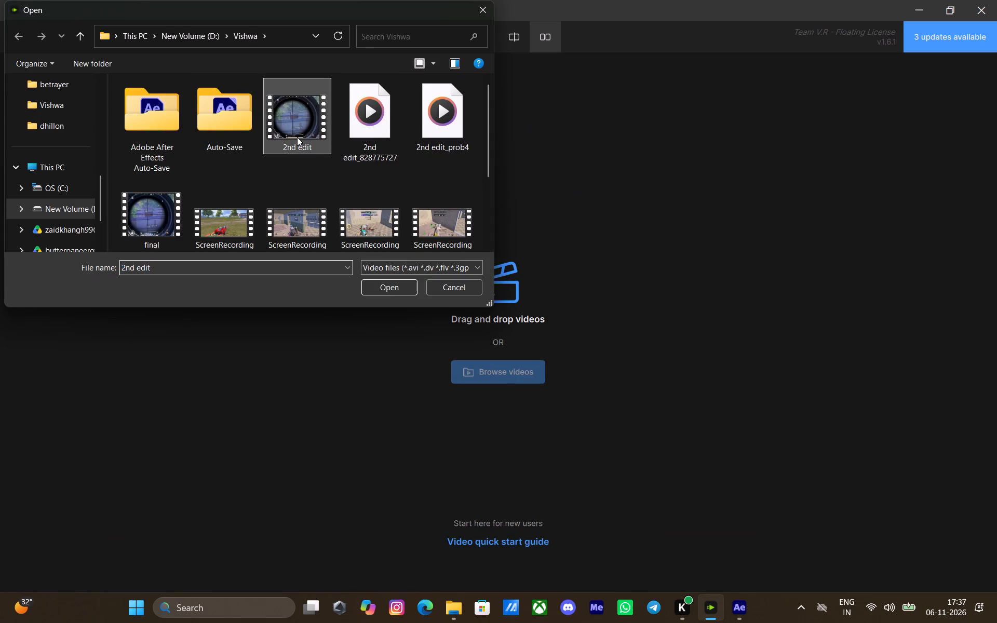
click(178, 202)
click(398, 288)
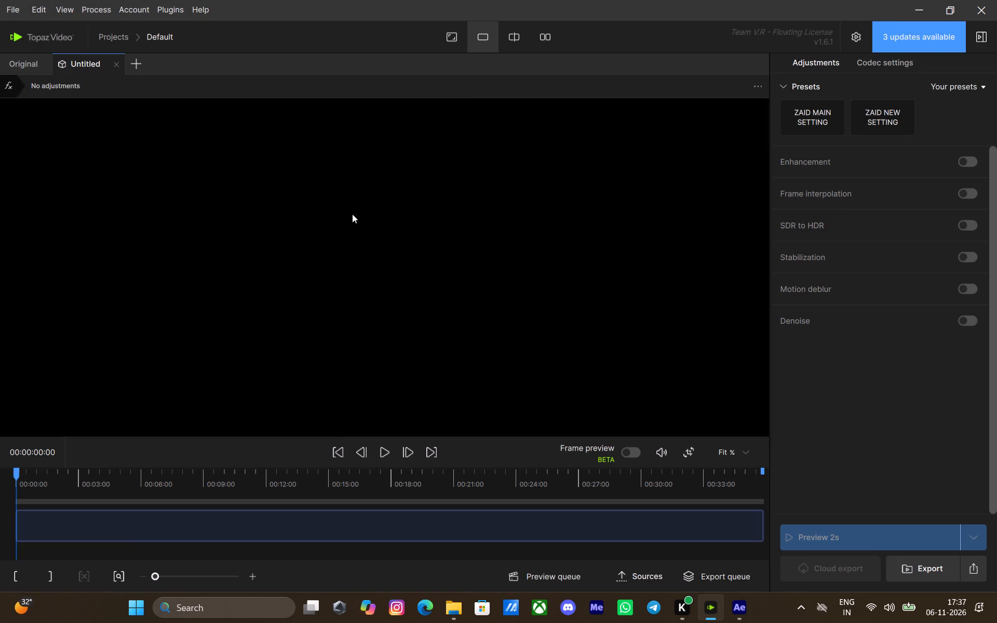